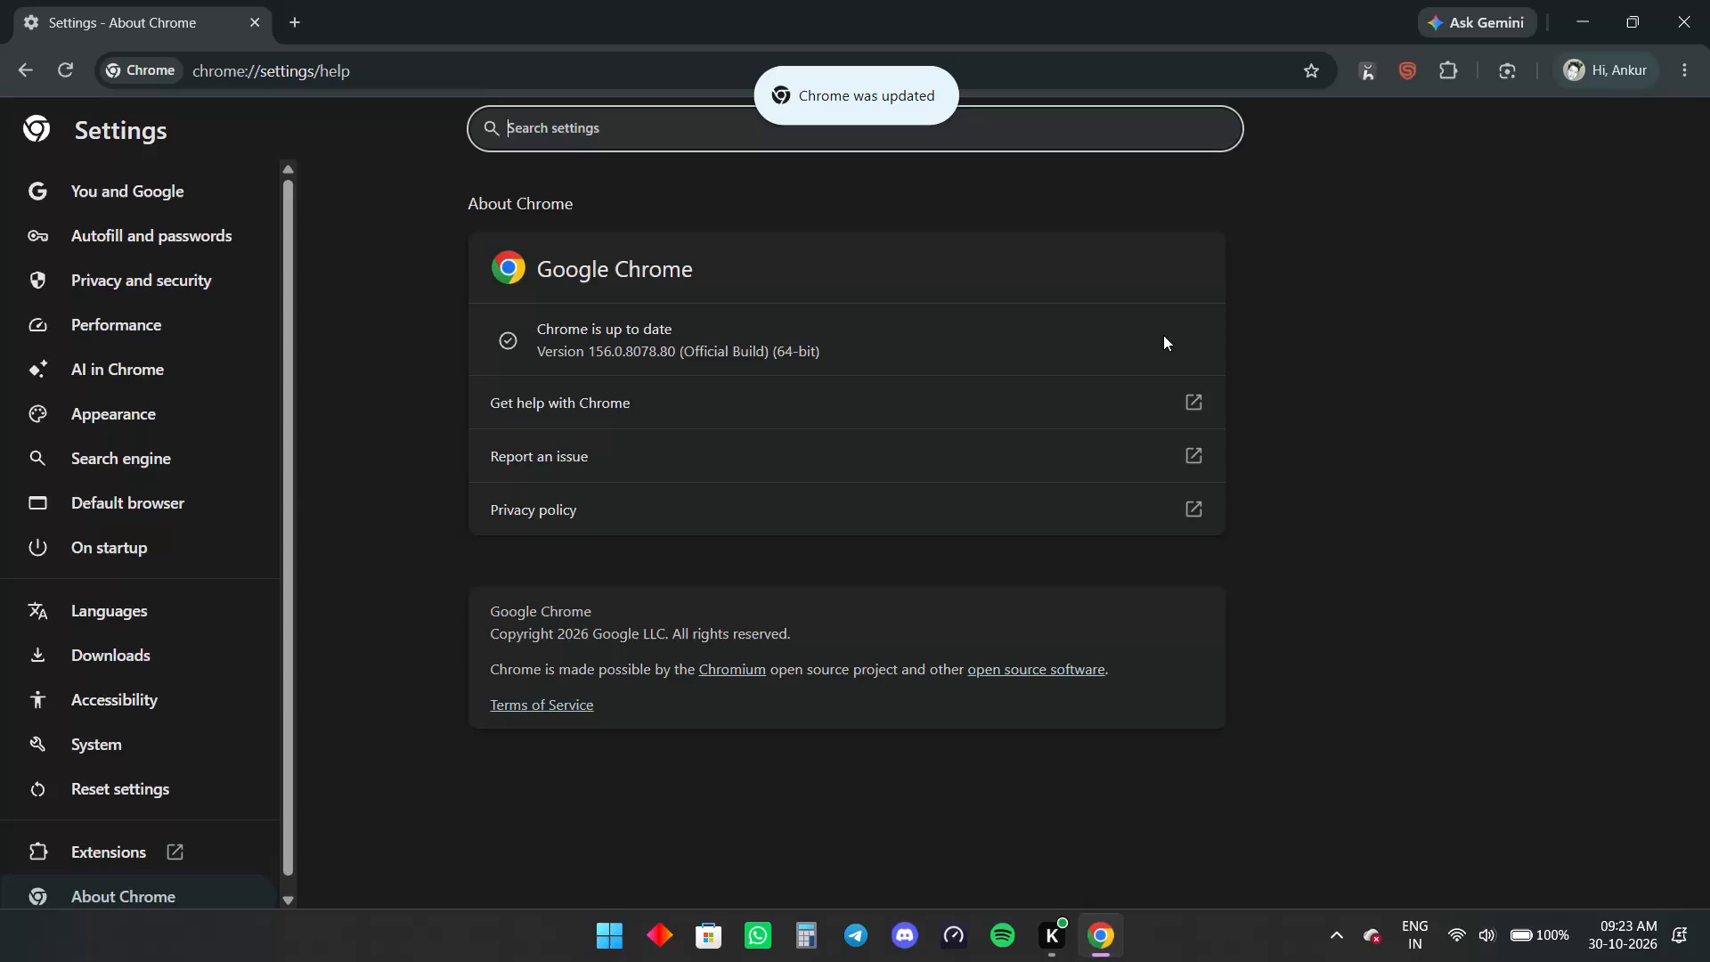
# Open a new browser tab and close the Settings tab, leaving only the new tab open.
pyautogui.click(282, 27)
pyautogui.click(245, 31)
pyautogui.click(252, 28)
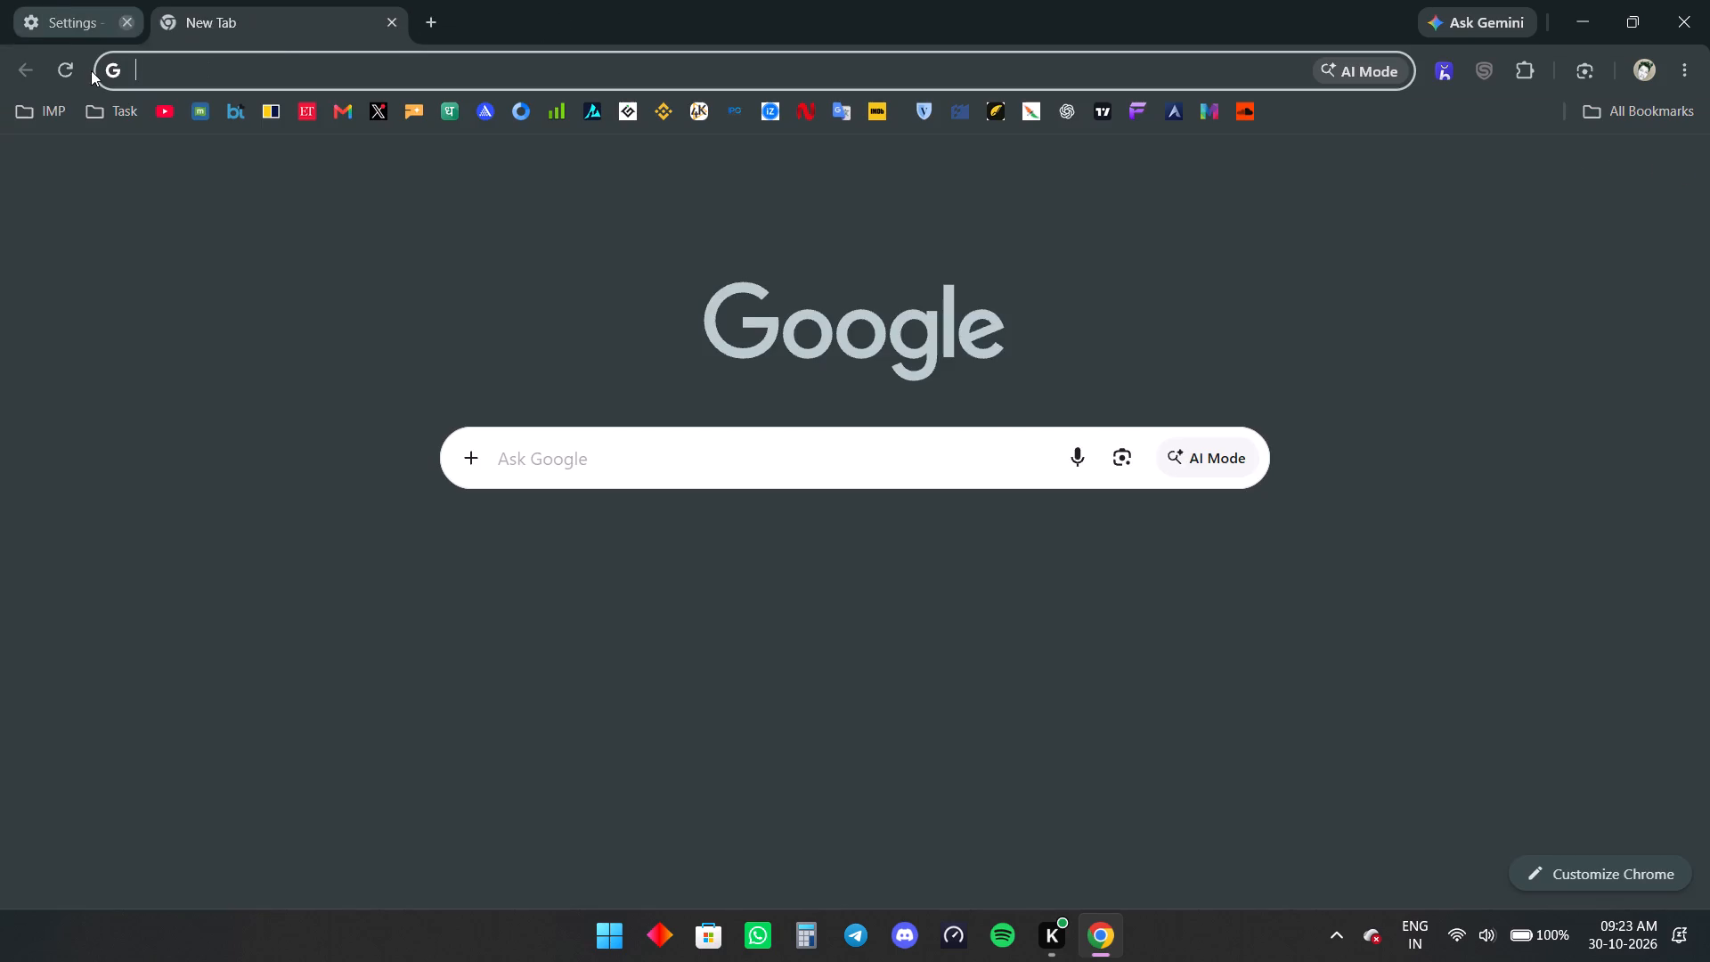
pyautogui.tripleClick(61, 77)
pyautogui.tripleClick(61, 77)
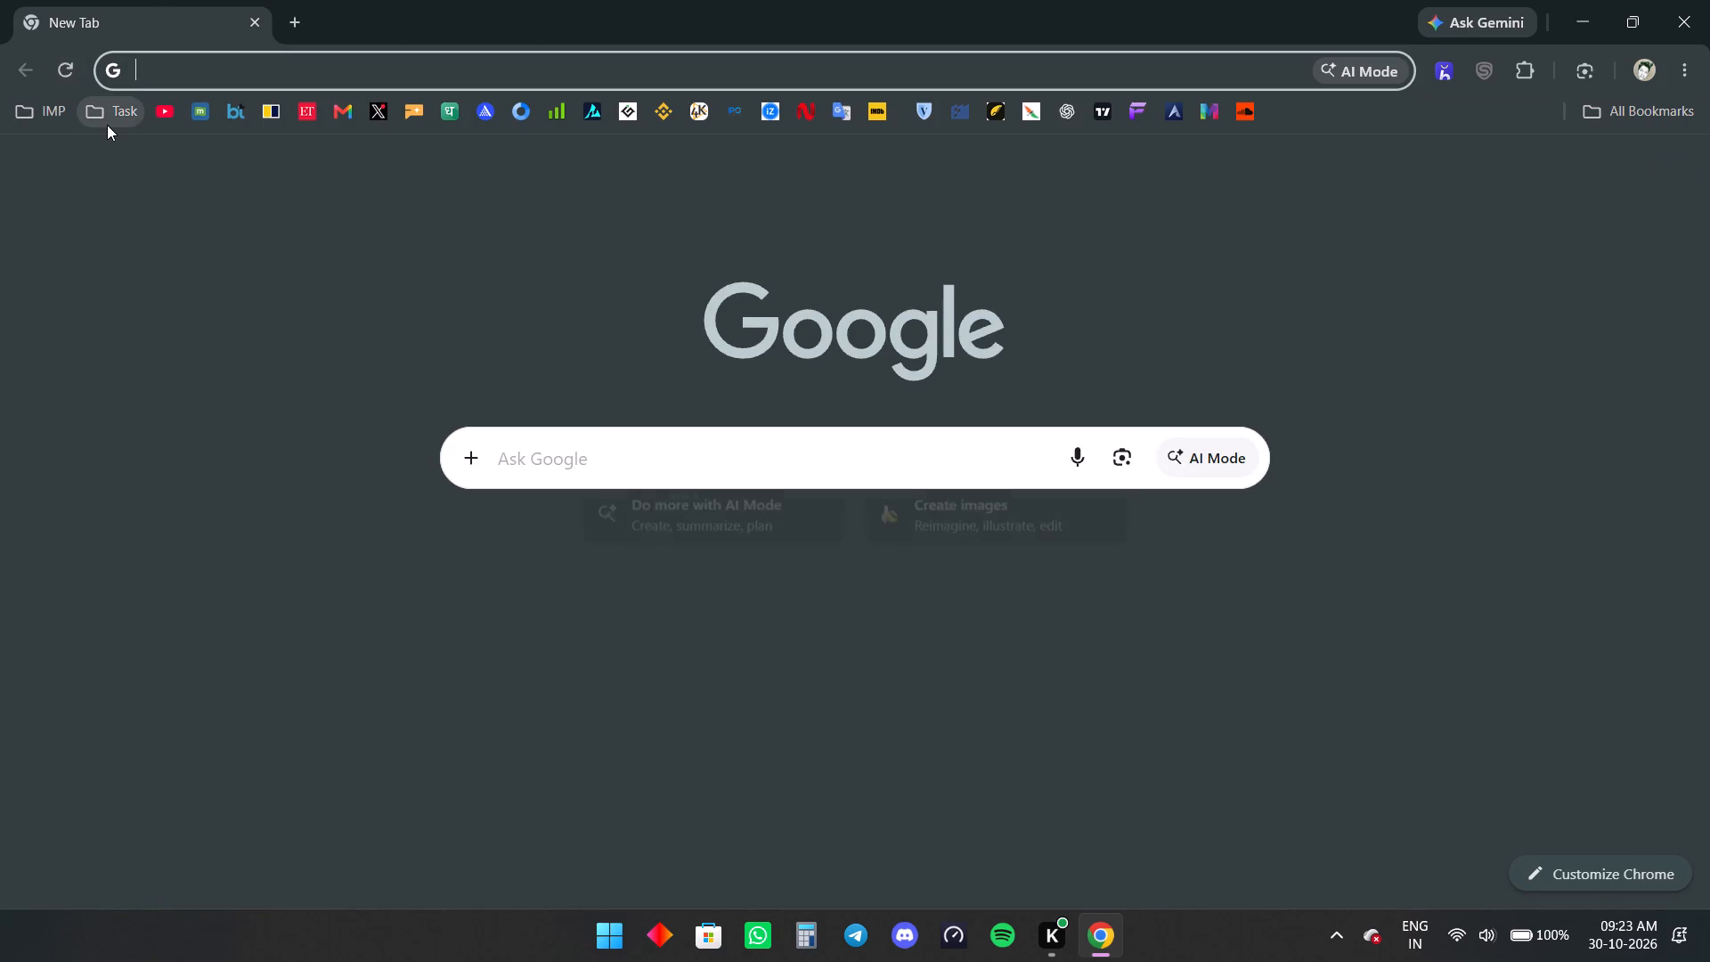
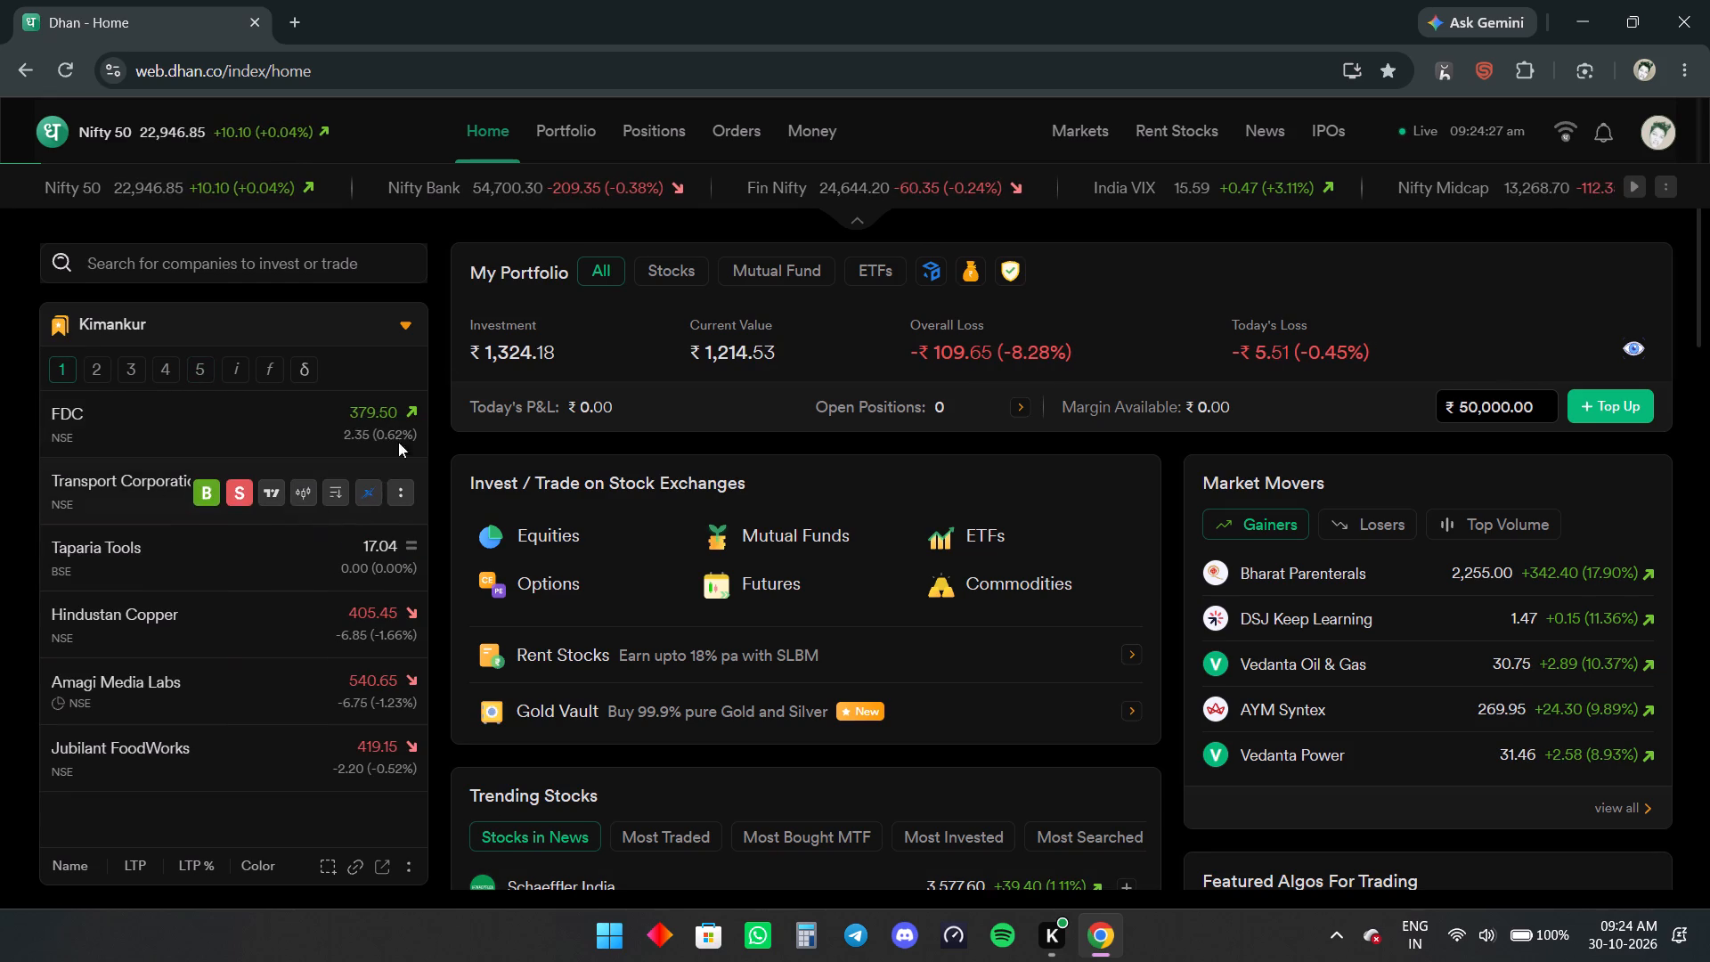
# Review the Dhan home page's portfolio, trending stocks, indices and IPO sections, and look at the FDC stock page from the watchlist.
pyautogui.scroll(-5, 561, 462)
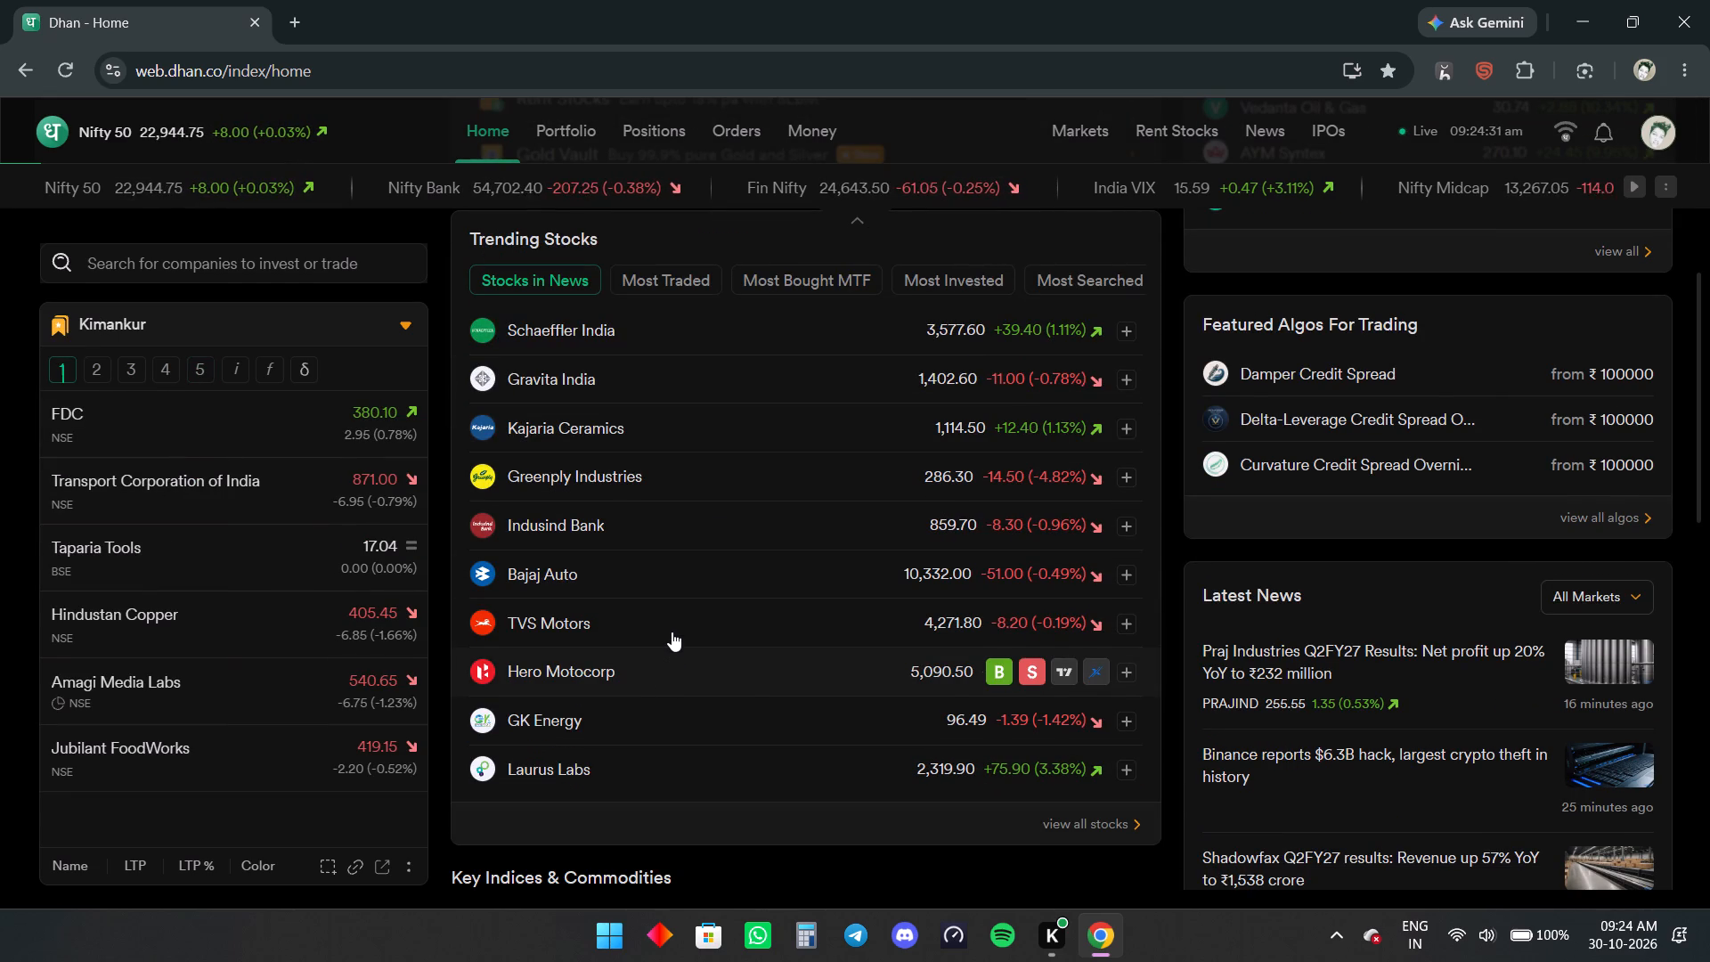
pyautogui.scroll(-4, 676, 617)
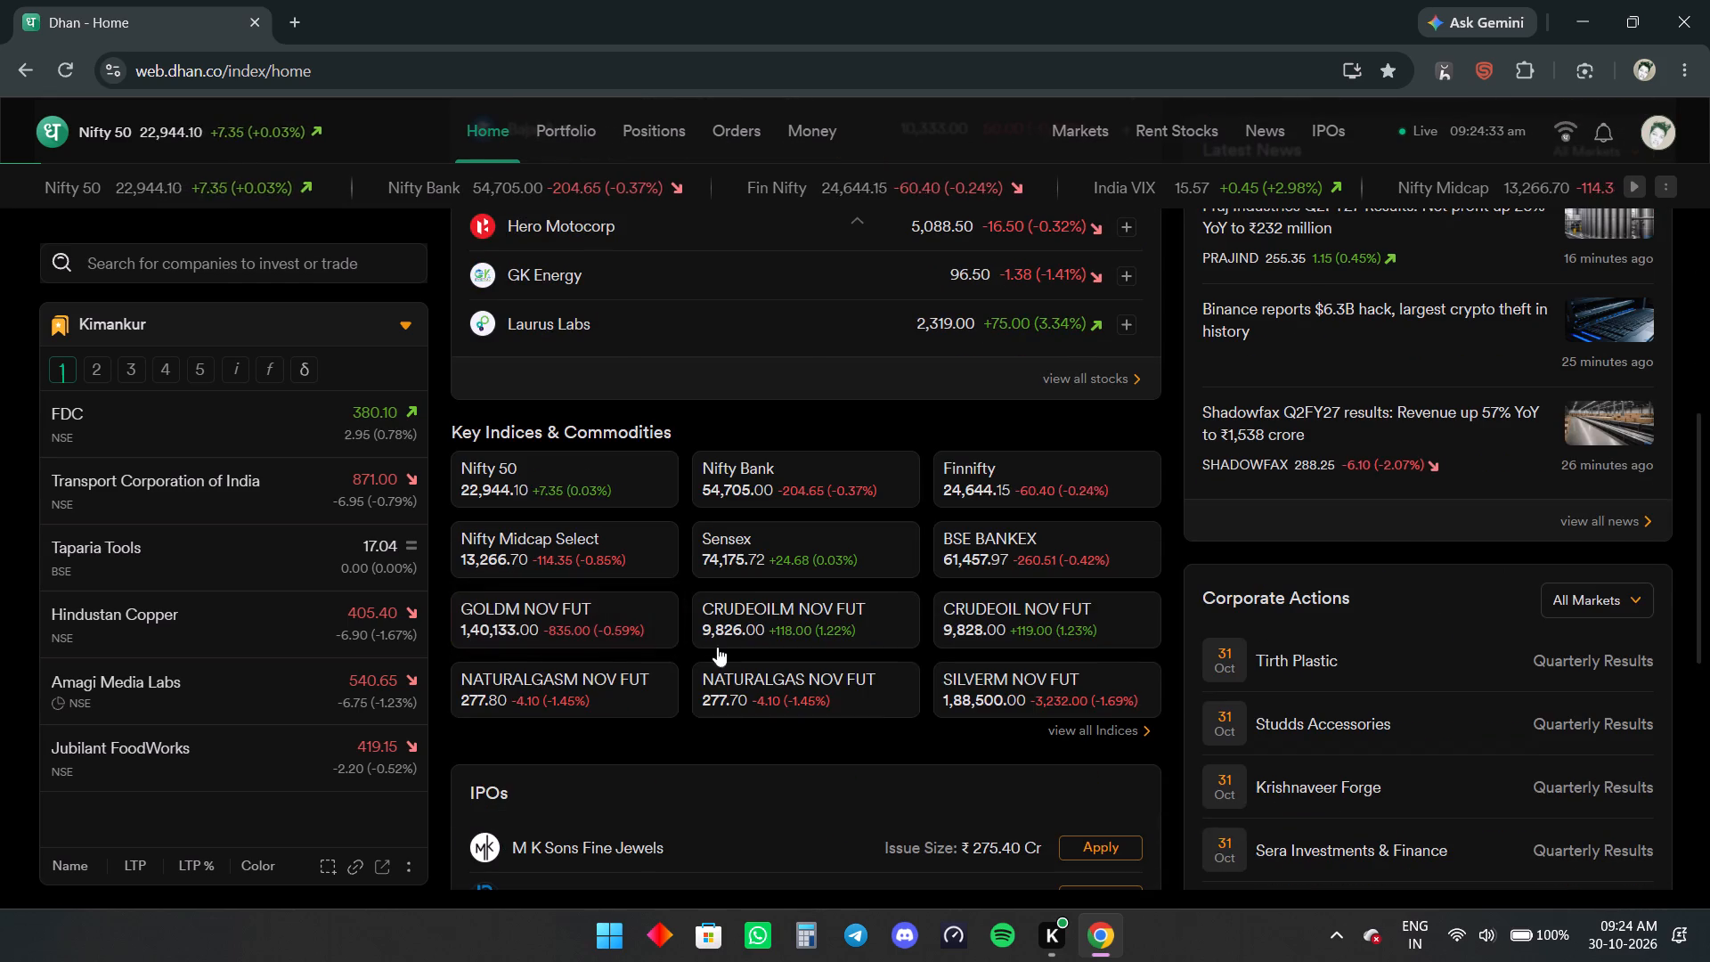
pyautogui.scroll(-2, 930, 751)
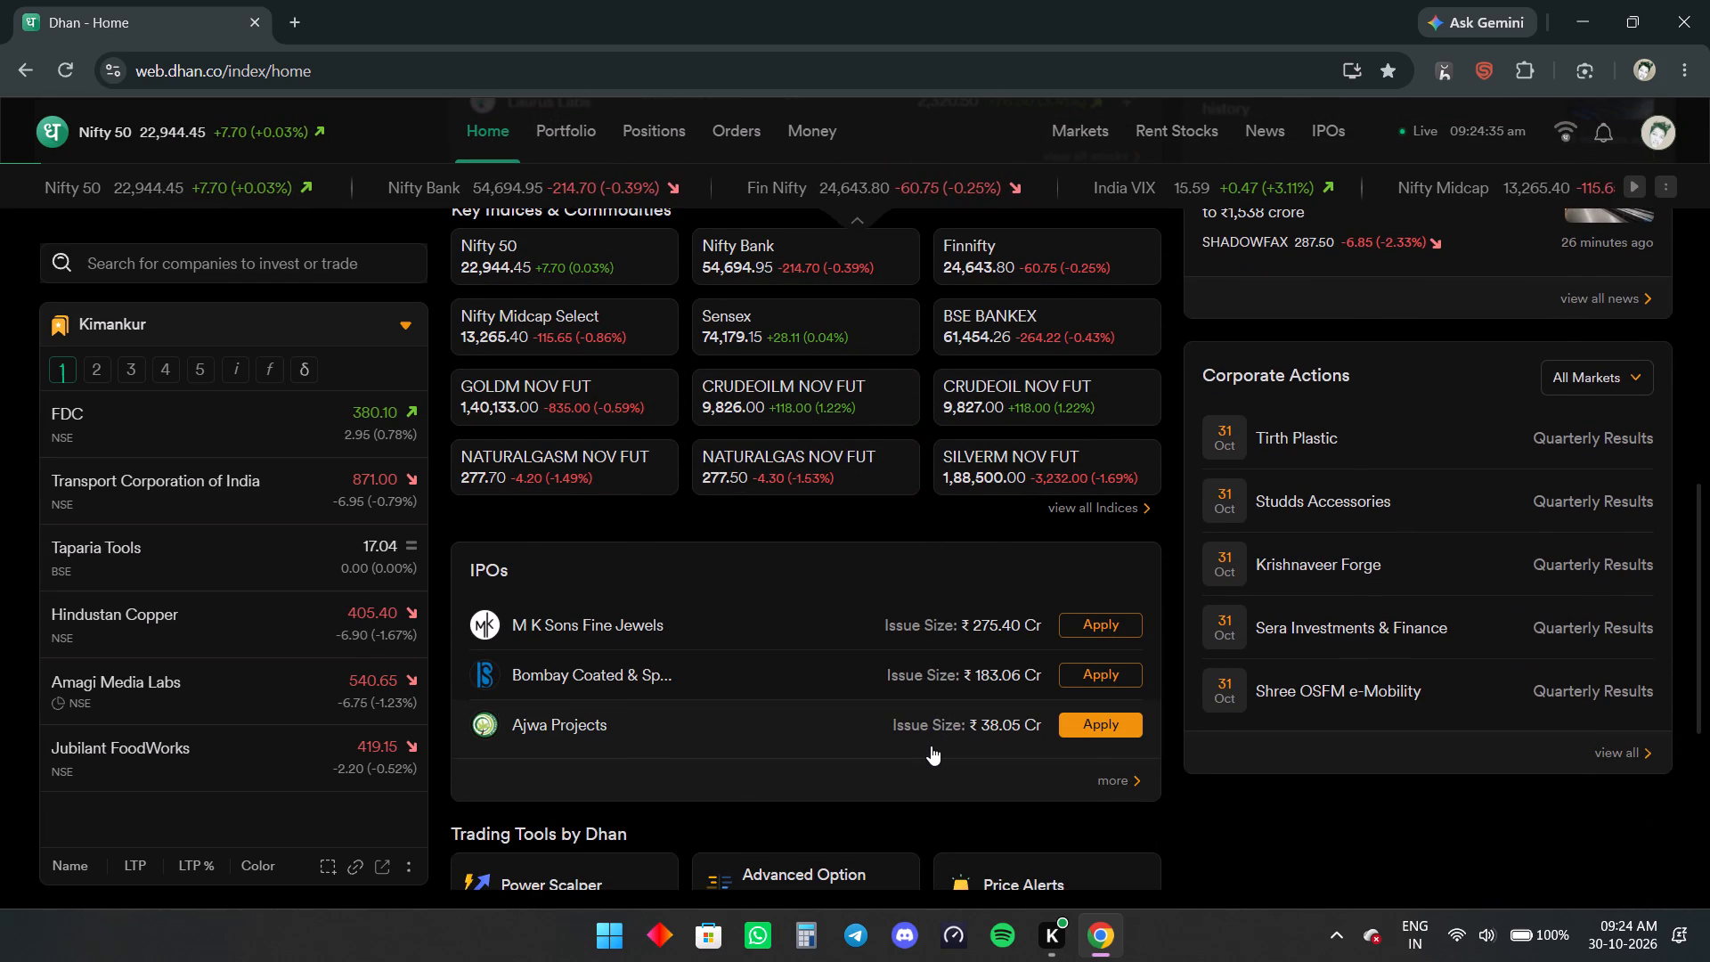
pyautogui.scroll(-3, 930, 746)
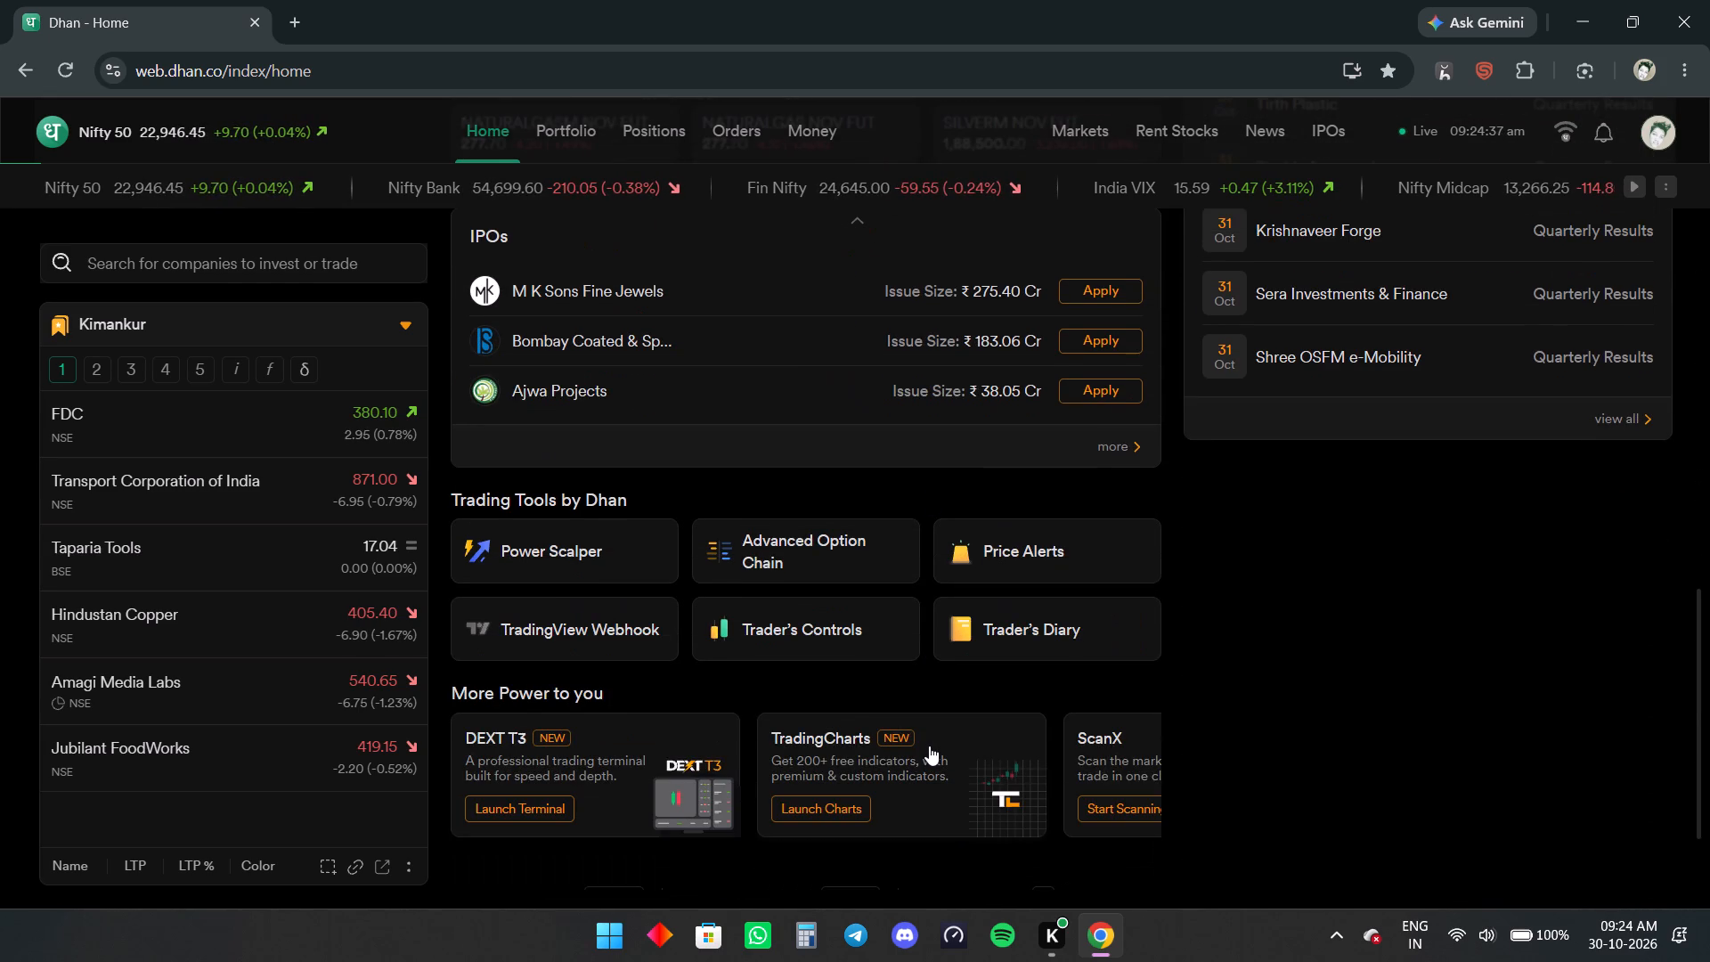
pyautogui.scroll(19, 929, 746)
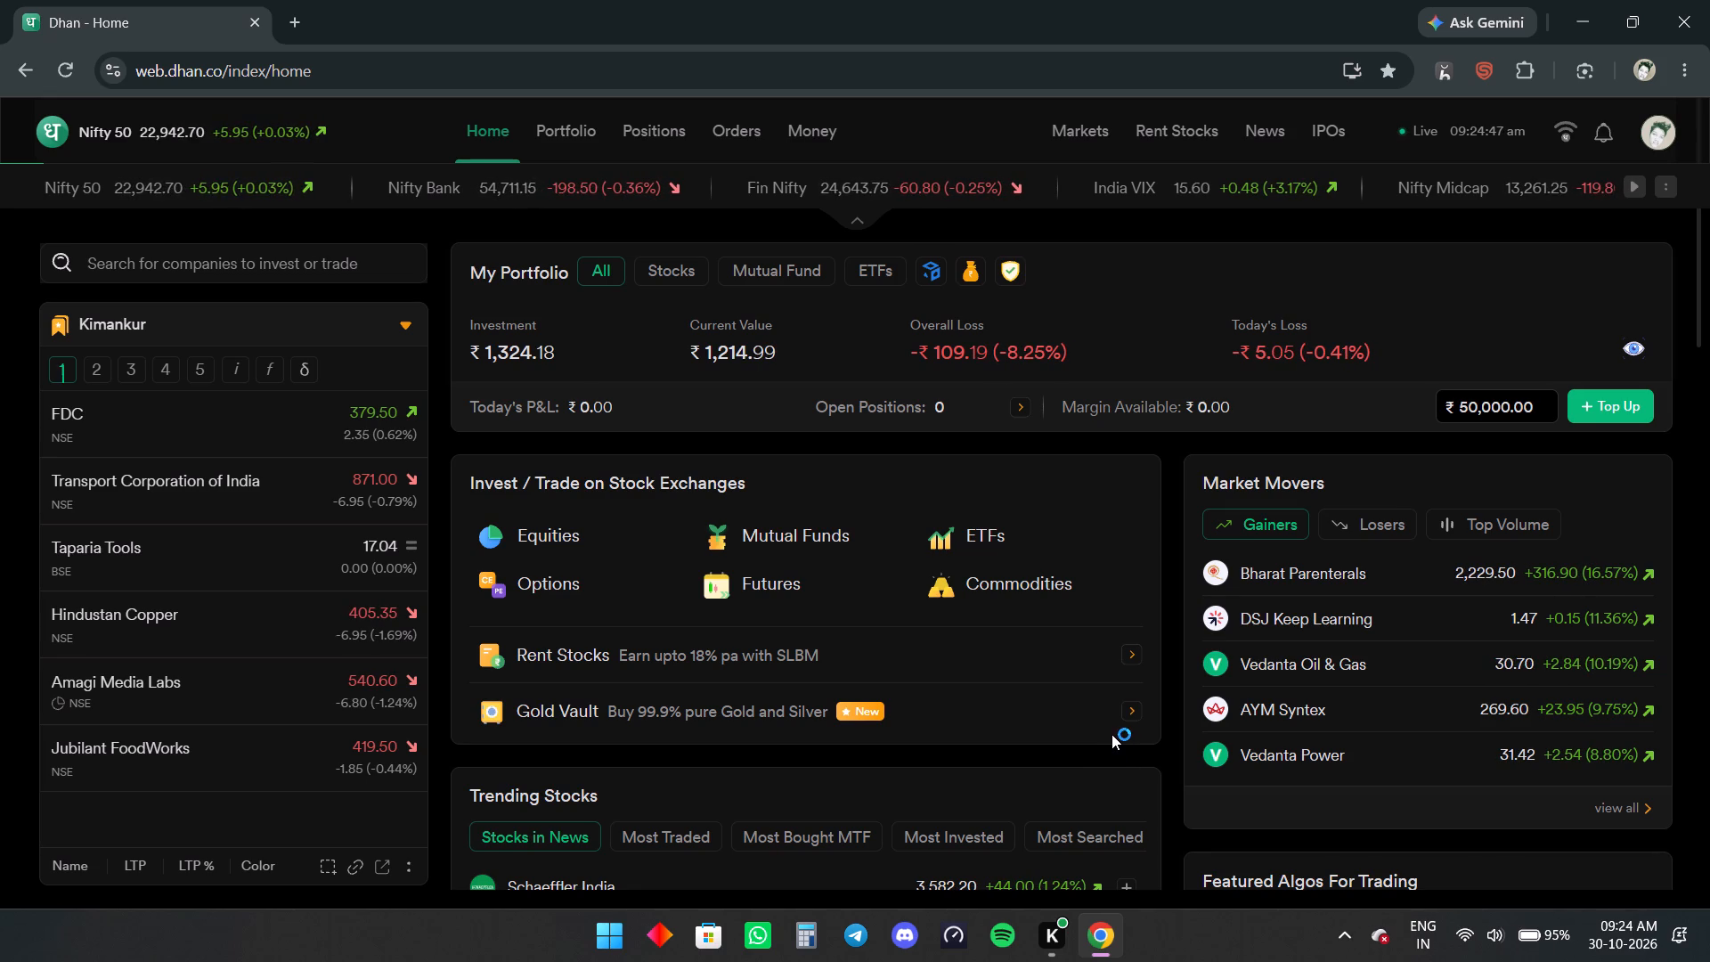
pyautogui.click(166, 440)
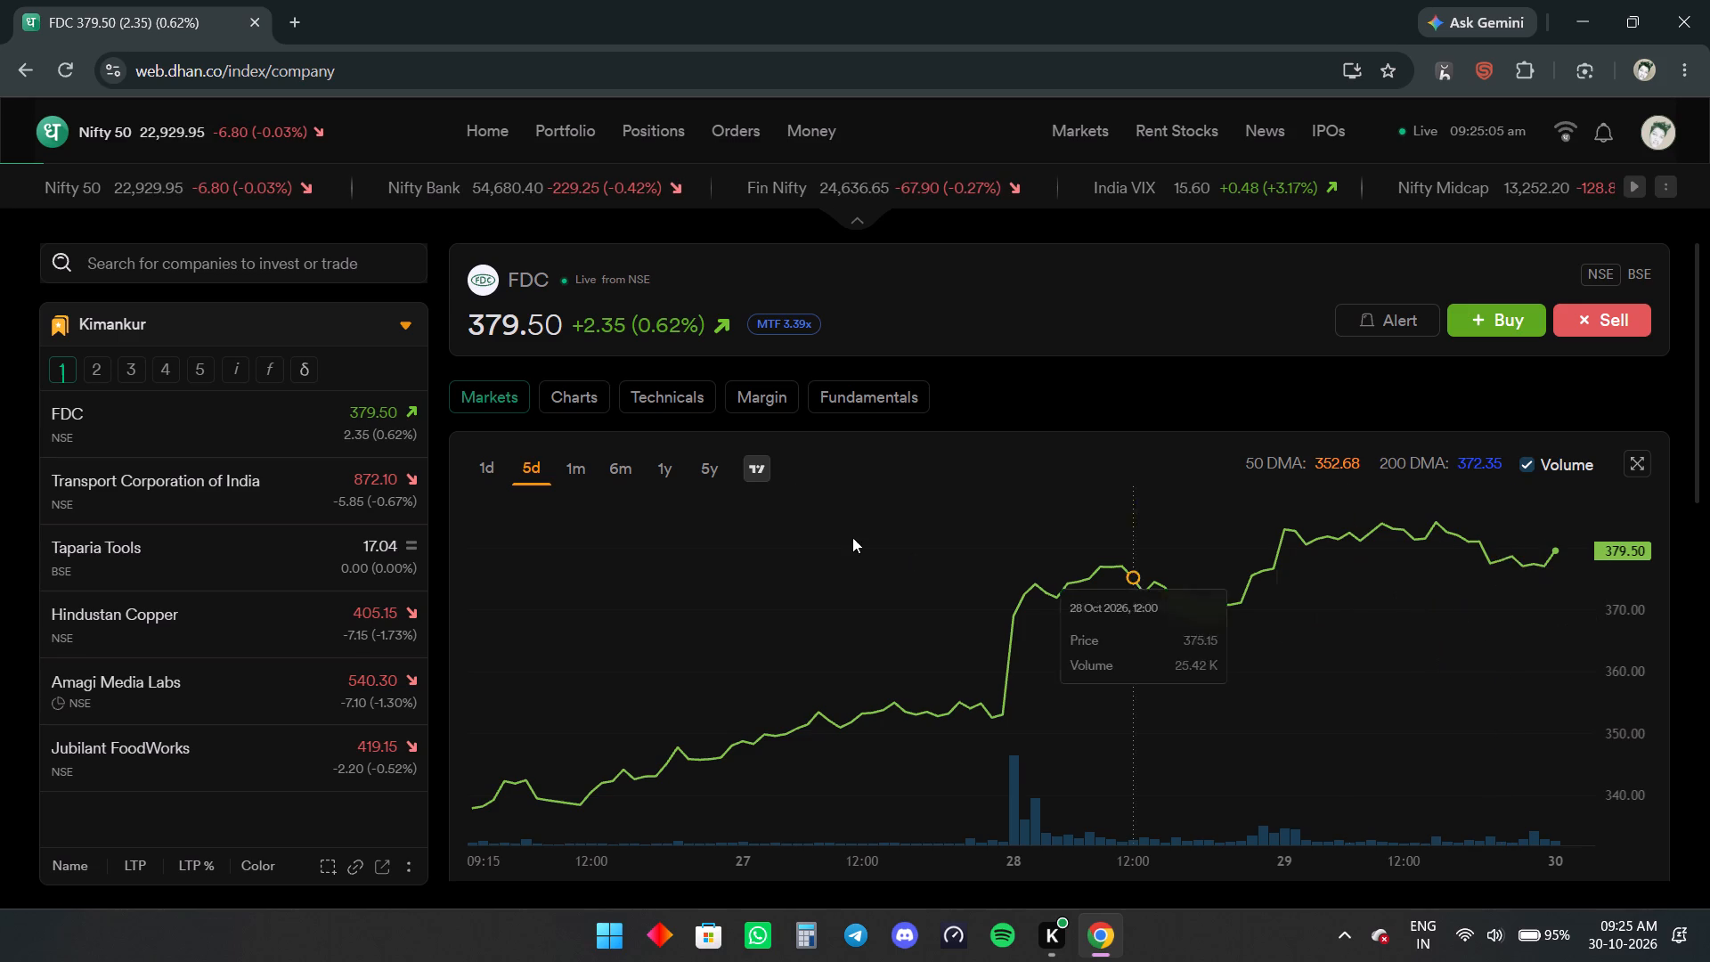
pyautogui.click(469, 117)
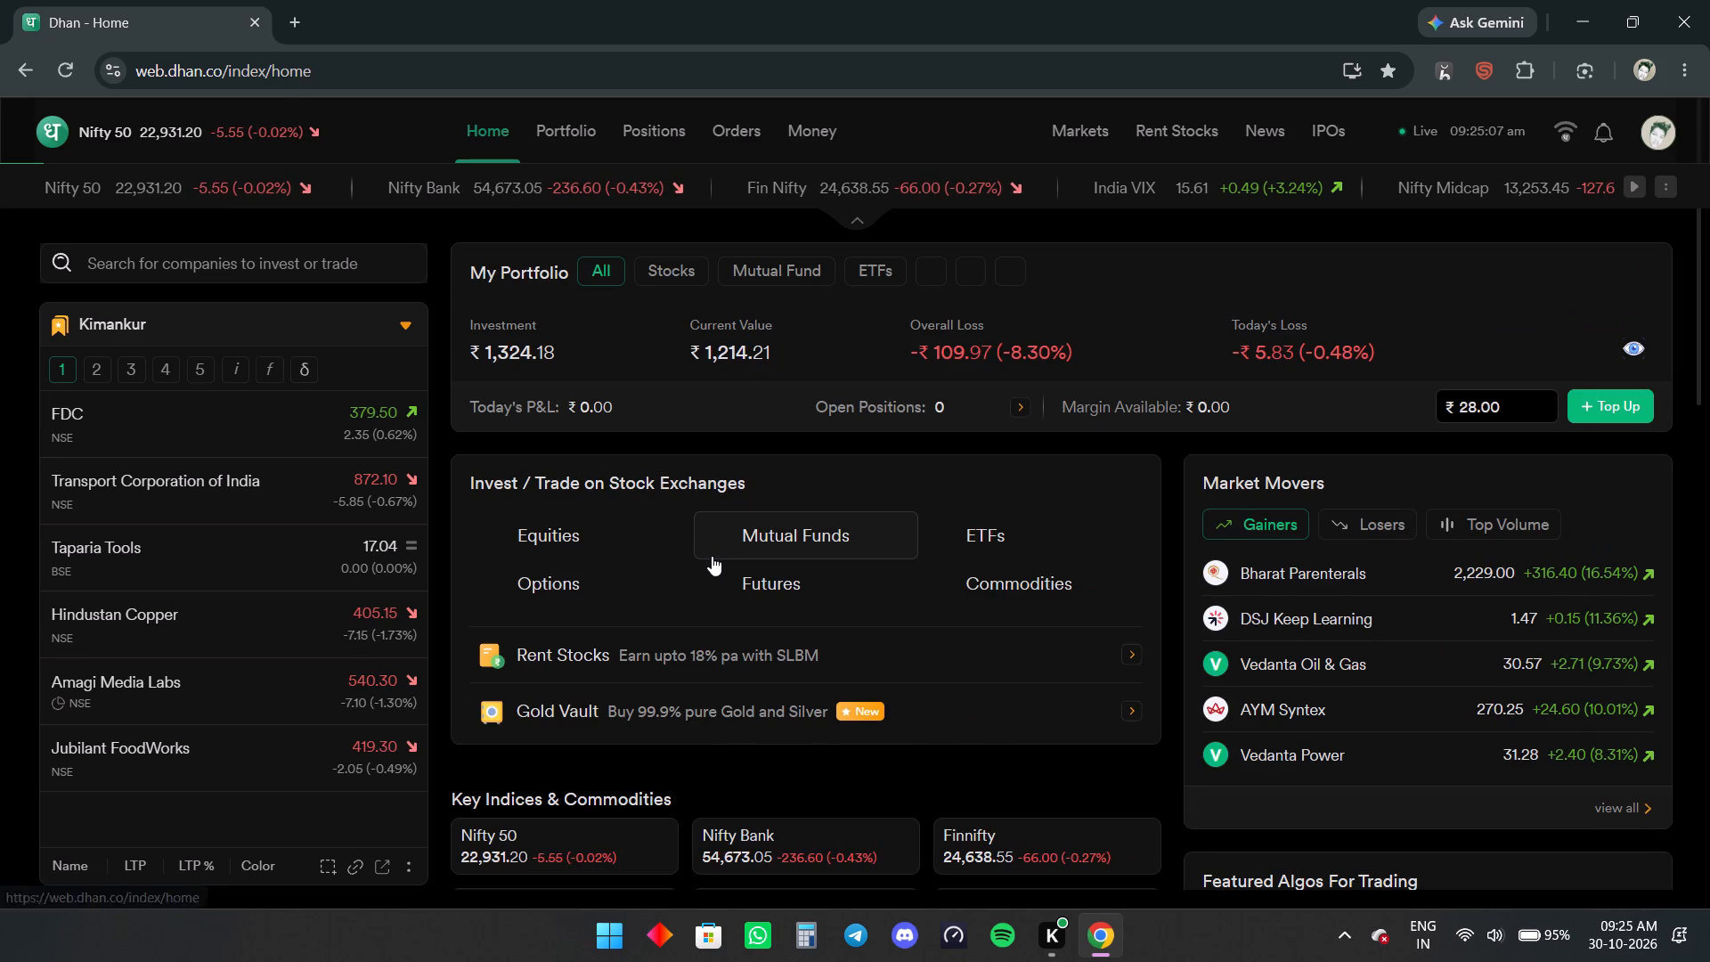
pyautogui.scroll(-1, 716, 554)
pyautogui.scroll(1, 716, 554)
pyautogui.scroll(-1, 716, 554)
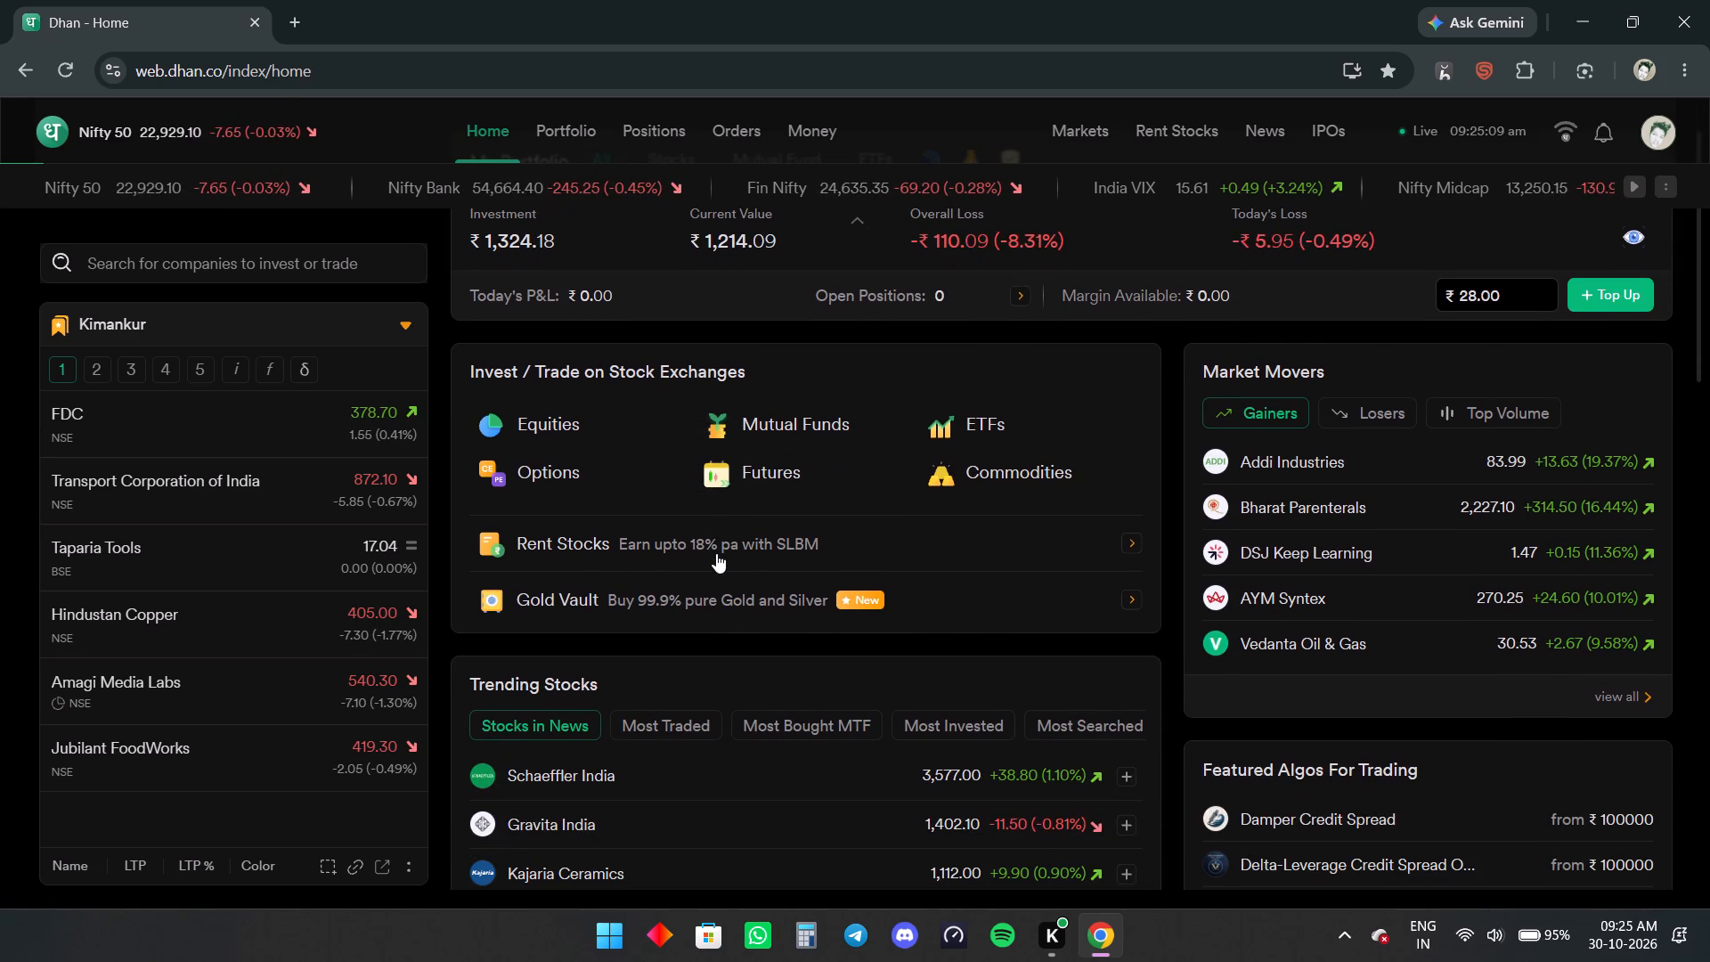
pyautogui.scroll(3, 716, 552)
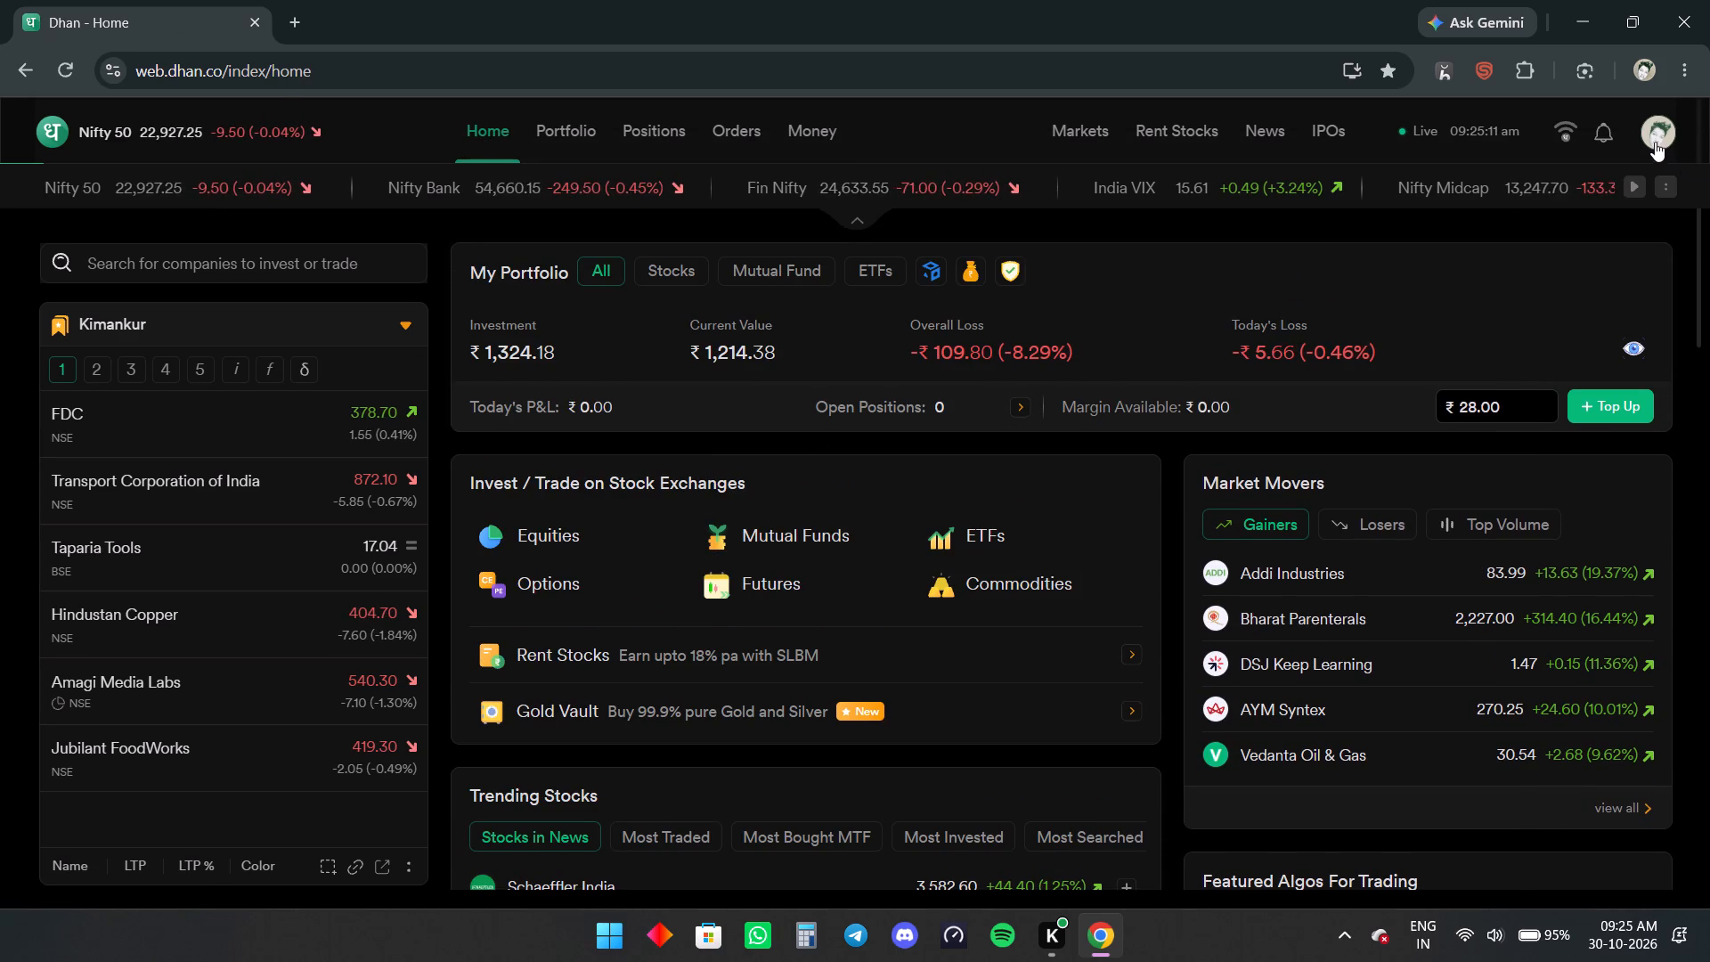
# Open Dhan's TradingView charting site in a new tab from the account profile.
pyautogui.click(1655, 142)
pyautogui.click(1527, 281)
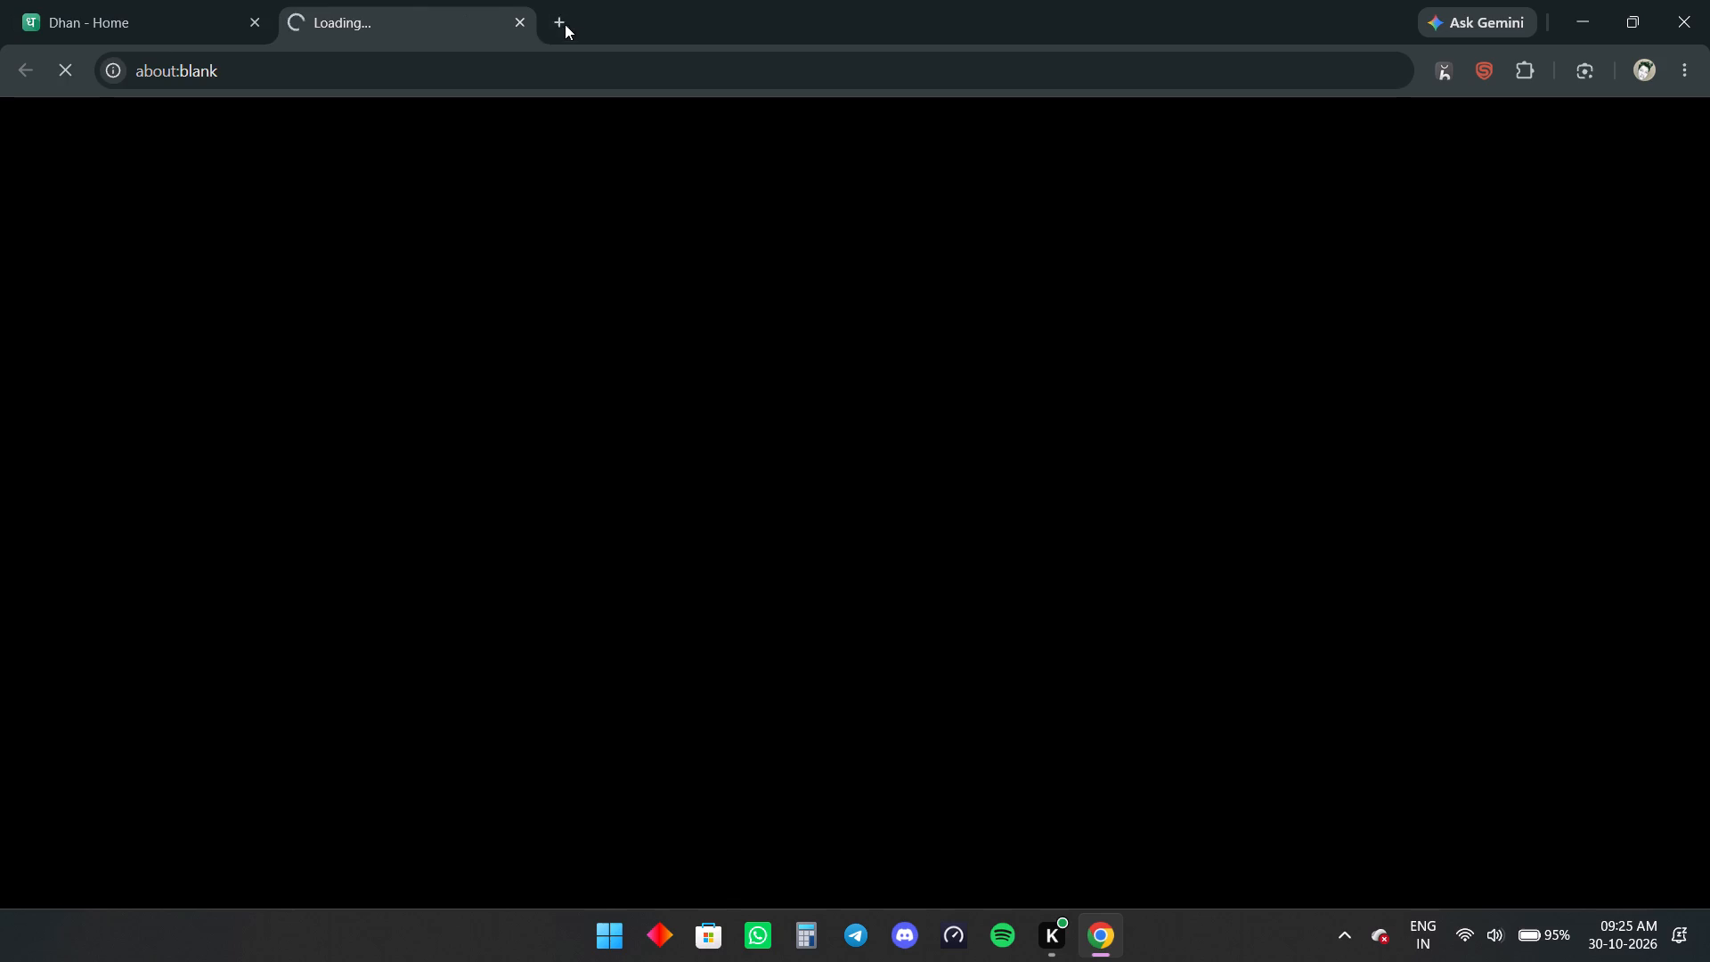
# Search Google for nse in a new tab.
pyautogui.click(571, 28)
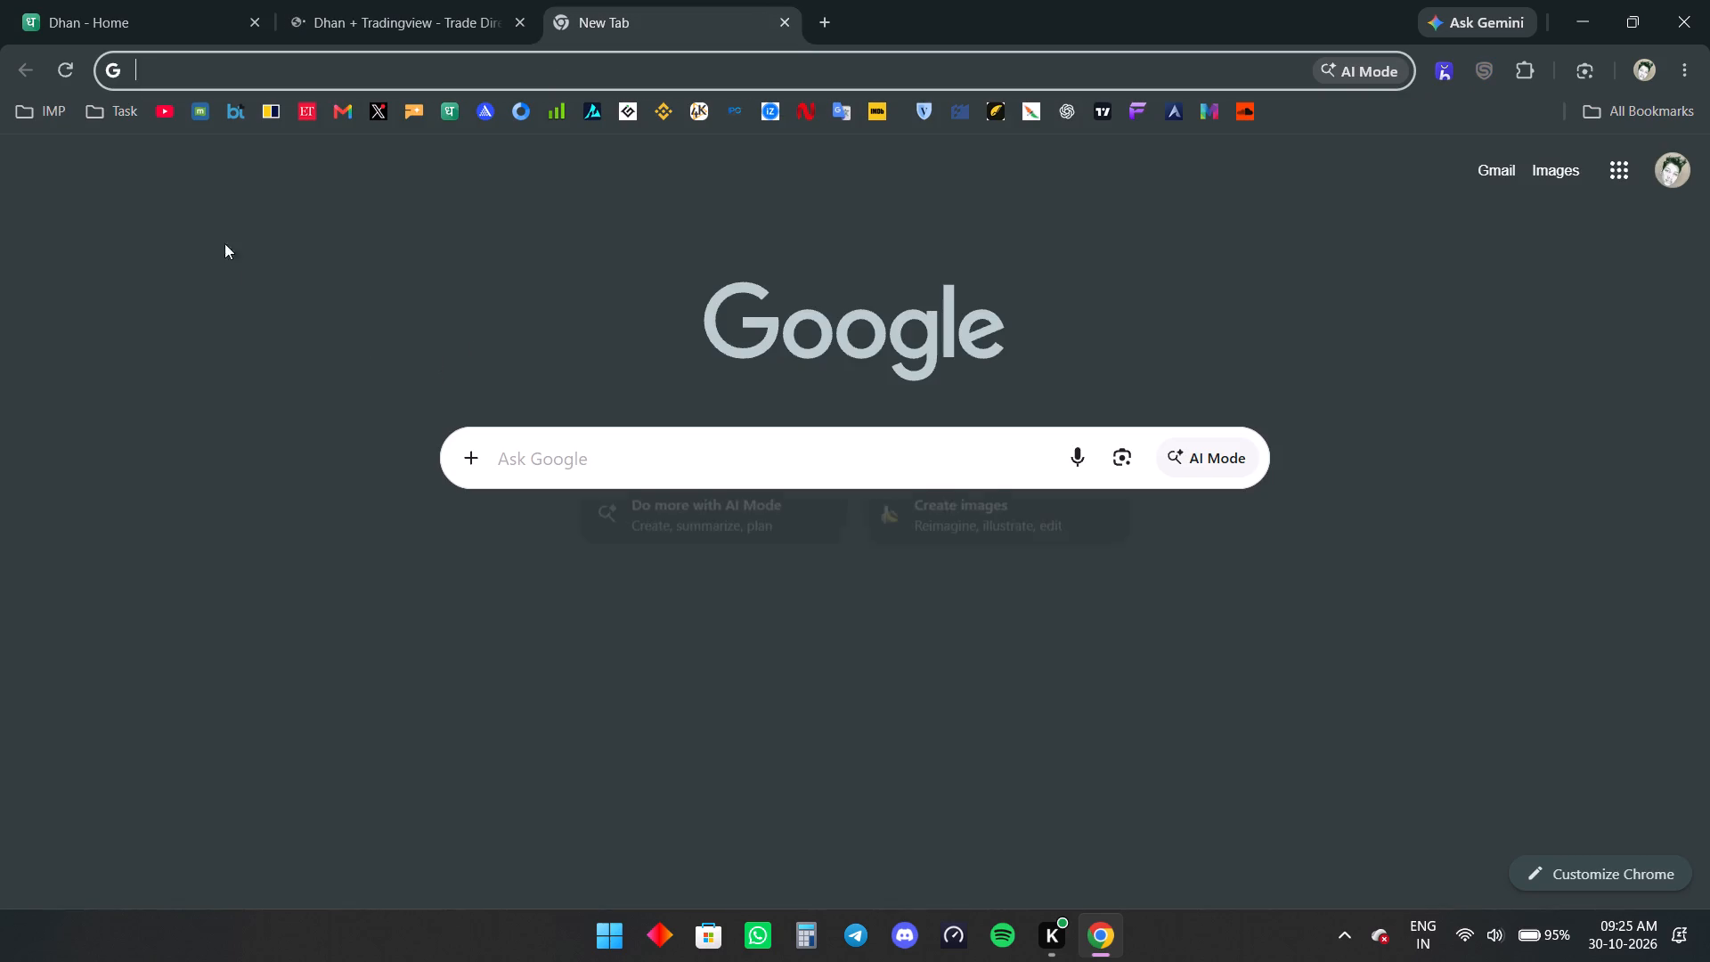
pyautogui.click(601, 472)
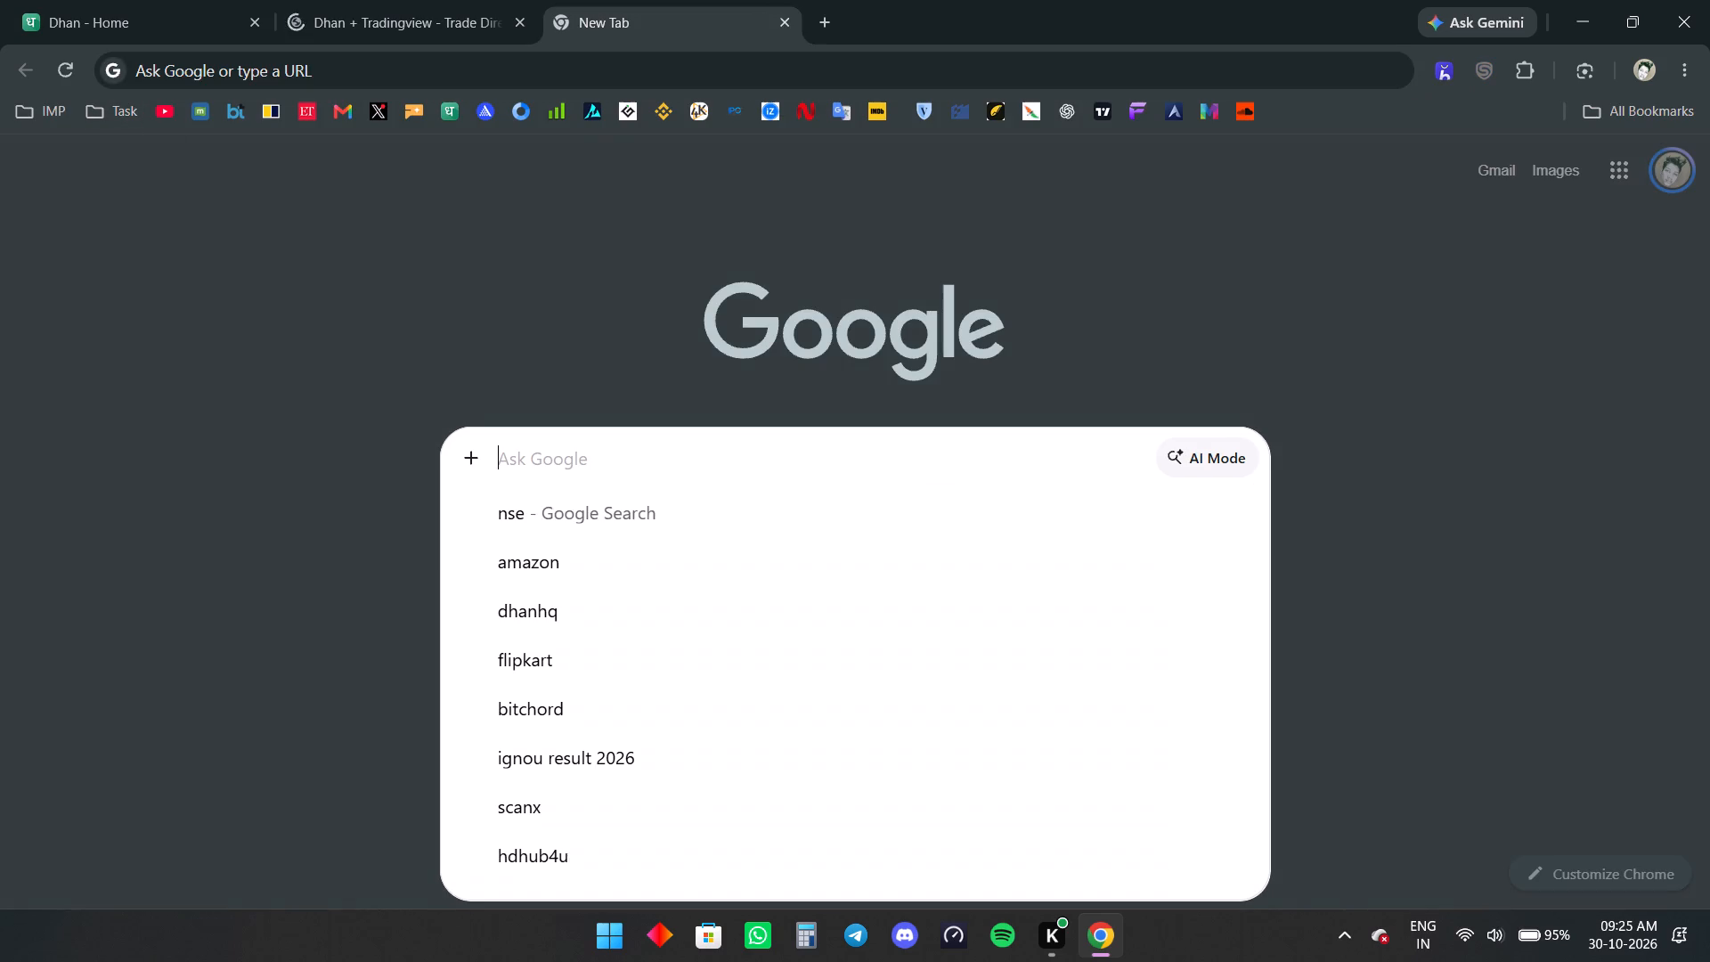
pyautogui.click(566, 520)
# Move the nse search tab ahead of the Dhan tabs and open its Top 20 Gainers/Losers result.
pyautogui.click(385, 0)
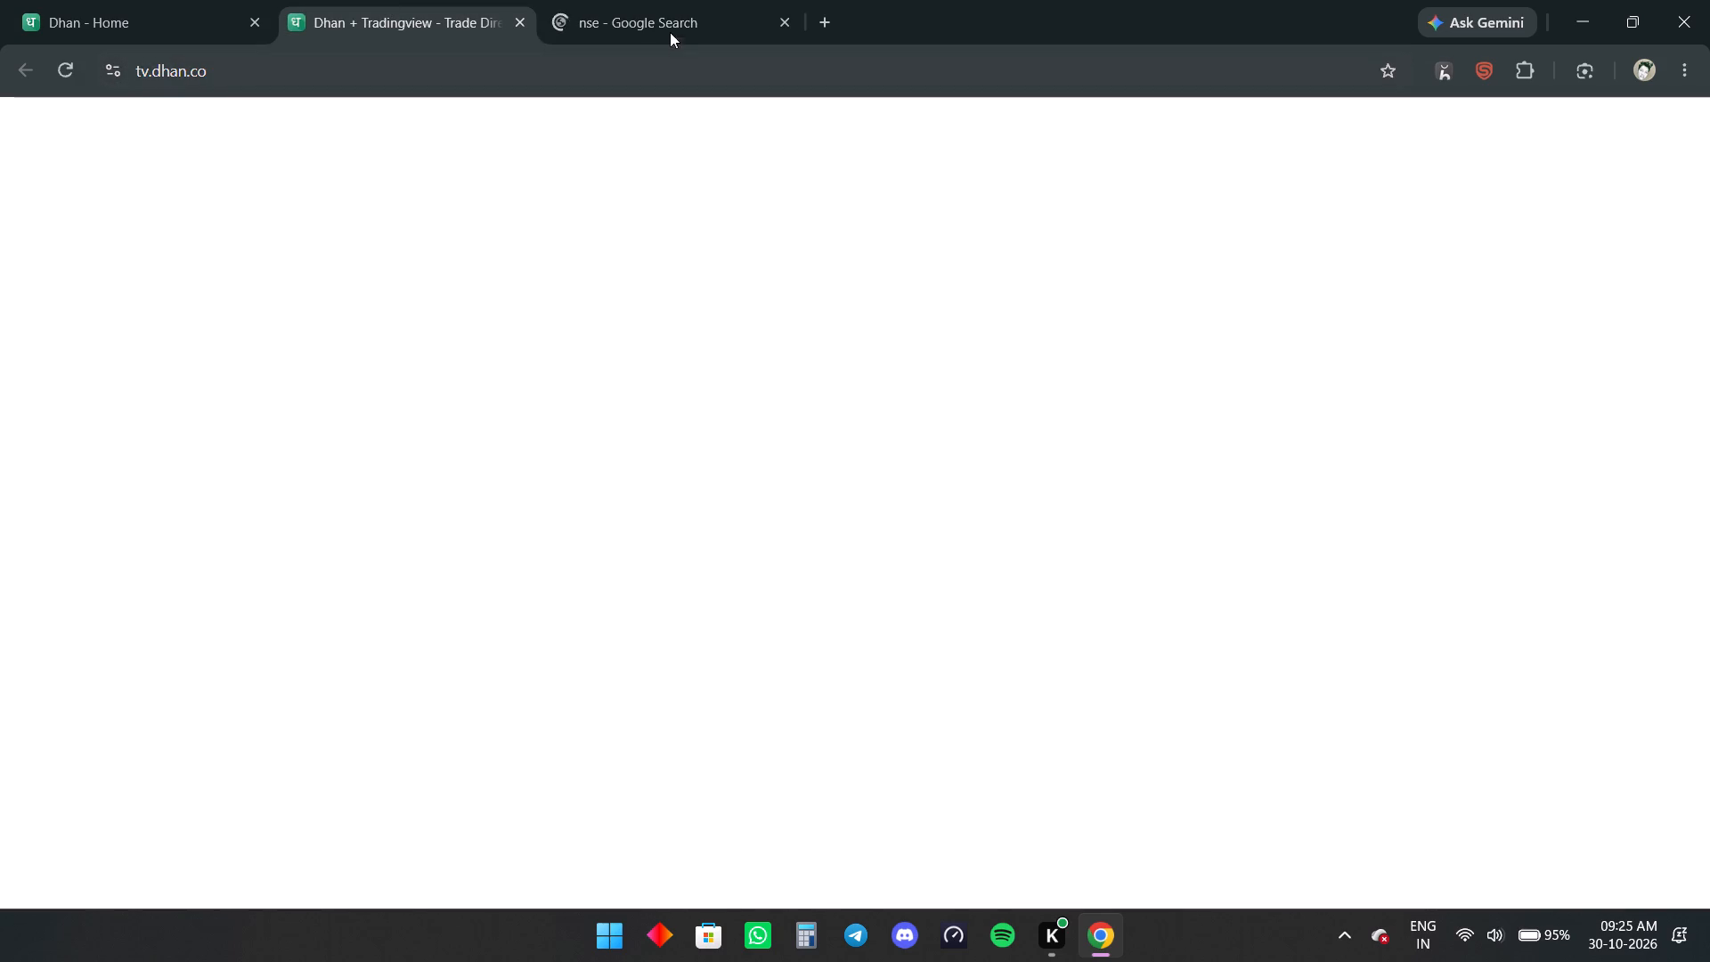
pyautogui.moveTo(670, 23); pyautogui.dragTo(0, 0)
pyautogui.click(616, 0)
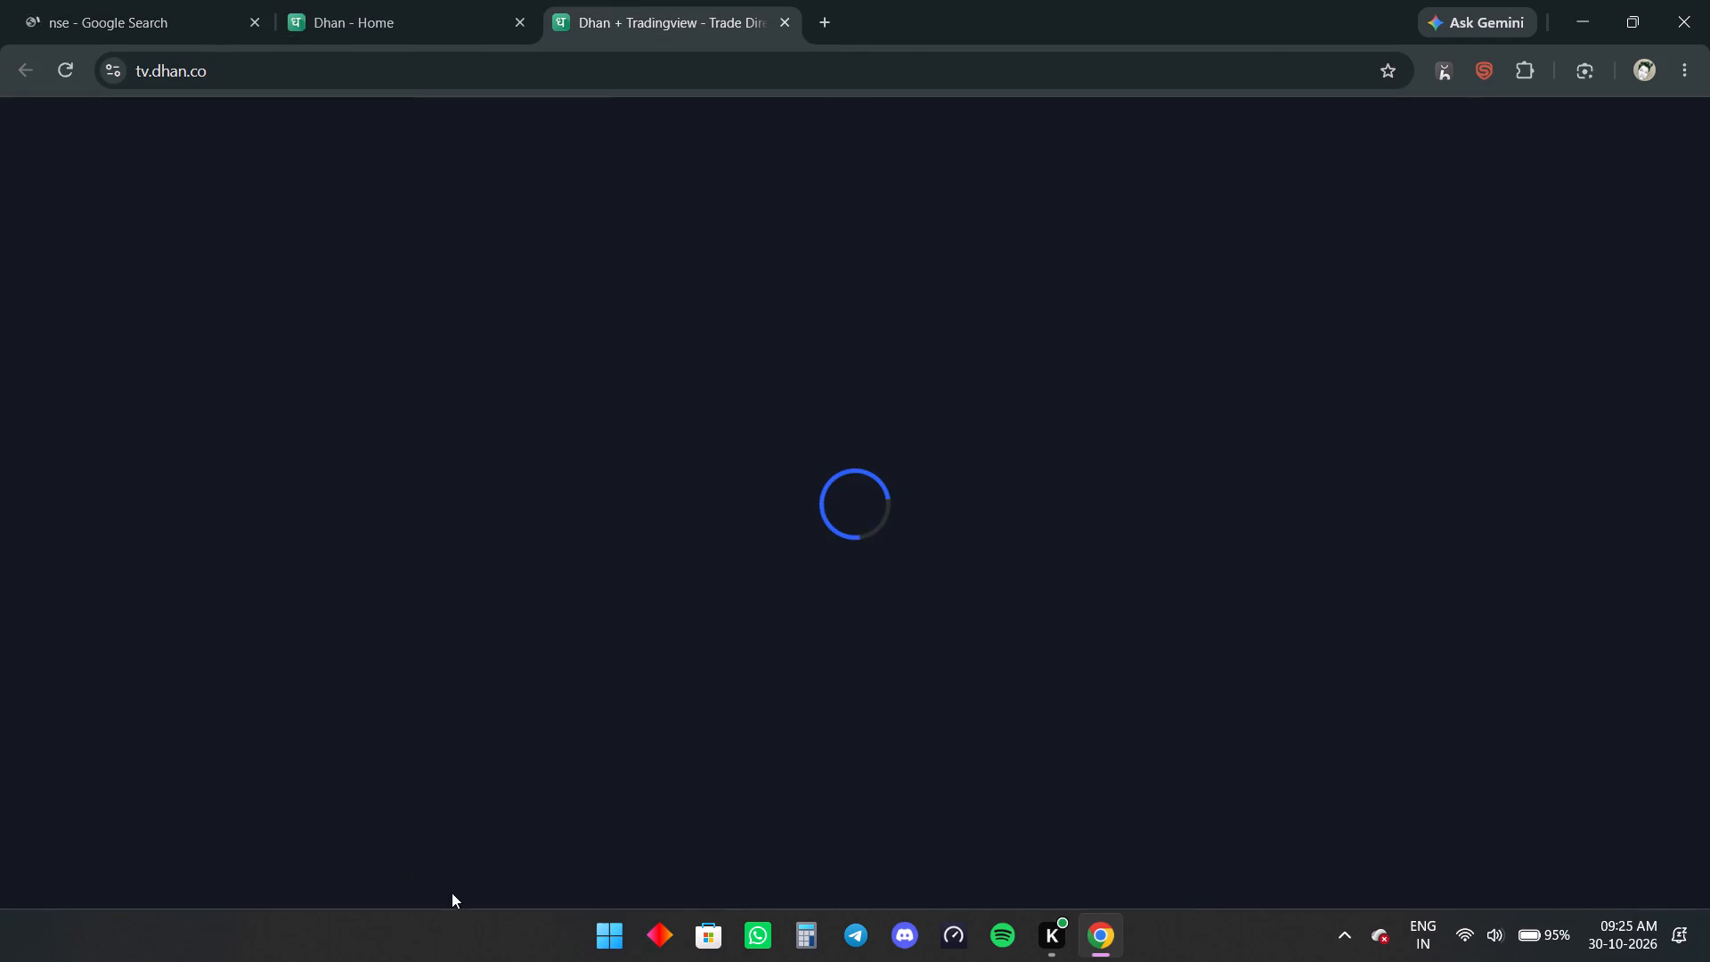
pyautogui.click(127, 0)
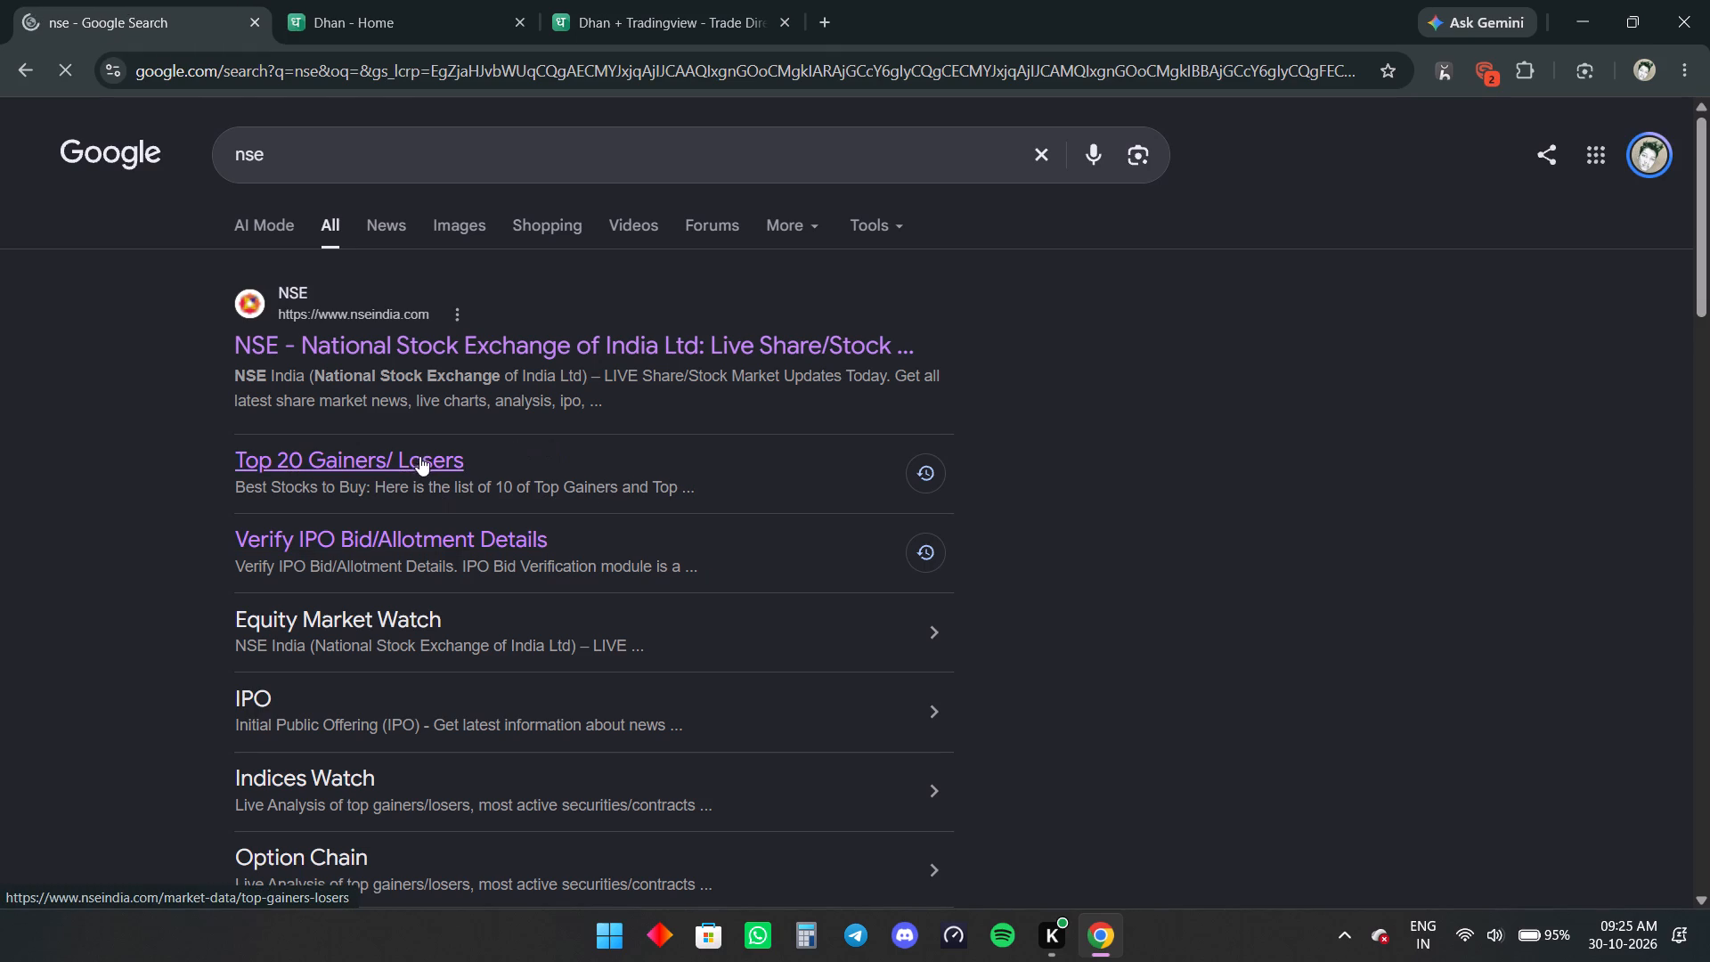
pyautogui.click(419, 455)
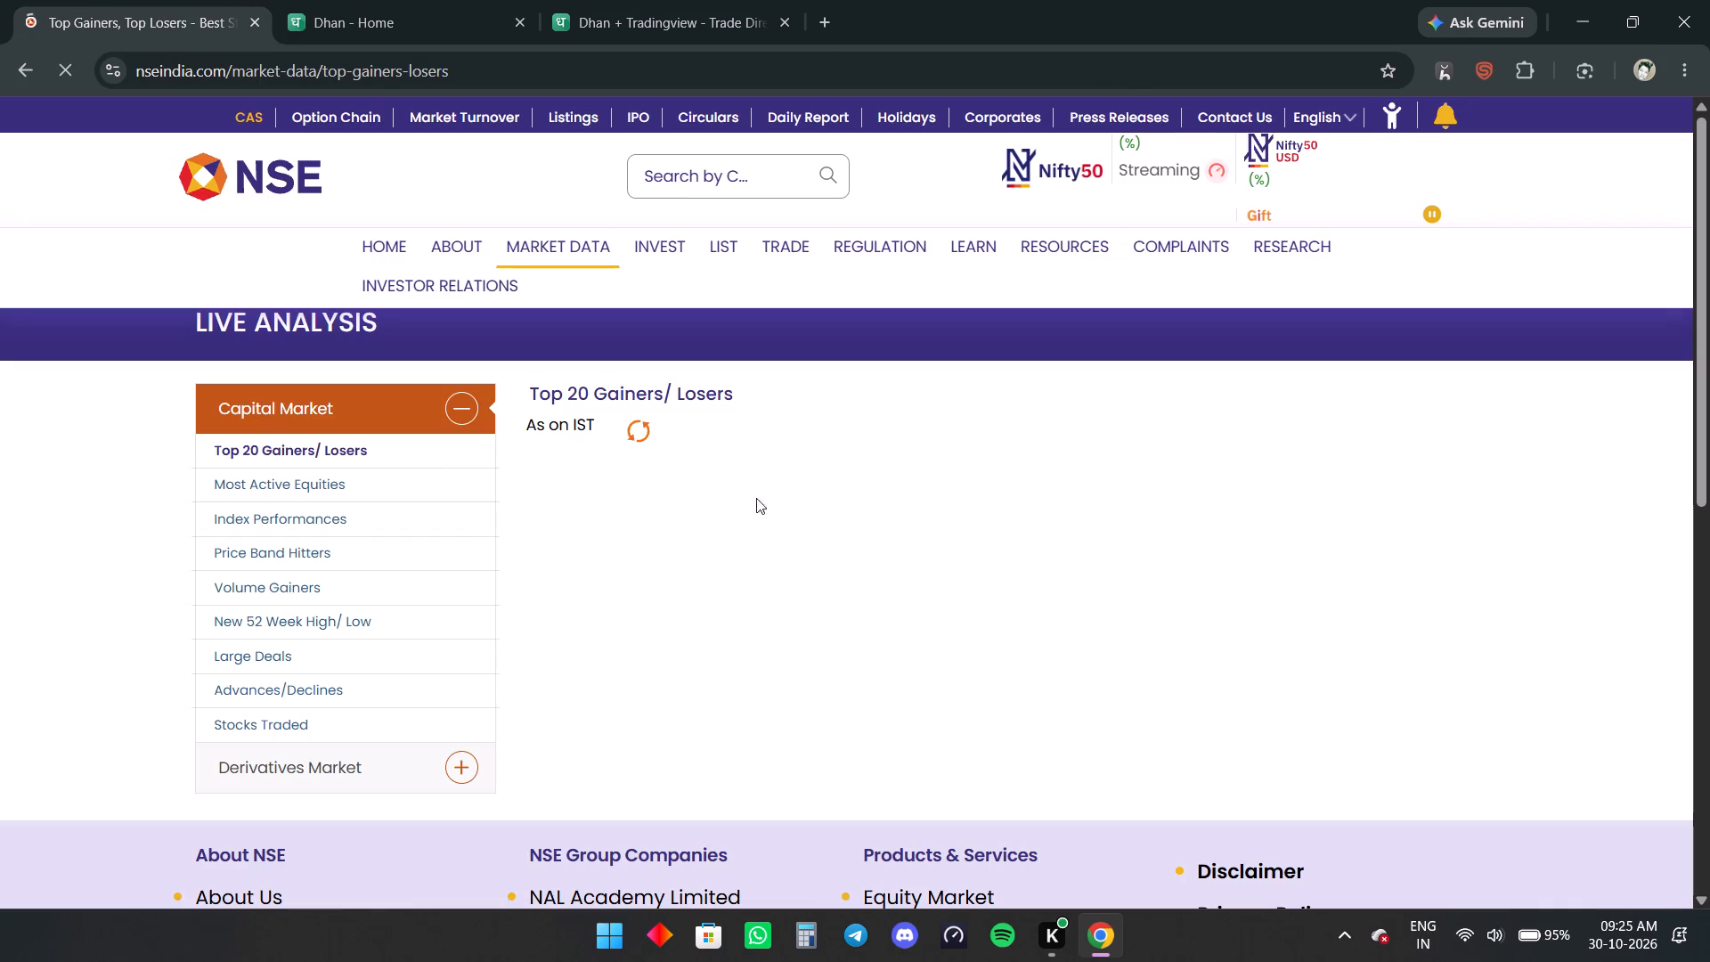
# Show the gainers for Securities > Rs 20, sorted by share volume from highest to lowest.
pyautogui.click(772, 571)
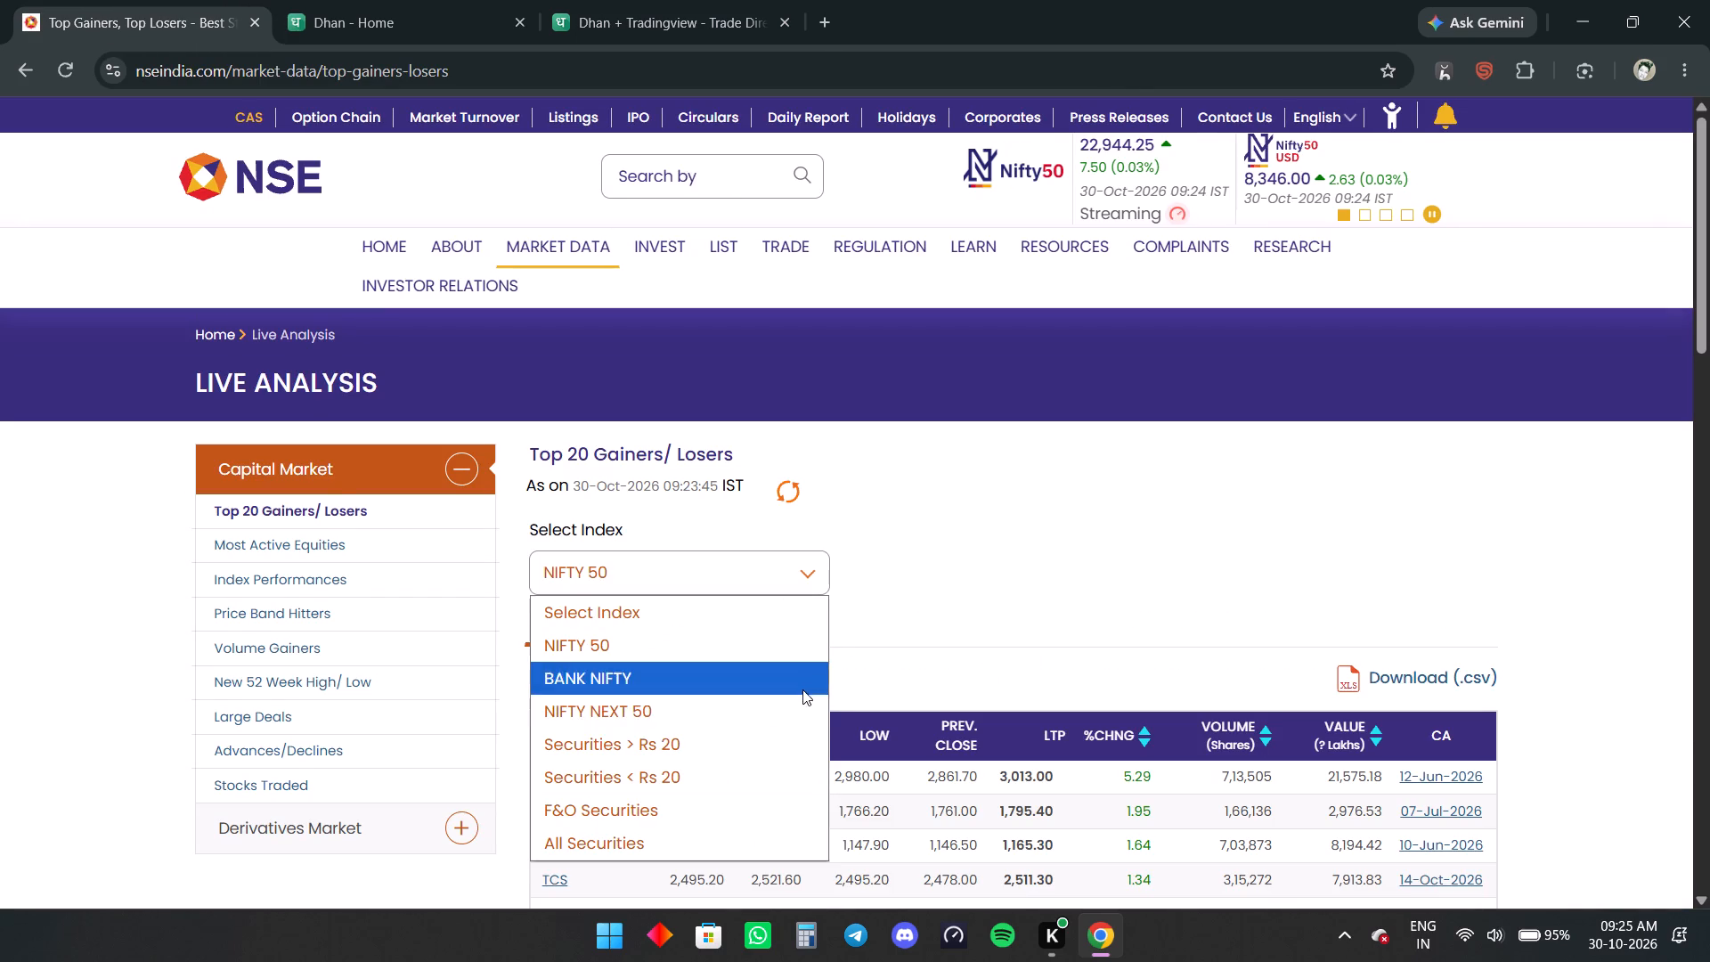
pyautogui.click(799, 732)
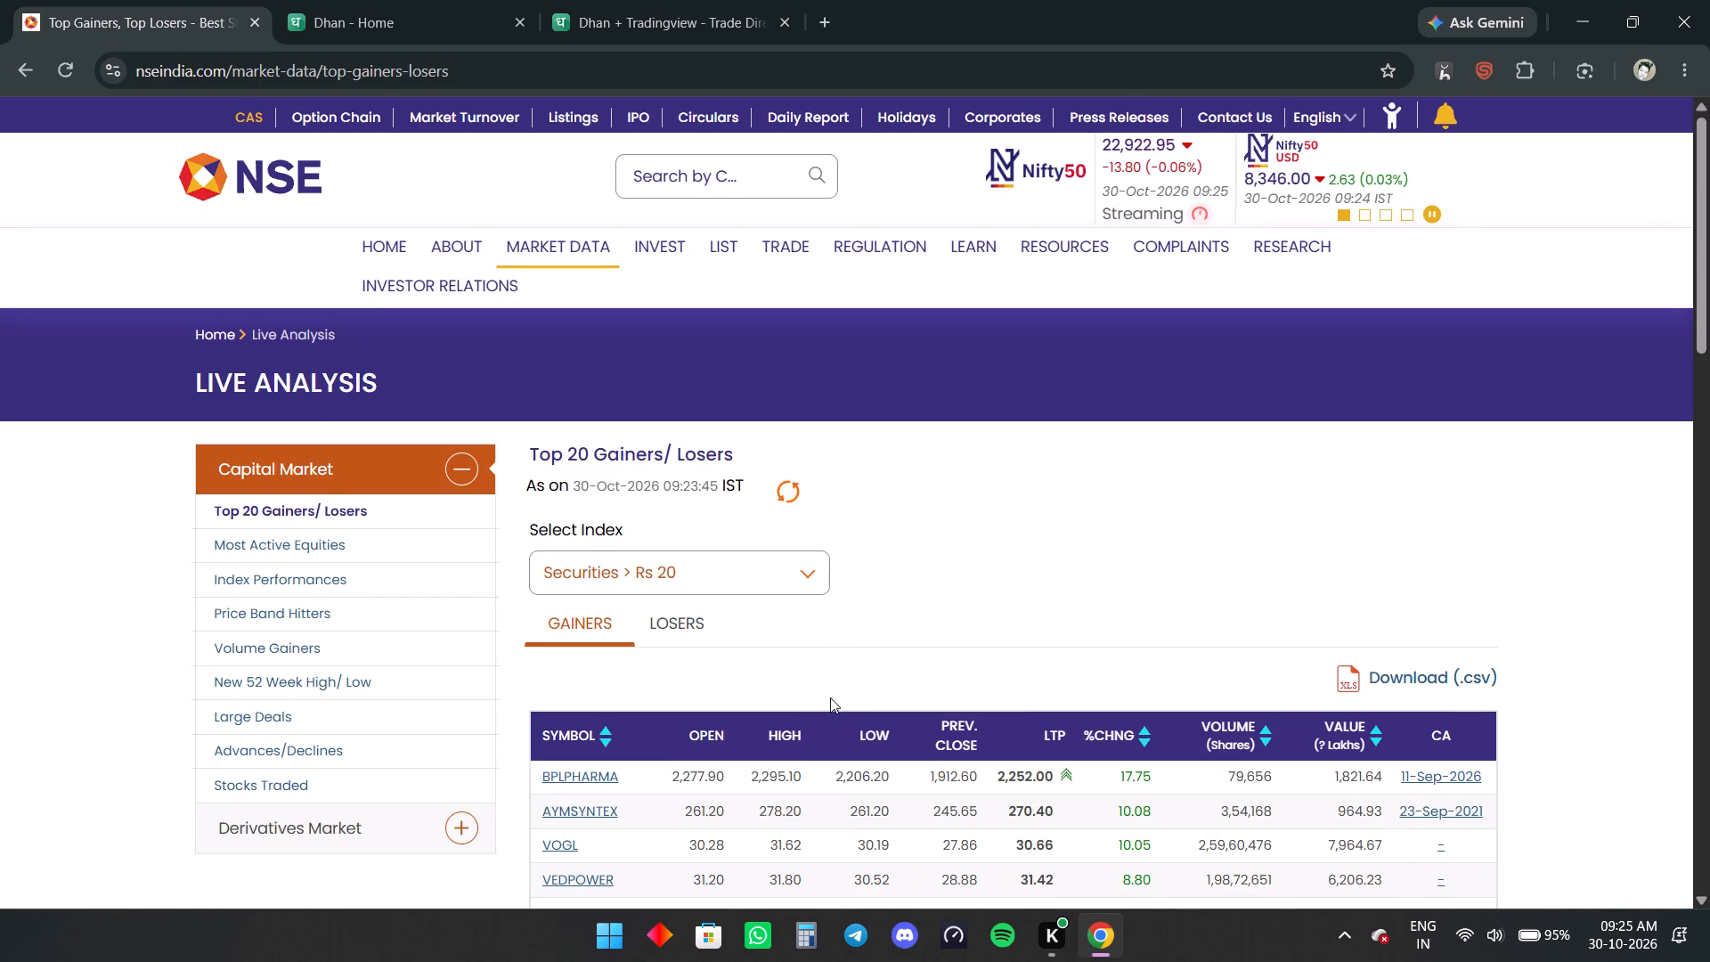
pyautogui.click(1263, 733)
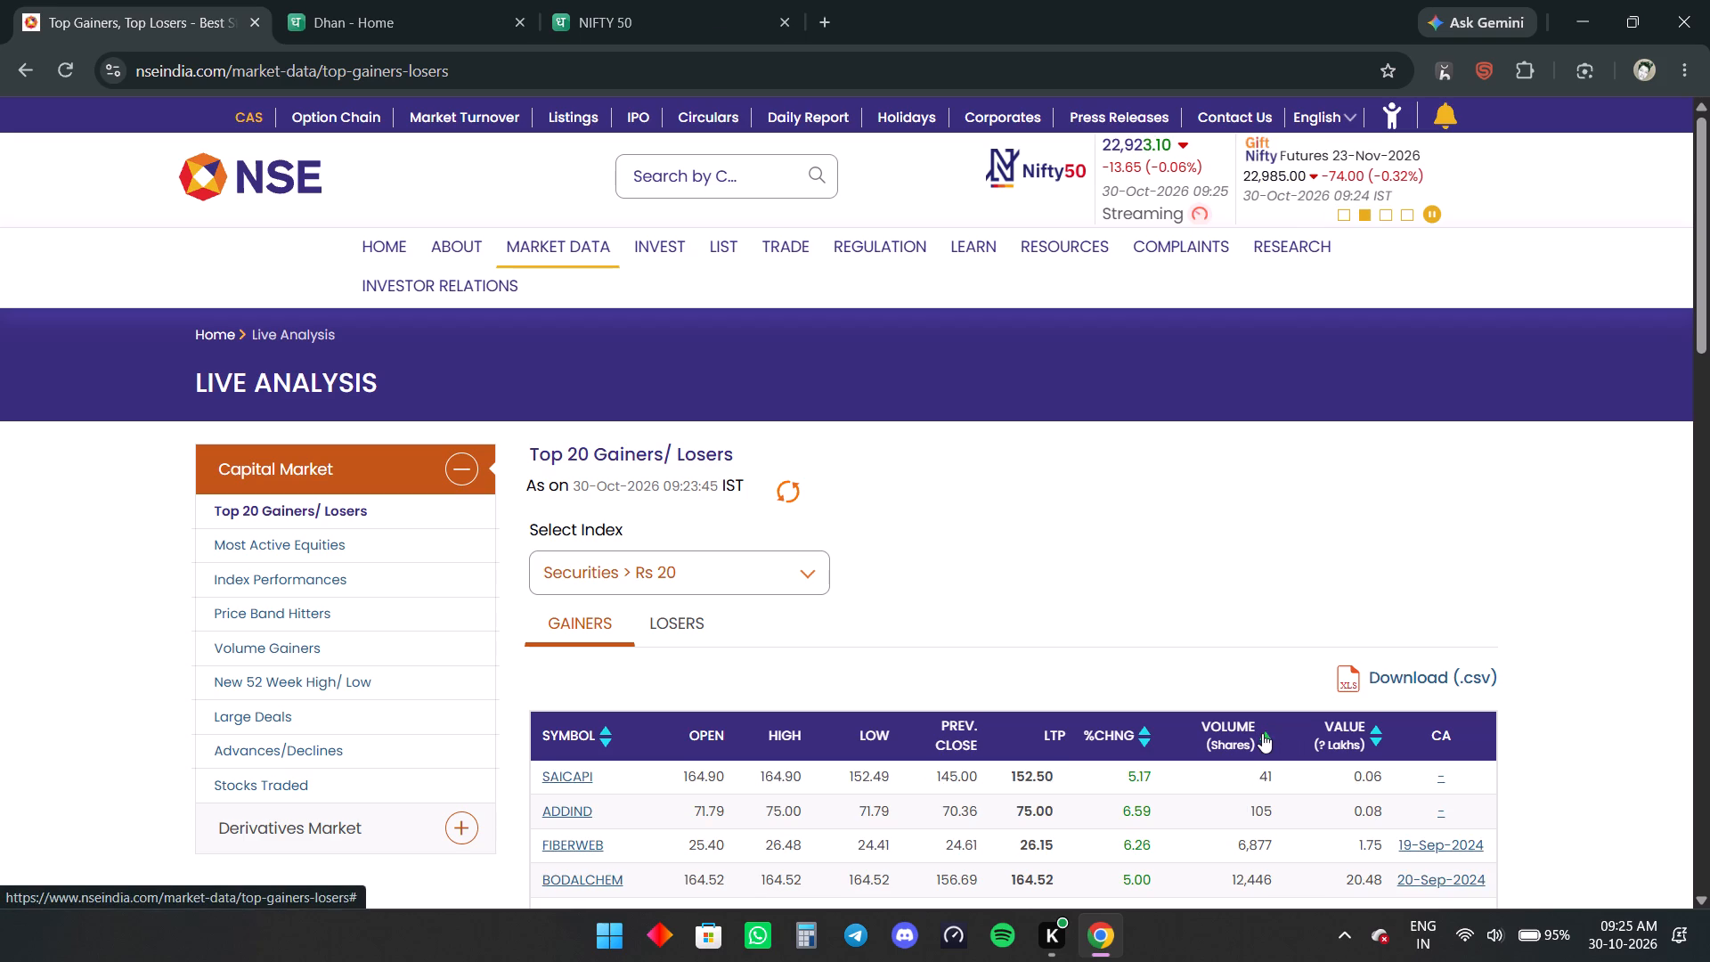
pyautogui.click(1262, 733)
pyautogui.scroll(-2, 1258, 648)
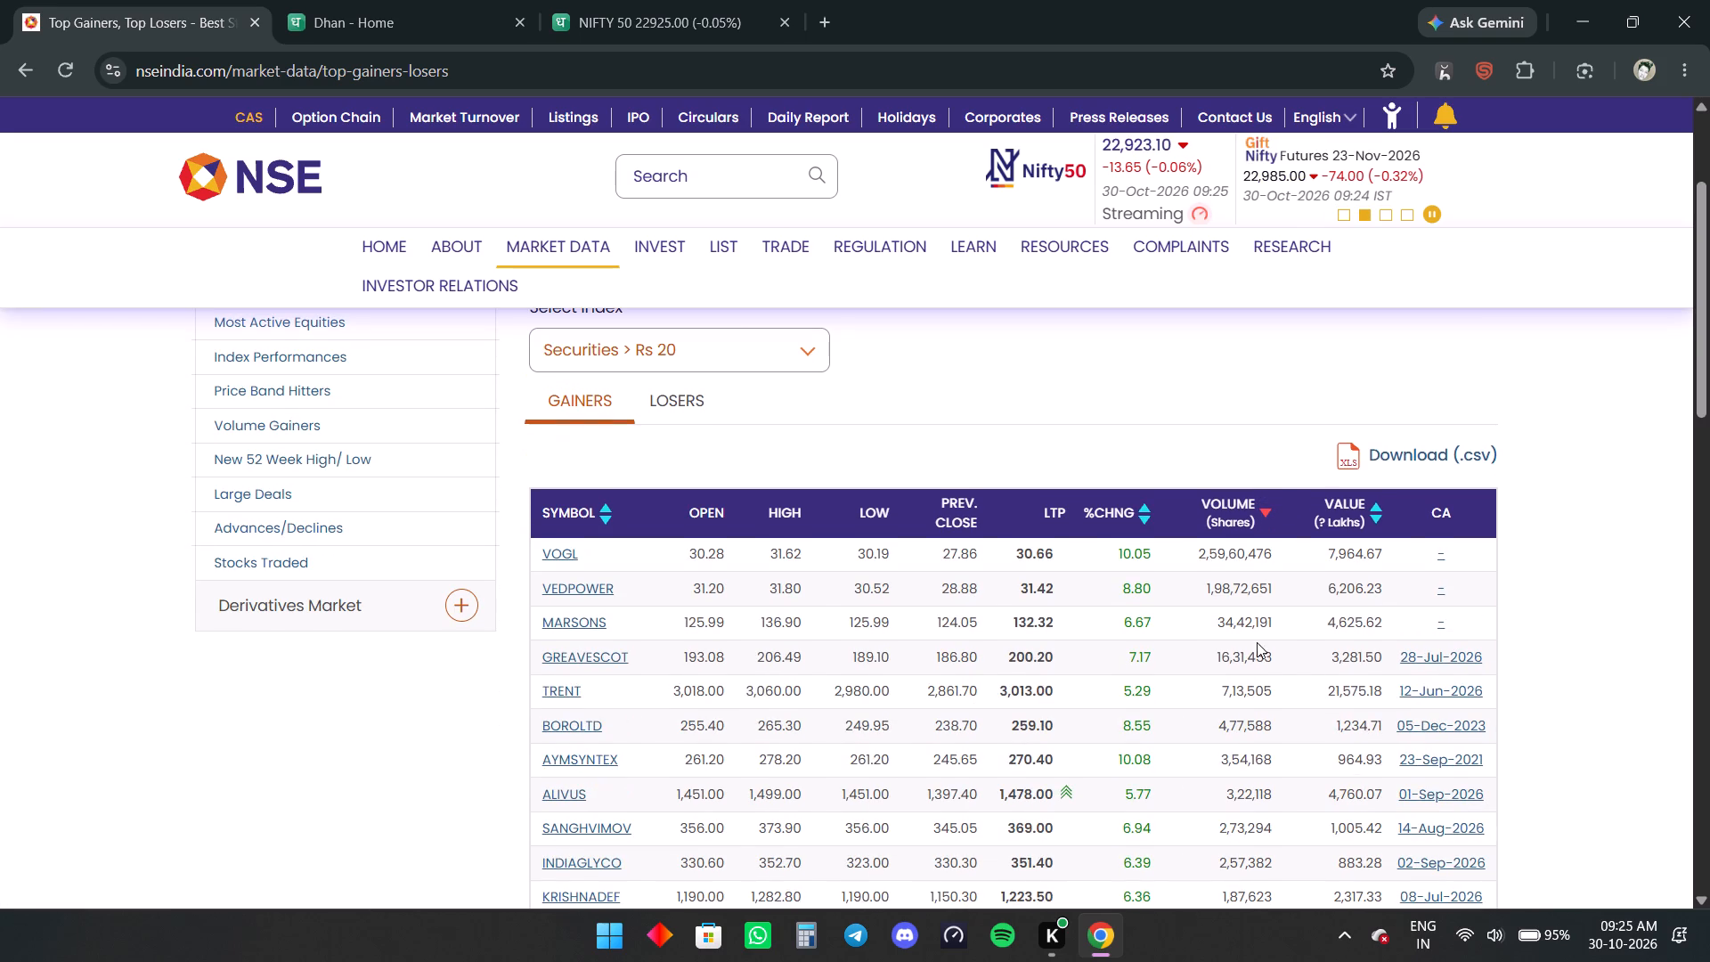
# Switch to the Dhan TradingView chart tab and hide the watchlist beside the chart.
pyautogui.click(644, 0)
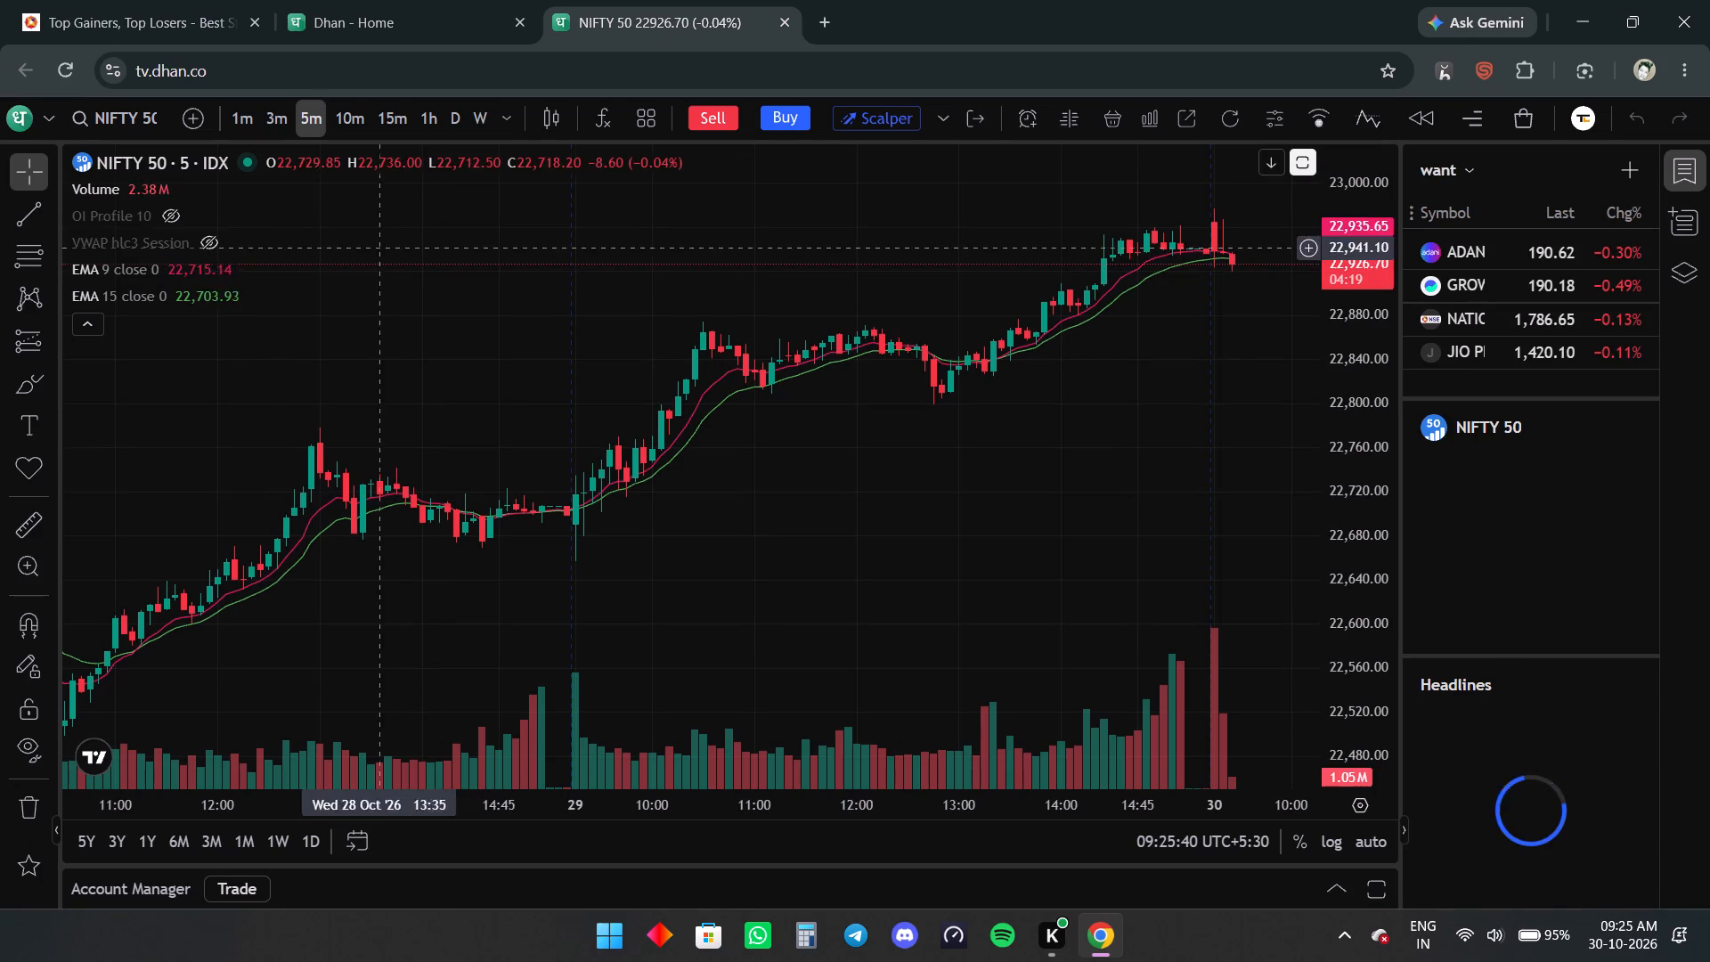
pyautogui.click(1680, 165)
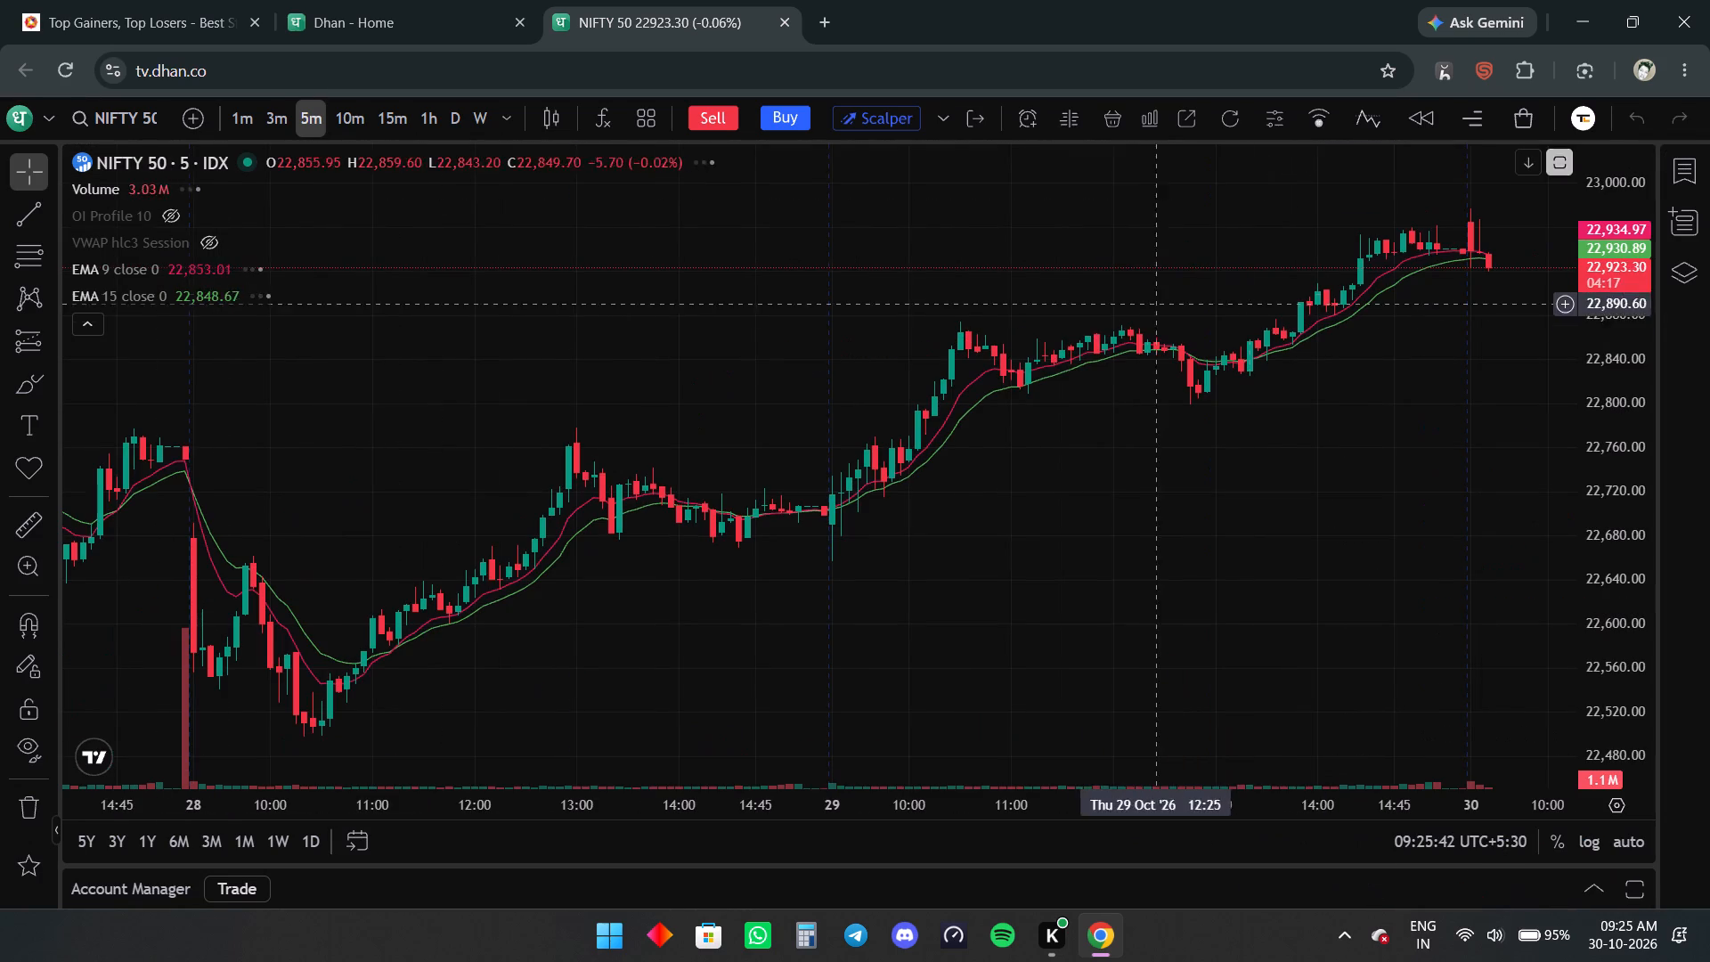
# Load the VOGL chart through the symbol search and examine the candles of the 30 October session.
pyautogui.click(95, 126)
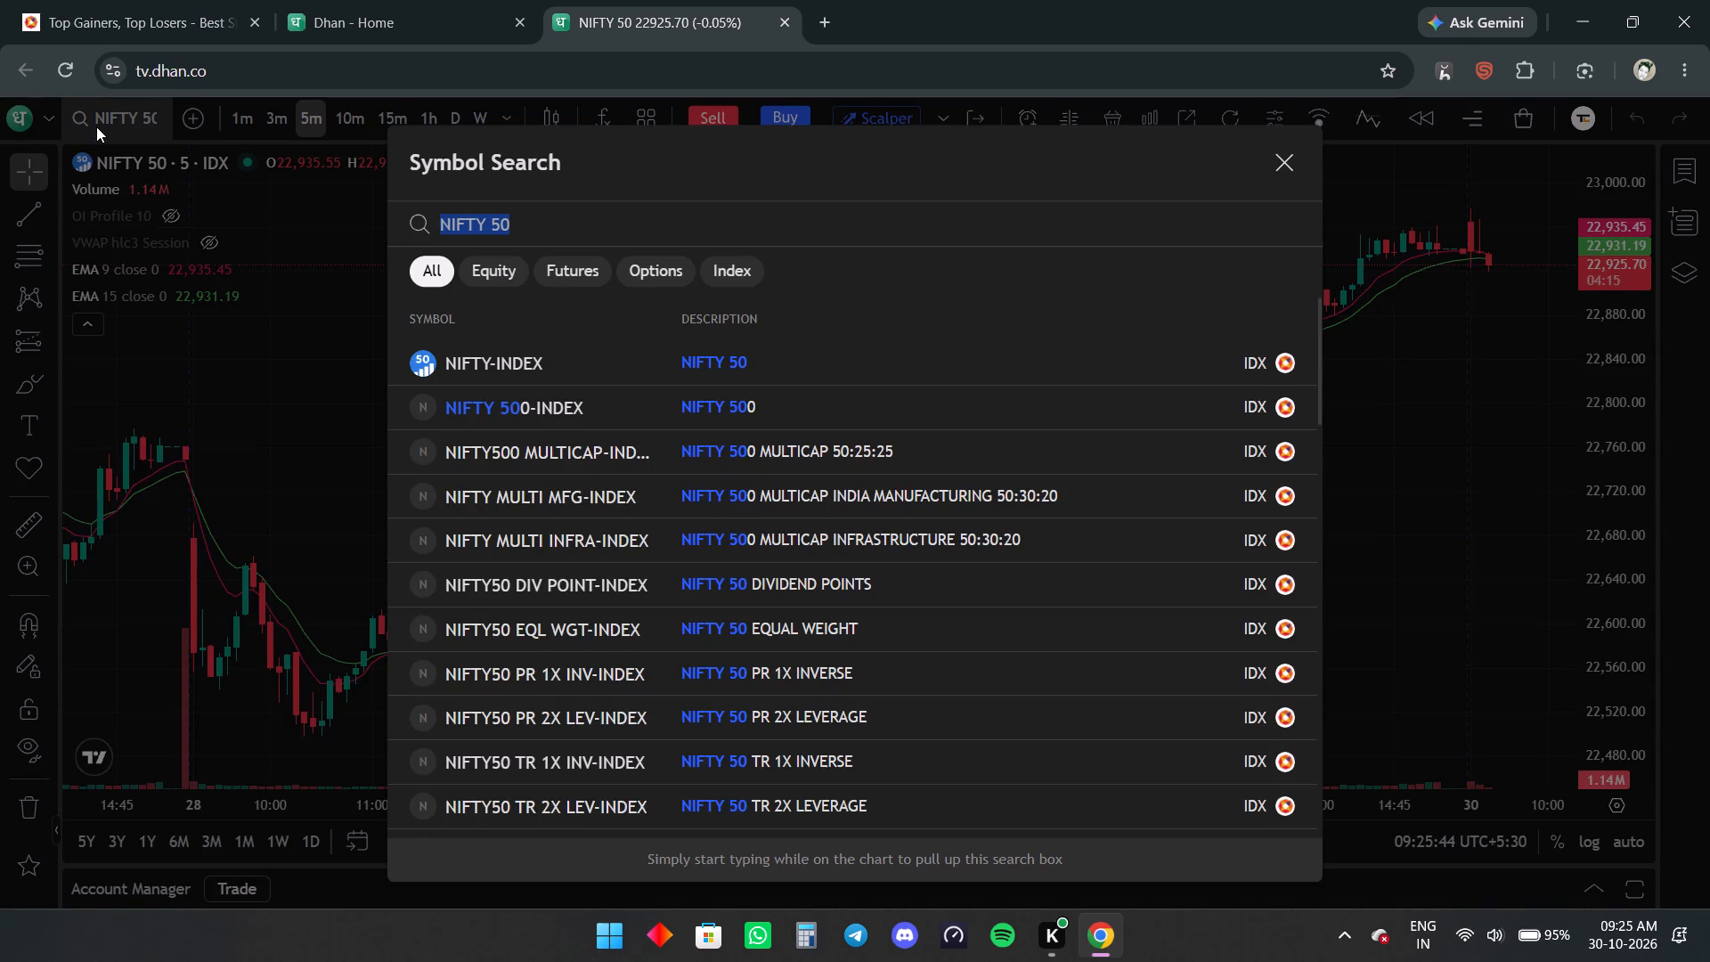
pyautogui.write('vogl')
pyautogui.press('Return')
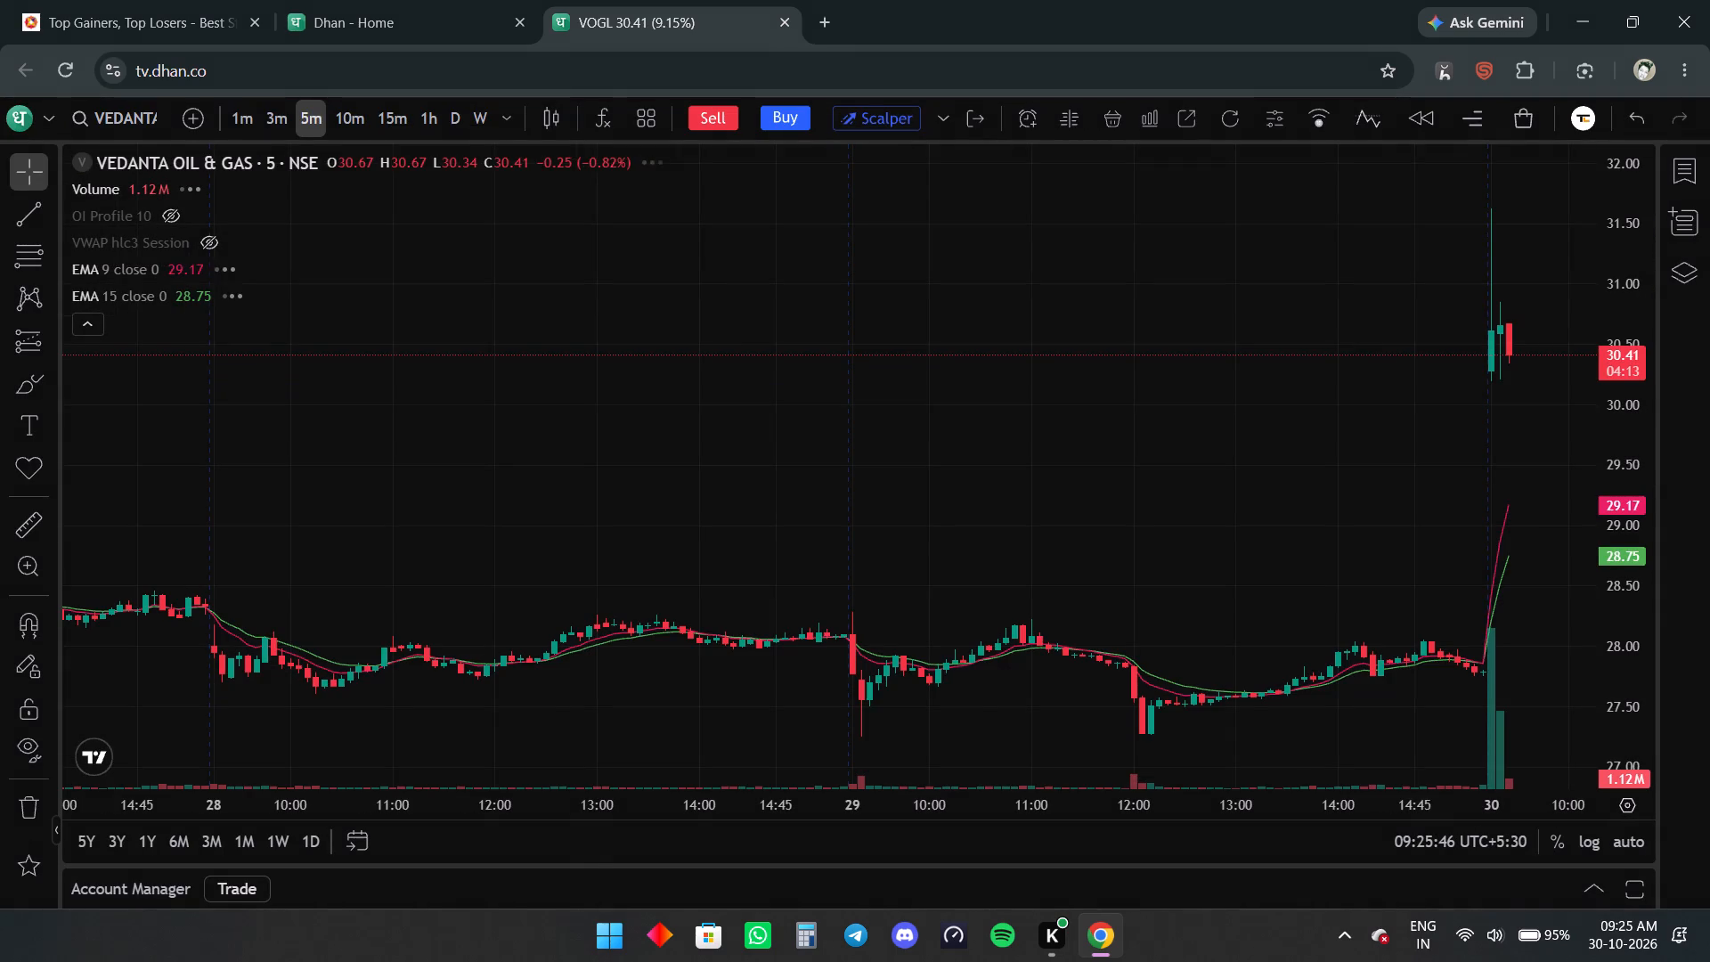
pyautogui.scroll(-2, 584, 475)
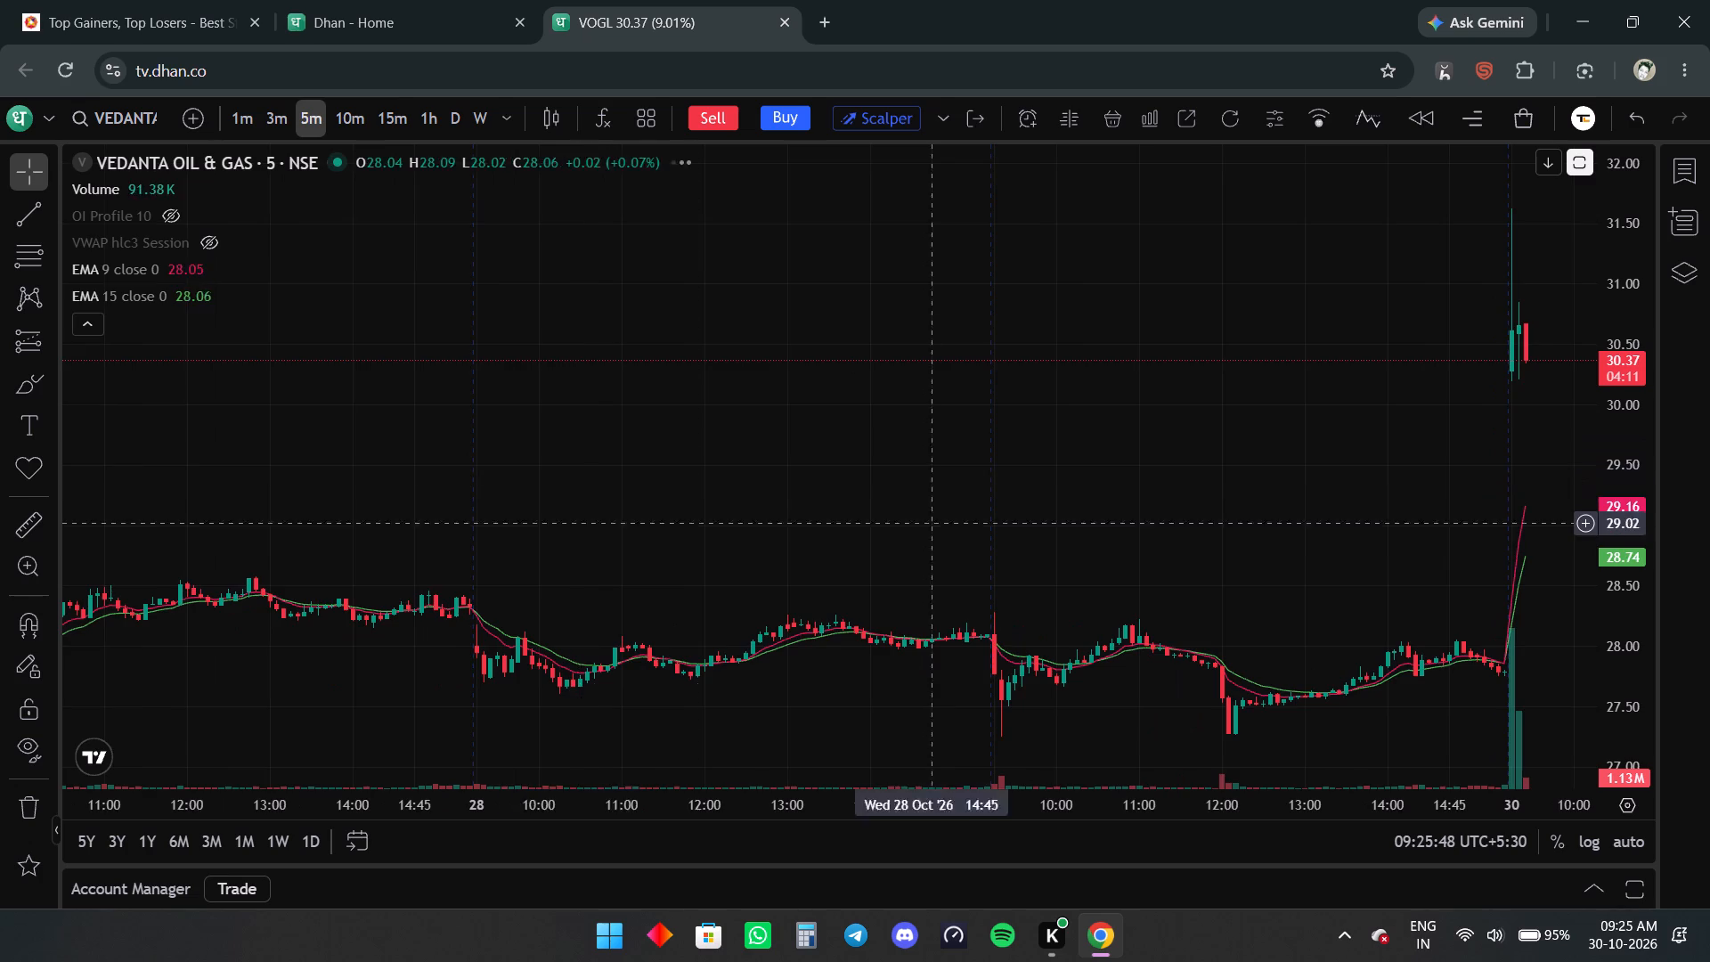
pyautogui.scroll(12, 1128, 544)
pyautogui.moveTo(1372, 506); pyautogui.dragTo(628, 550)
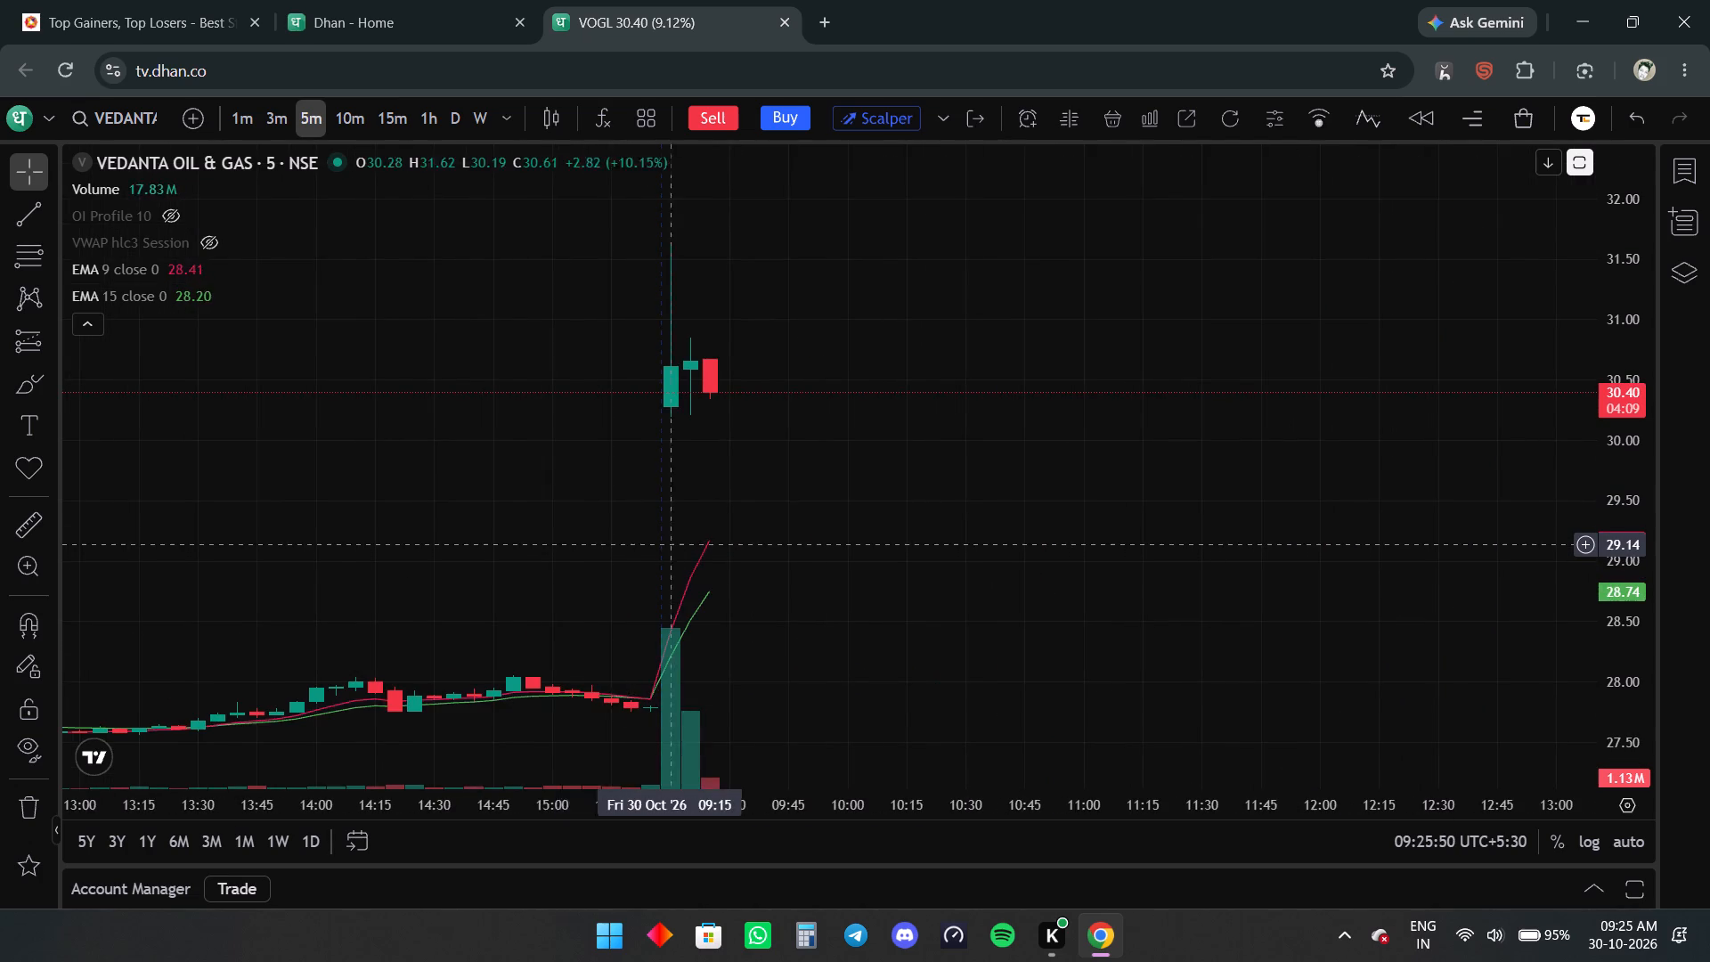
pyautogui.scroll(1, 679, 544)
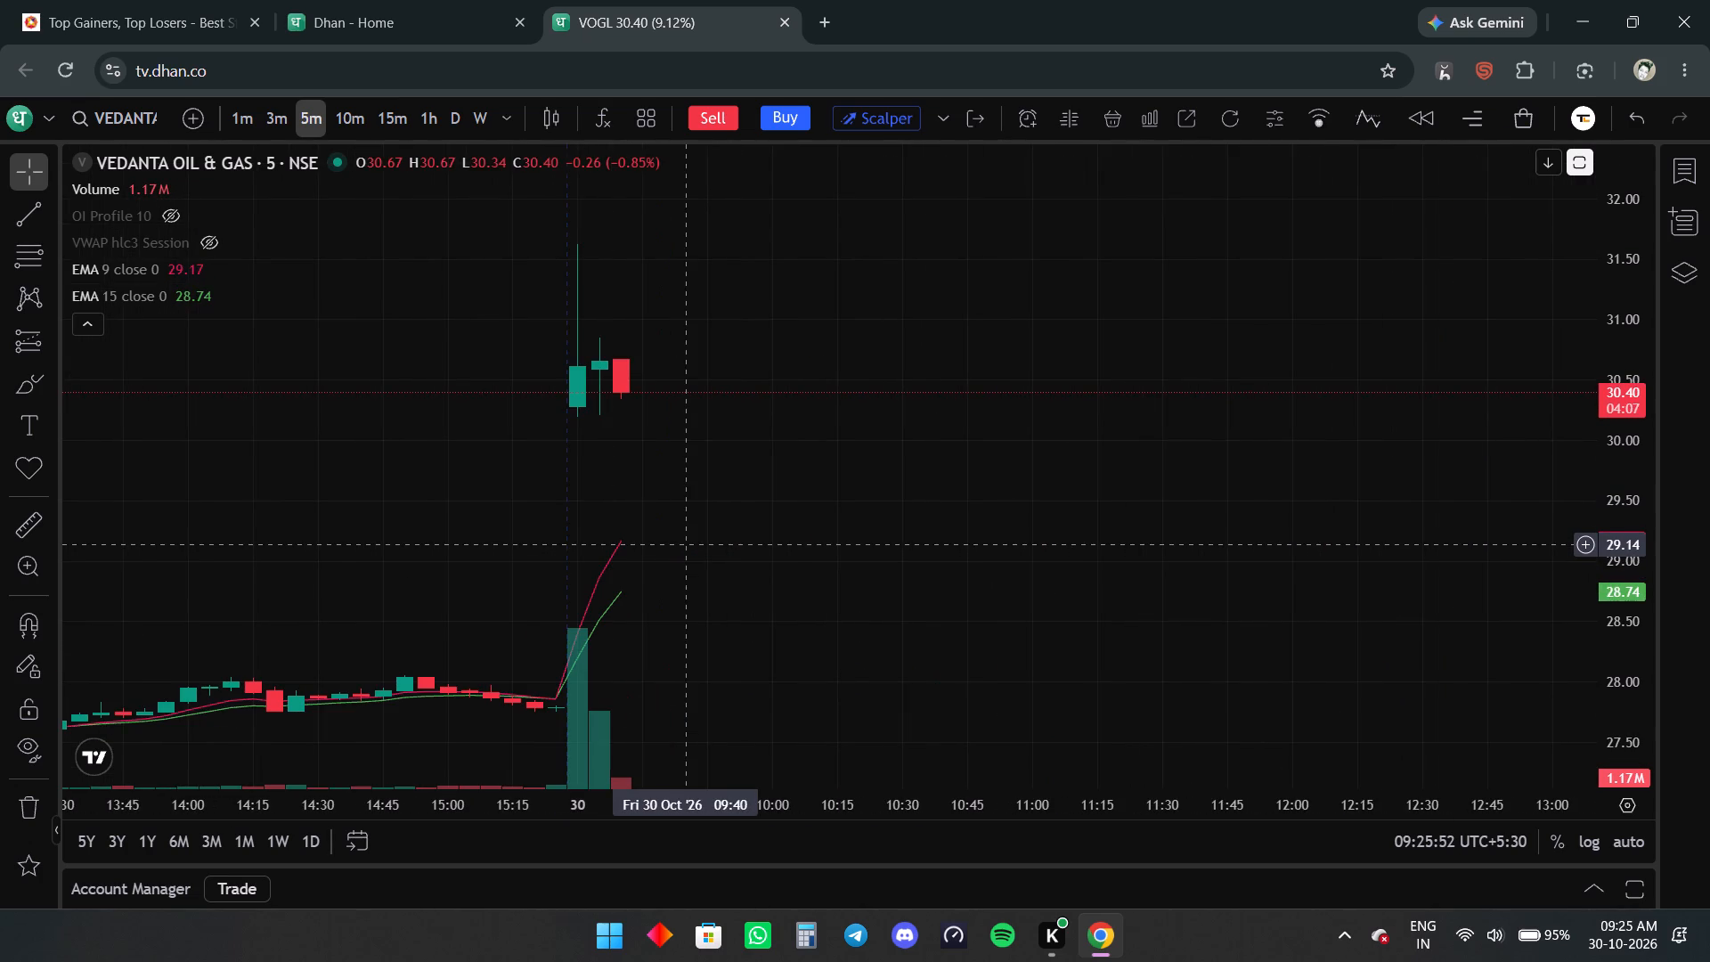
# Check the NSE gainers list again, then load the NSE-listed VEDPOWER-EQ symbol on the TradingView chart.
pyautogui.click(362, 33)
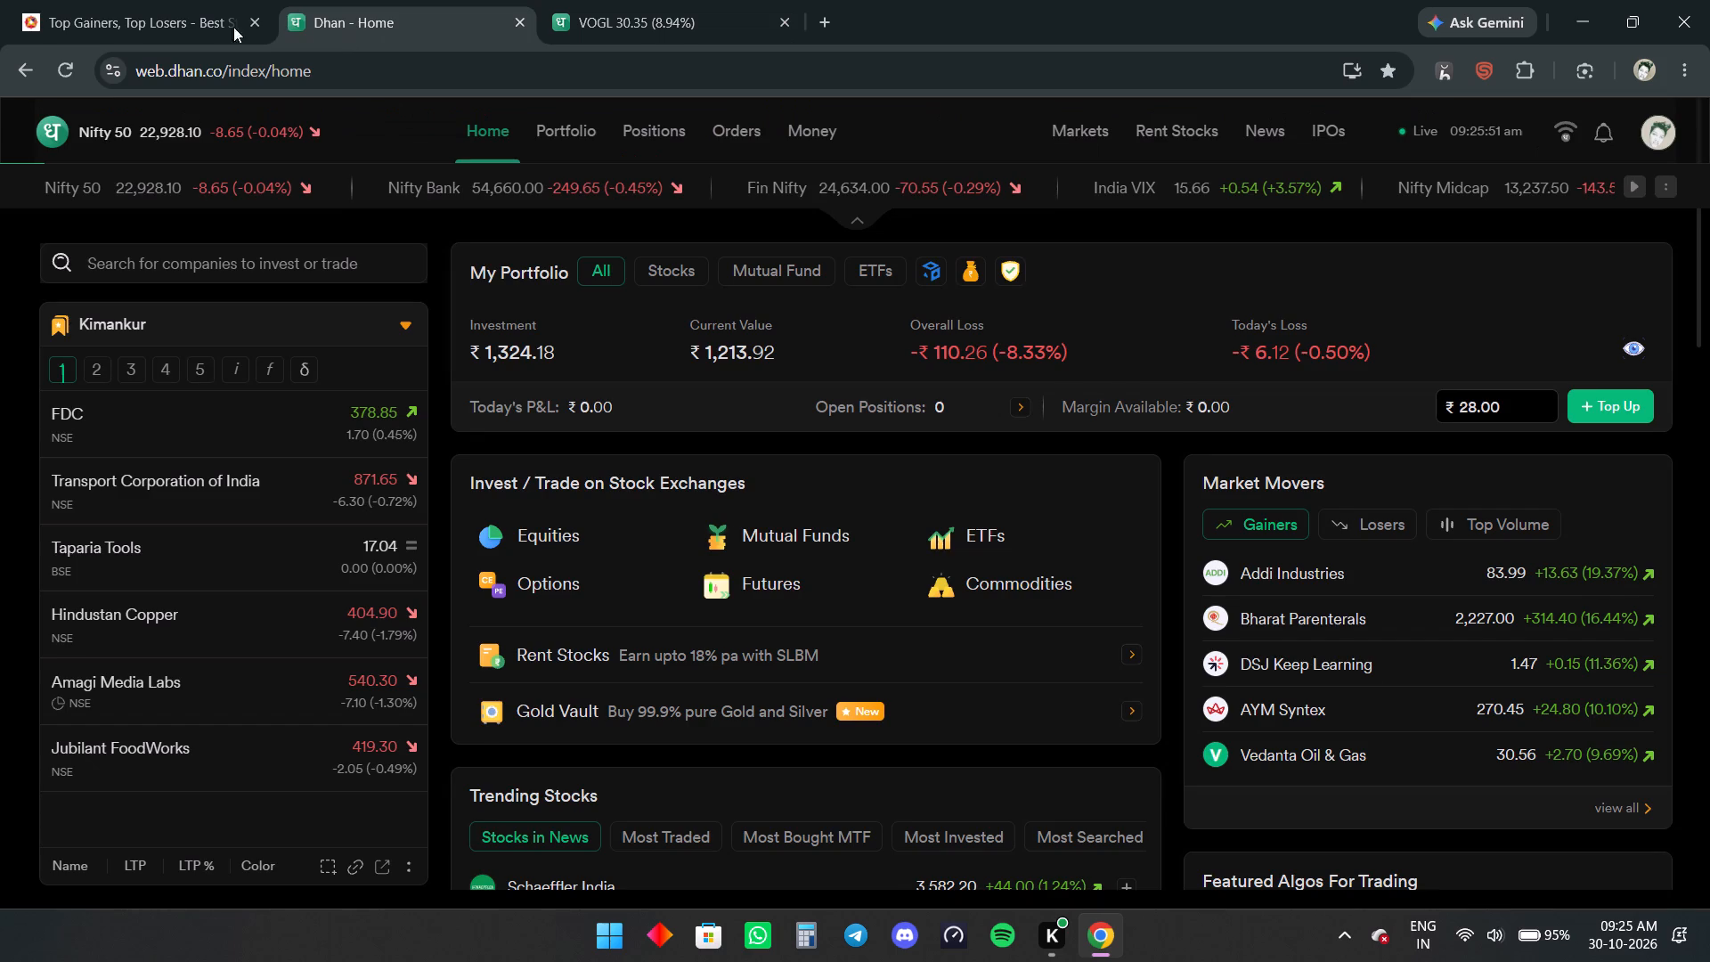
pyautogui.click(182, 0)
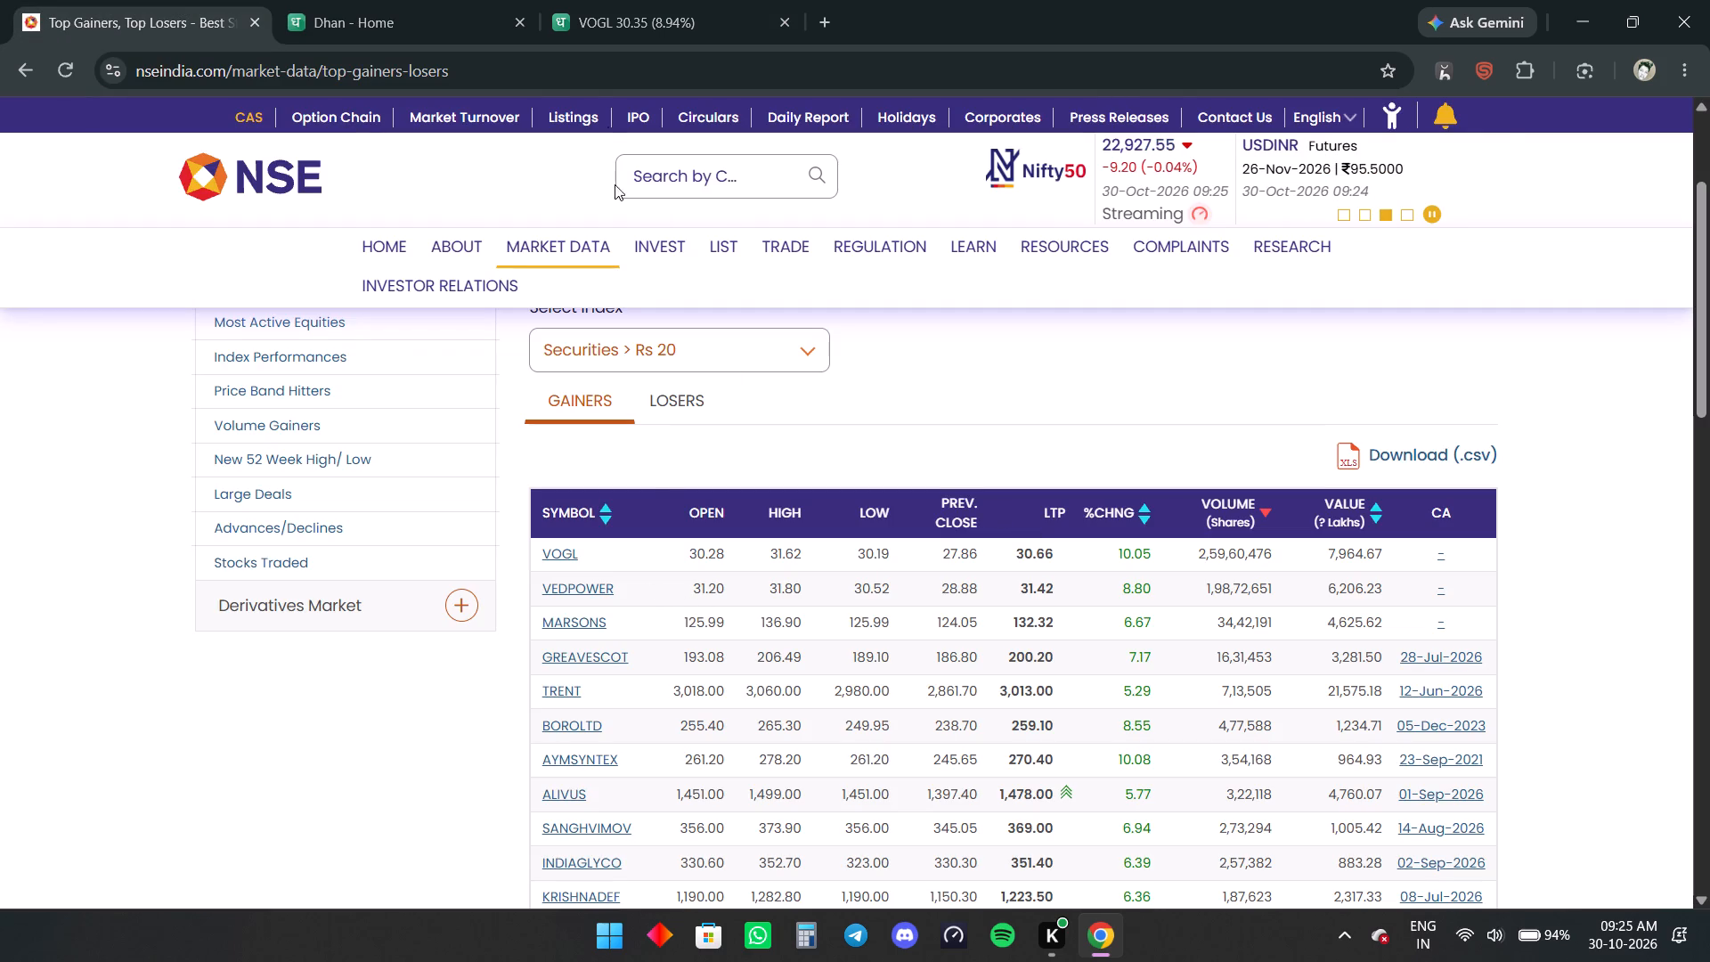
pyautogui.click(579, 0)
pyautogui.click(138, 132)
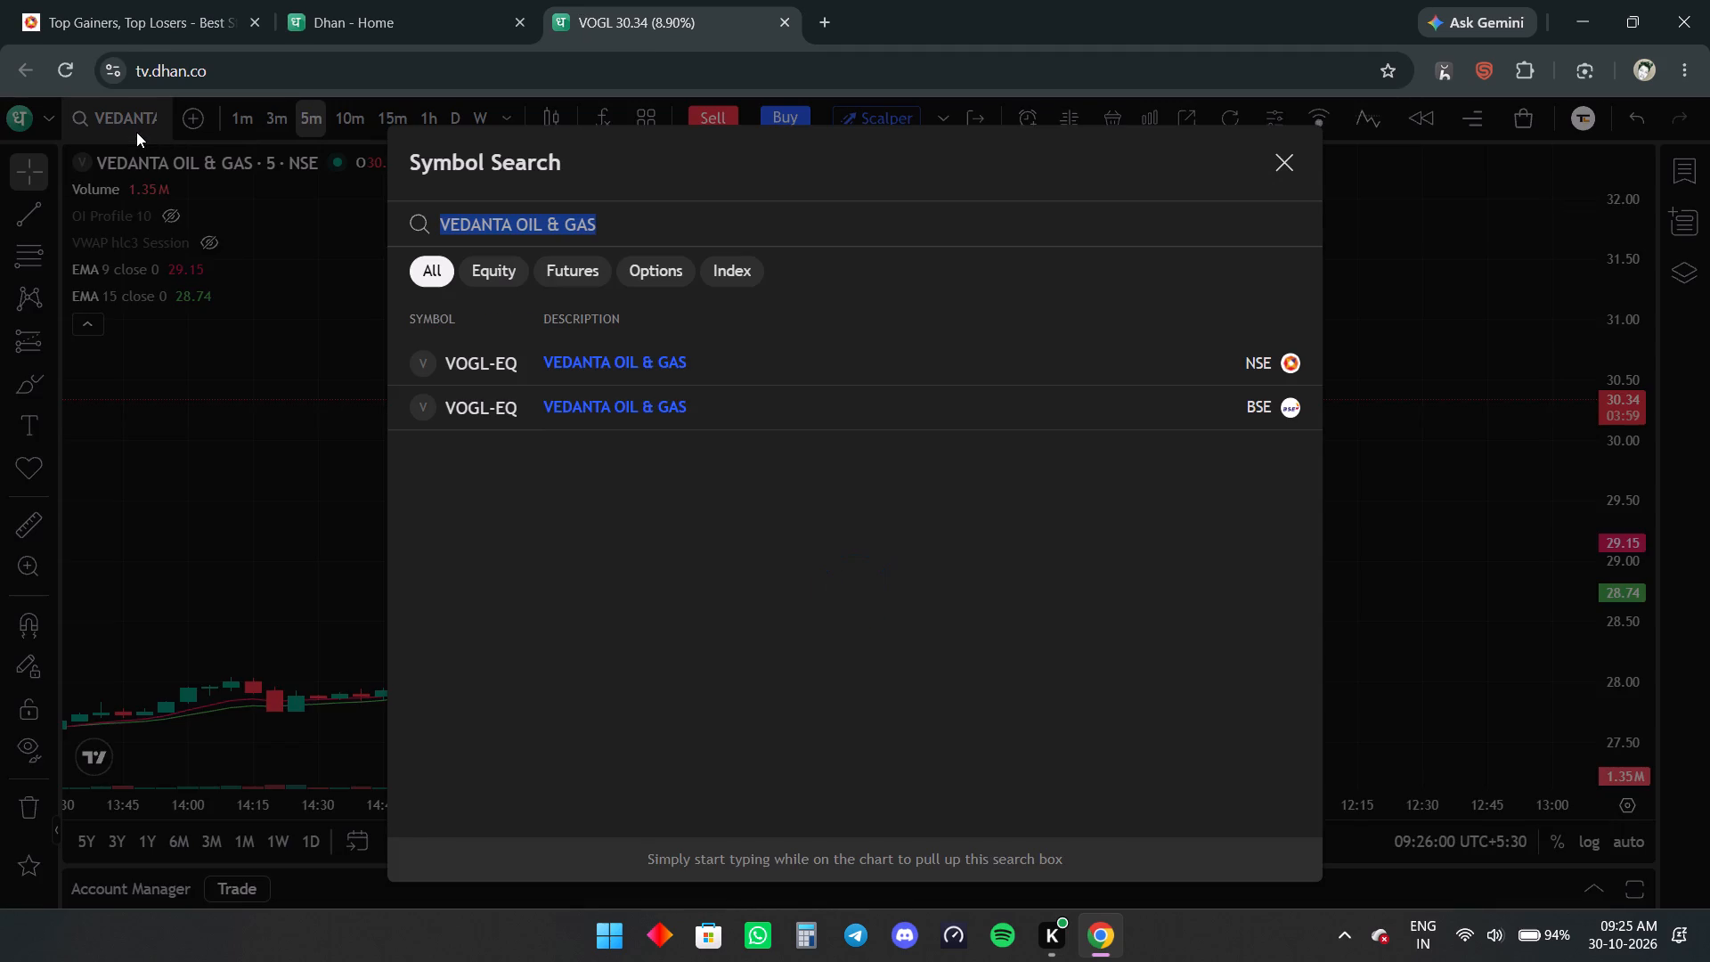
pyautogui.write('vee')
pyautogui.press('BackSpace')
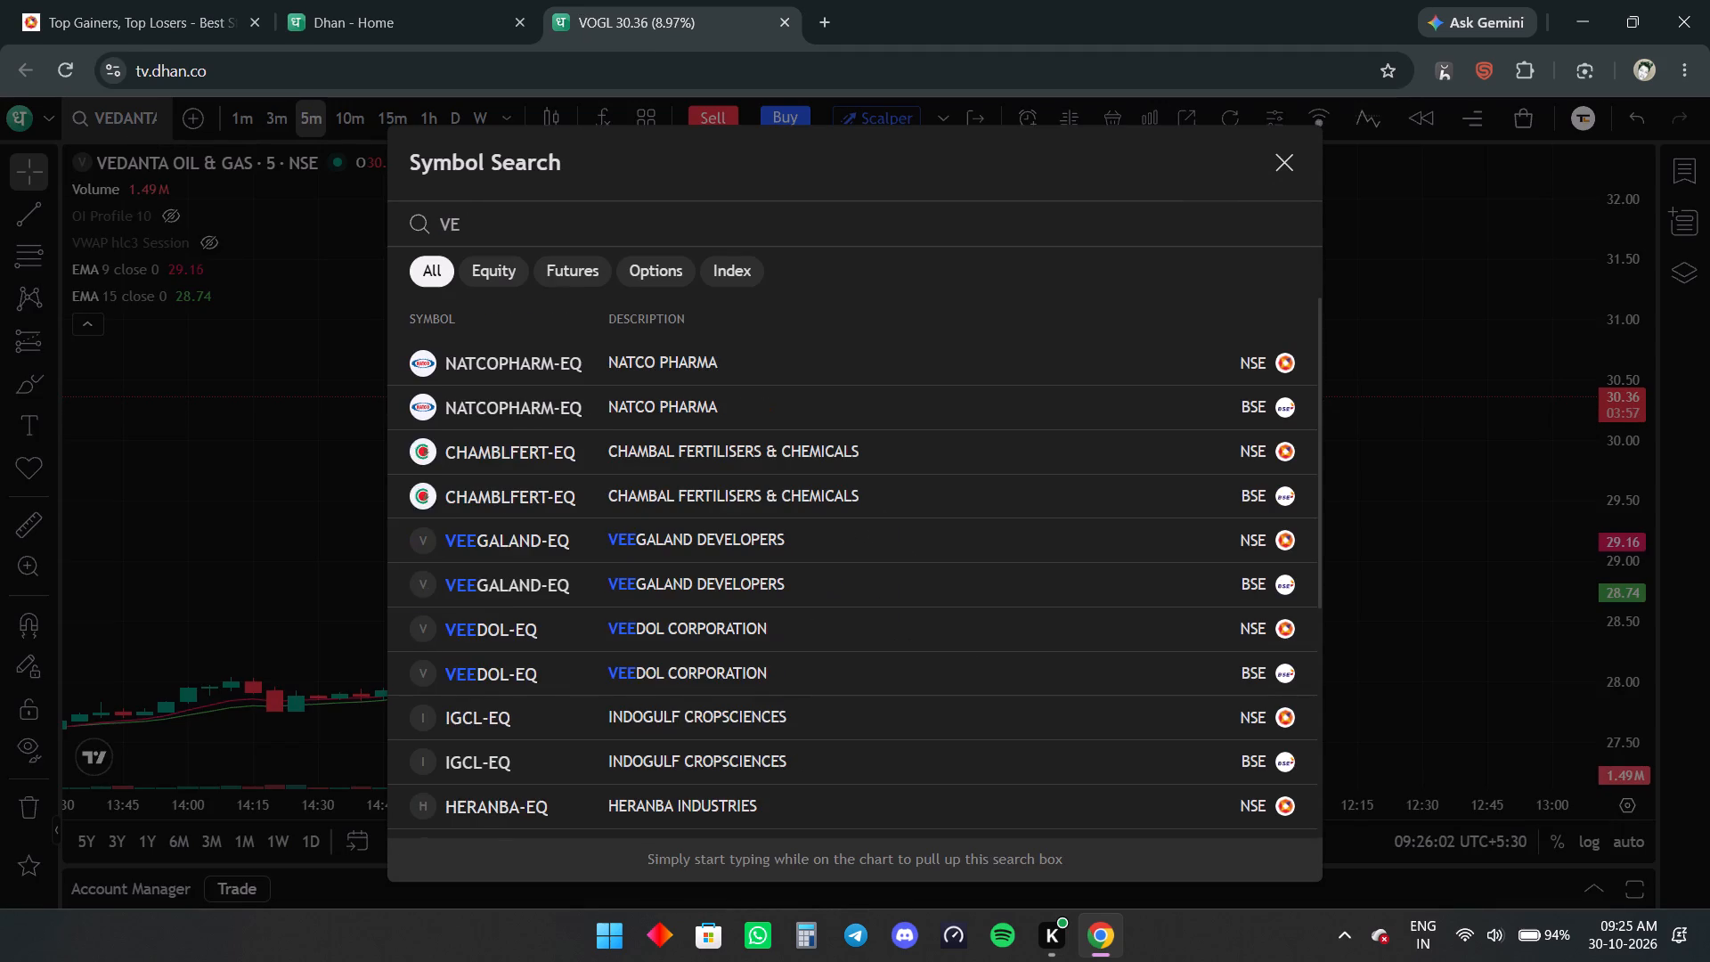
pyautogui.press('d')
pyautogui.press('p')
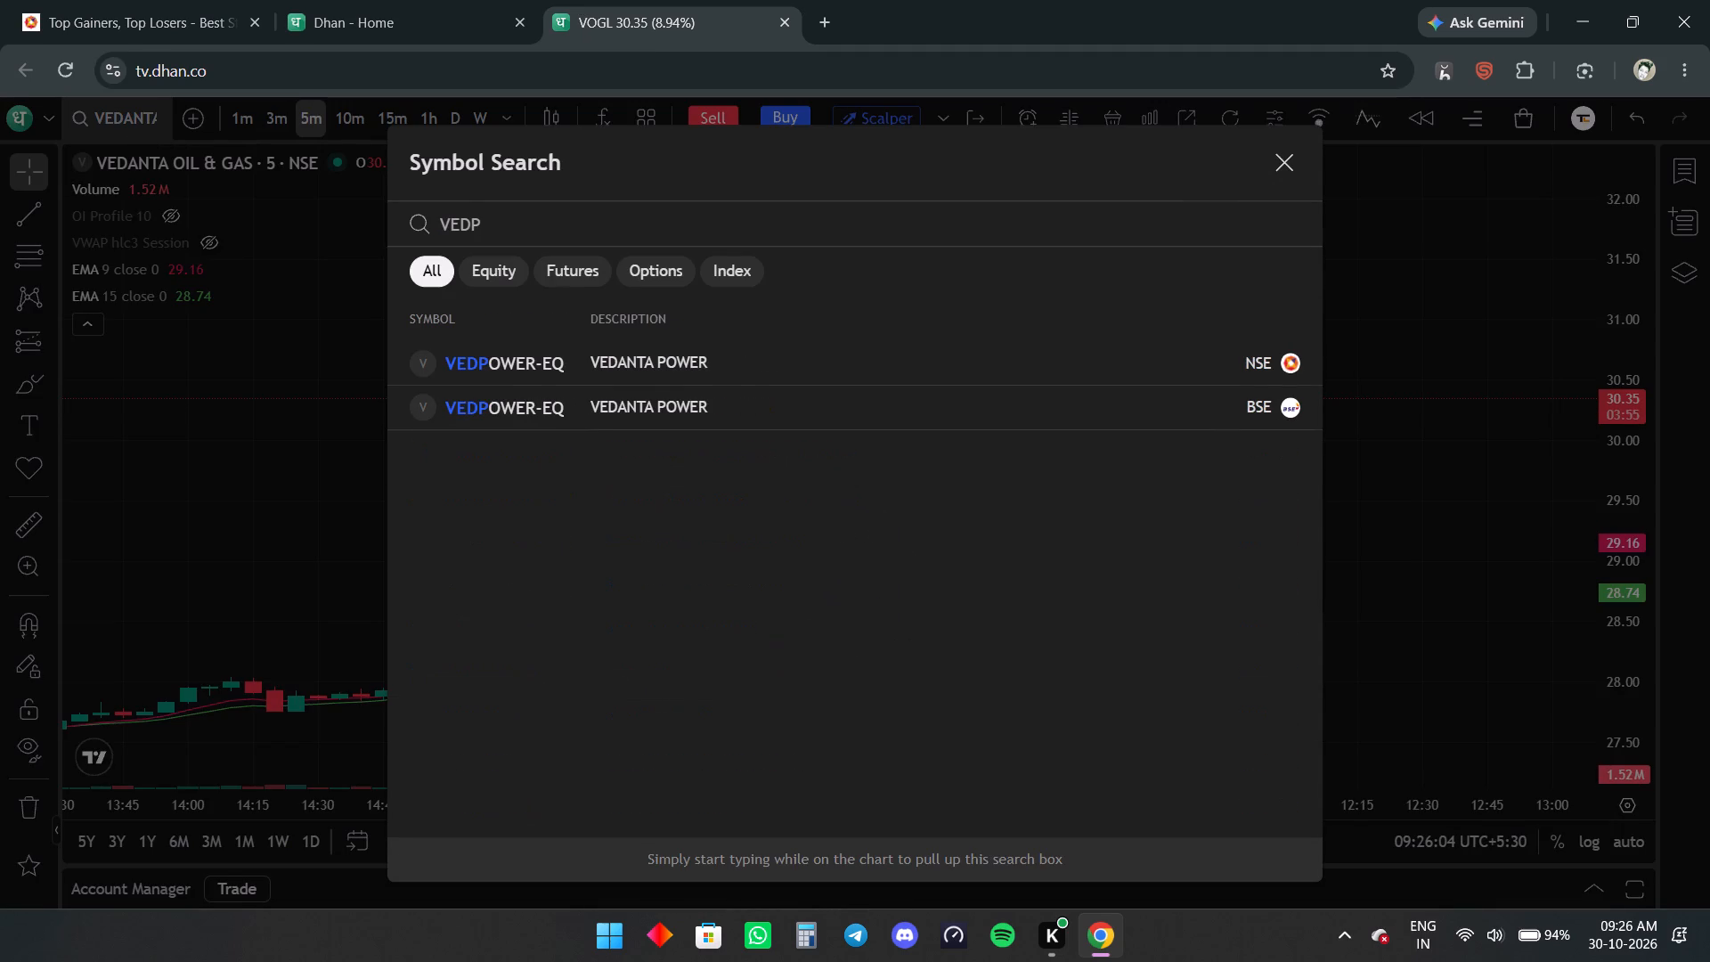
pyautogui.click(500, 351)
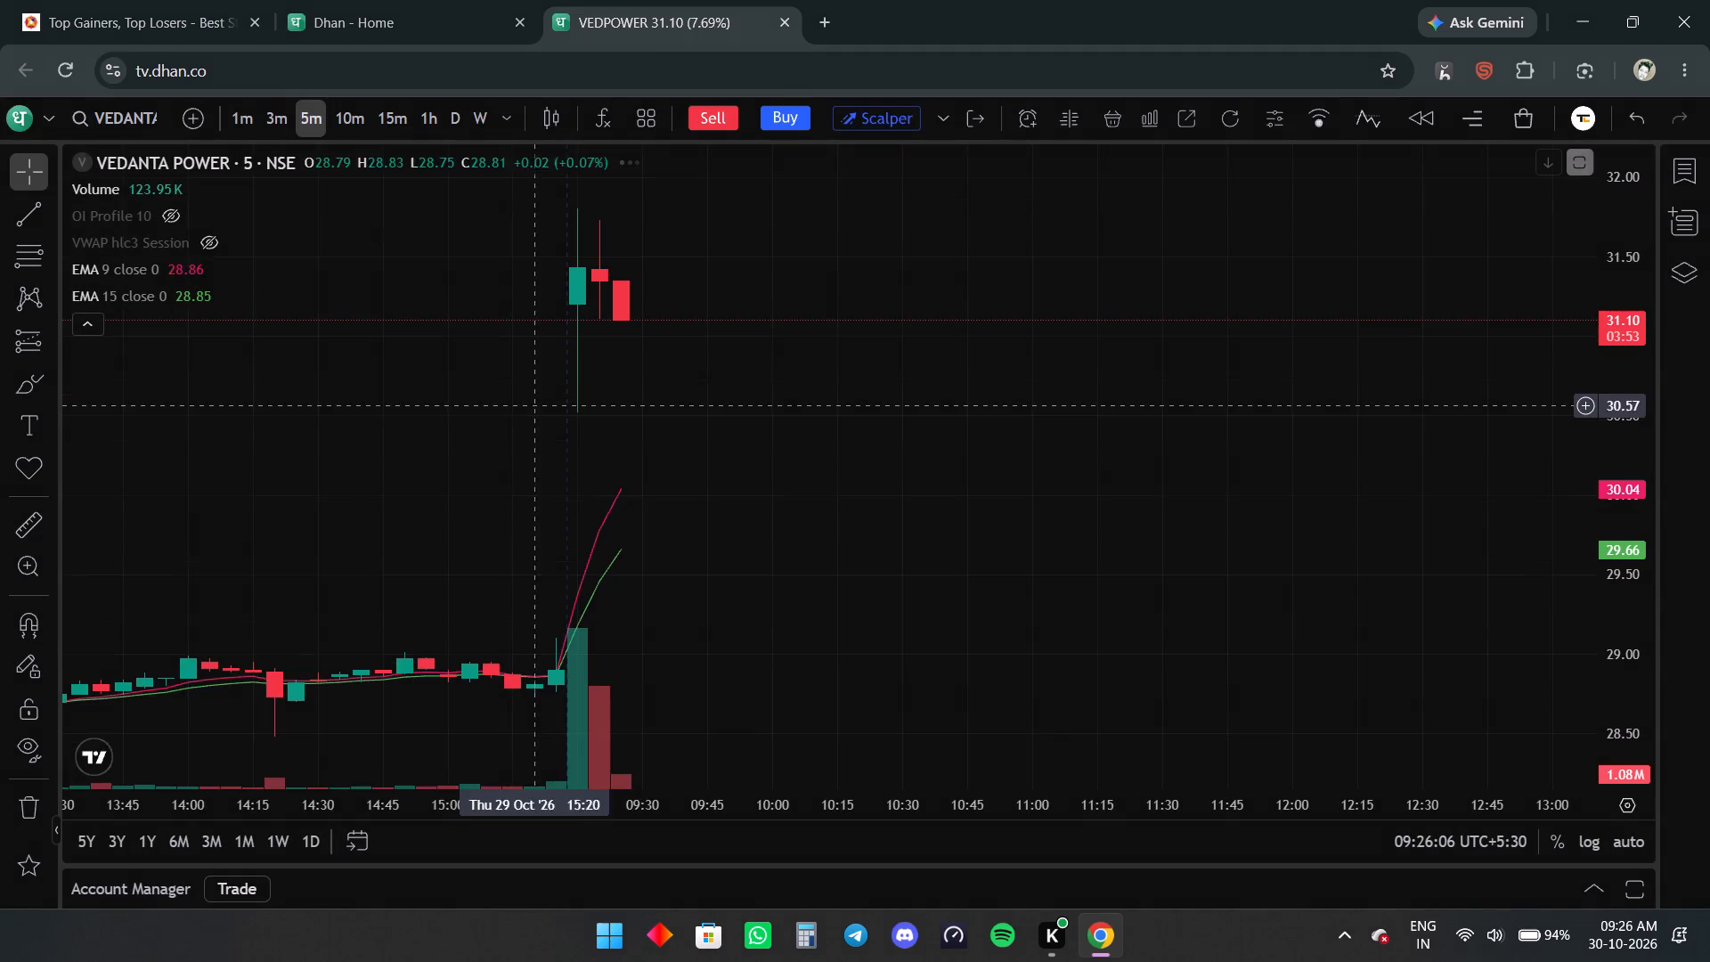
# Set the Vedanta Power chart to the 3-minute interval and bring the 30 October candles into clear view.
pyautogui.click(273, 126)
pyautogui.moveTo(820, 508); pyautogui.dragTo(887, 627)
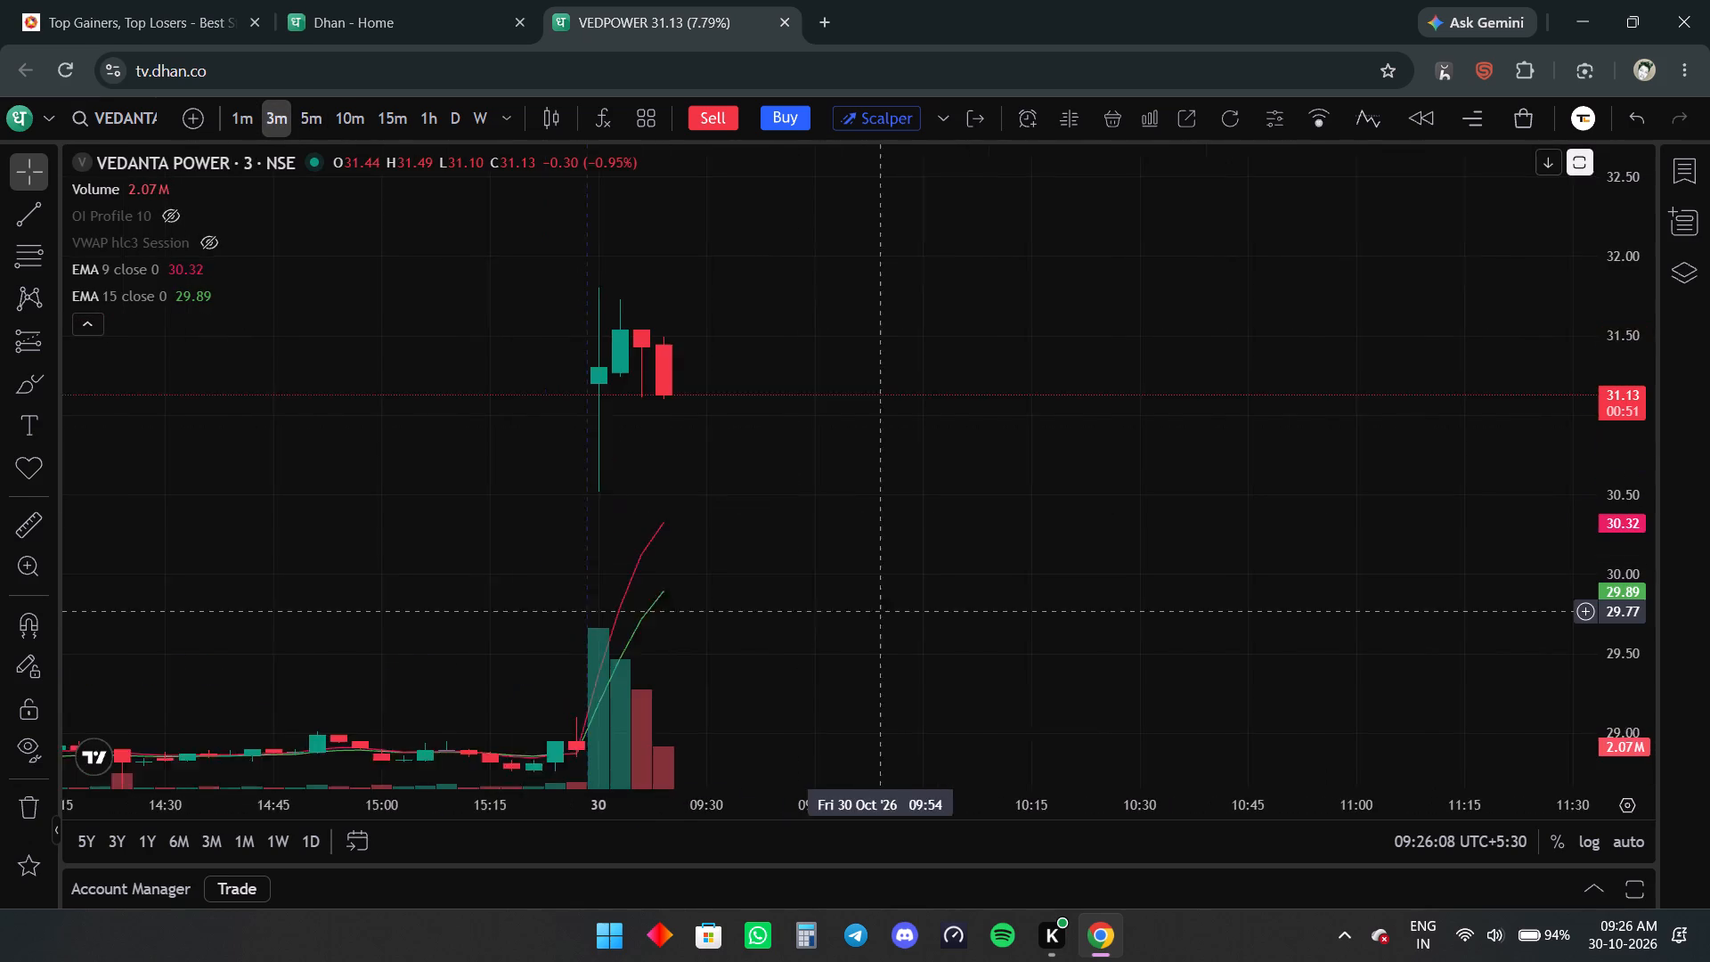
pyautogui.moveTo(887, 627); pyautogui.dragTo(892, 640)
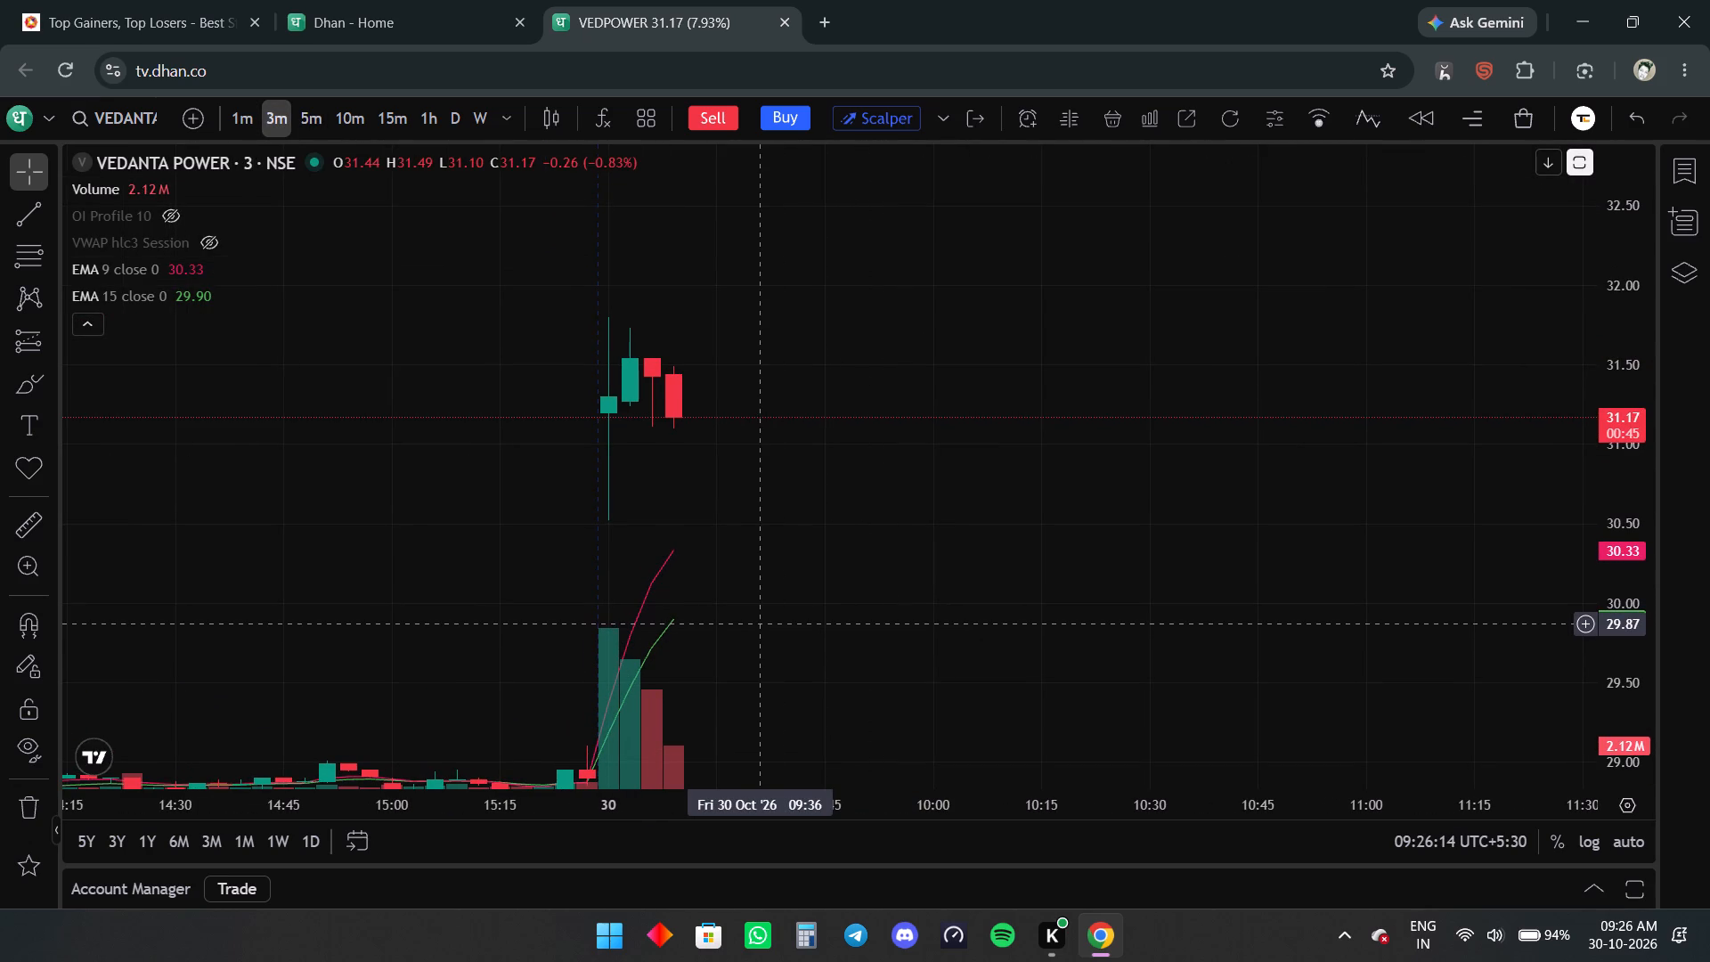
# Refresh the NSE Top 20 Gainers list for Securities > Rs 20 and review it by descending volume.
pyautogui.moveTo(755, 623); pyautogui.dragTo(725, 591)
pyautogui.click(182, 0)
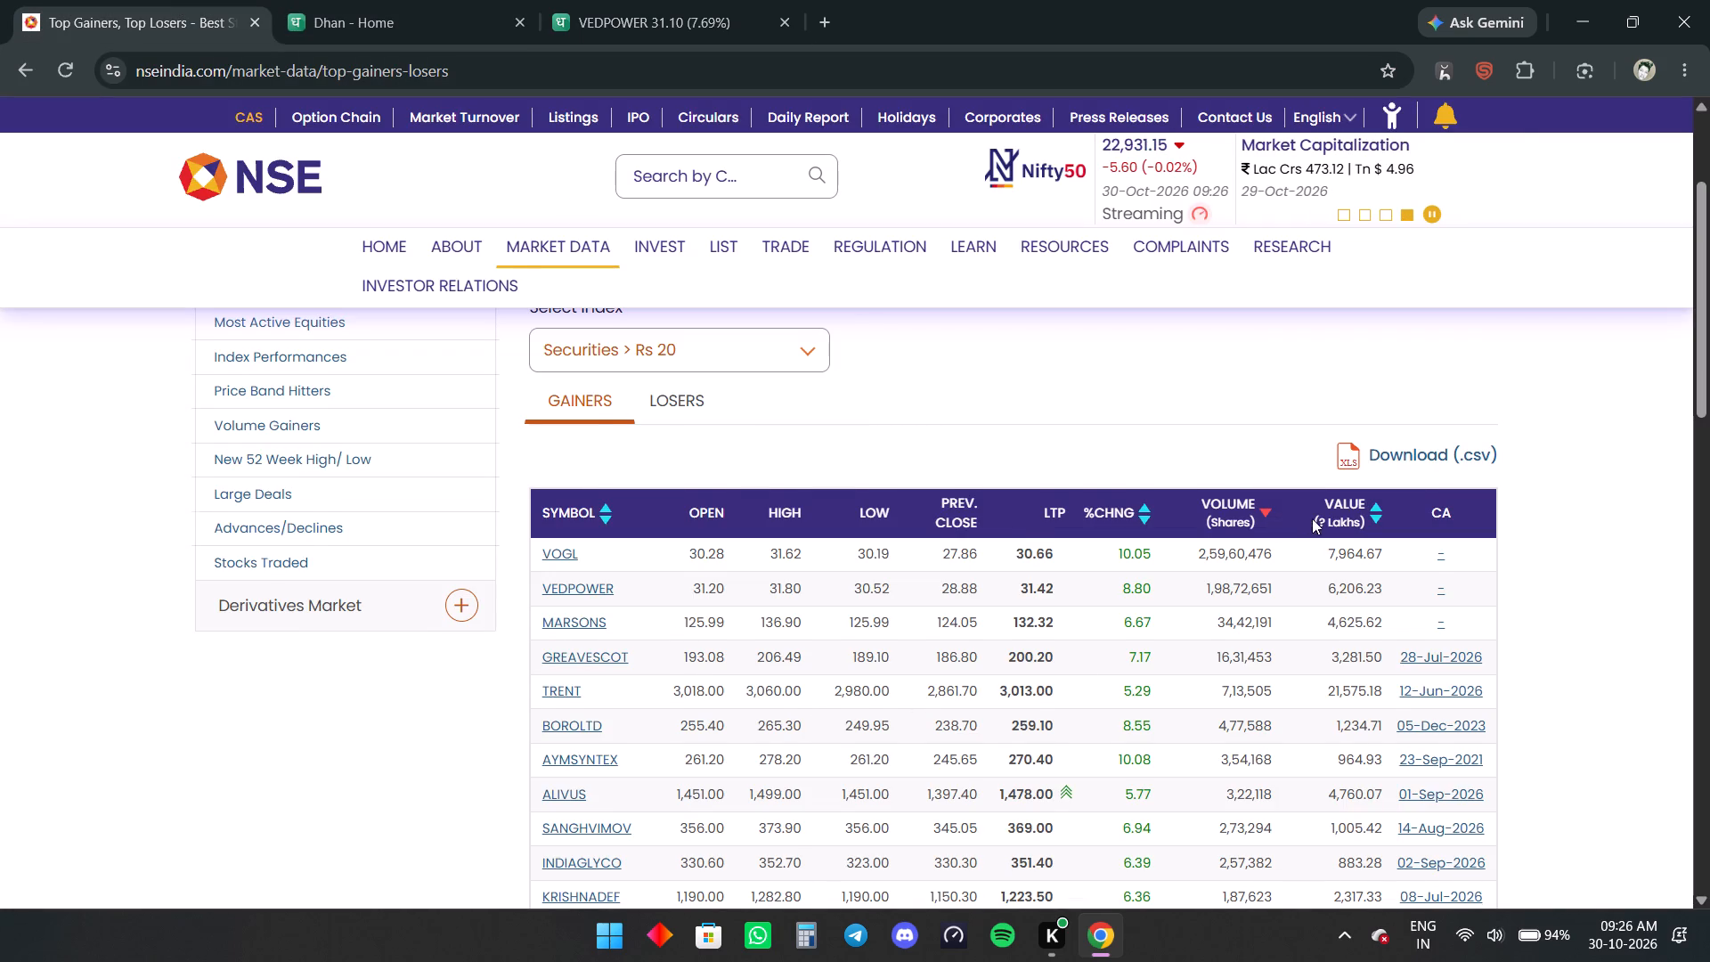
pyautogui.scroll(2, 1312, 518)
pyautogui.click(783, 496)
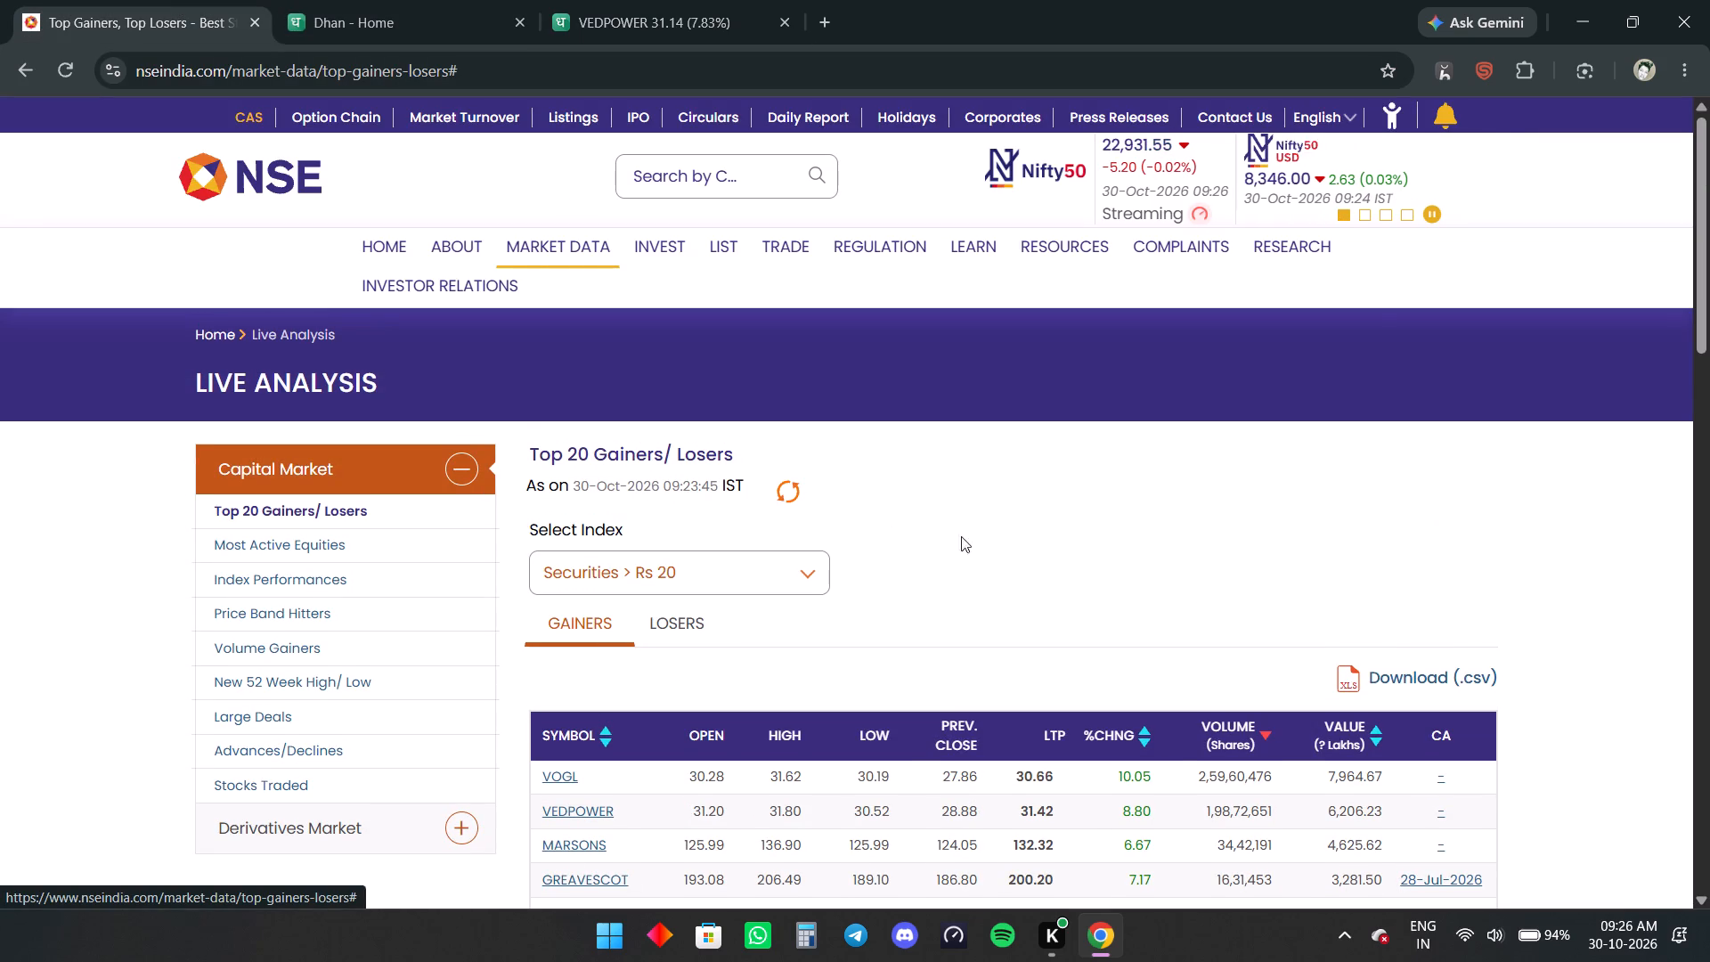
pyautogui.click(783, 498)
pyautogui.scroll(-2, 957, 575)
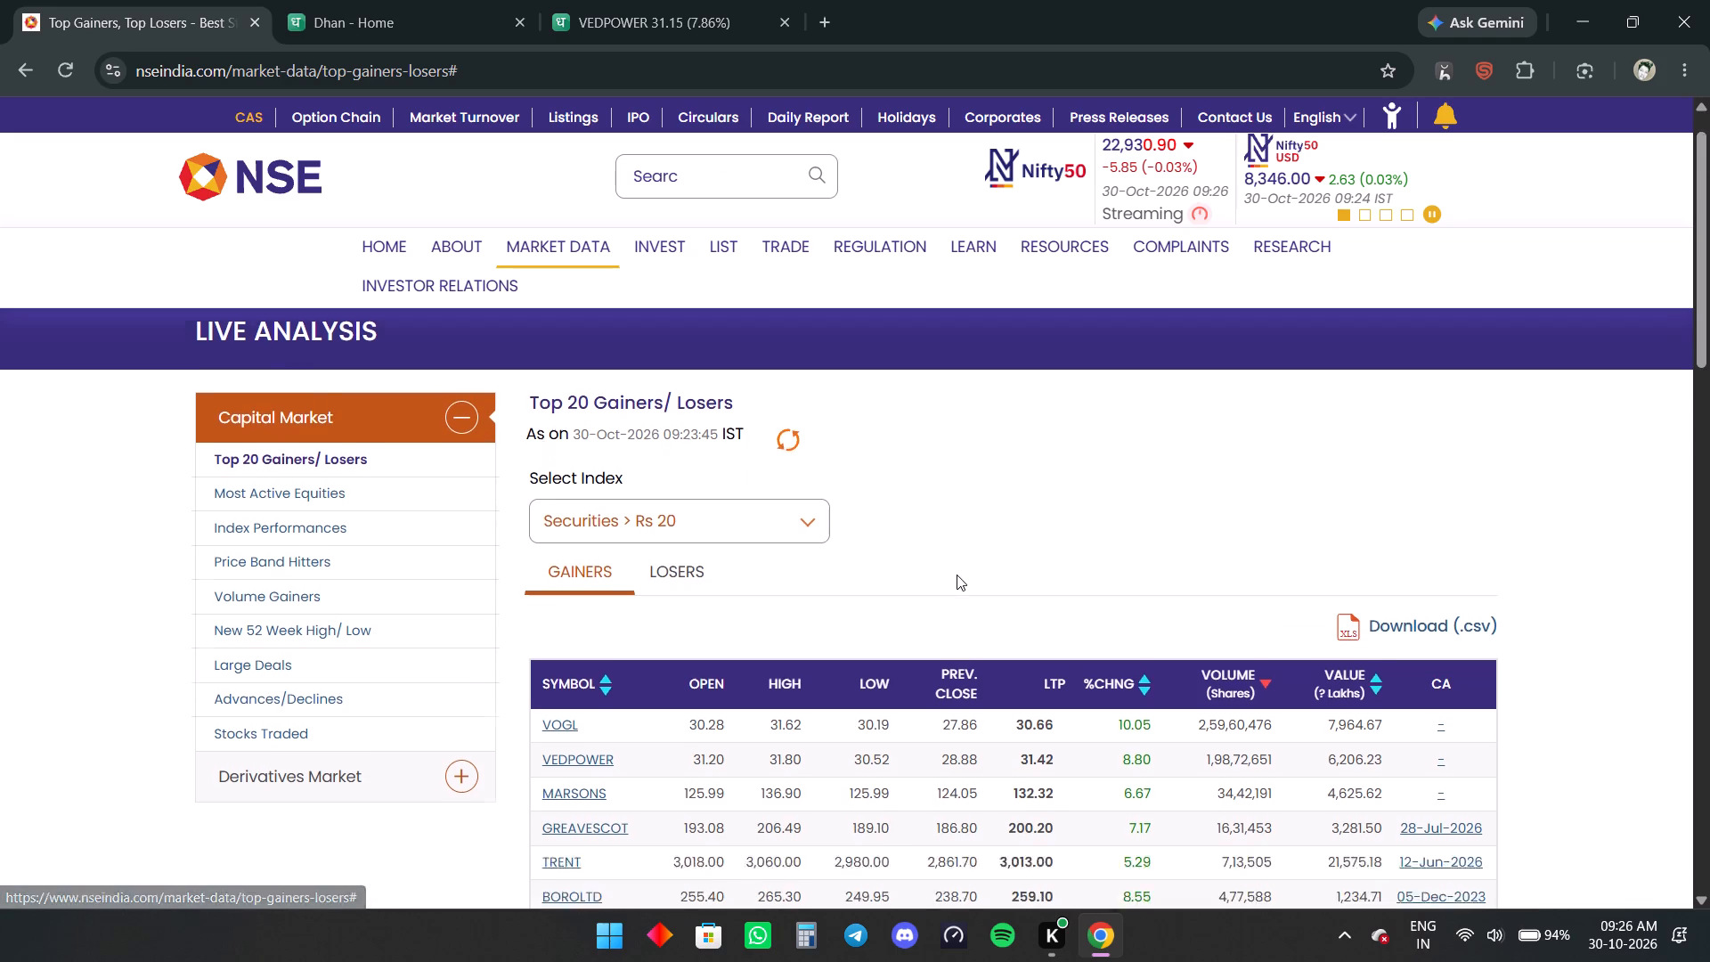
pyautogui.click(1252, 518)
pyautogui.click(1253, 518)
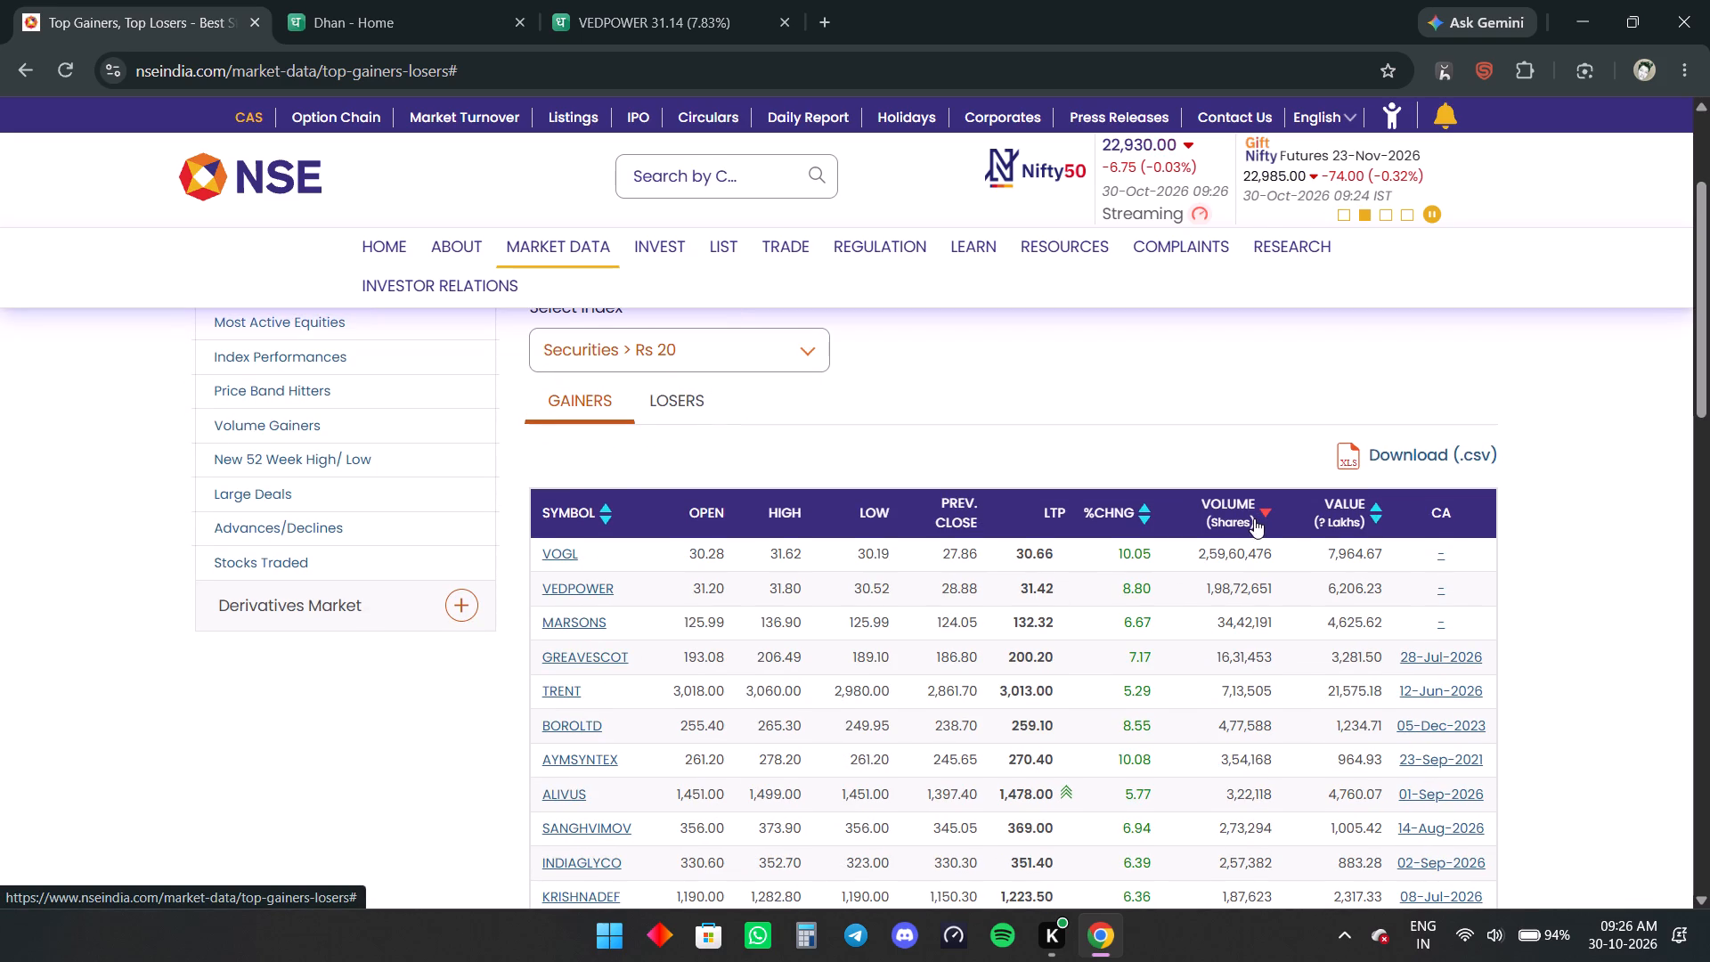
# Load the NSE-listed MARSONS-EQ symbol on the TradingView chart and bring the 30 October candles into clear view.
pyautogui.click(630, 0)
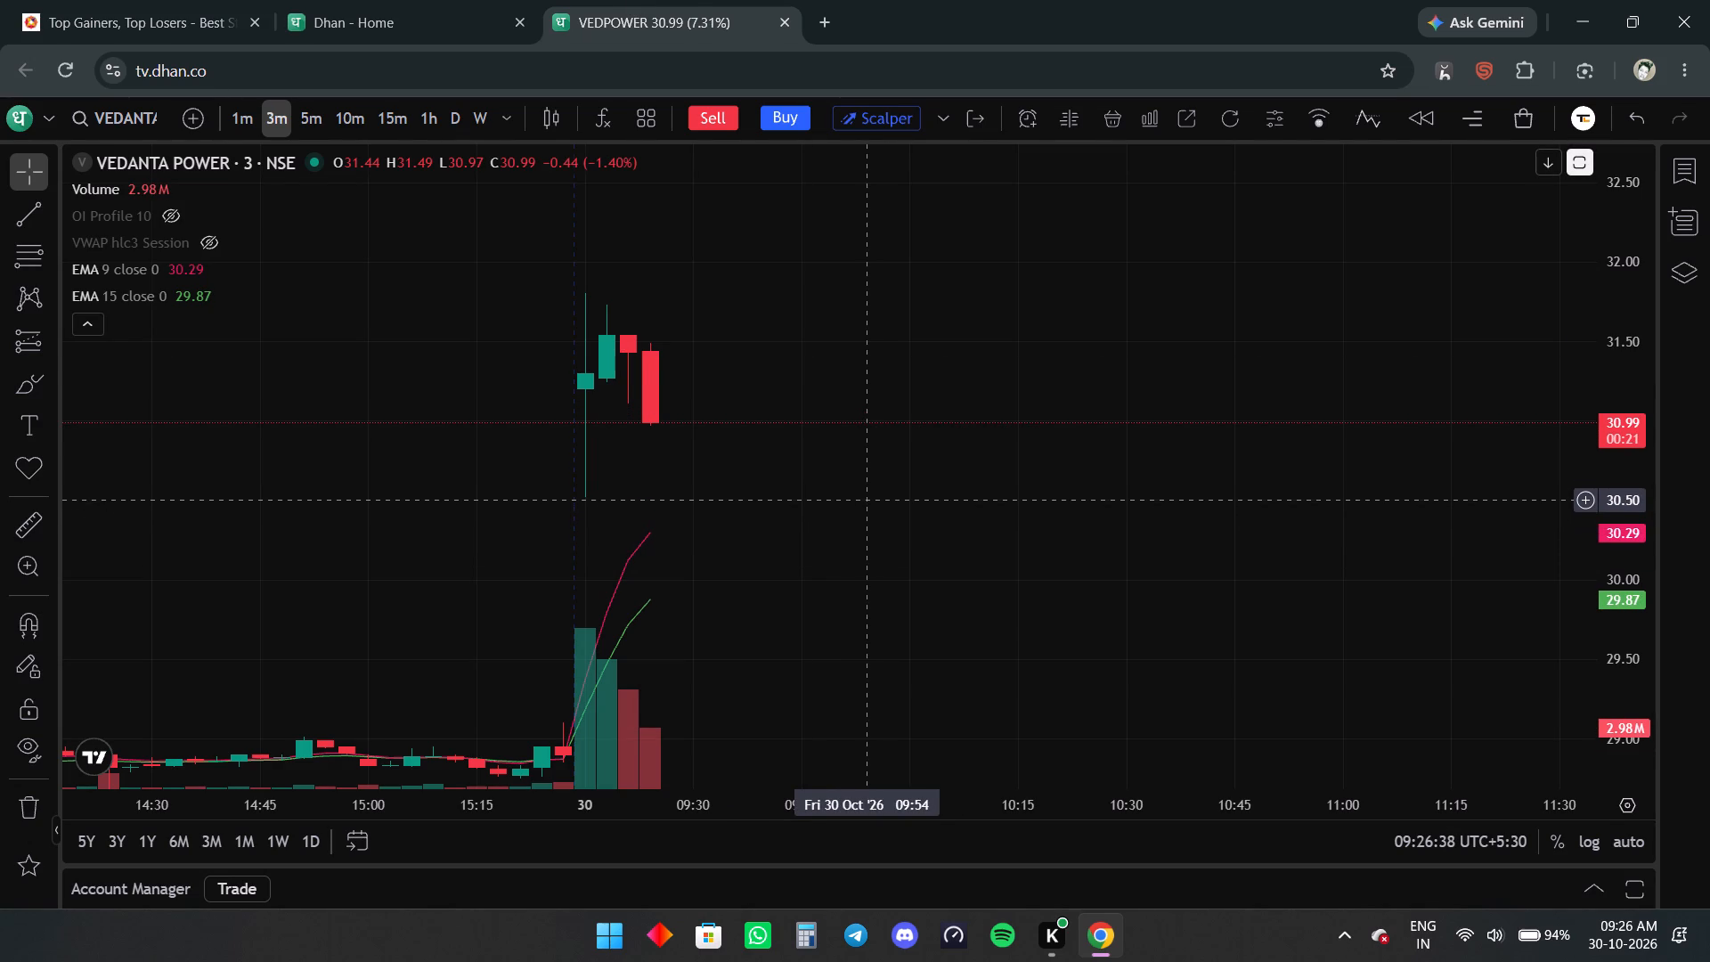
pyautogui.click(134, 116)
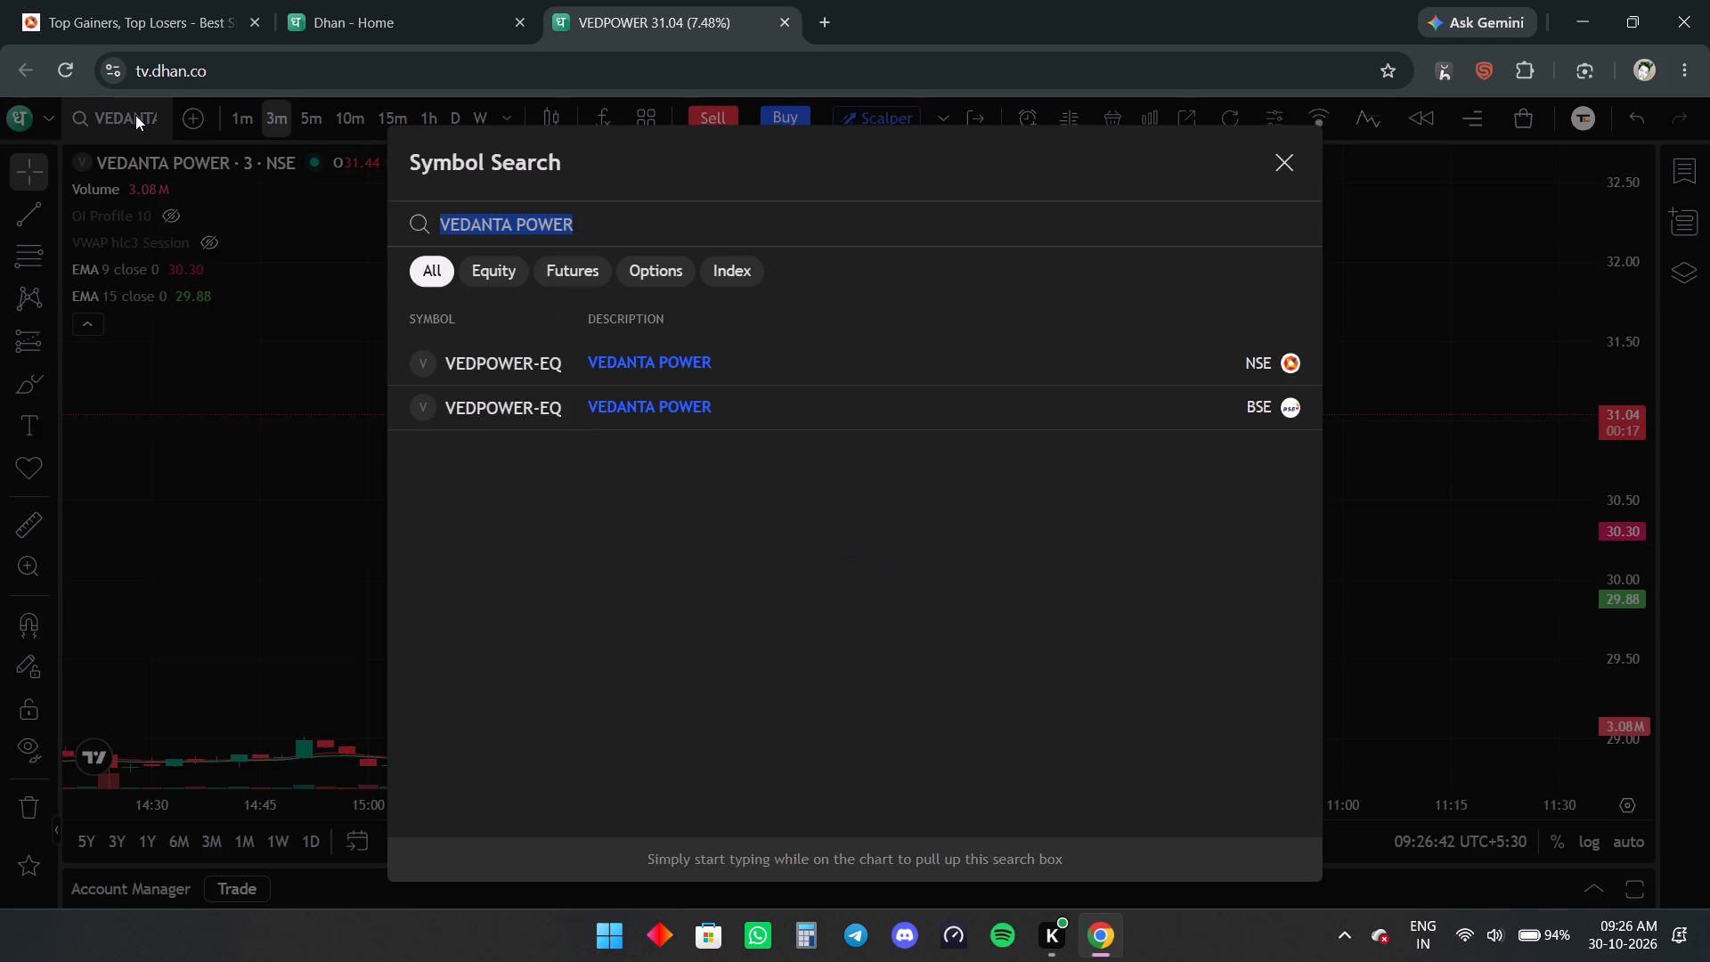
pyautogui.click(151, 0)
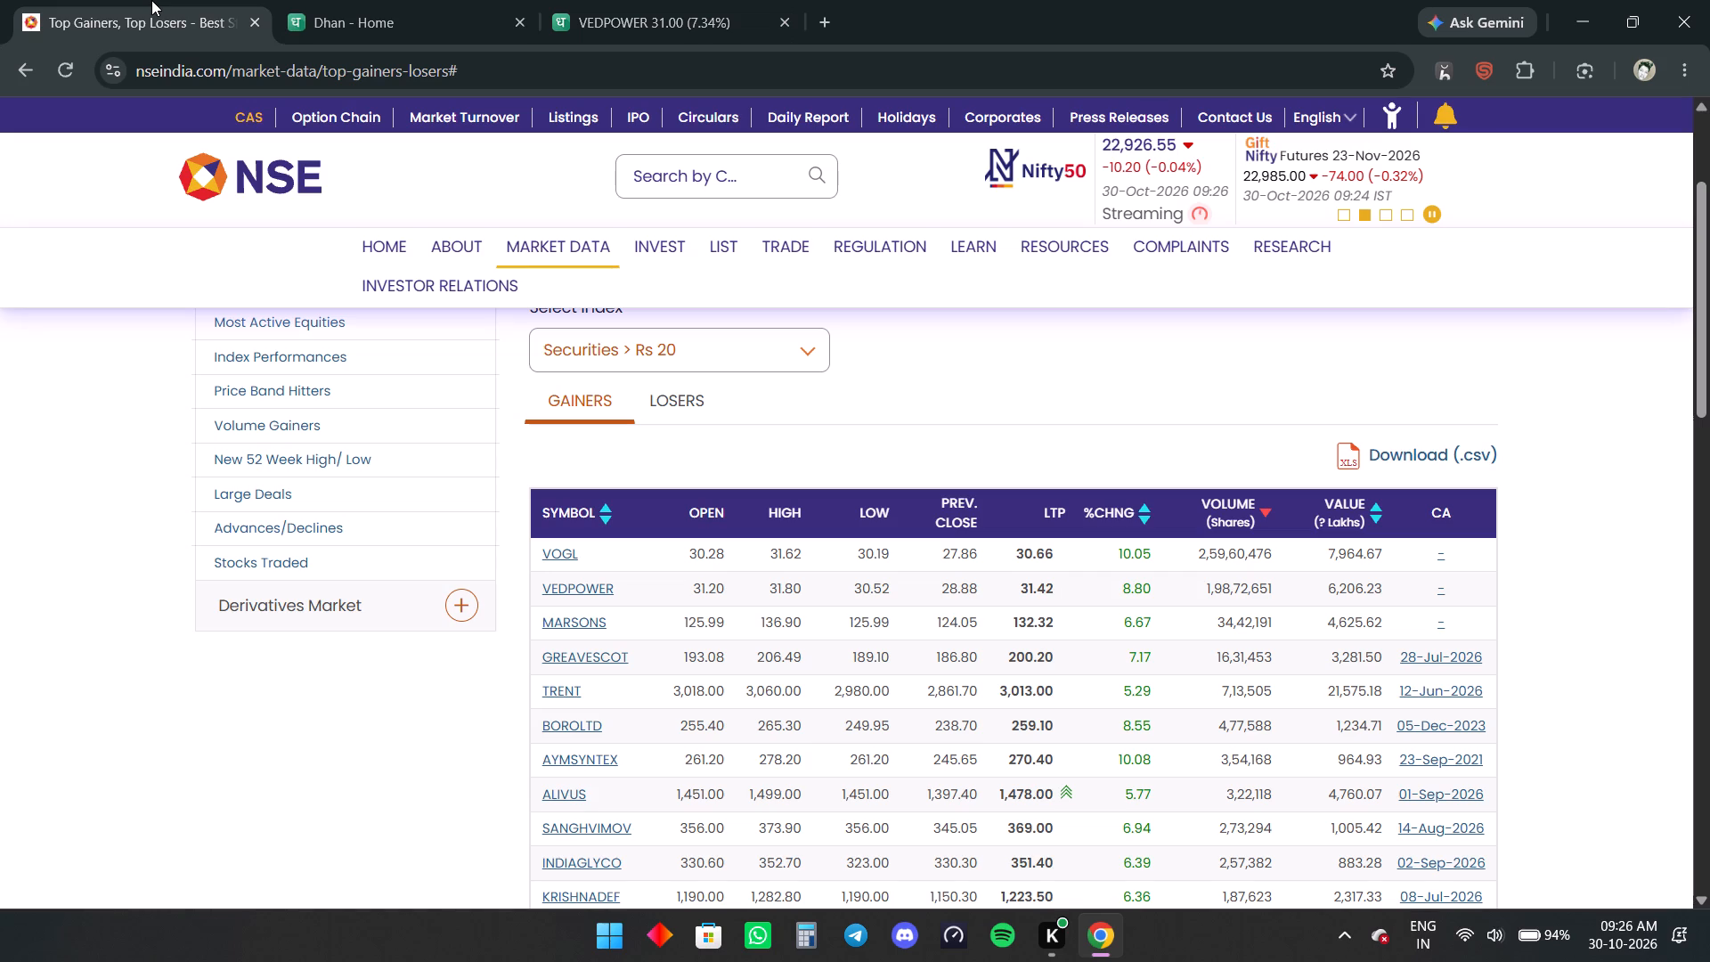
pyautogui.click(639, 0)
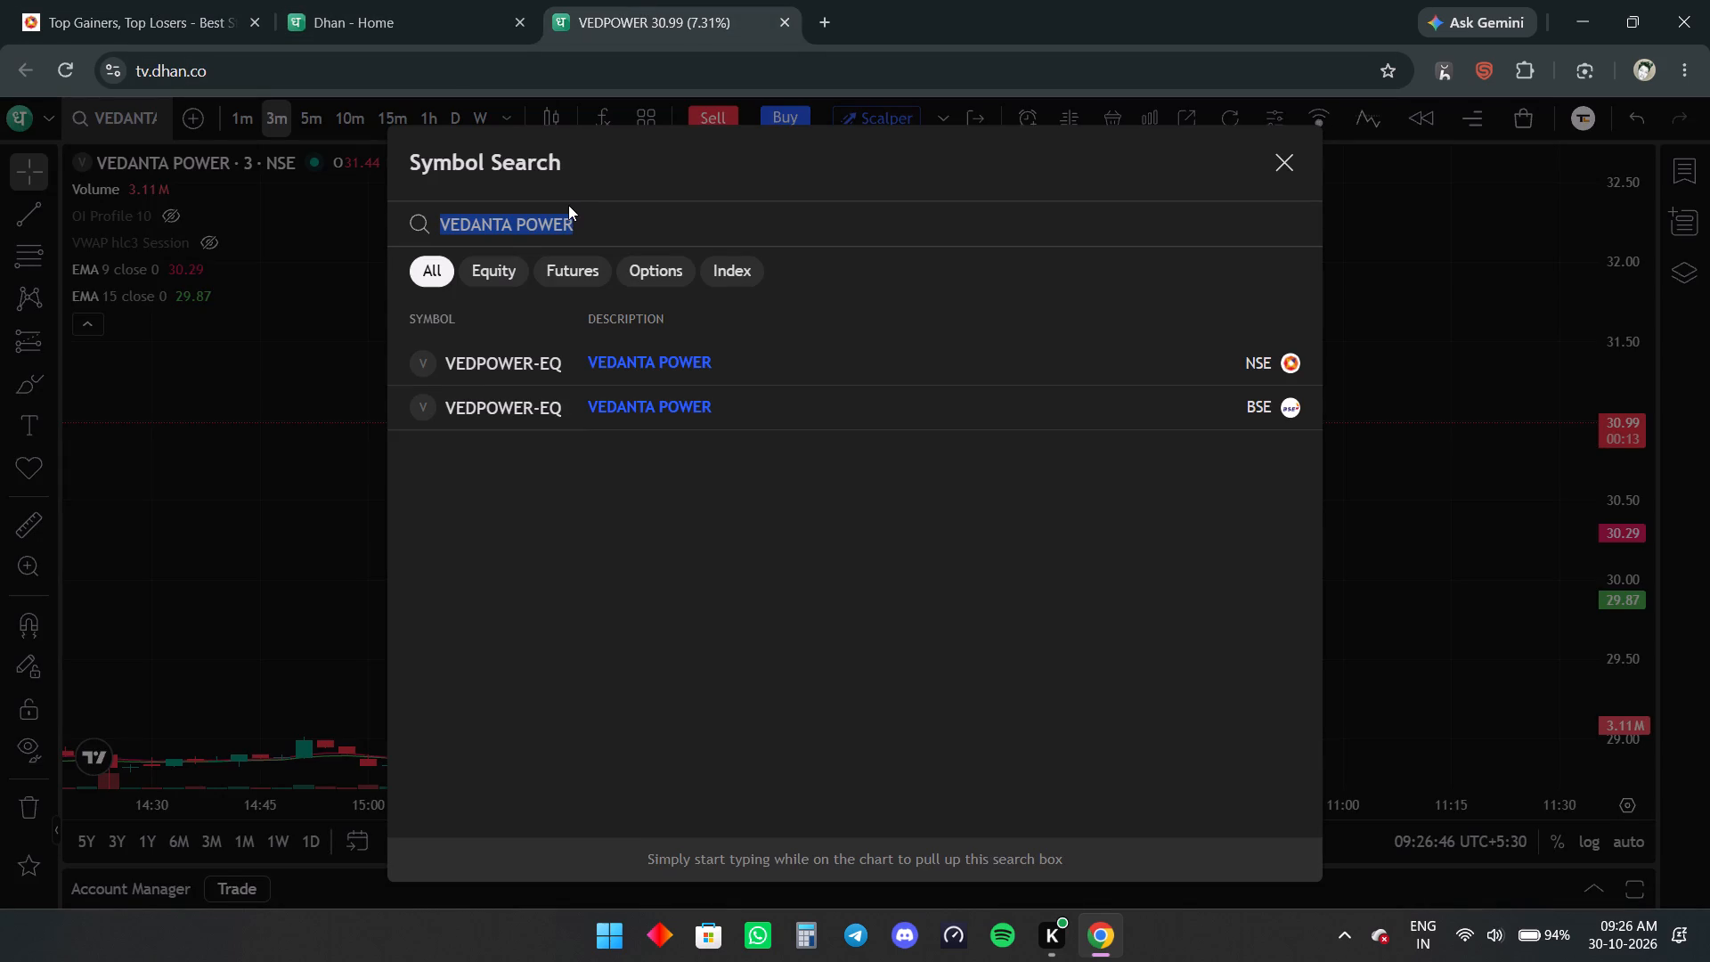
pyautogui.write('nar')
pyautogui.press('BackSpace')
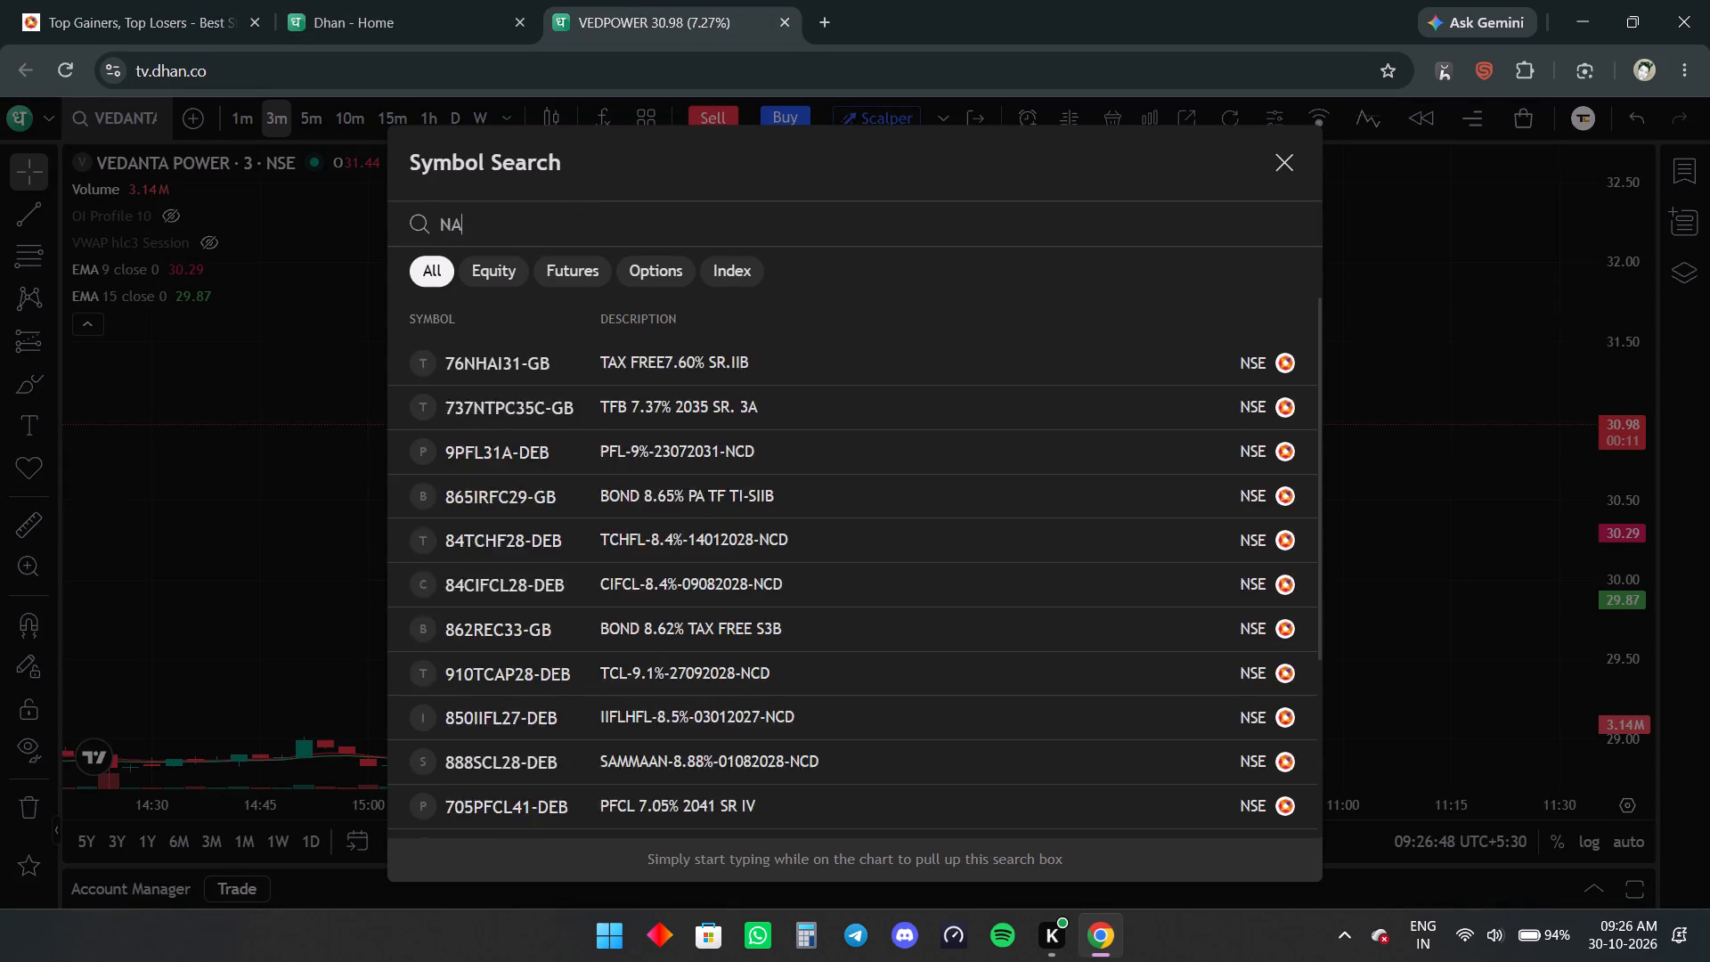
pyautogui.press('BackSpace')
pyautogui.press('BackSpace')
pyautogui.write('mar')
pyautogui.press('s')
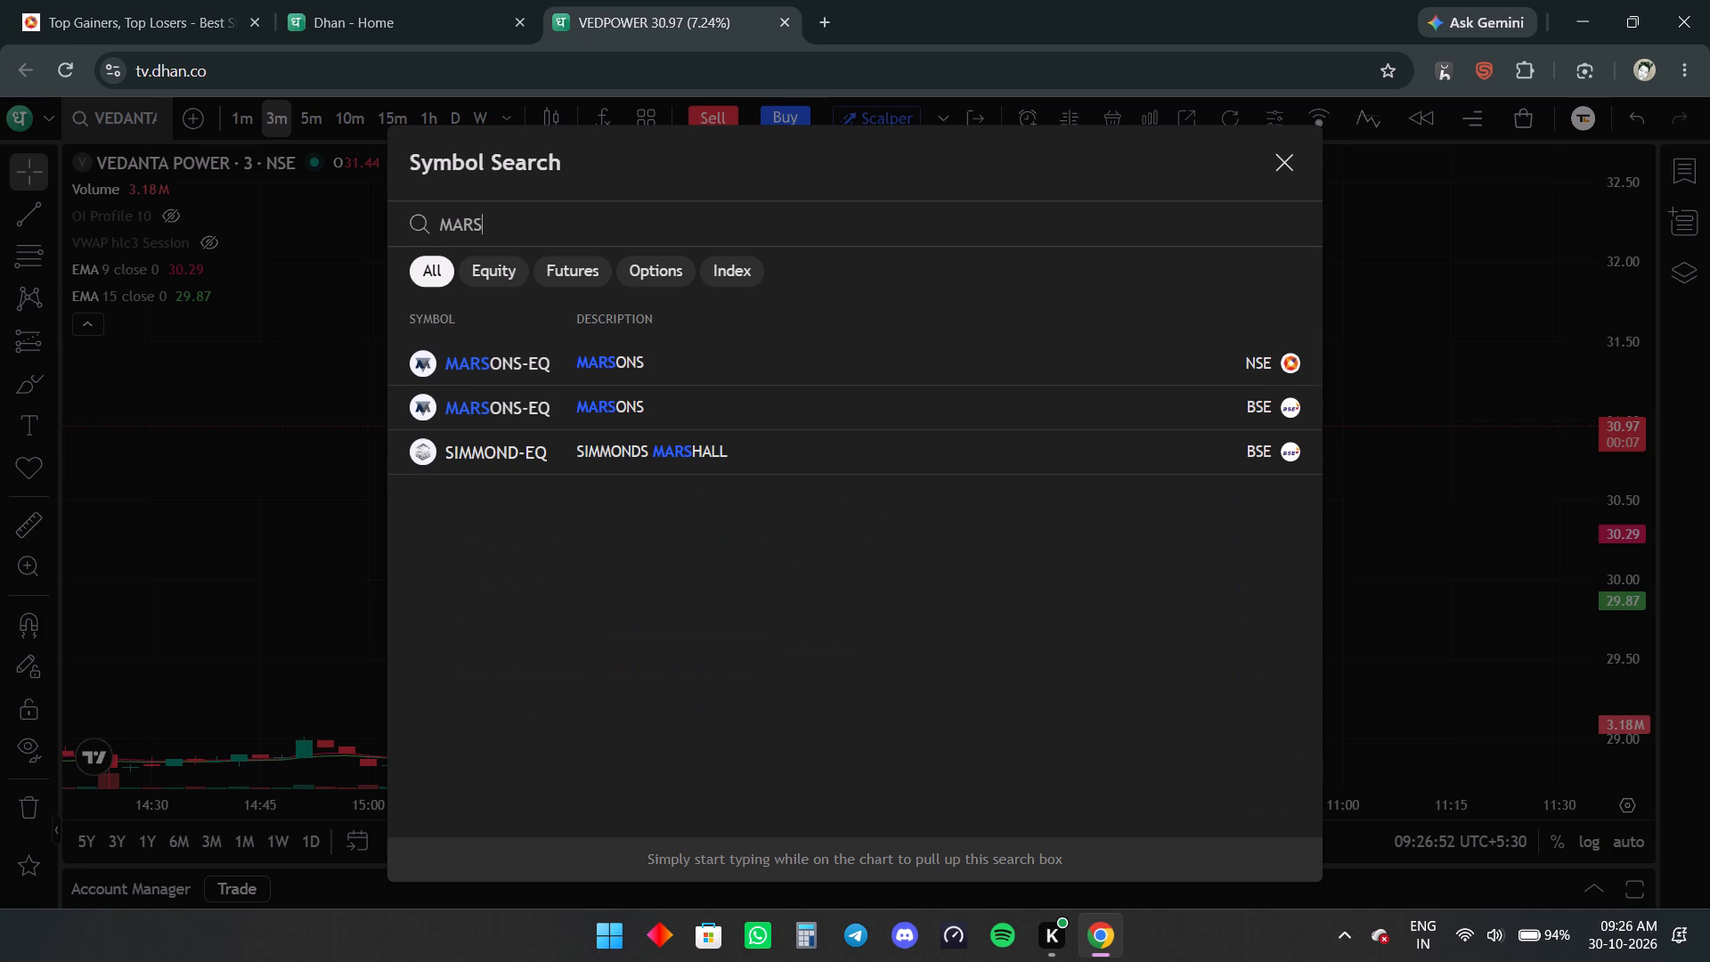
pyautogui.click(698, 356)
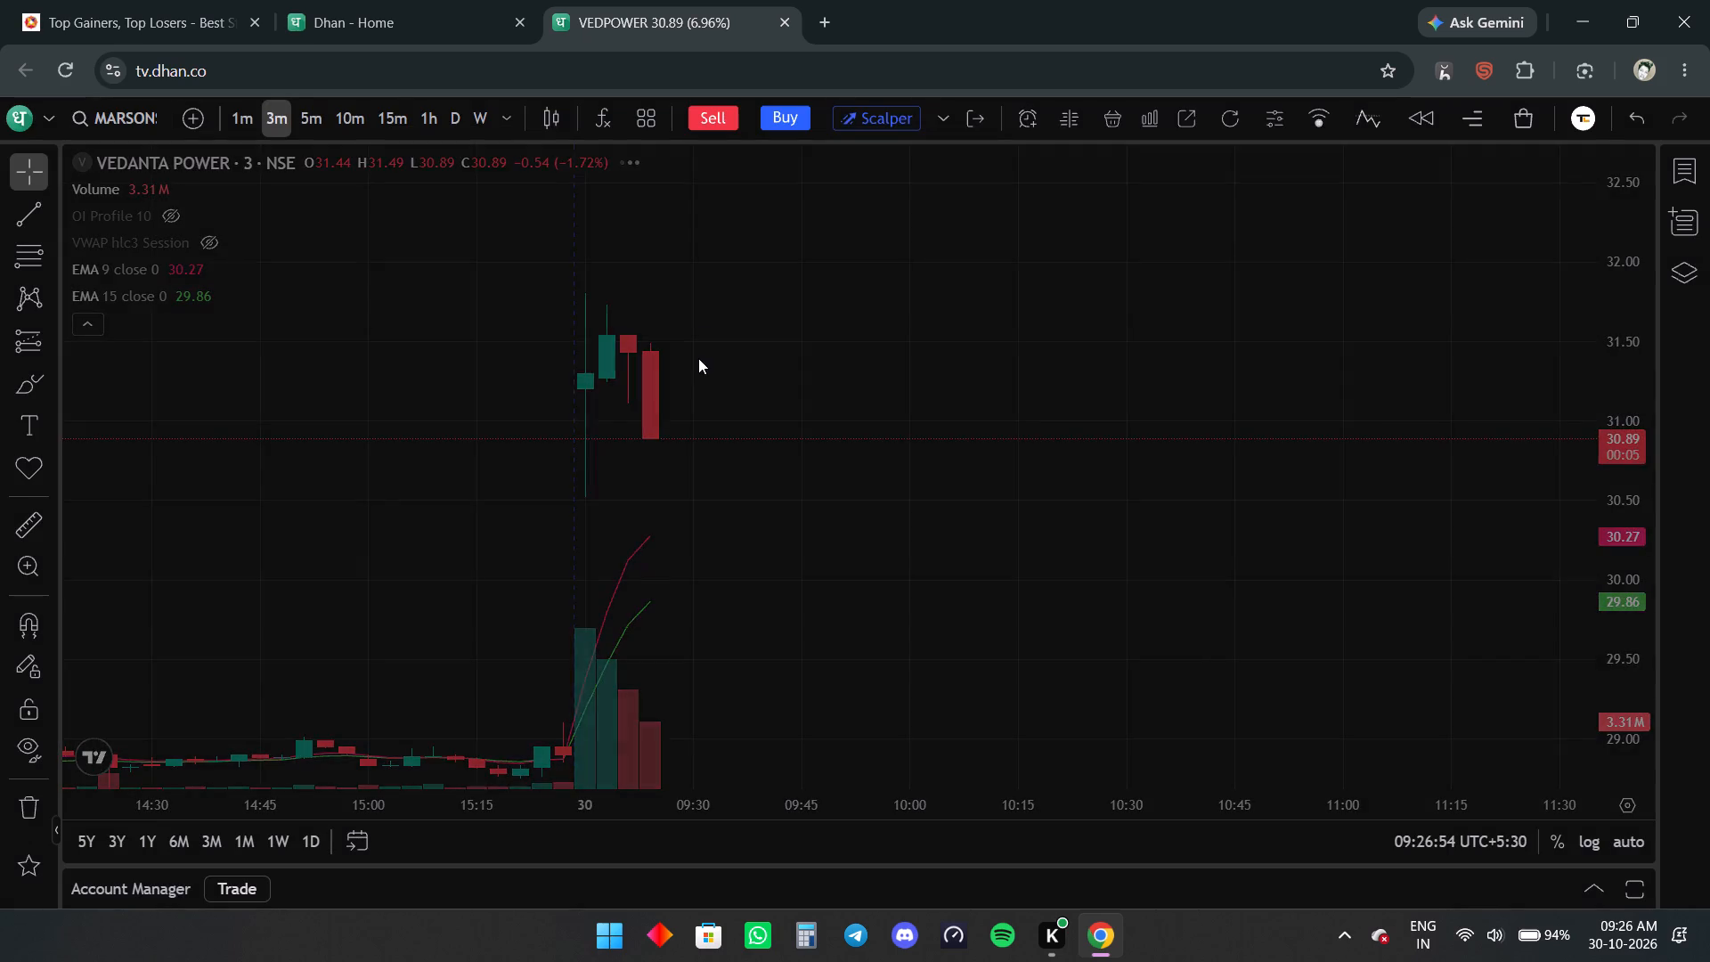
pyautogui.moveTo(815, 595); pyautogui.dragTo(765, 502)
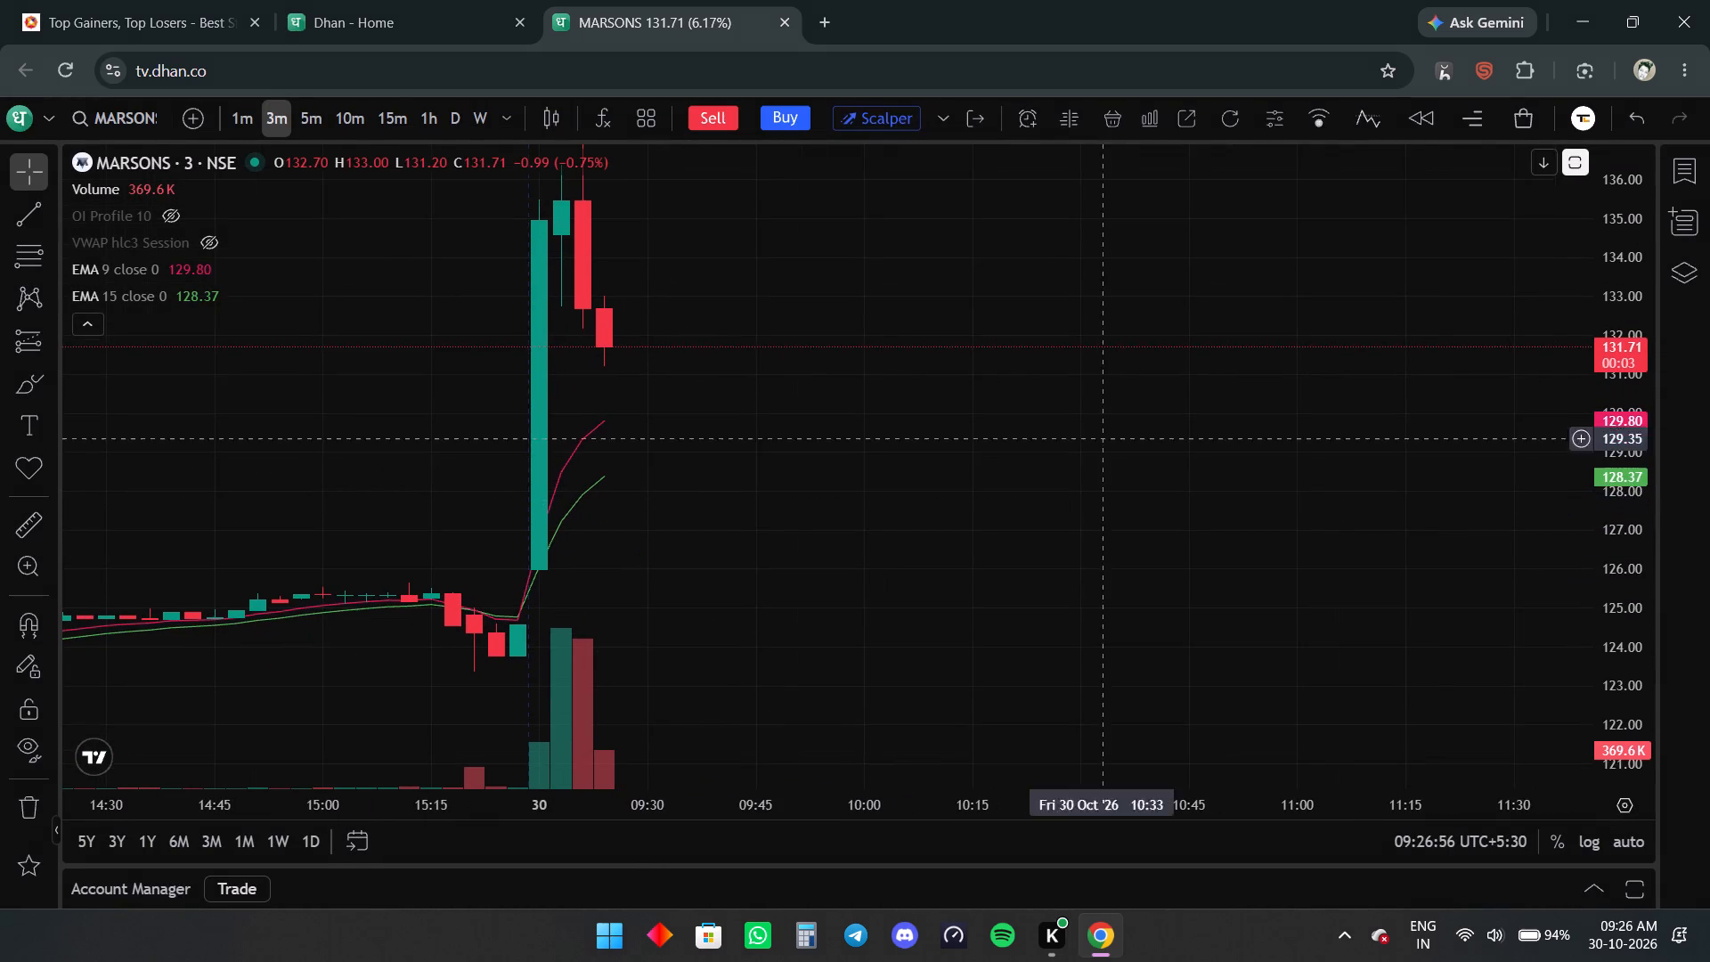
pyautogui.moveTo(1628, 255); pyautogui.dragTo(1629, 477)
pyautogui.moveTo(1173, 518); pyautogui.dragTo(1249, 595)
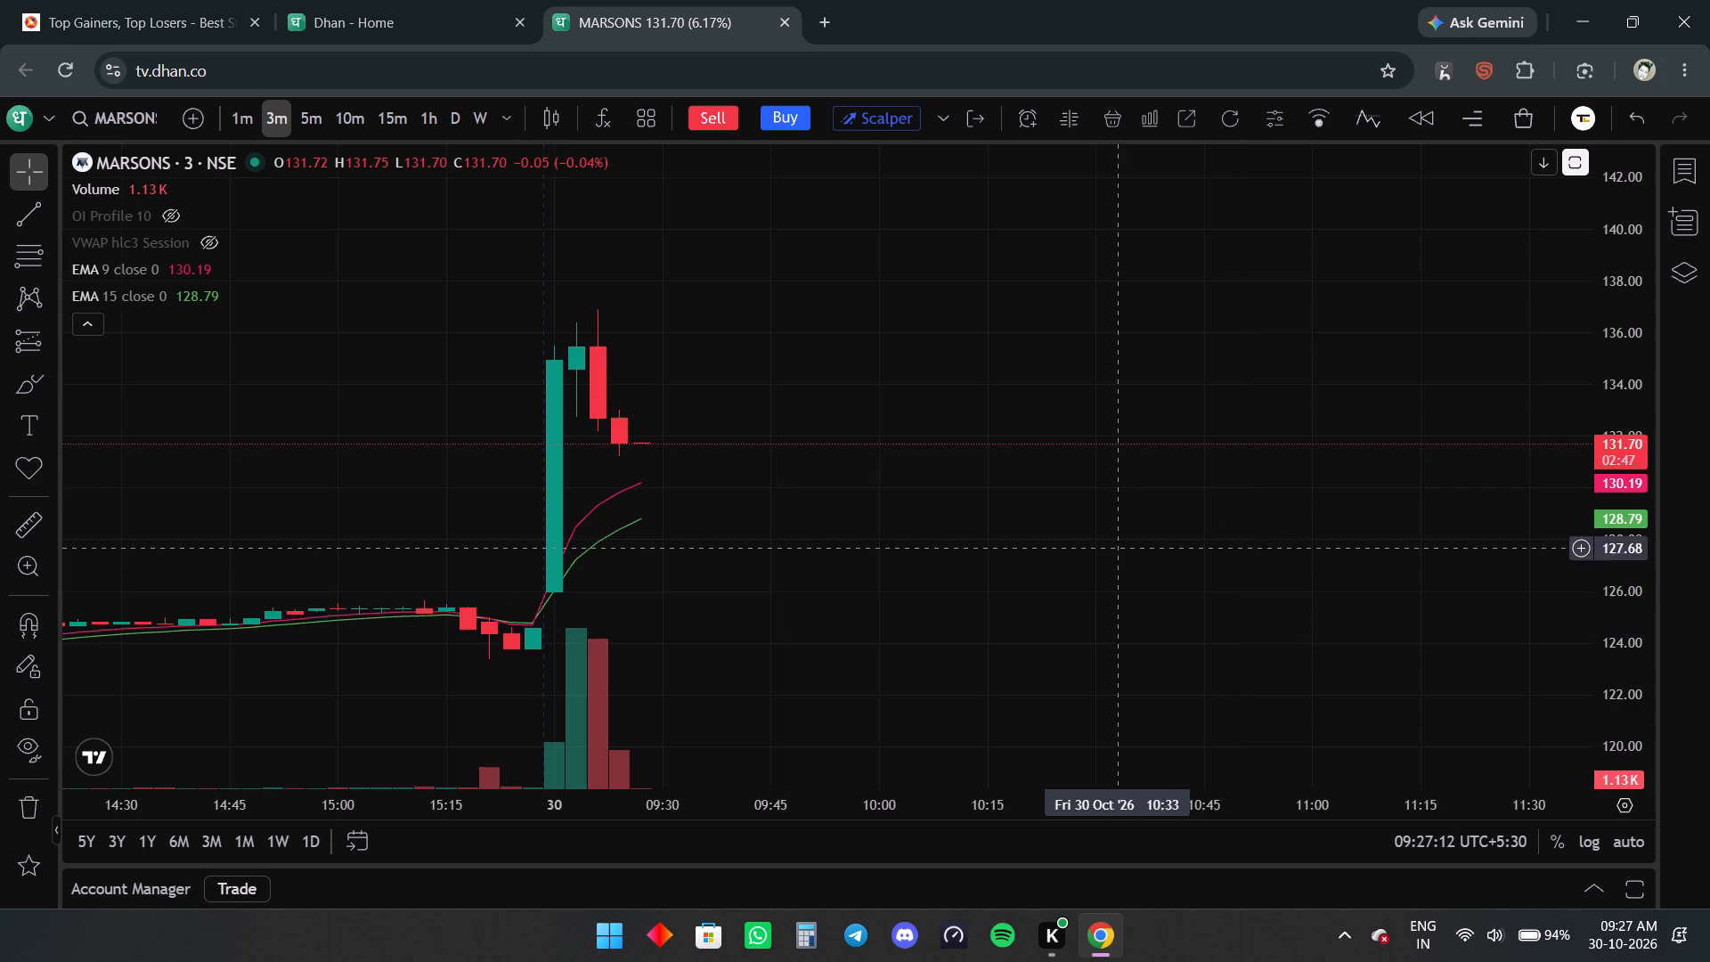
# Switch the Marsons chart to the 1-hour interval and examine the price action of the sessions leading up to 30 October.
pyautogui.click(421, 125)
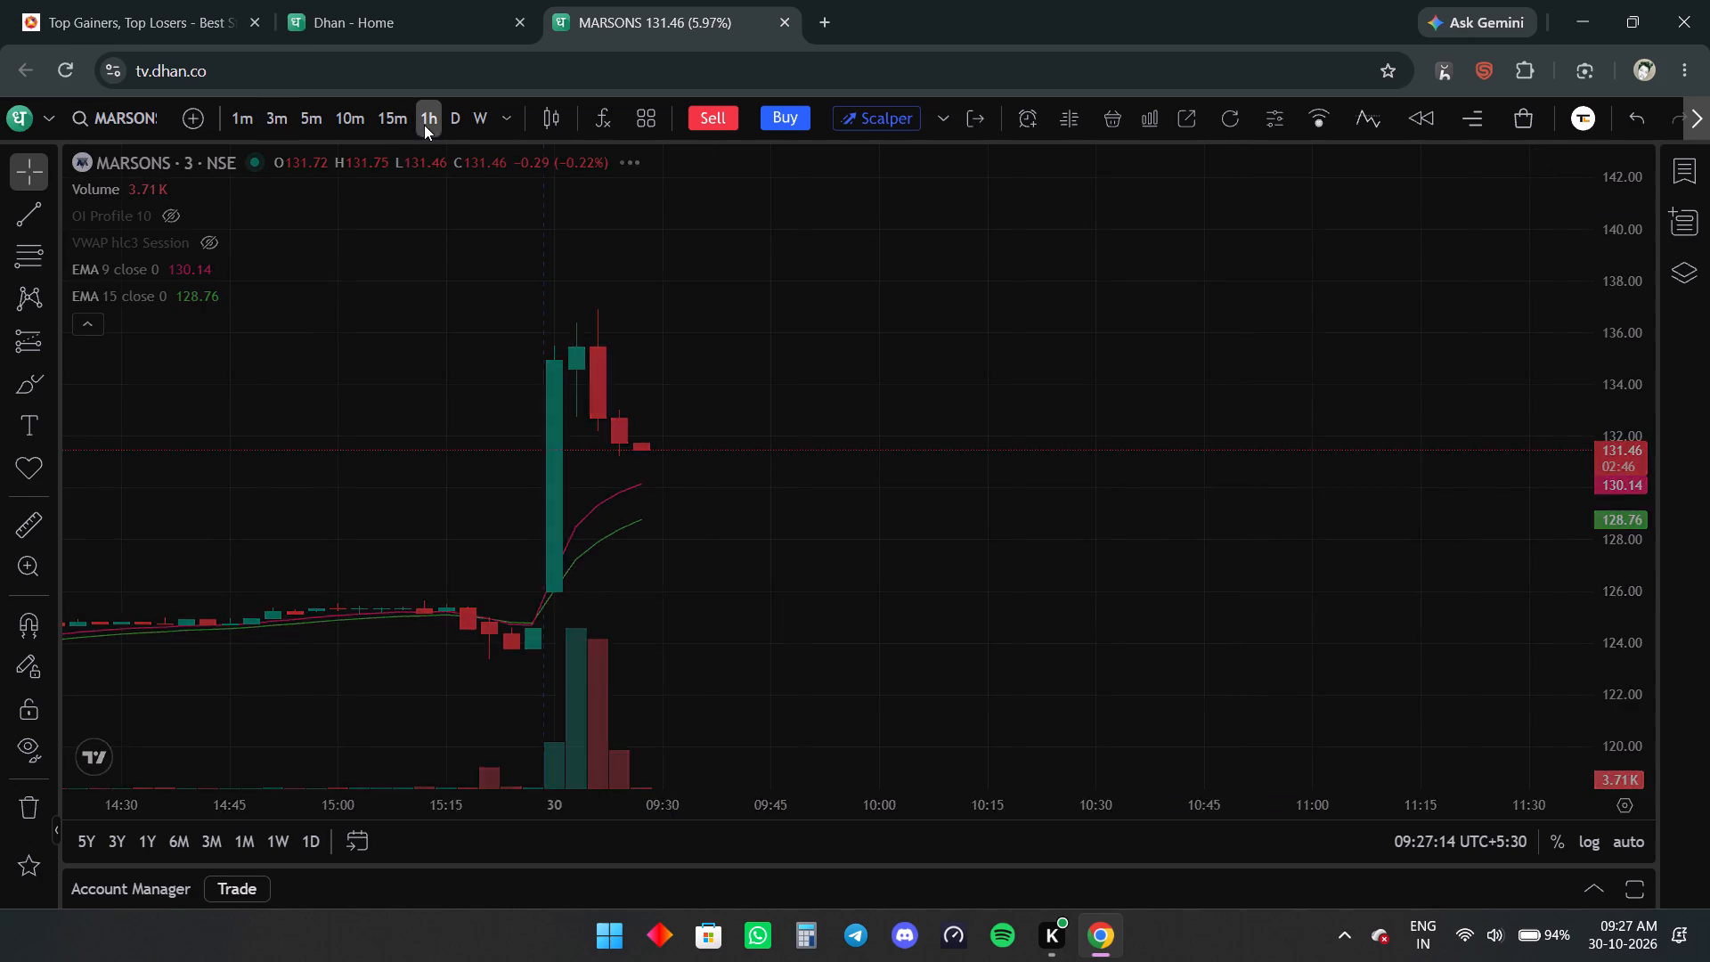
pyautogui.moveTo(1622, 296); pyautogui.dragTo(1615, 615)
pyautogui.scroll(-1, 1282, 584)
pyautogui.scroll(1, 1282, 584)
pyautogui.scroll(-9, 1282, 584)
pyautogui.scroll(7, 1282, 584)
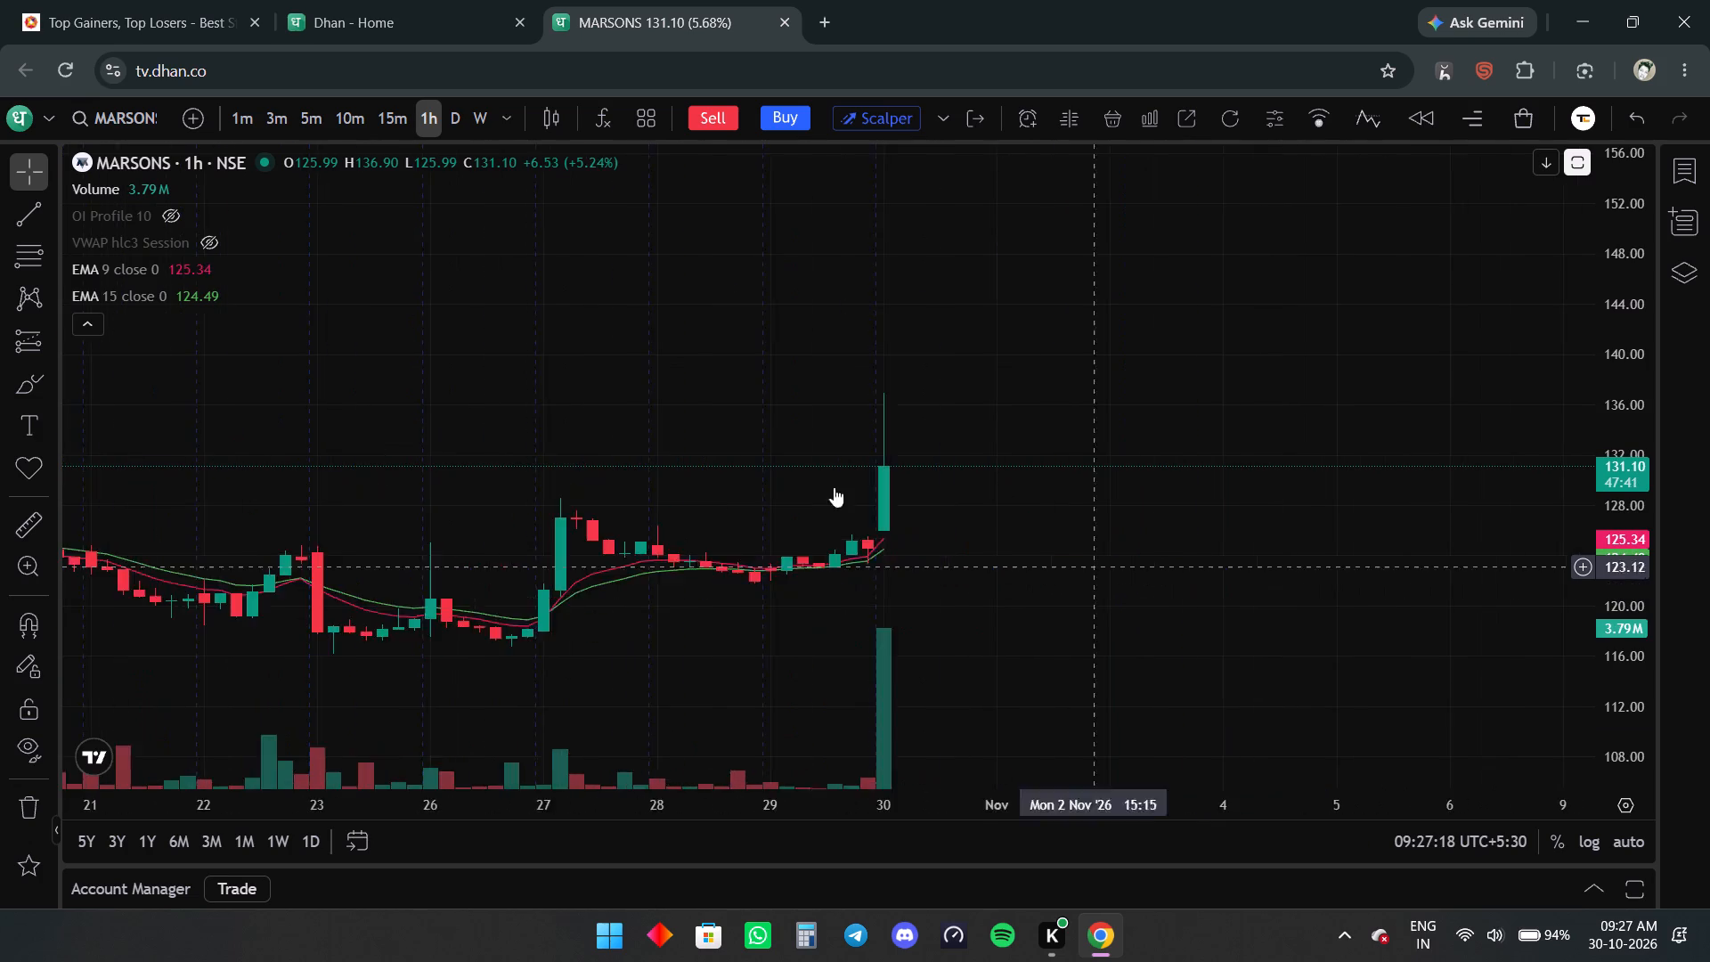
pyautogui.scroll(2, 834, 487)
# Return the Marsons chart to the 3-minute interval and examine the 30 October candles against the EMAs and volume.
pyautogui.click(273, 130)
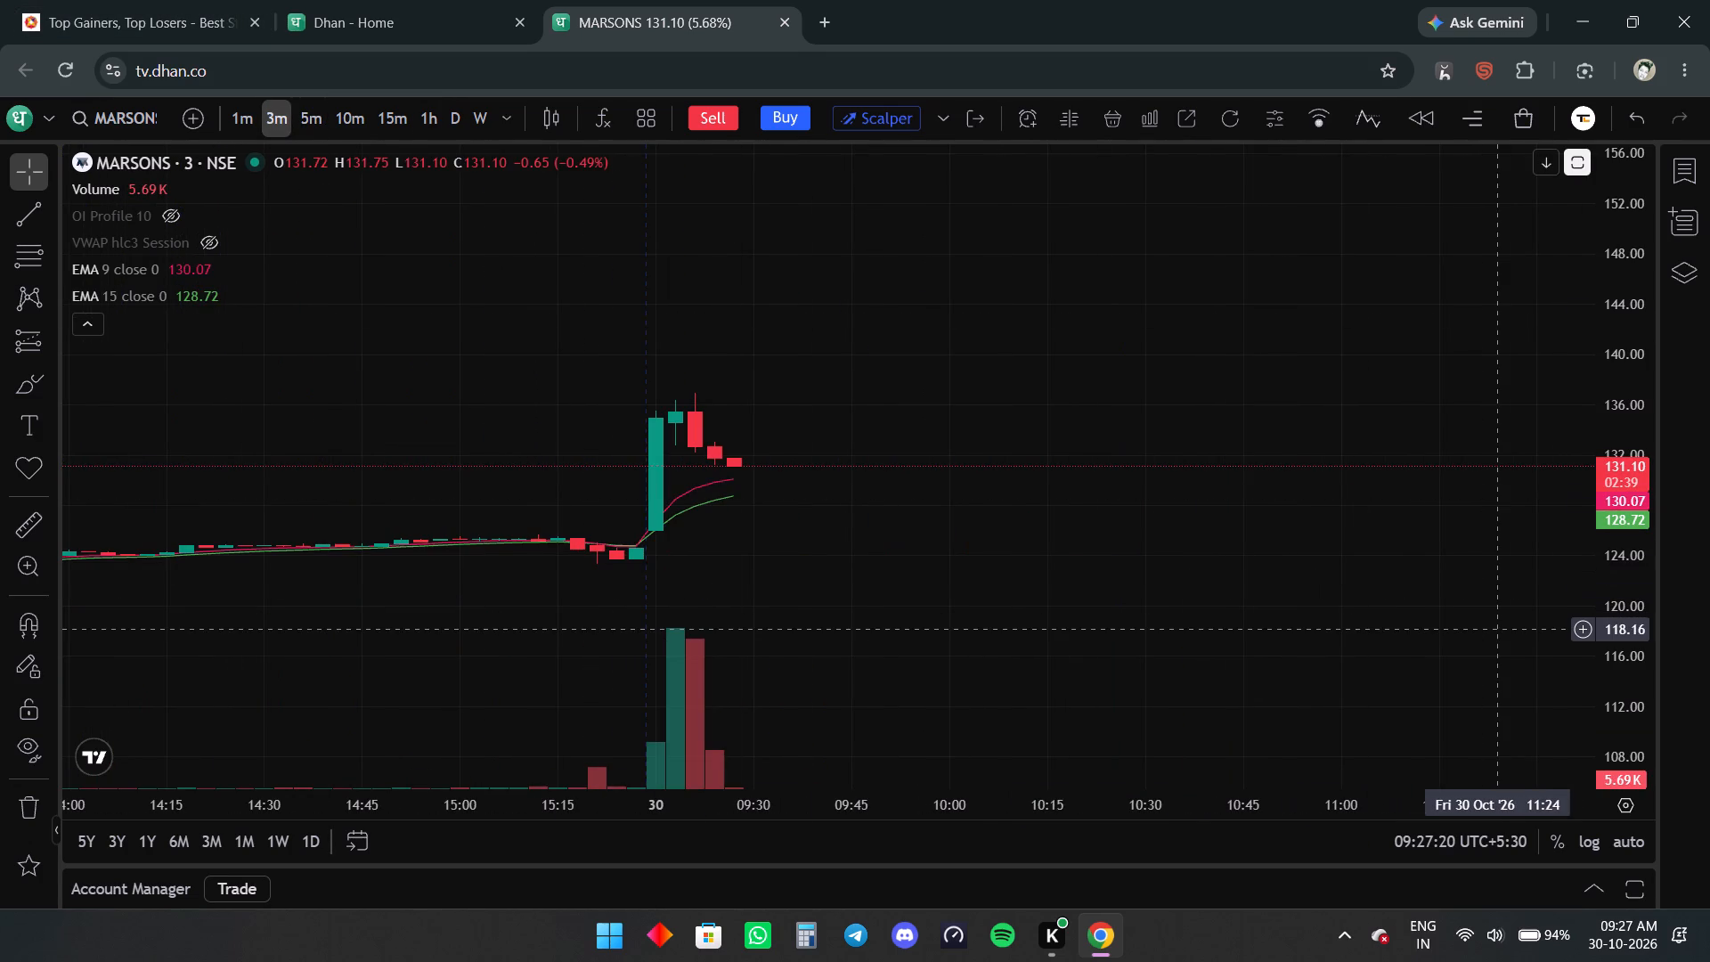
pyautogui.moveTo(1625, 640); pyautogui.dragTo(1608, 427)
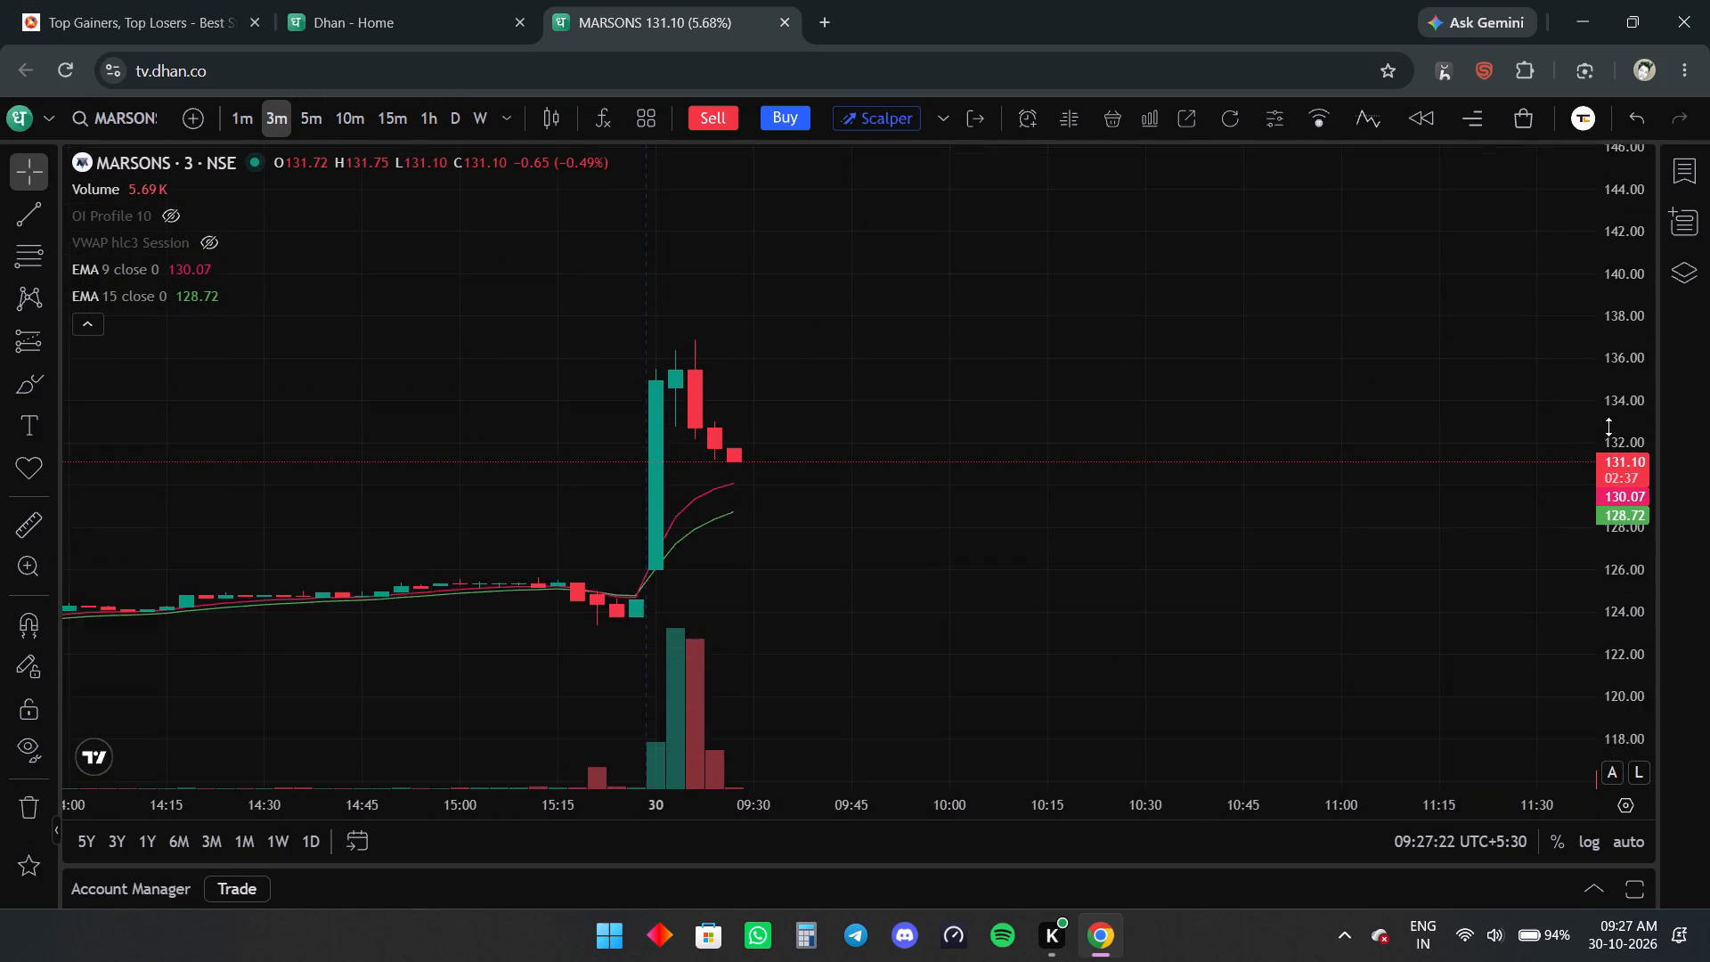
pyautogui.moveTo(1608, 427); pyautogui.dragTo(1605, 424)
pyautogui.scroll(7, 1291, 518)
pyautogui.moveTo(981, 545); pyautogui.dragTo(1709, 521)
pyautogui.scroll(-2, 1598, 542)
pyautogui.moveTo(1488, 554); pyautogui.dragTo(1234, 568)
pyautogui.moveTo(1637, 614); pyautogui.dragTo(1634, 514)
pyautogui.moveTo(1625, 334); pyautogui.dragTo(1641, 556)
pyautogui.scroll(-3, 1552, 557)
pyautogui.moveTo(1409, 577); pyautogui.dragTo(1242, 582)
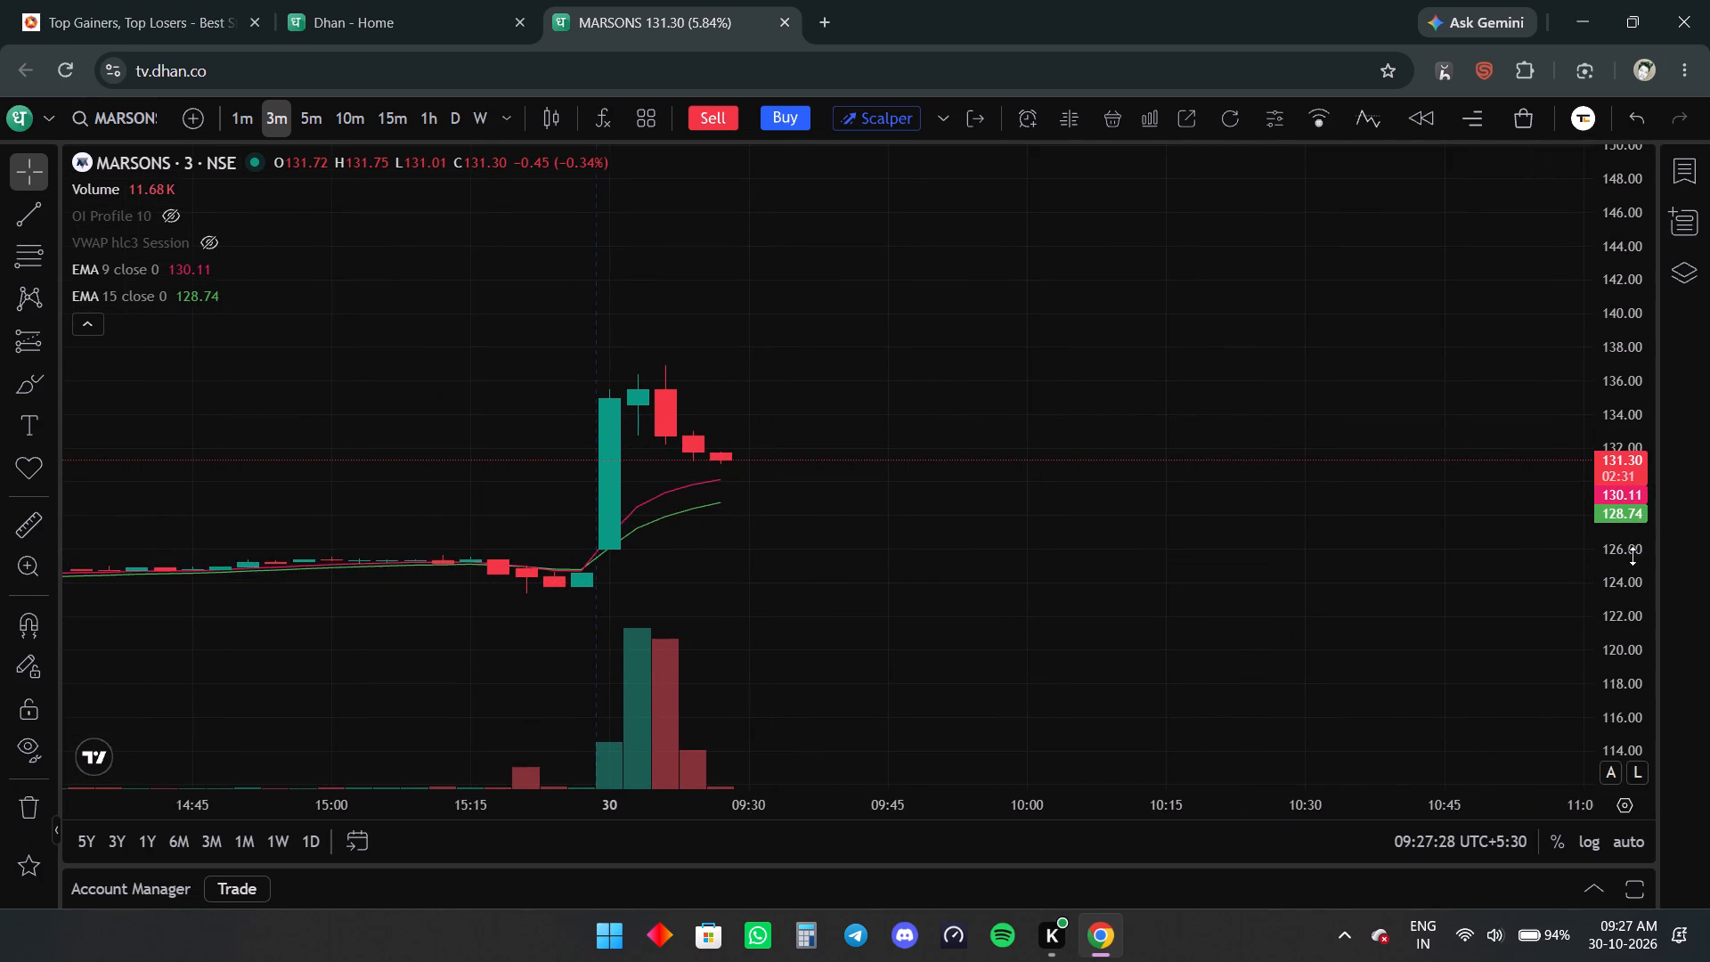
pyautogui.moveTo(1633, 556); pyautogui.dragTo(1624, 521)
pyautogui.moveTo(1430, 579); pyautogui.dragTo(1292, 583)
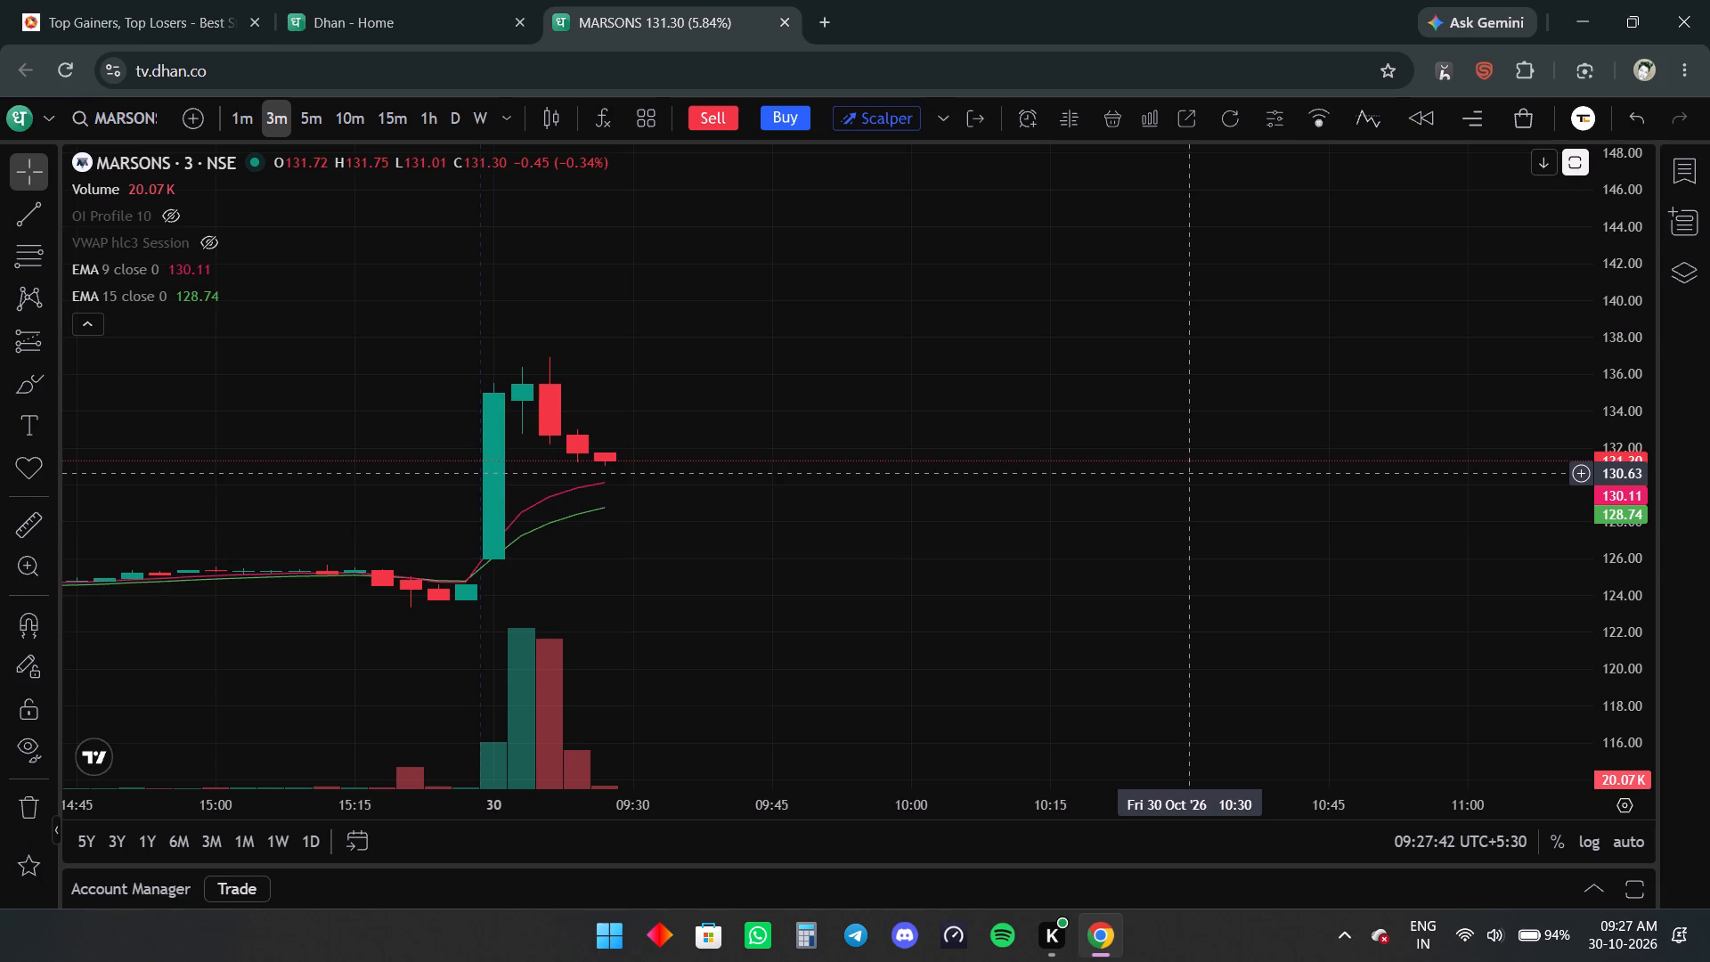
# Refresh the NSE gainers data by reloading the Top 20 Gainers/Losers page.
pyautogui.click(39, 0)
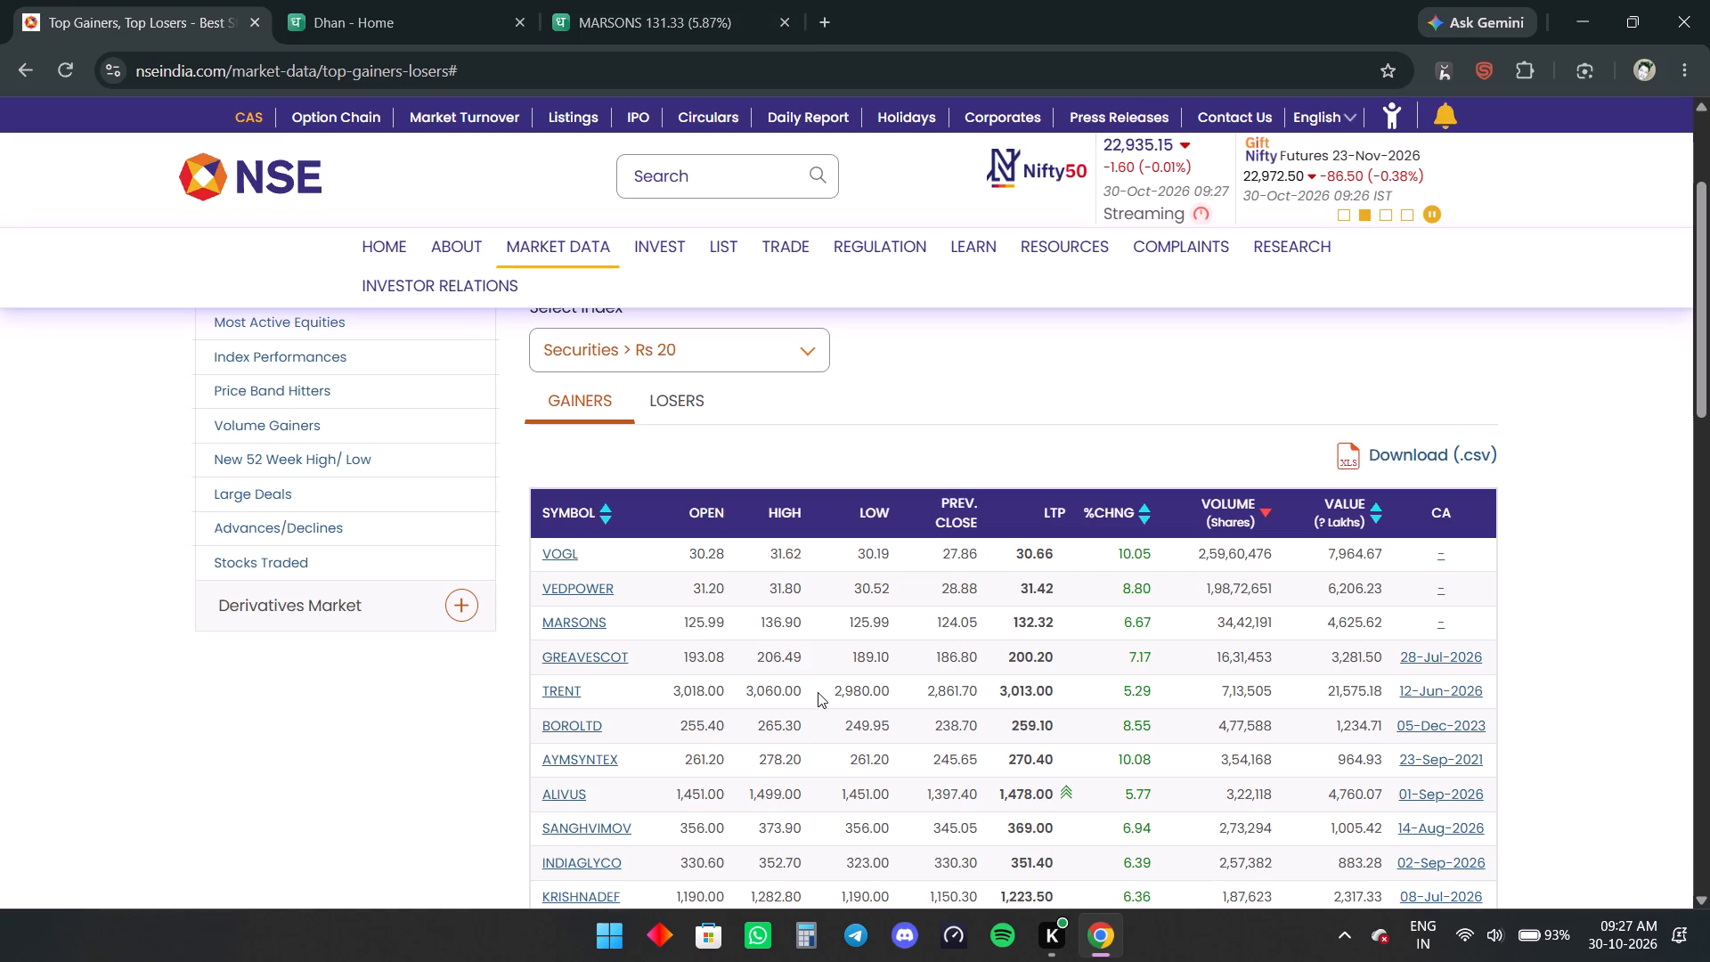
pyautogui.scroll(4, 812, 443)
pyautogui.click(790, 481)
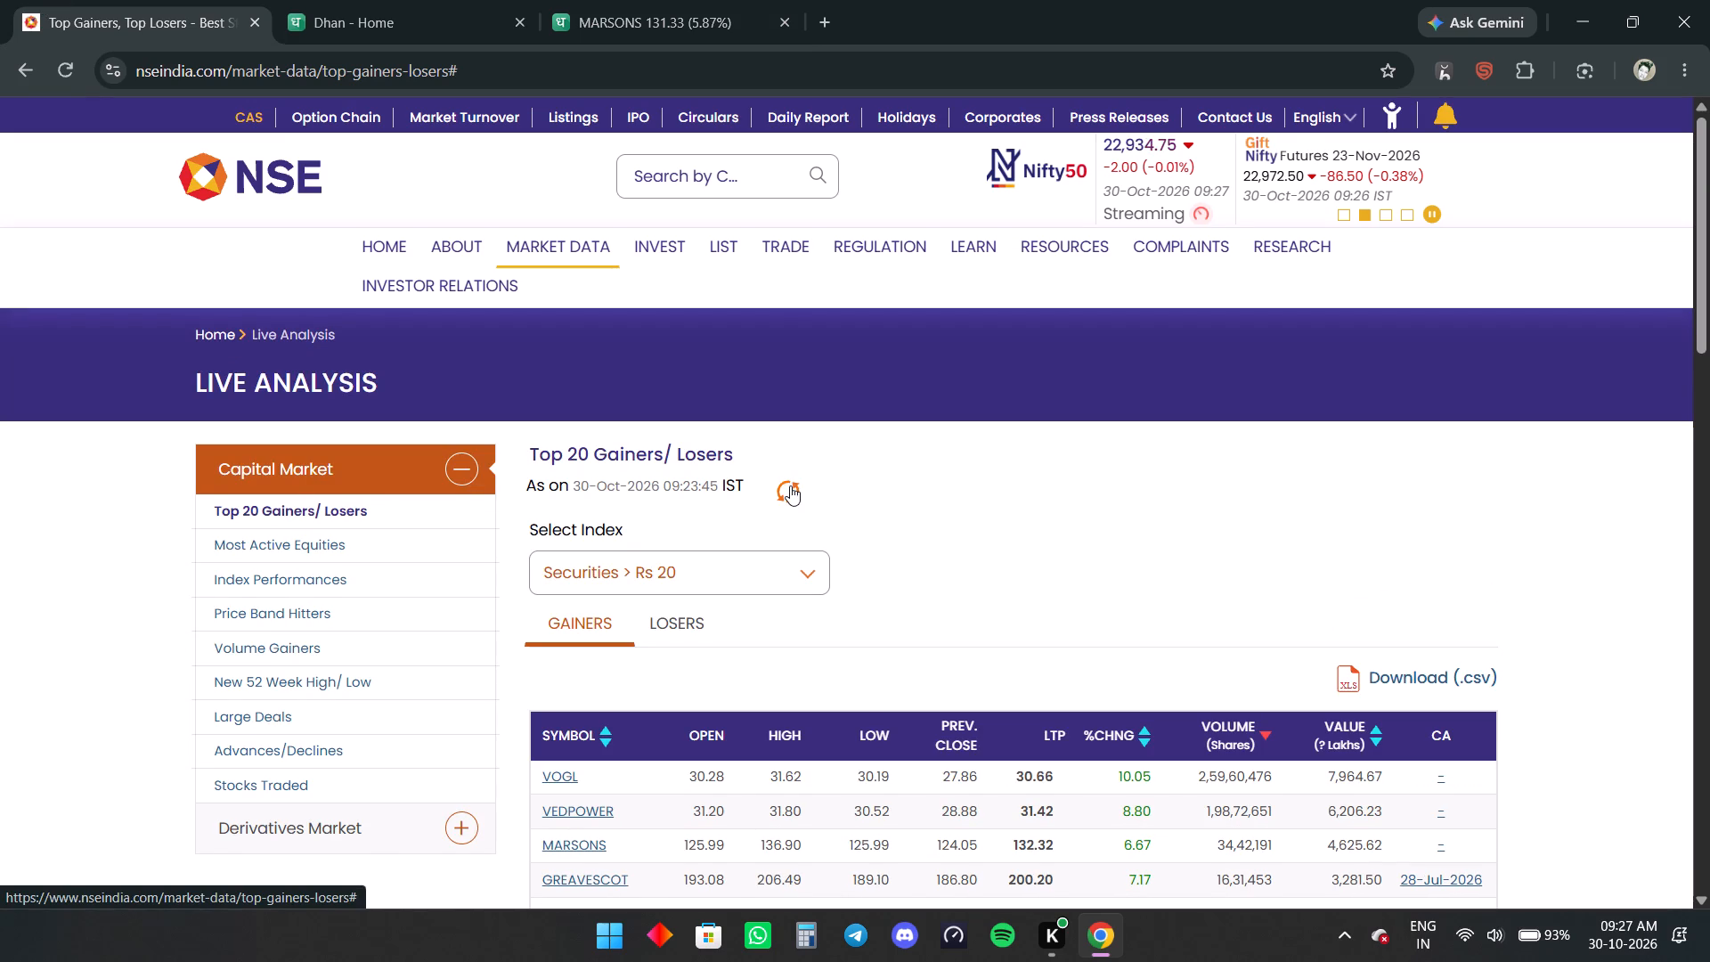
pyautogui.click(790, 485)
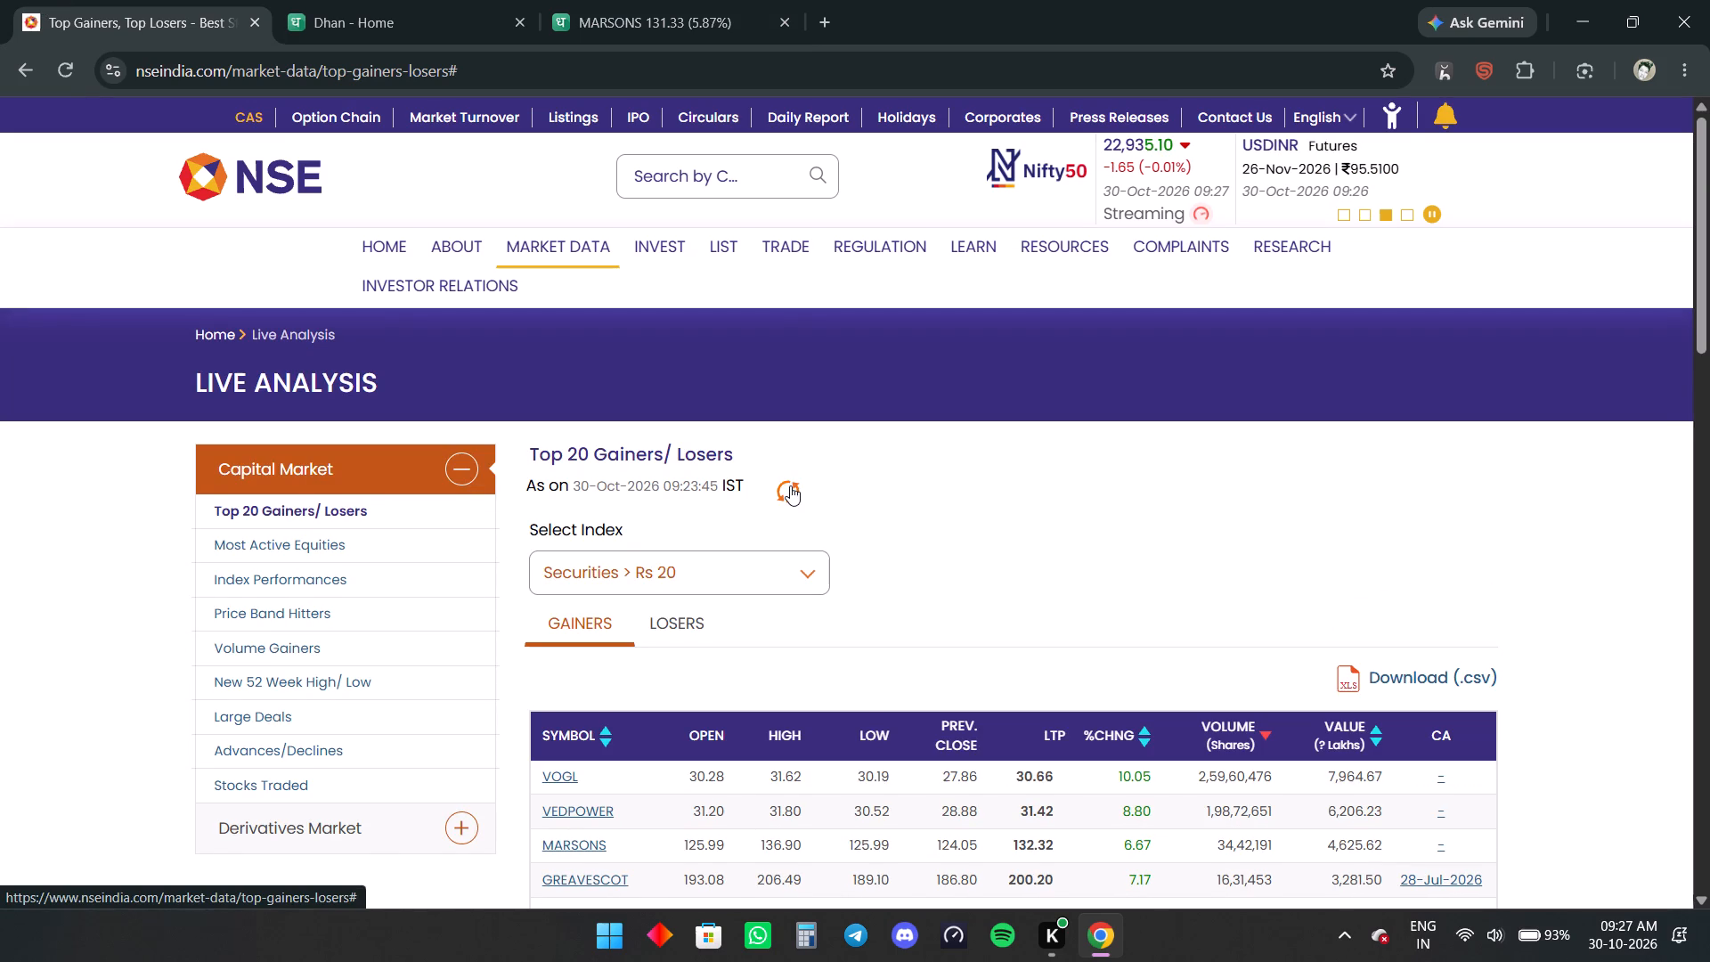
pyautogui.click(73, 76)
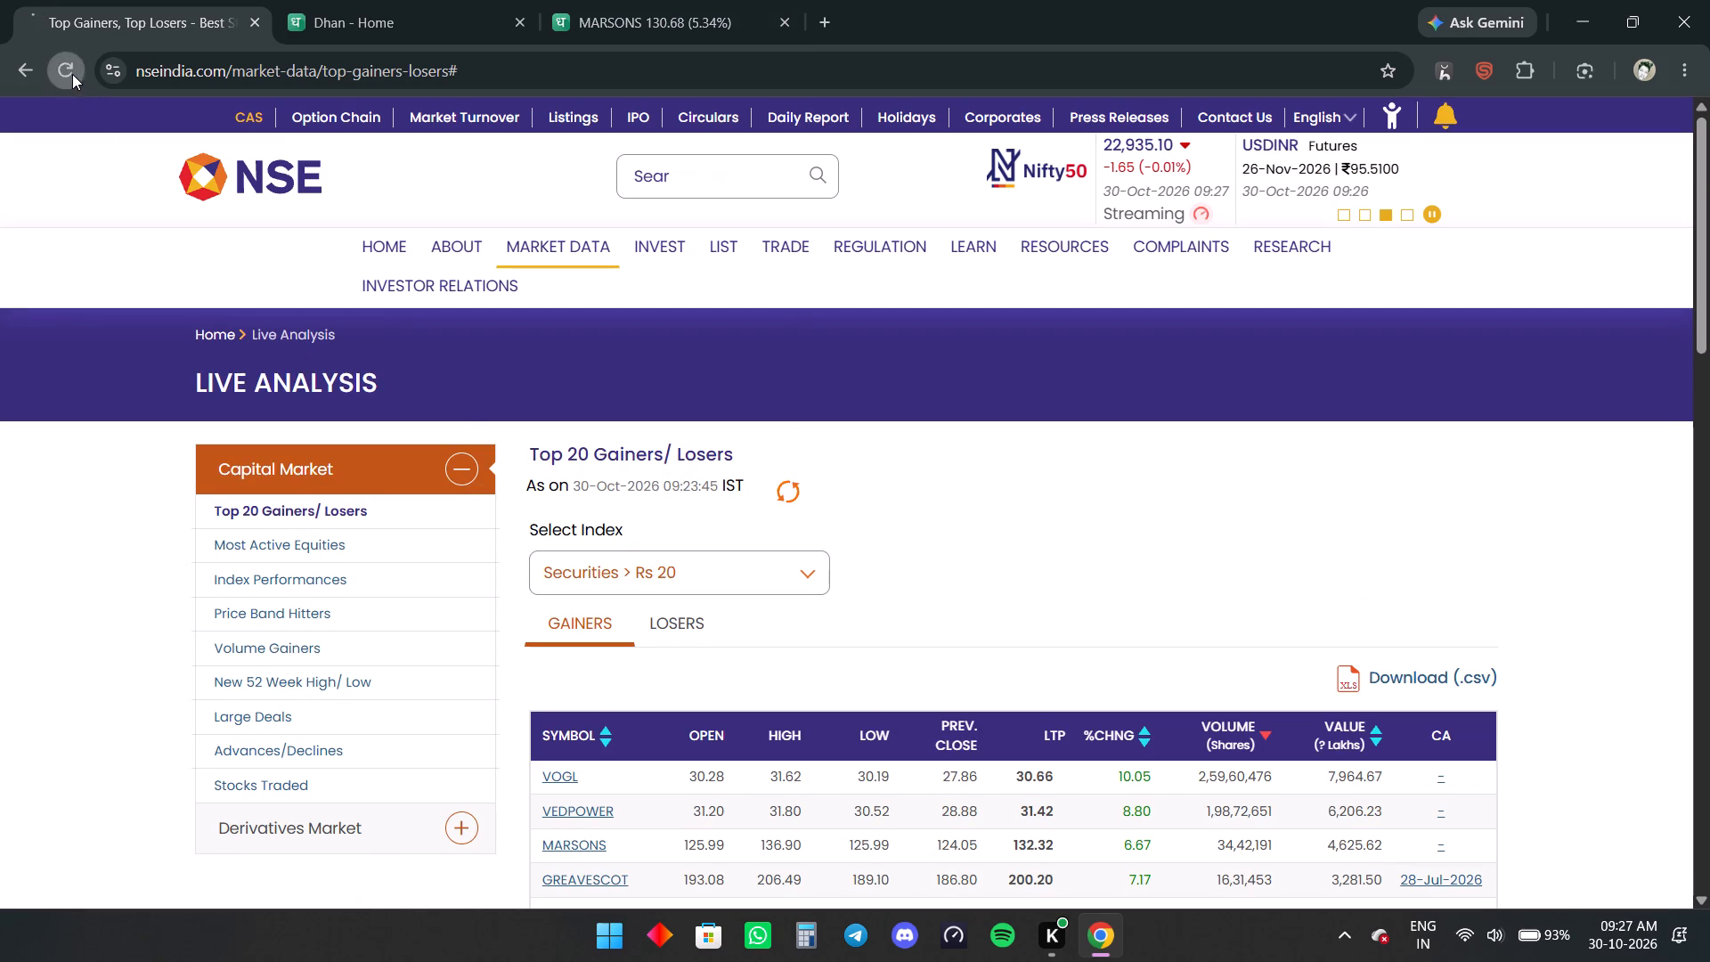
pyautogui.click(443, 0)
pyautogui.click(600, 0)
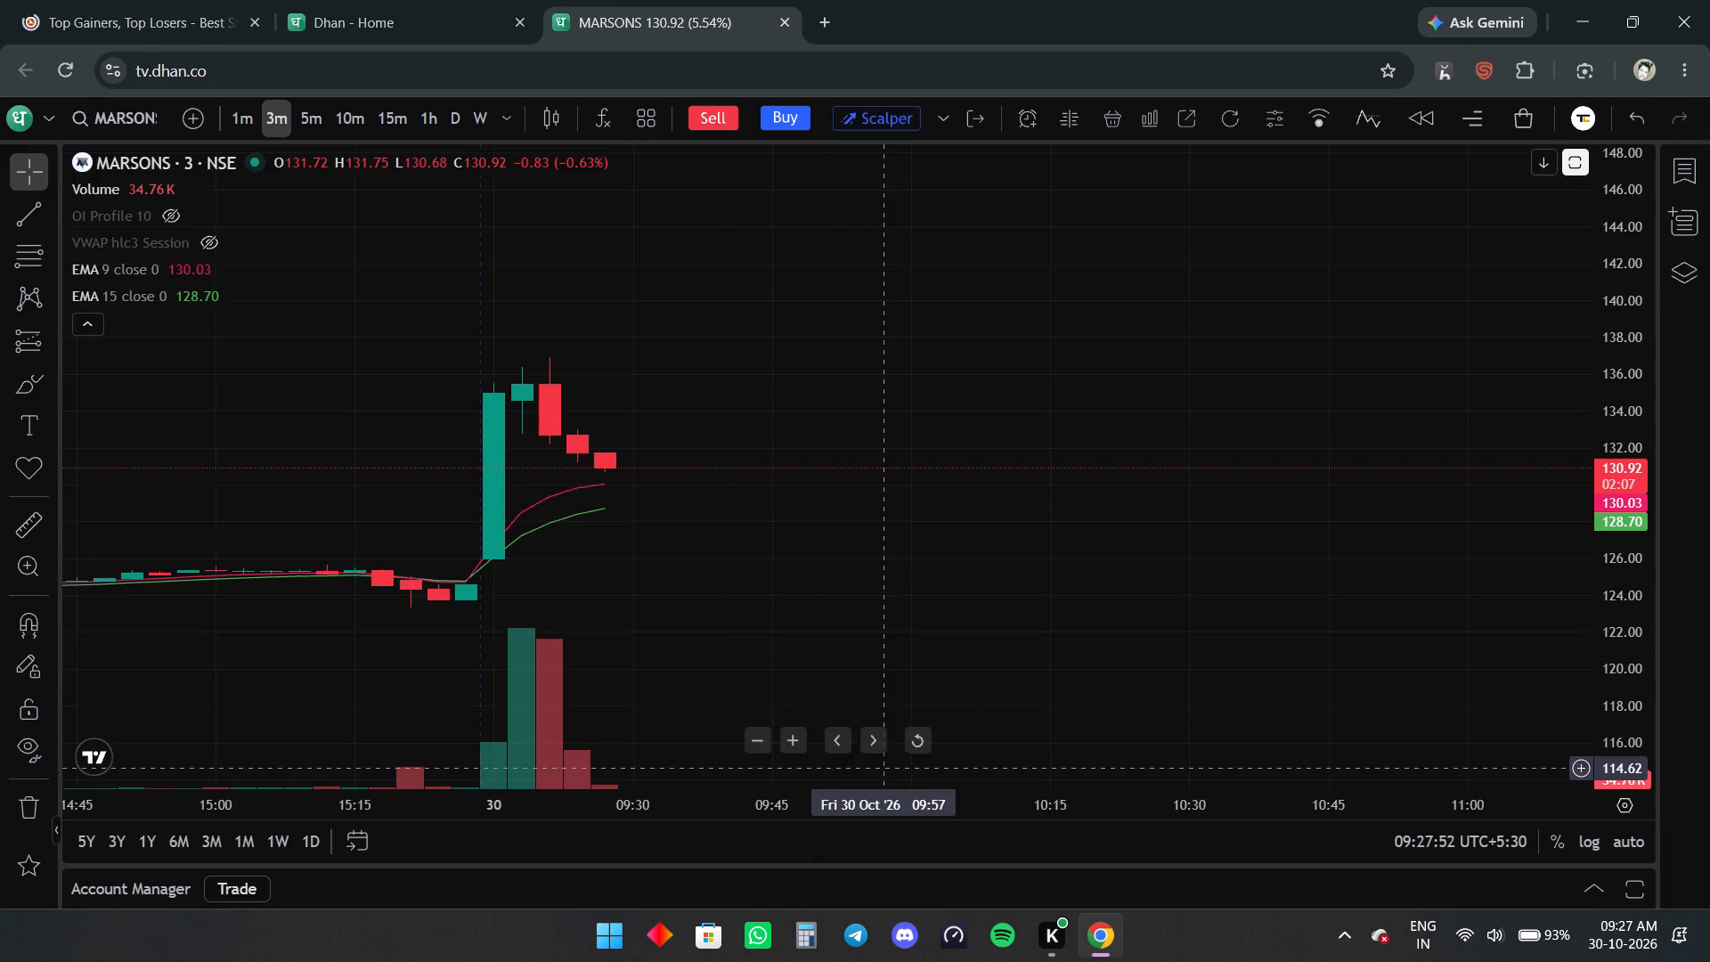
pyautogui.moveTo(870, 768); pyautogui.dragTo(896, 736)
pyautogui.click(20, 0)
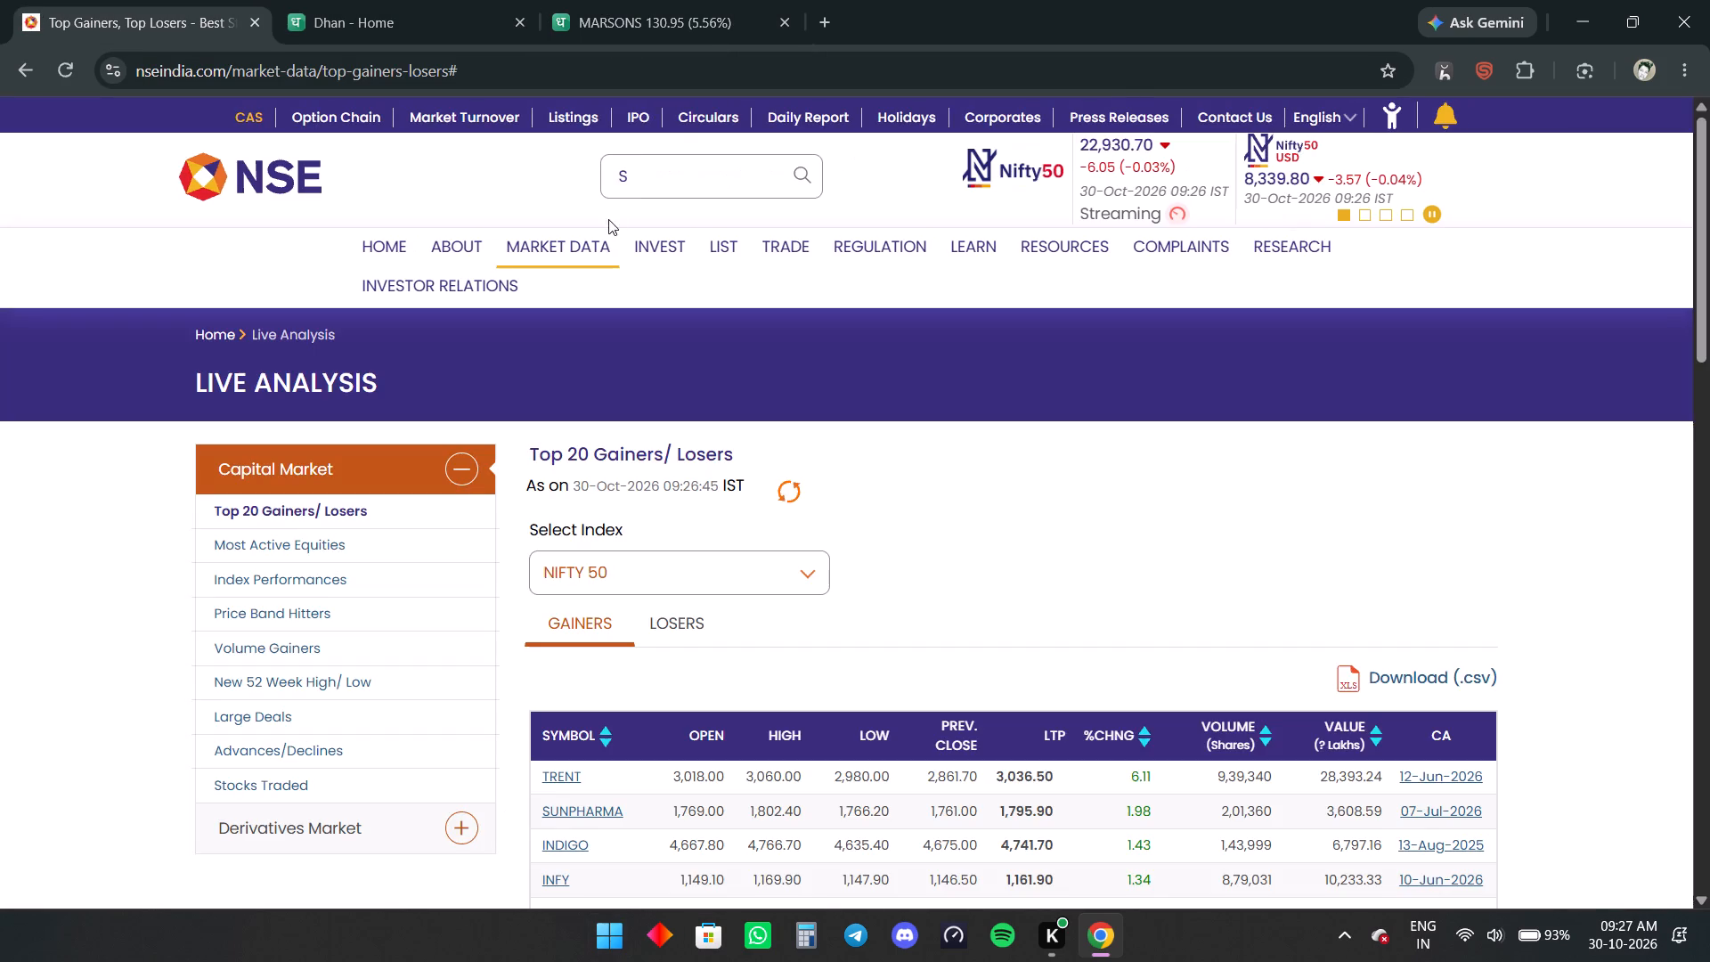
# Open Dhan's Live Scanner from the chart, check its stock highlights and the available stock groups, and close it.
pyautogui.click(700, 0)
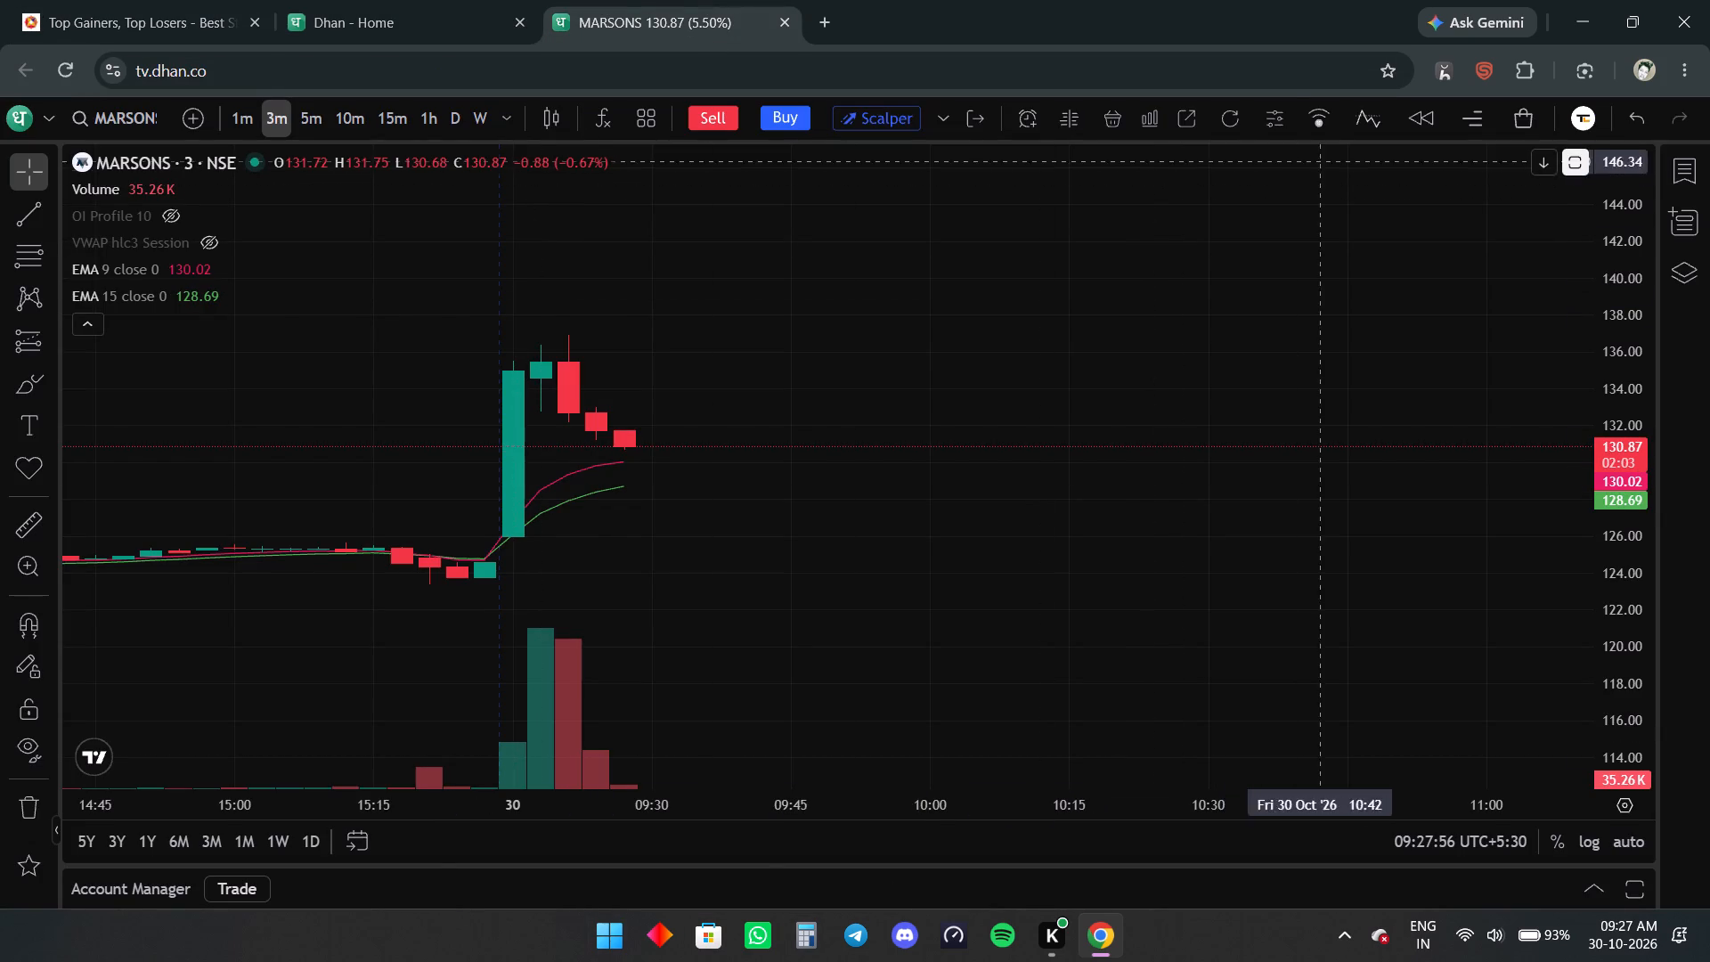
pyautogui.click(1356, 126)
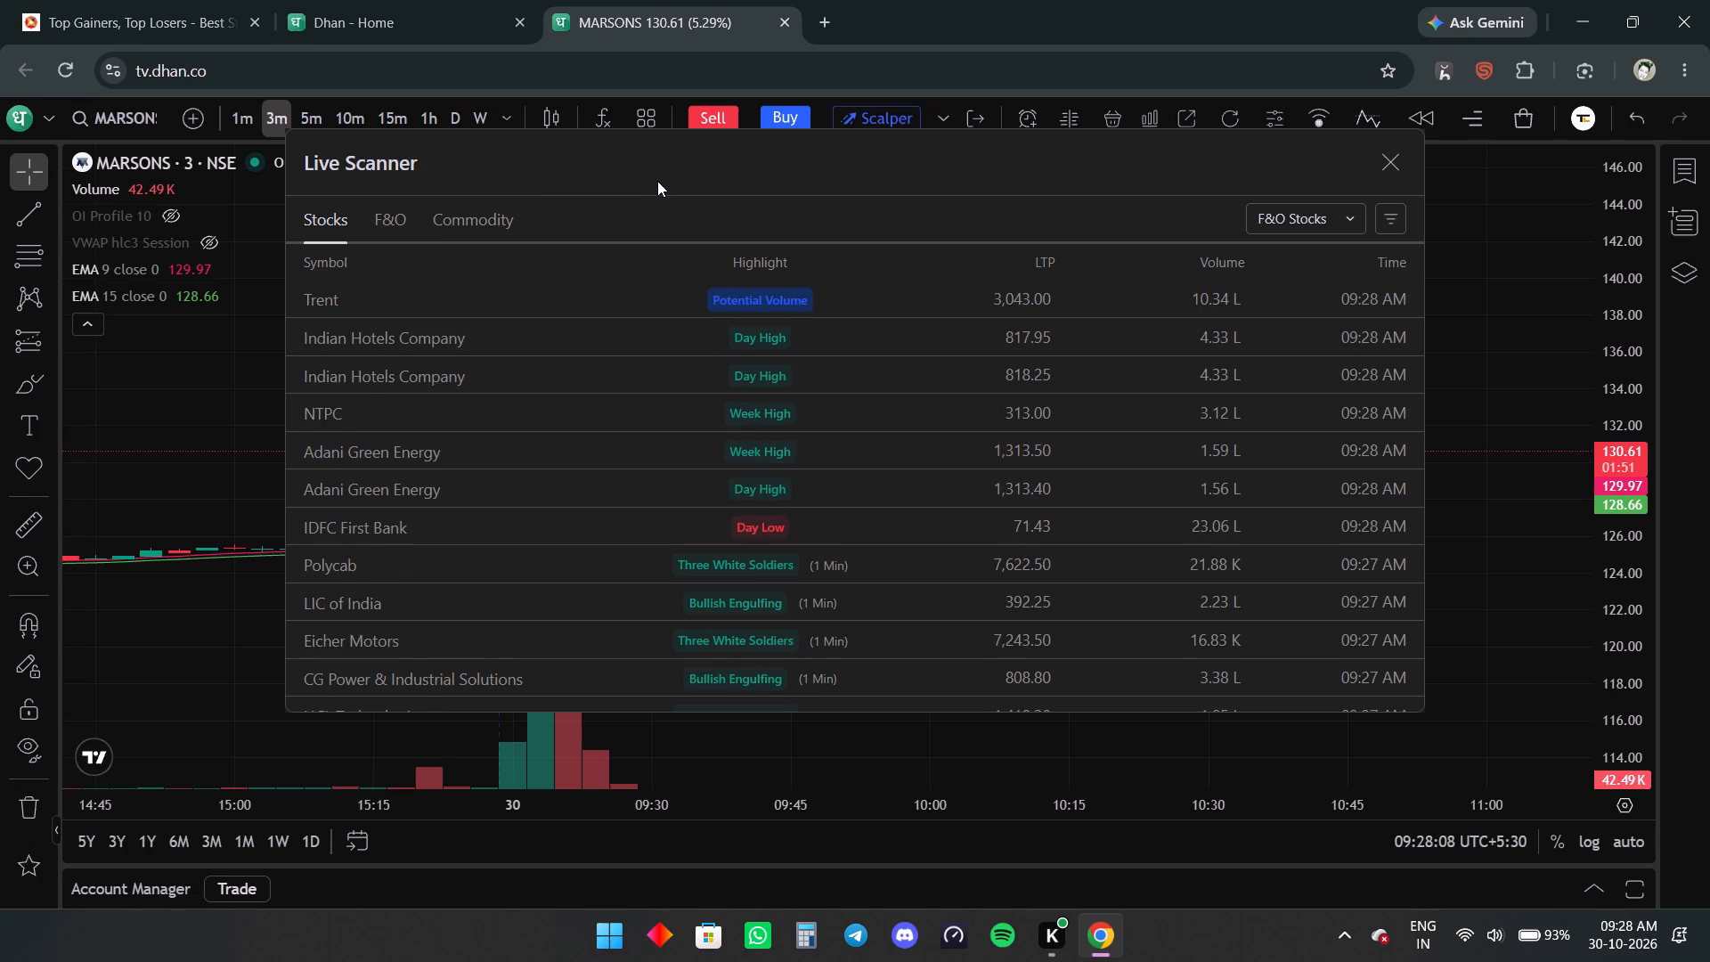
pyautogui.click(1278, 219)
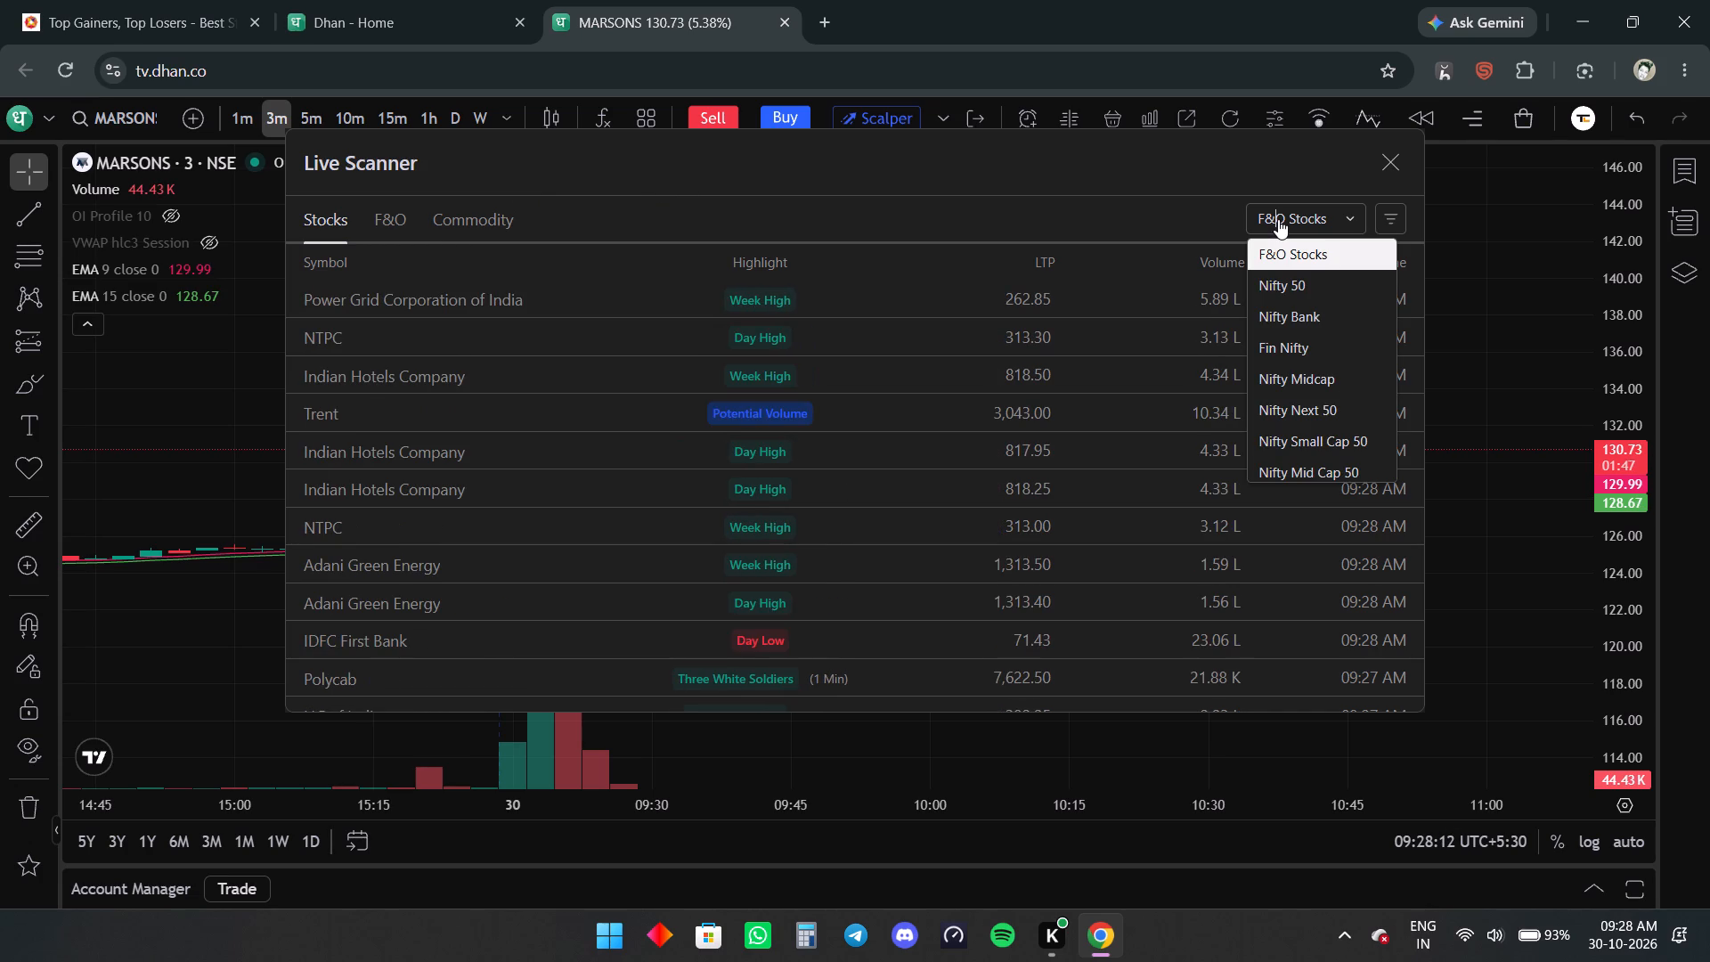
pyautogui.click(1278, 219)
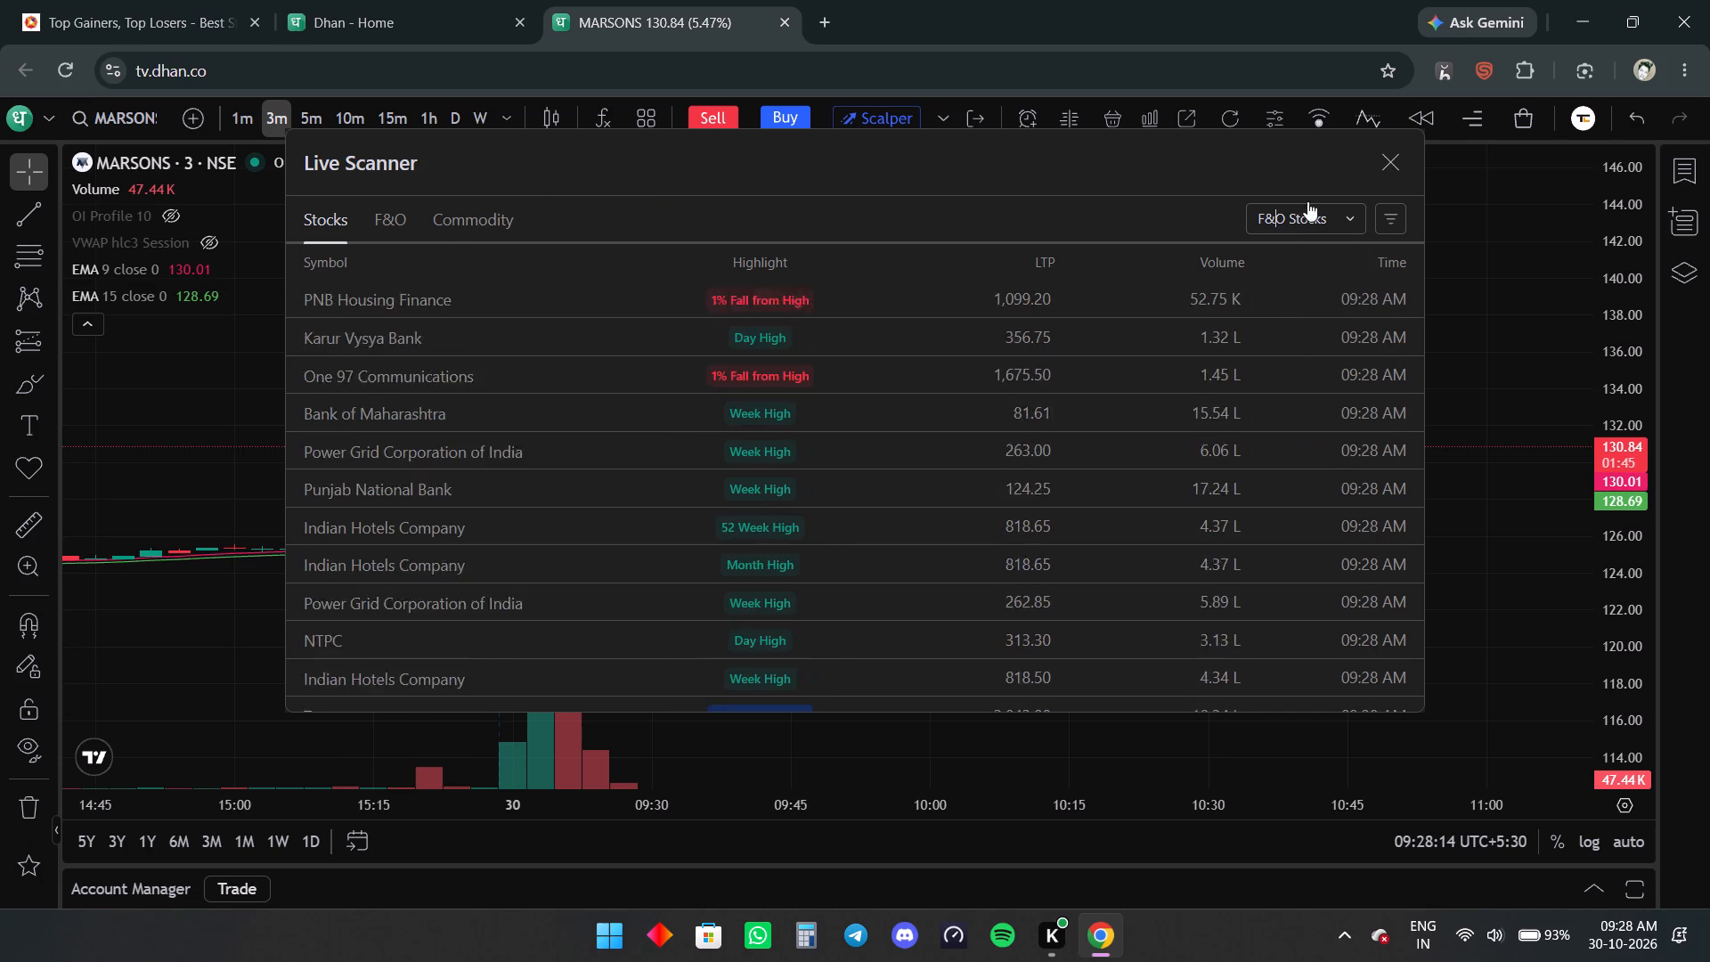
pyautogui.click(1382, 161)
pyautogui.moveTo(943, 485); pyautogui.dragTo(1040, 502)
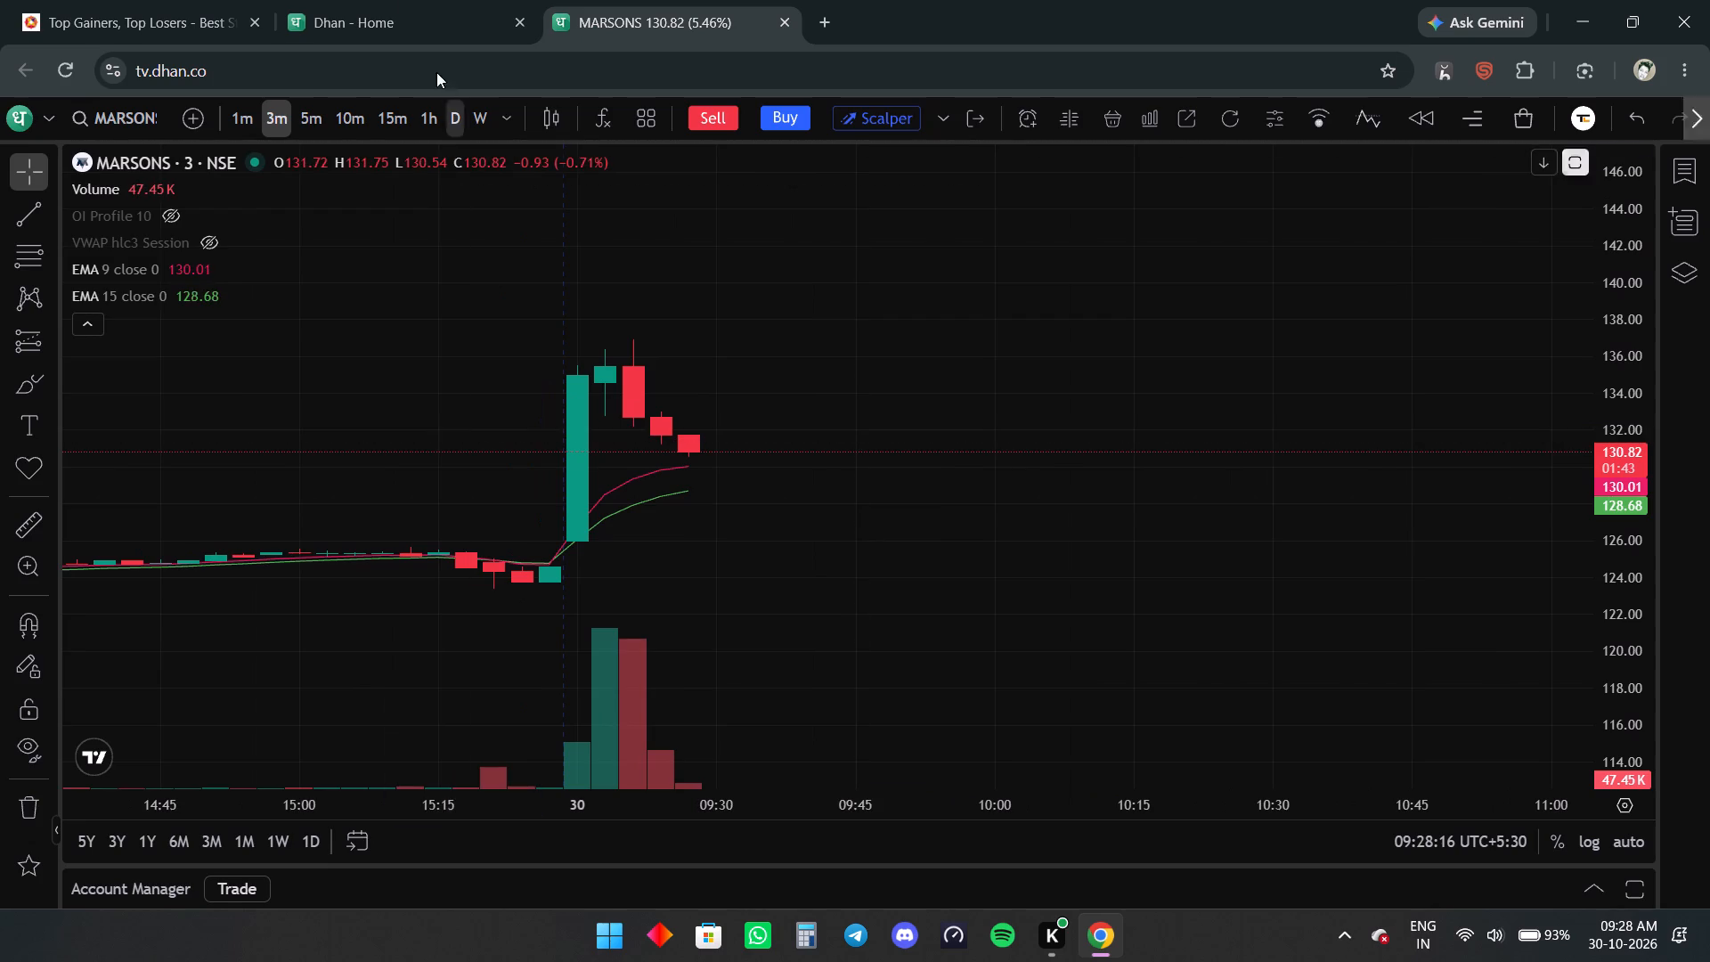
# Set the NSE gainers index to Securities > Rs 20 and sort the list by volume, highest first.
pyautogui.click(171, 0)
pyautogui.scroll(-1, 786, 573)
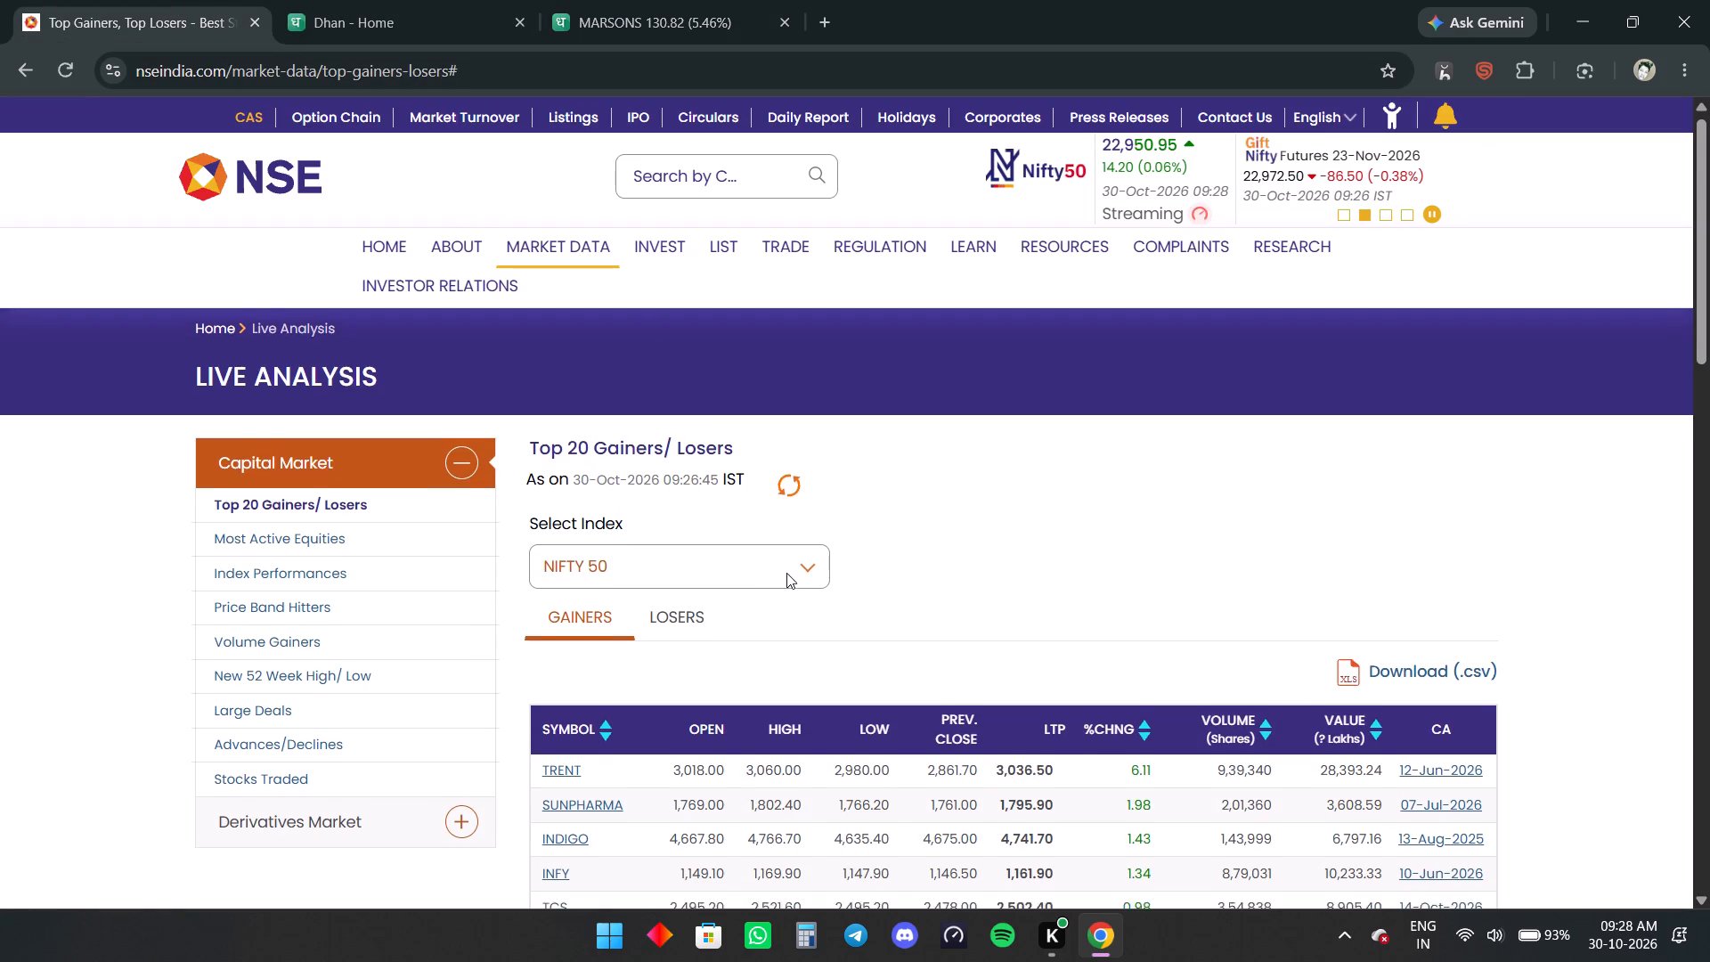
pyautogui.scroll(-1, 786, 573)
pyautogui.click(766, 363)
pyautogui.click(772, 516)
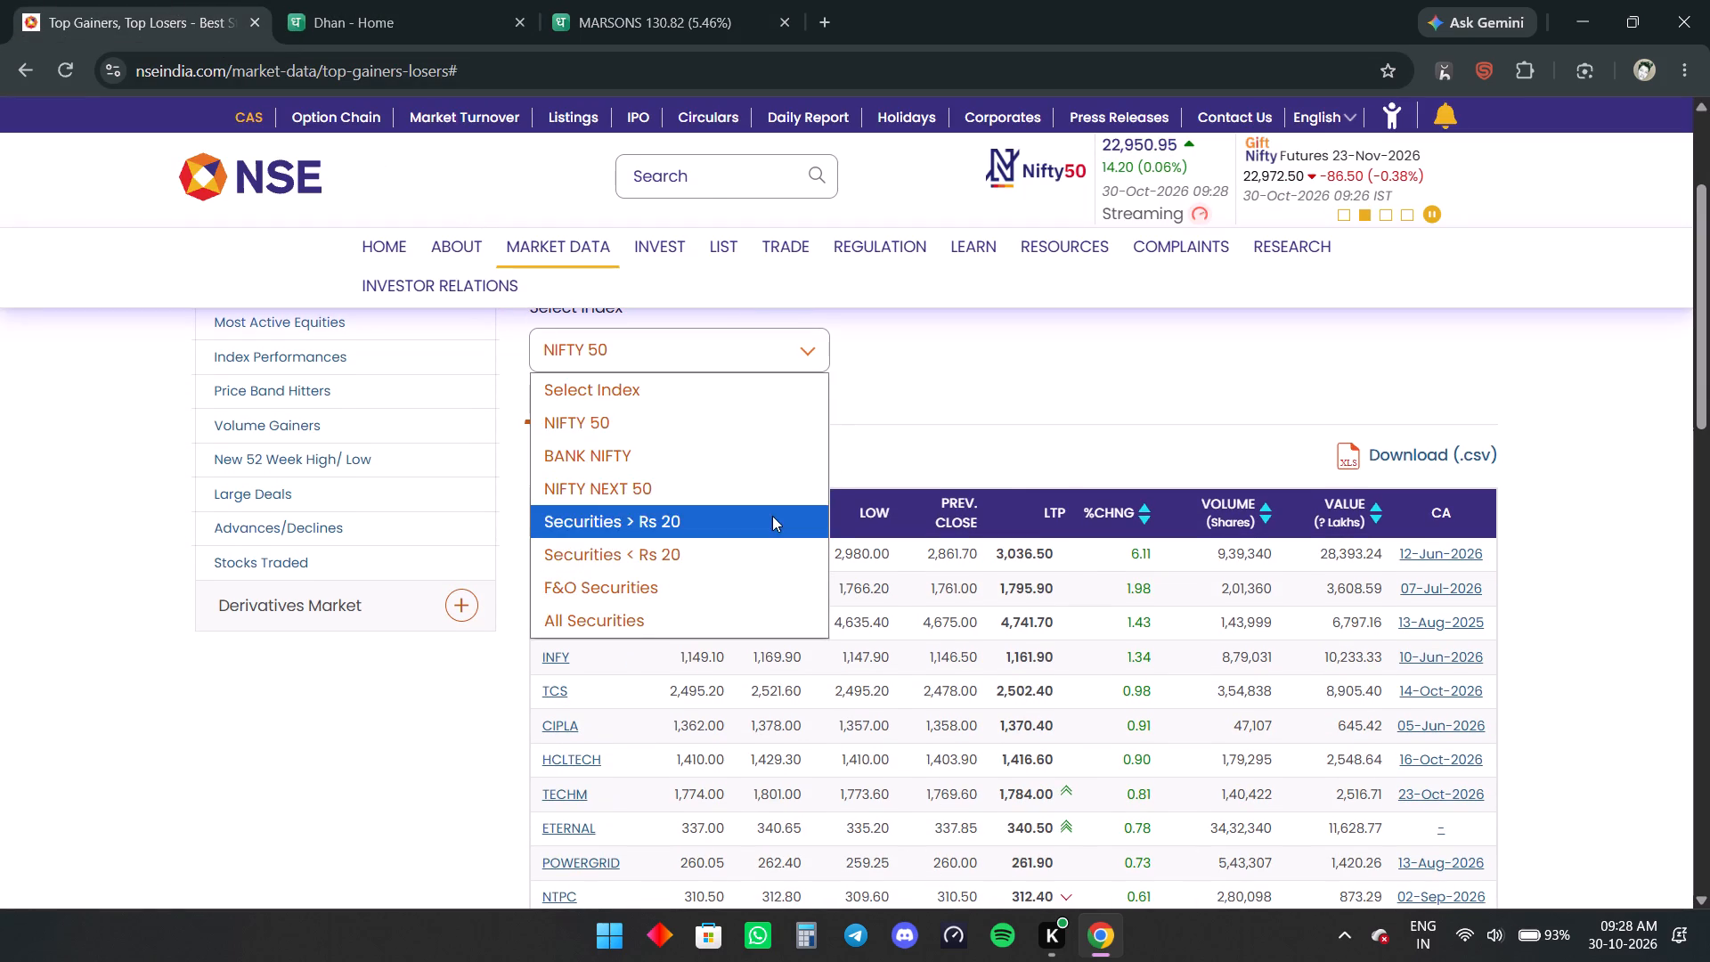
pyautogui.click(1256, 503)
pyautogui.click(1256, 503)
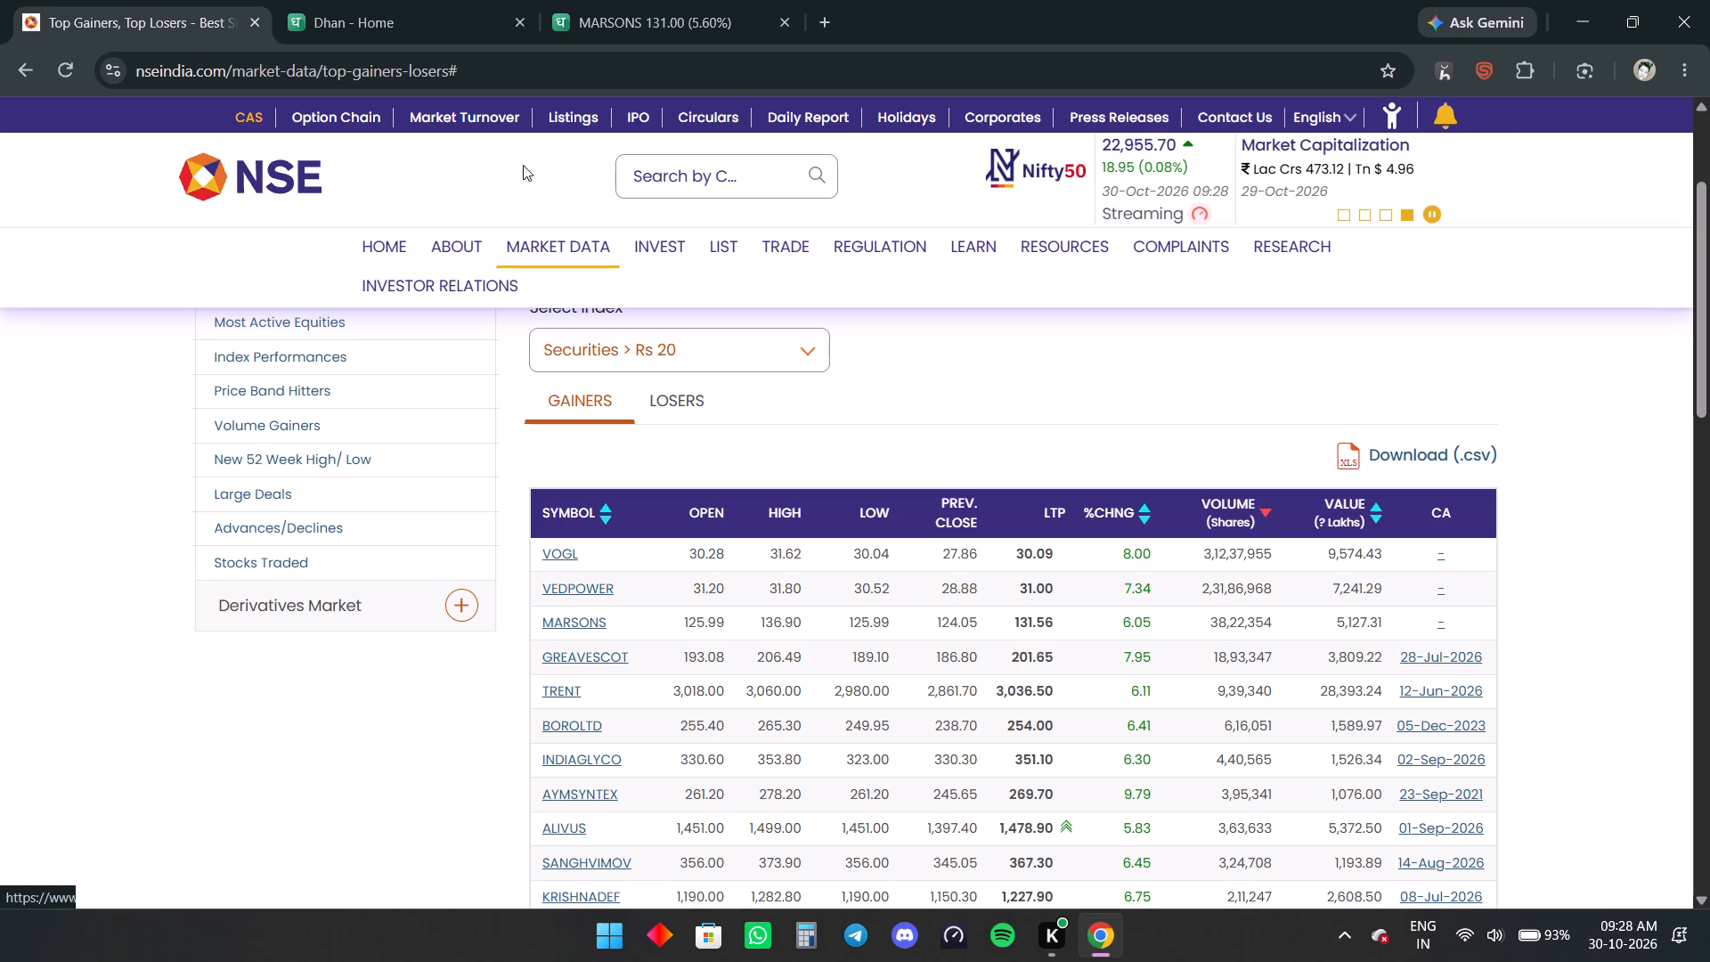
# Recheck the Marsons chart briefly and switch to the Dhan home page tab.
pyautogui.click(573, 0)
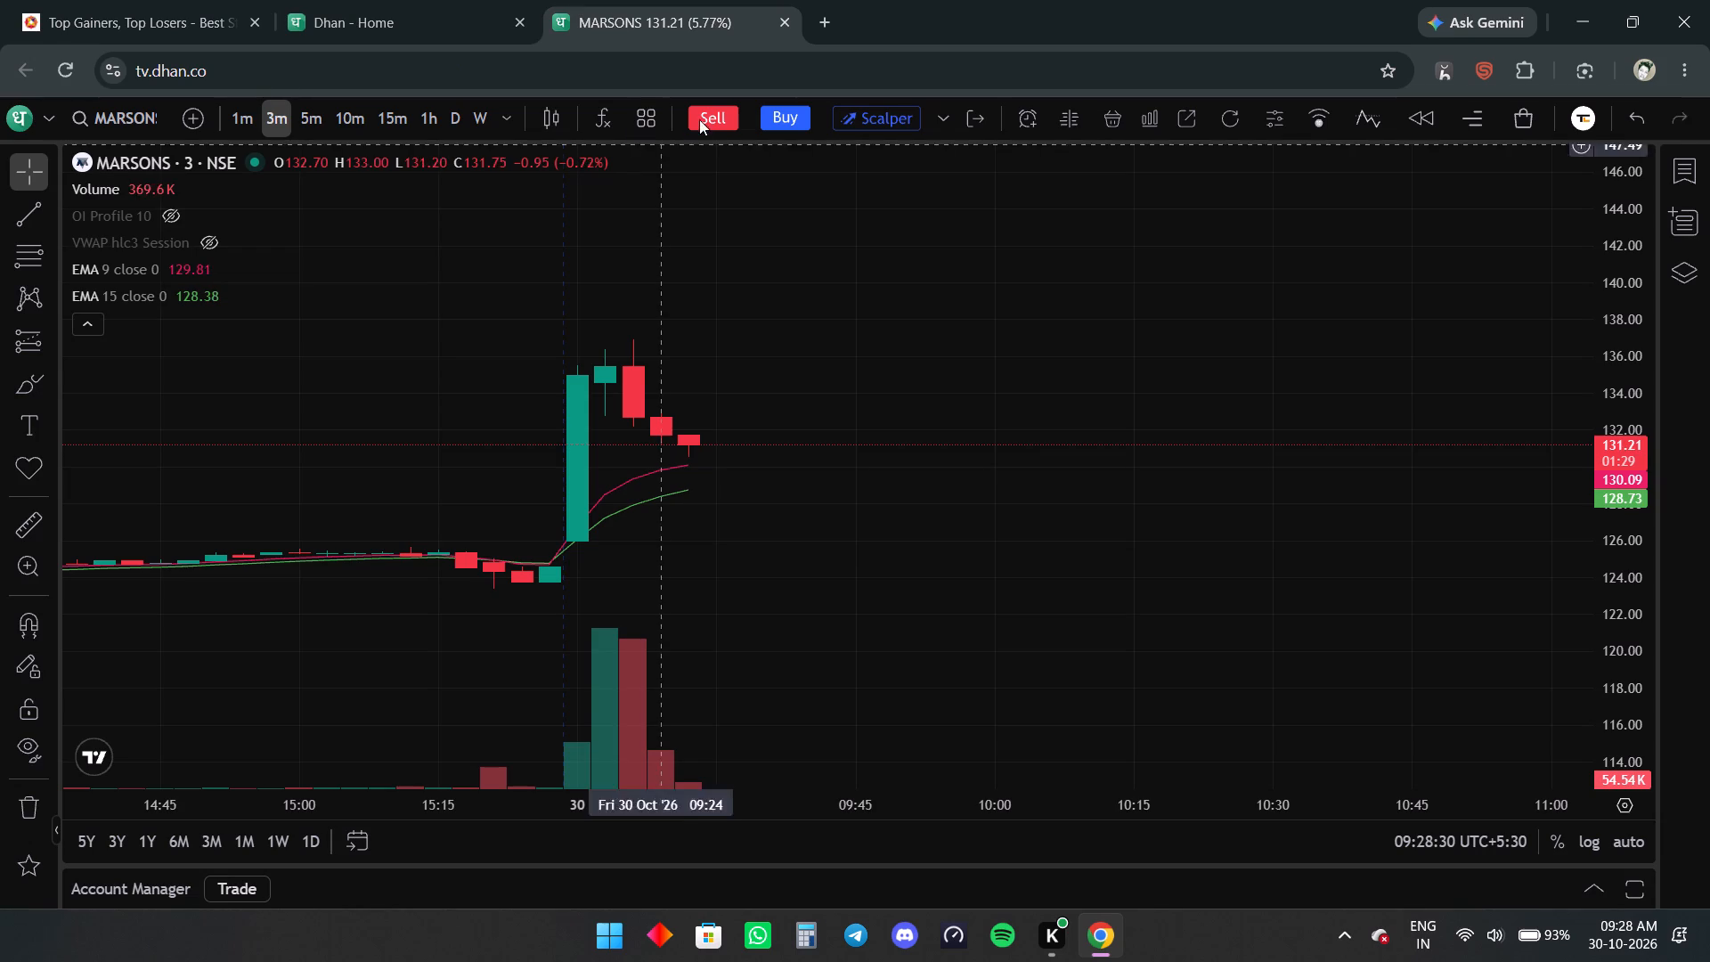
pyautogui.click(436, 0)
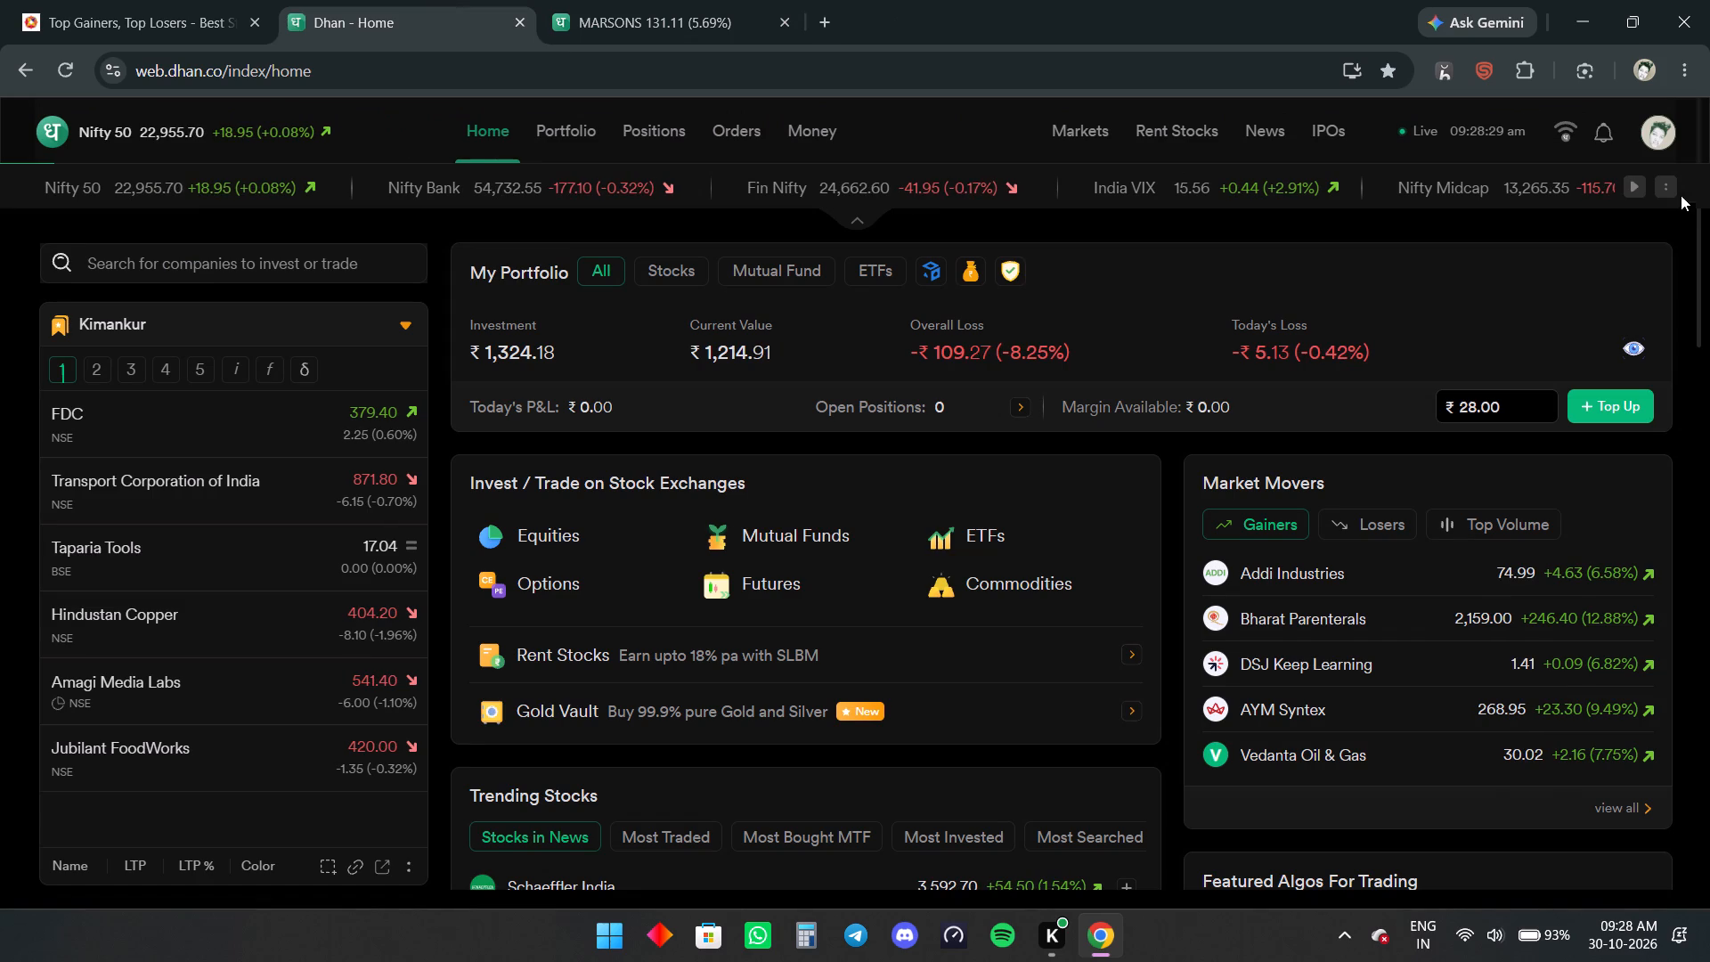
# Open a second TradingView chart tab from the Dhan home page's profile options and switch to it.
pyautogui.click(1663, 125)
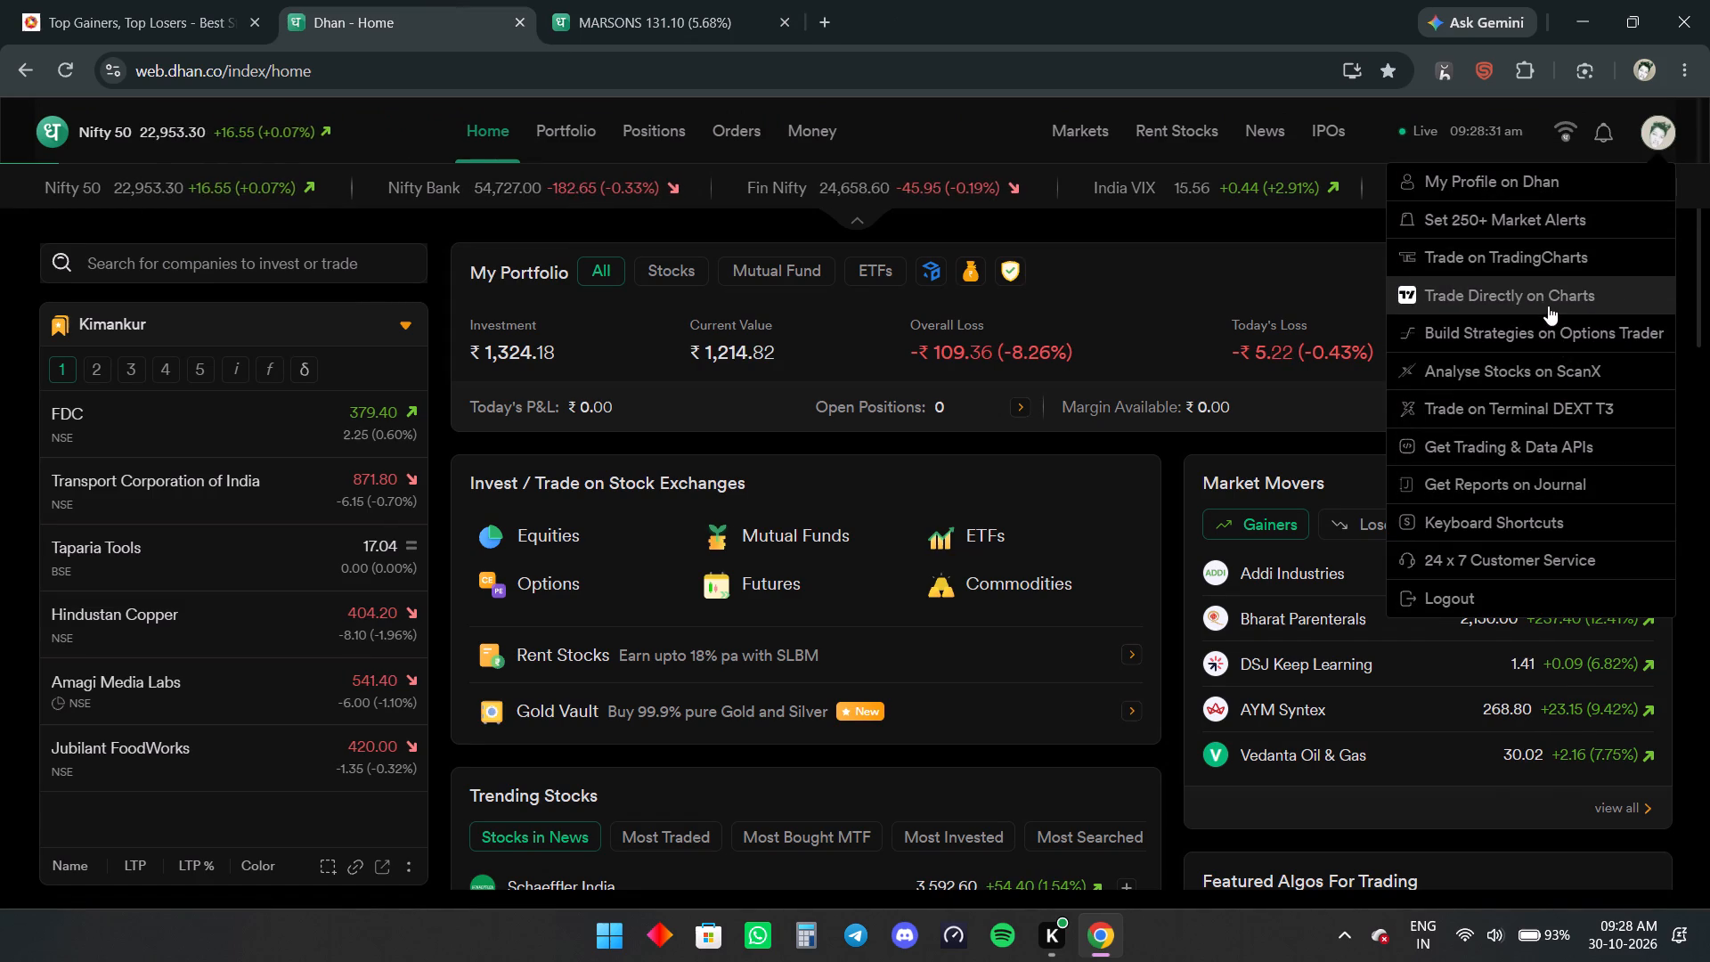
pyautogui.click(1548, 306)
pyautogui.click(933, 0)
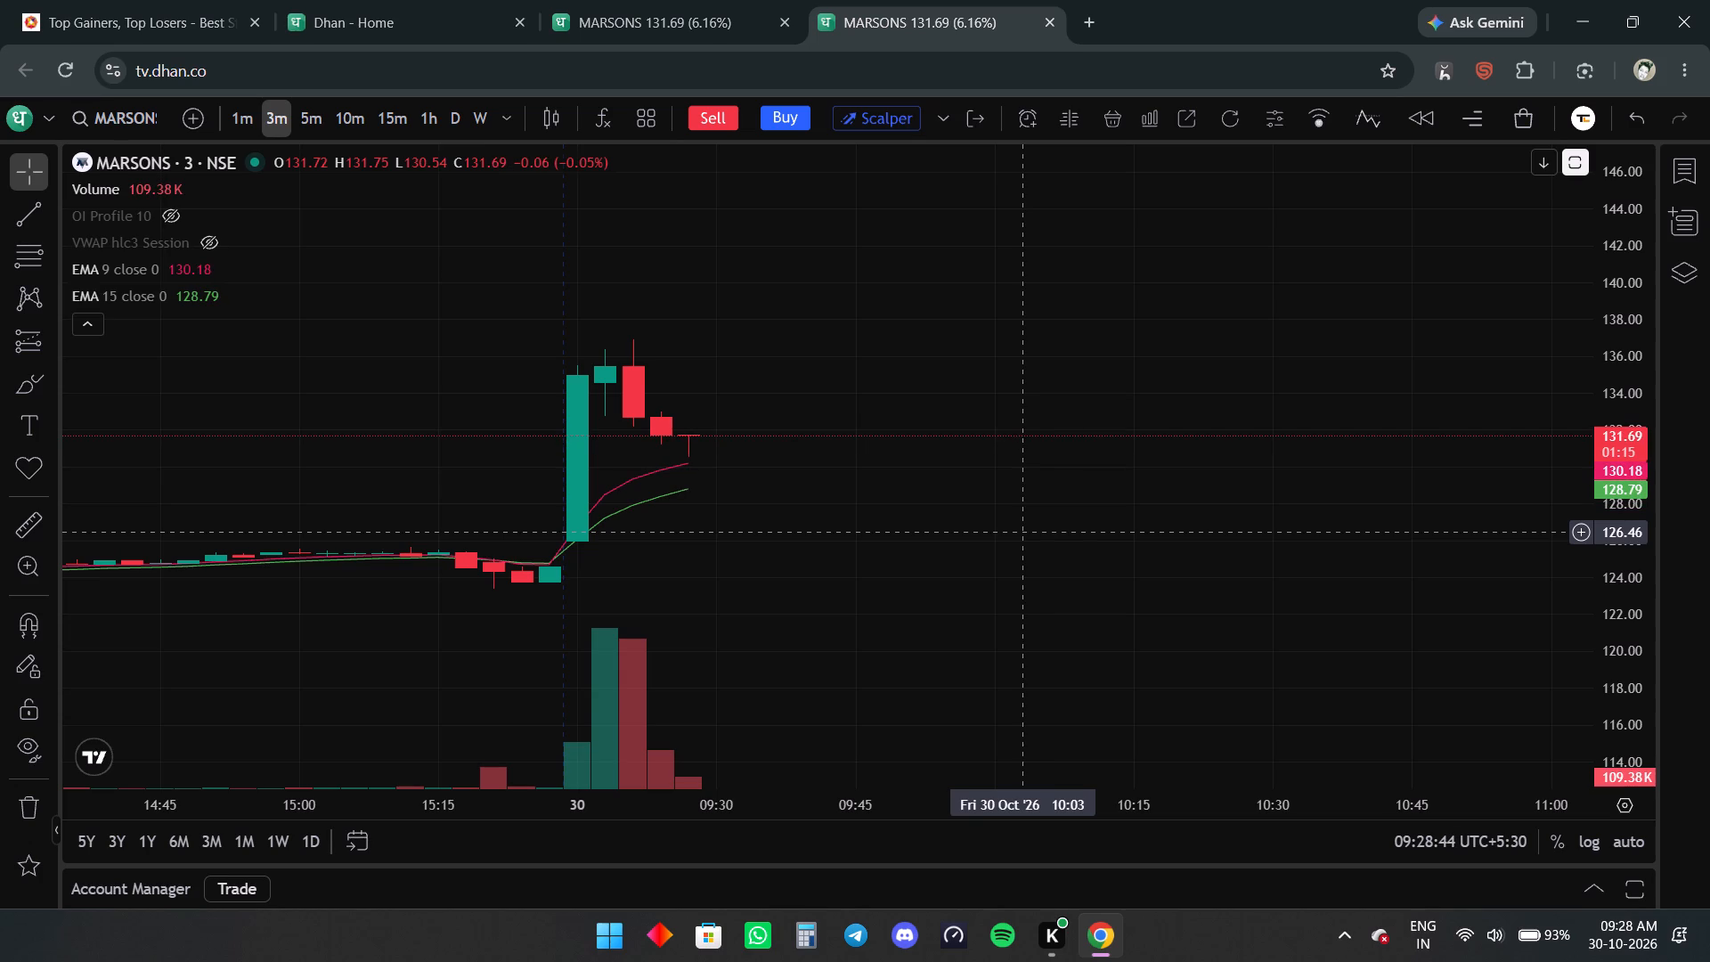
# Load the NSE chart of Vedanta Oil & Gas (VOGL) in the first chart tab and bring the latest session's candles into view.
pyautogui.click(698, 0)
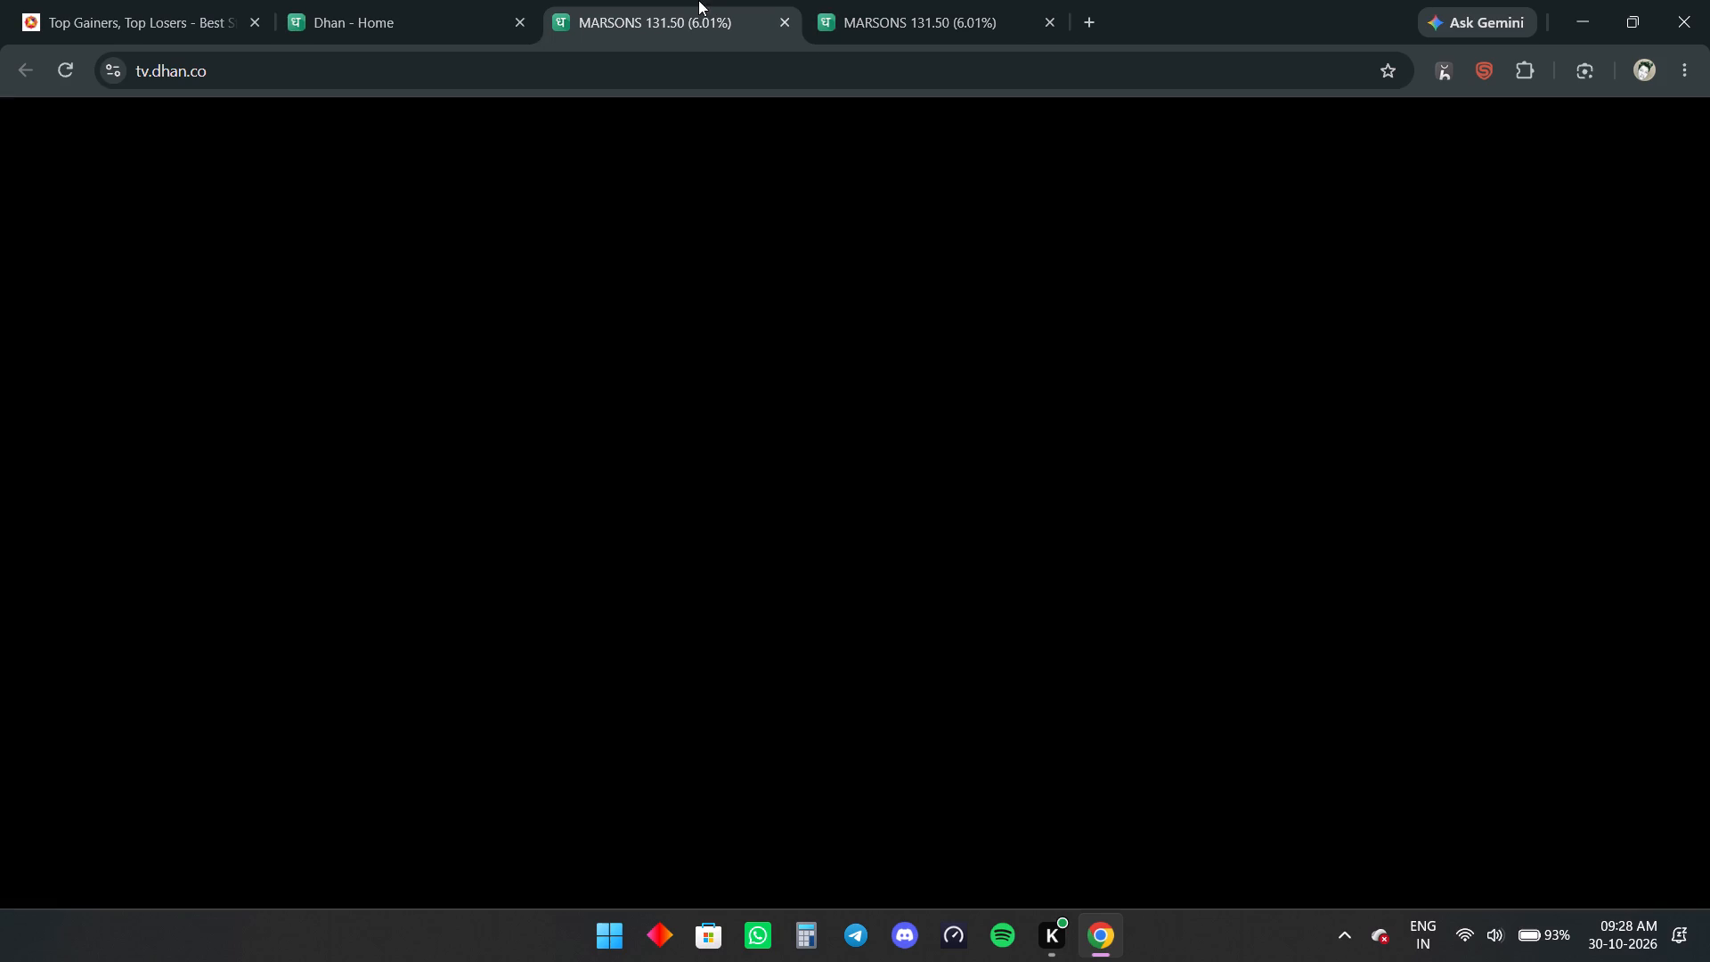
pyautogui.click(160, 121)
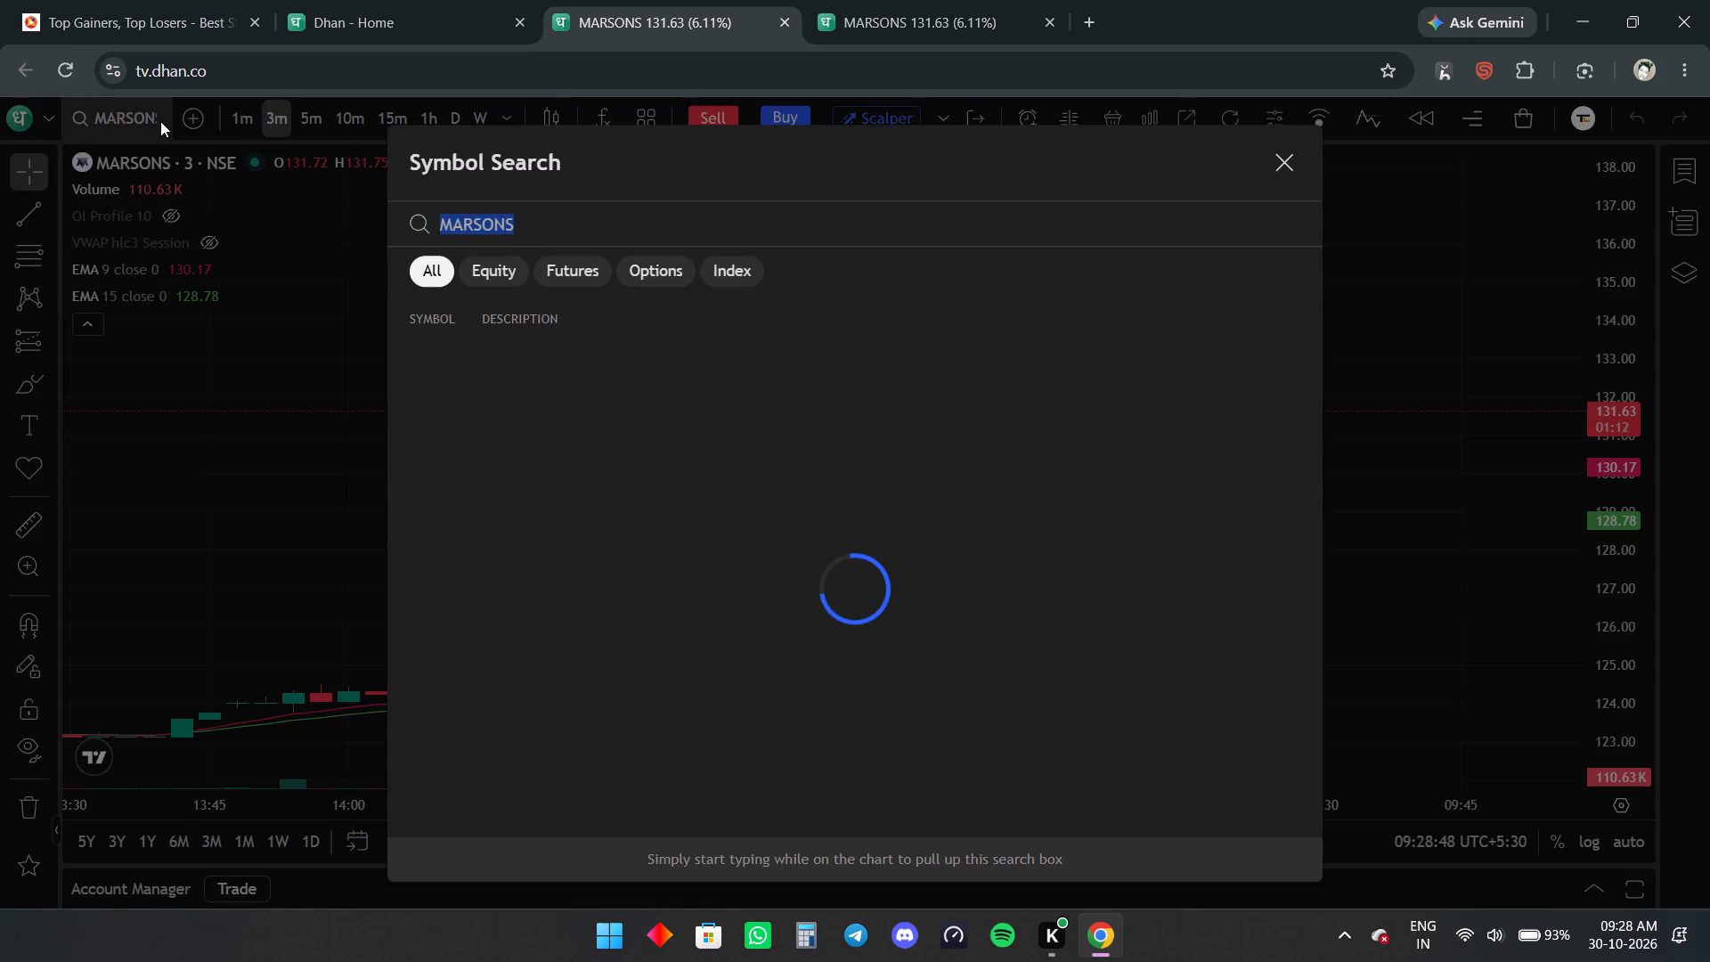
pyautogui.write('vogl')
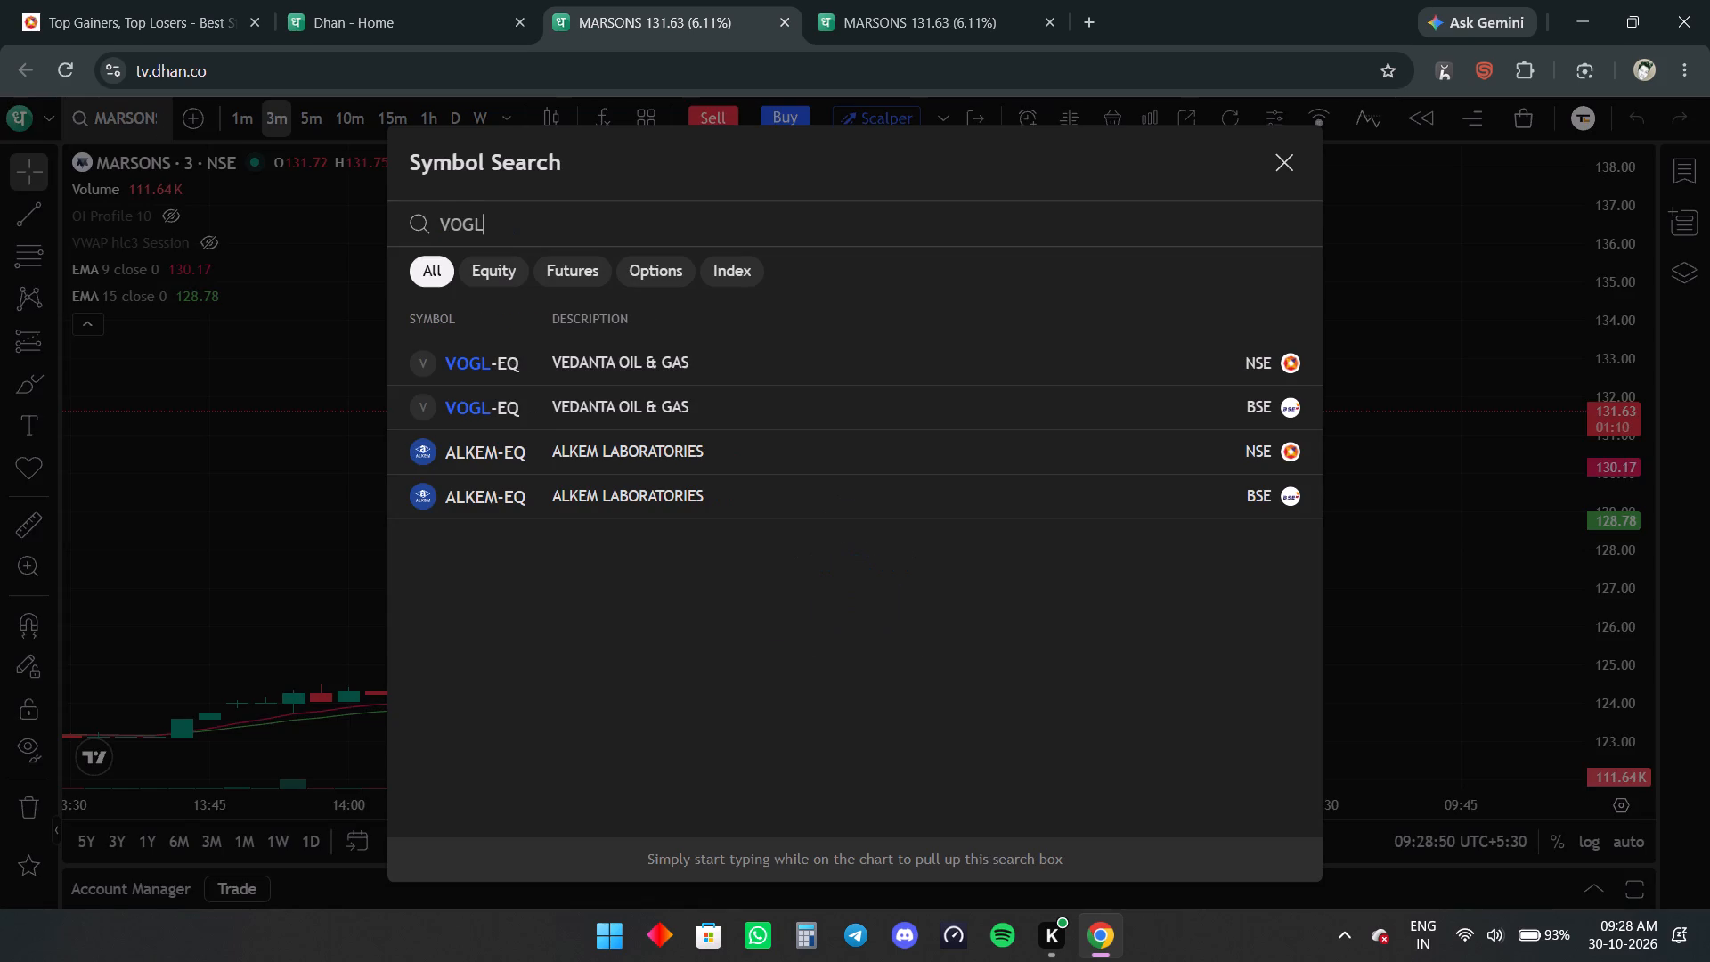
pyautogui.click(528, 350)
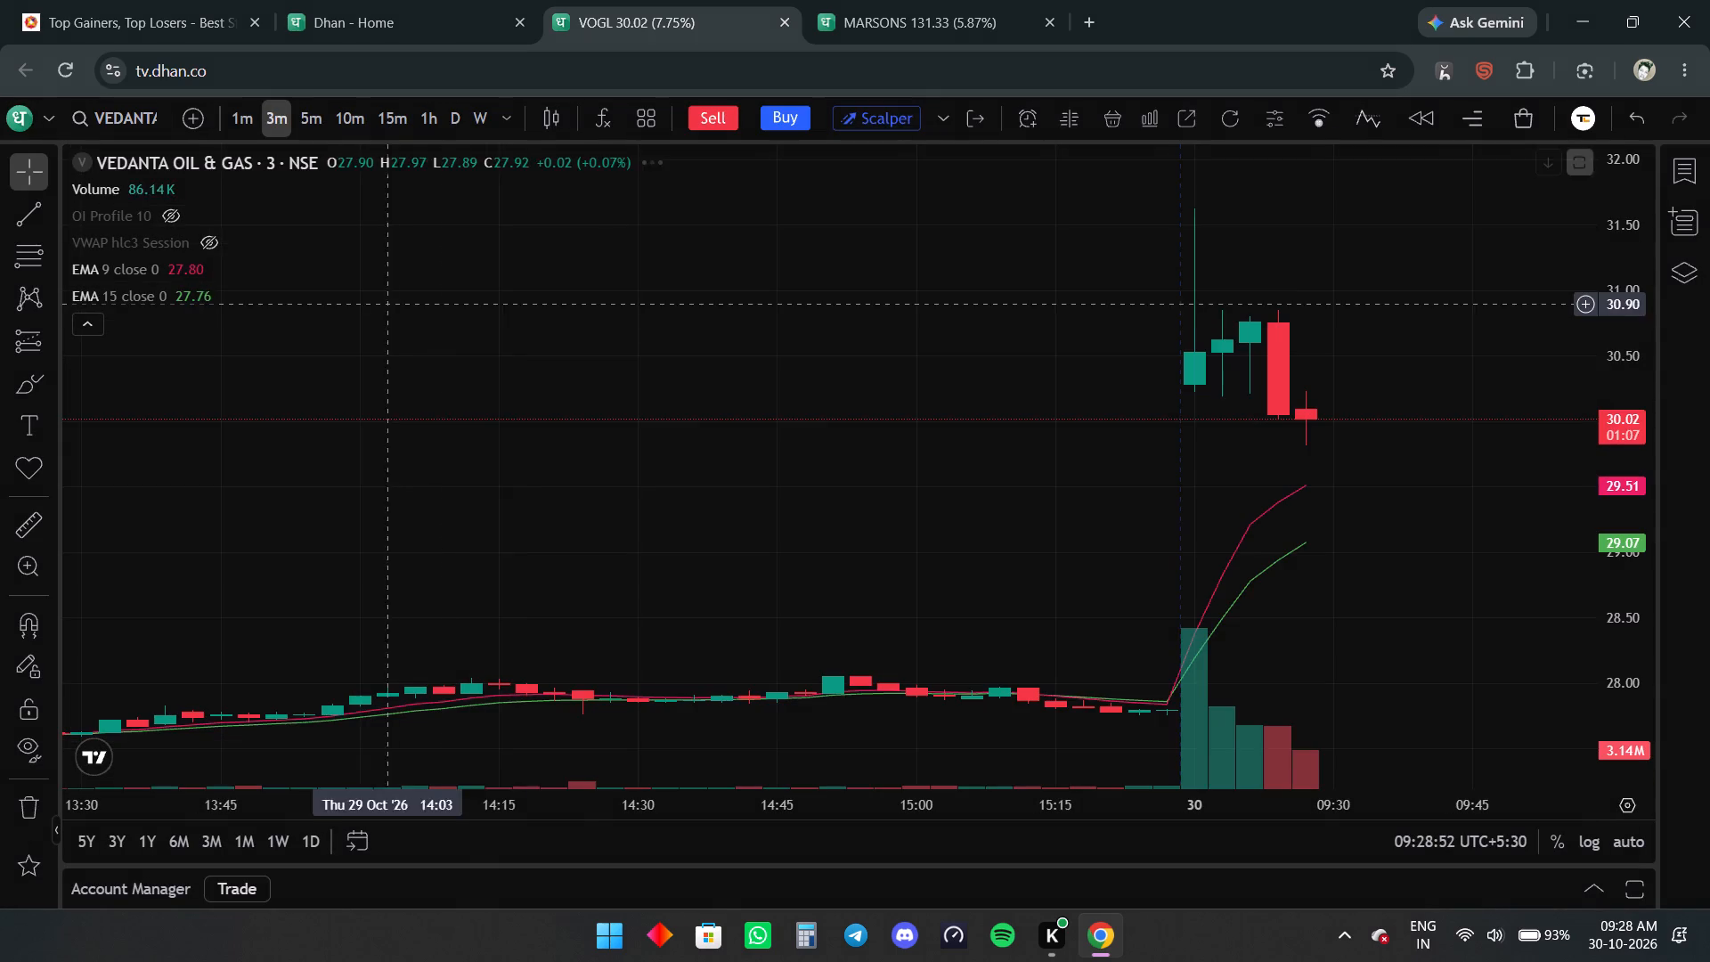
pyautogui.moveTo(1169, 442); pyautogui.dragTo(683, 502)
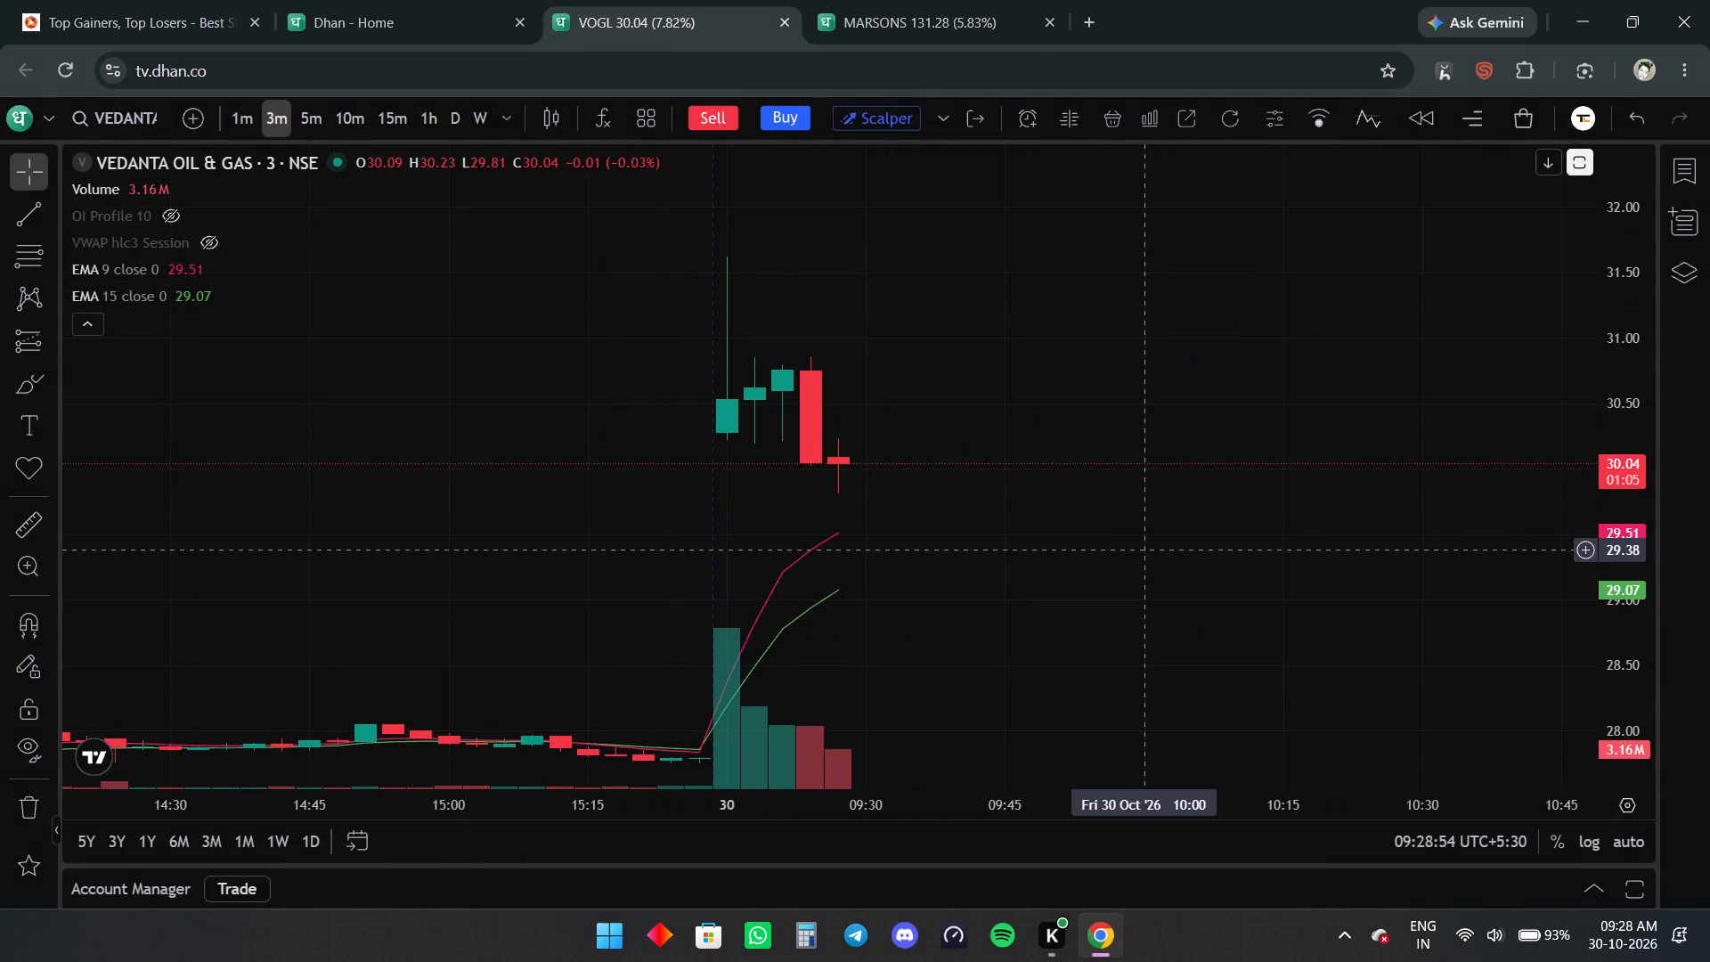
pyautogui.moveTo(1138, 550); pyautogui.dragTo(1026, 550)
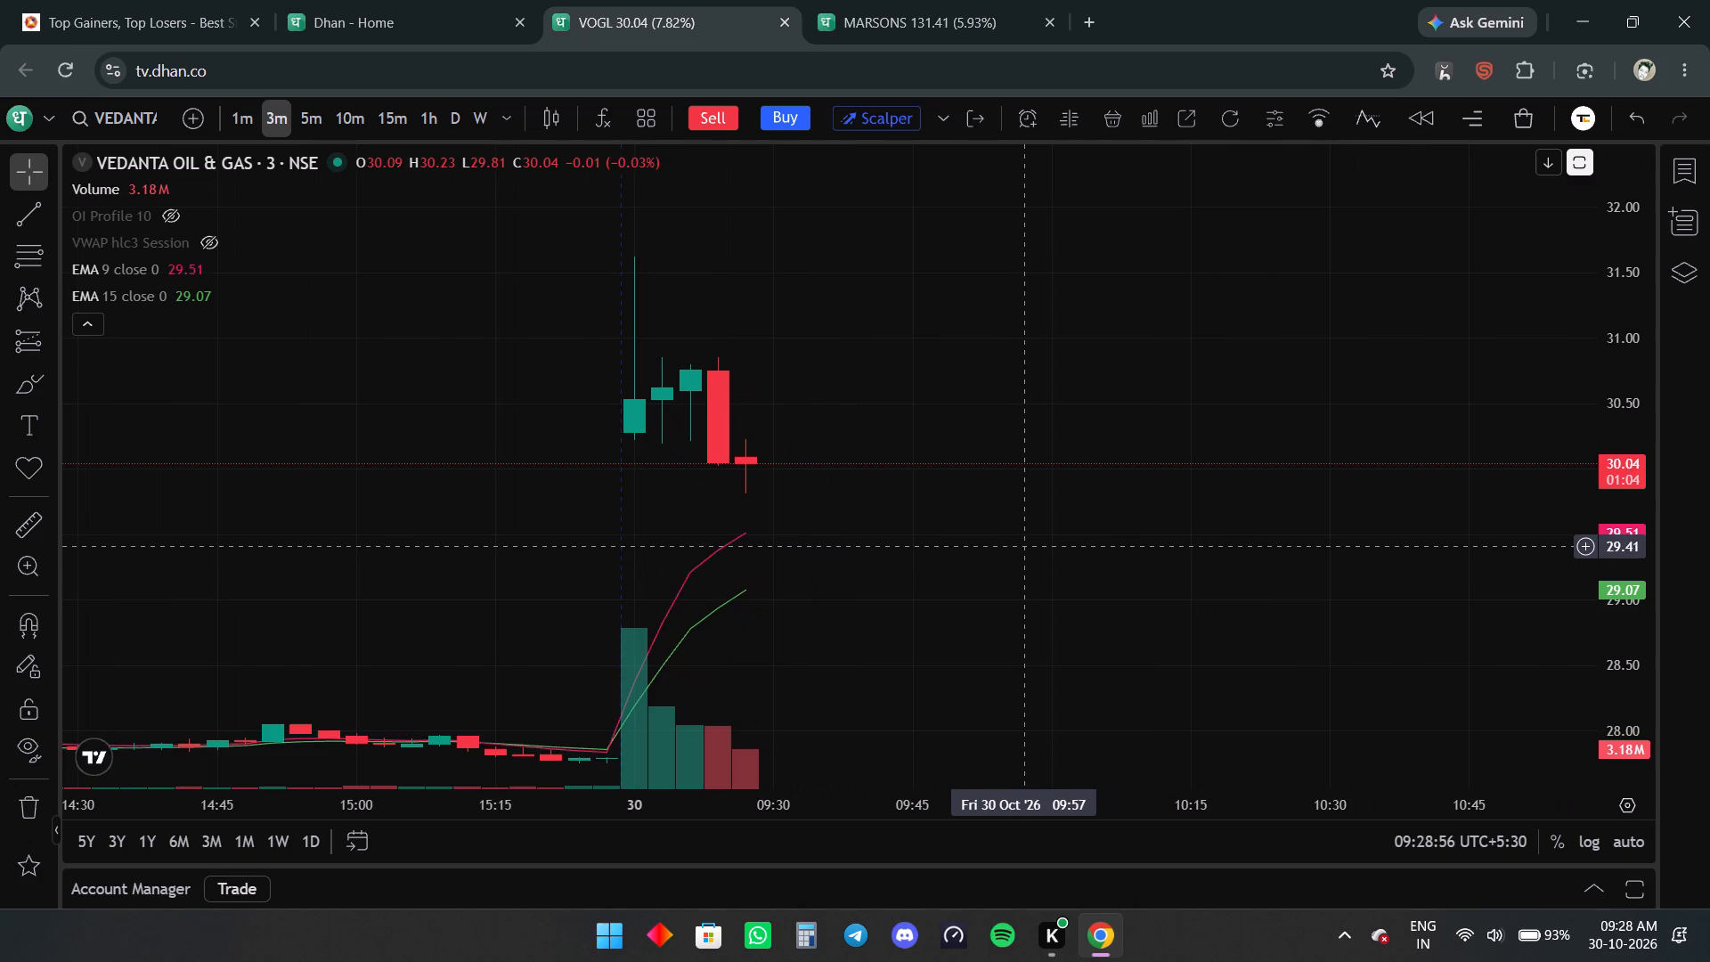
# Compare the 3-minute charts of Marsons and Vedanta Oil & Gas by alternating between the two chart tabs.
pyautogui.click(976, 0)
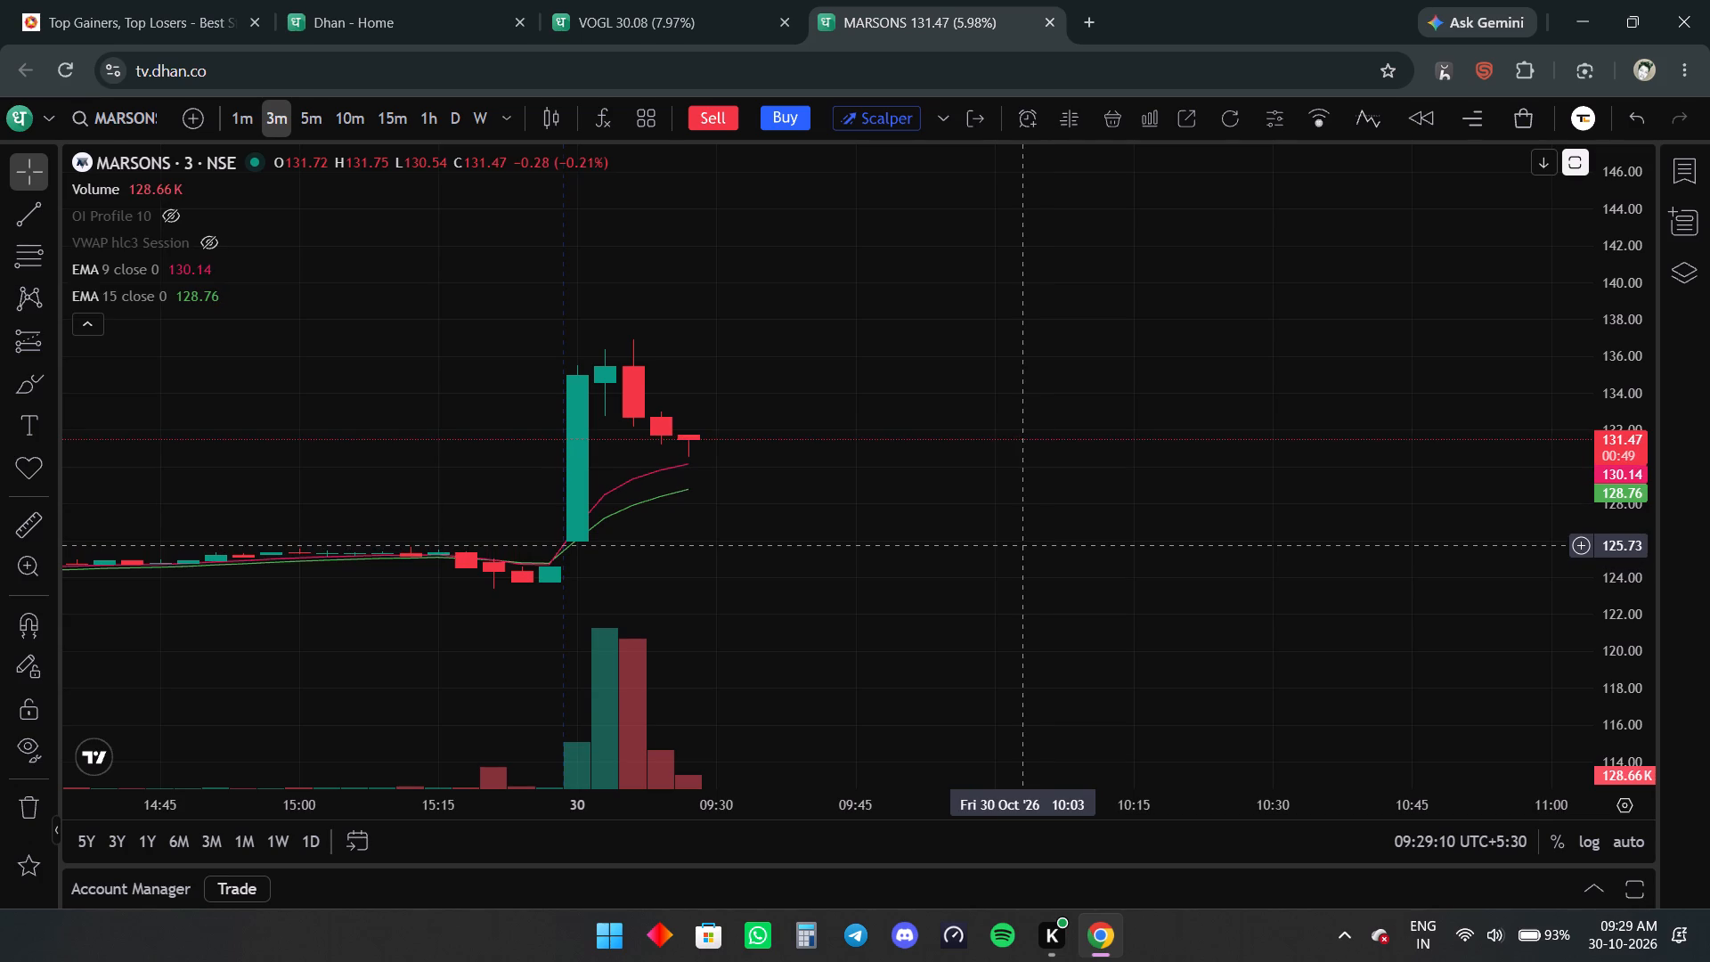
pyautogui.click(707, 0)
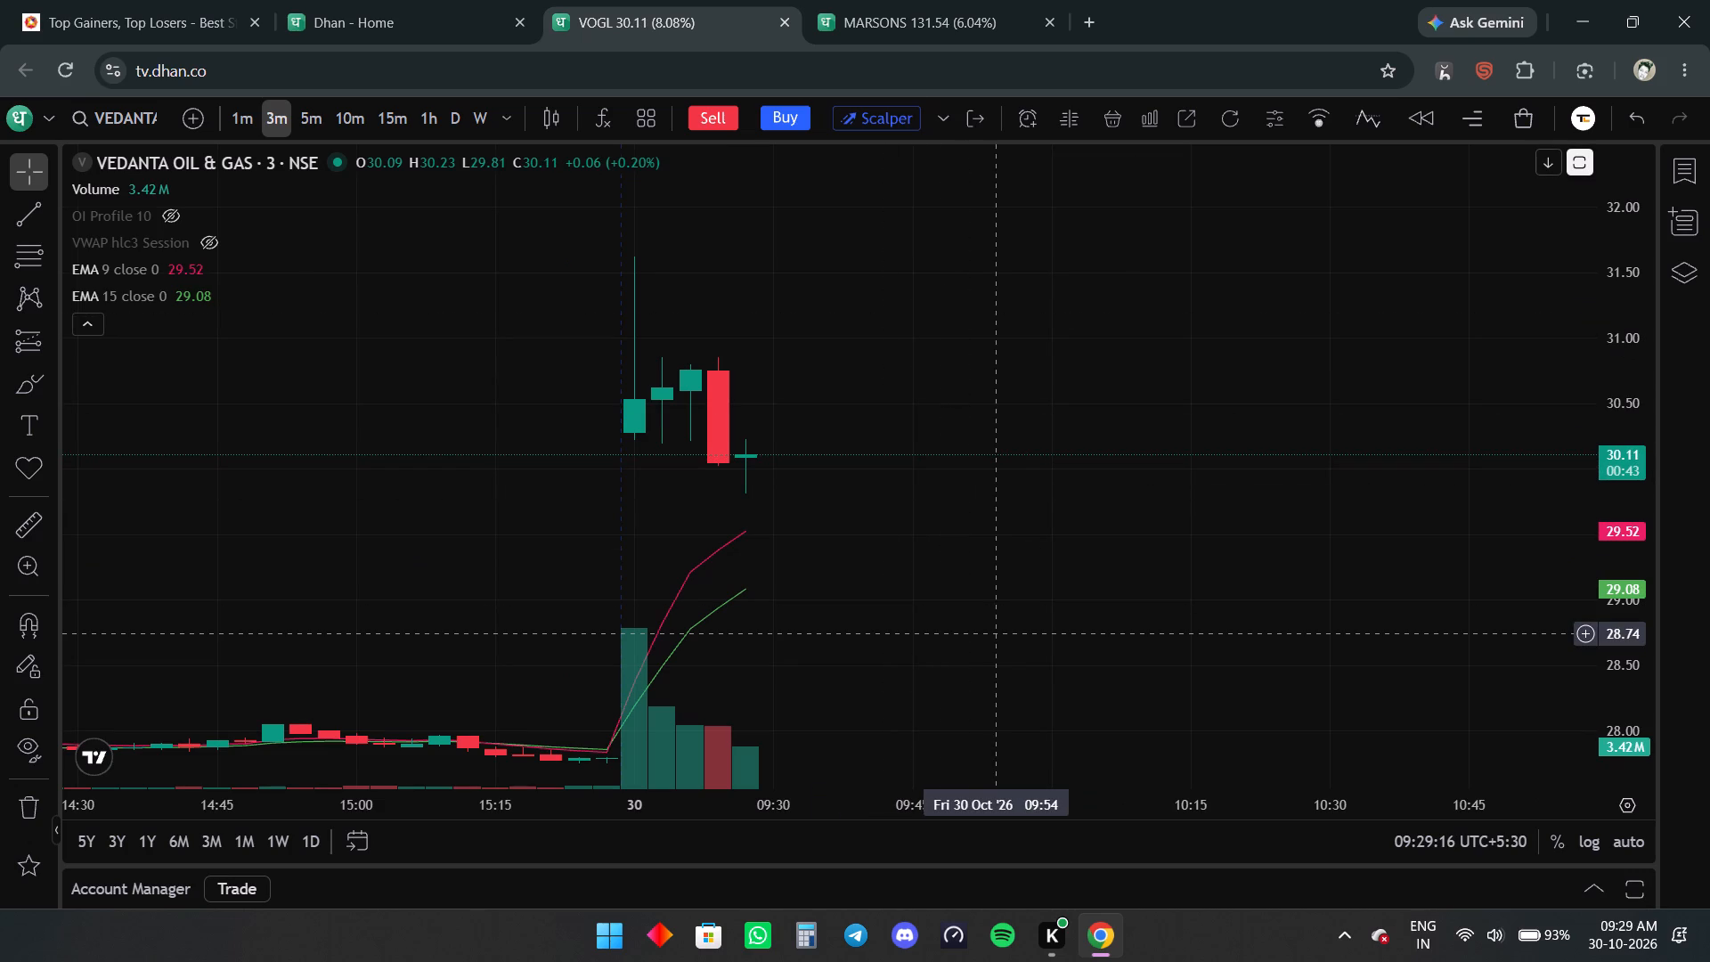
pyautogui.click(951, 0)
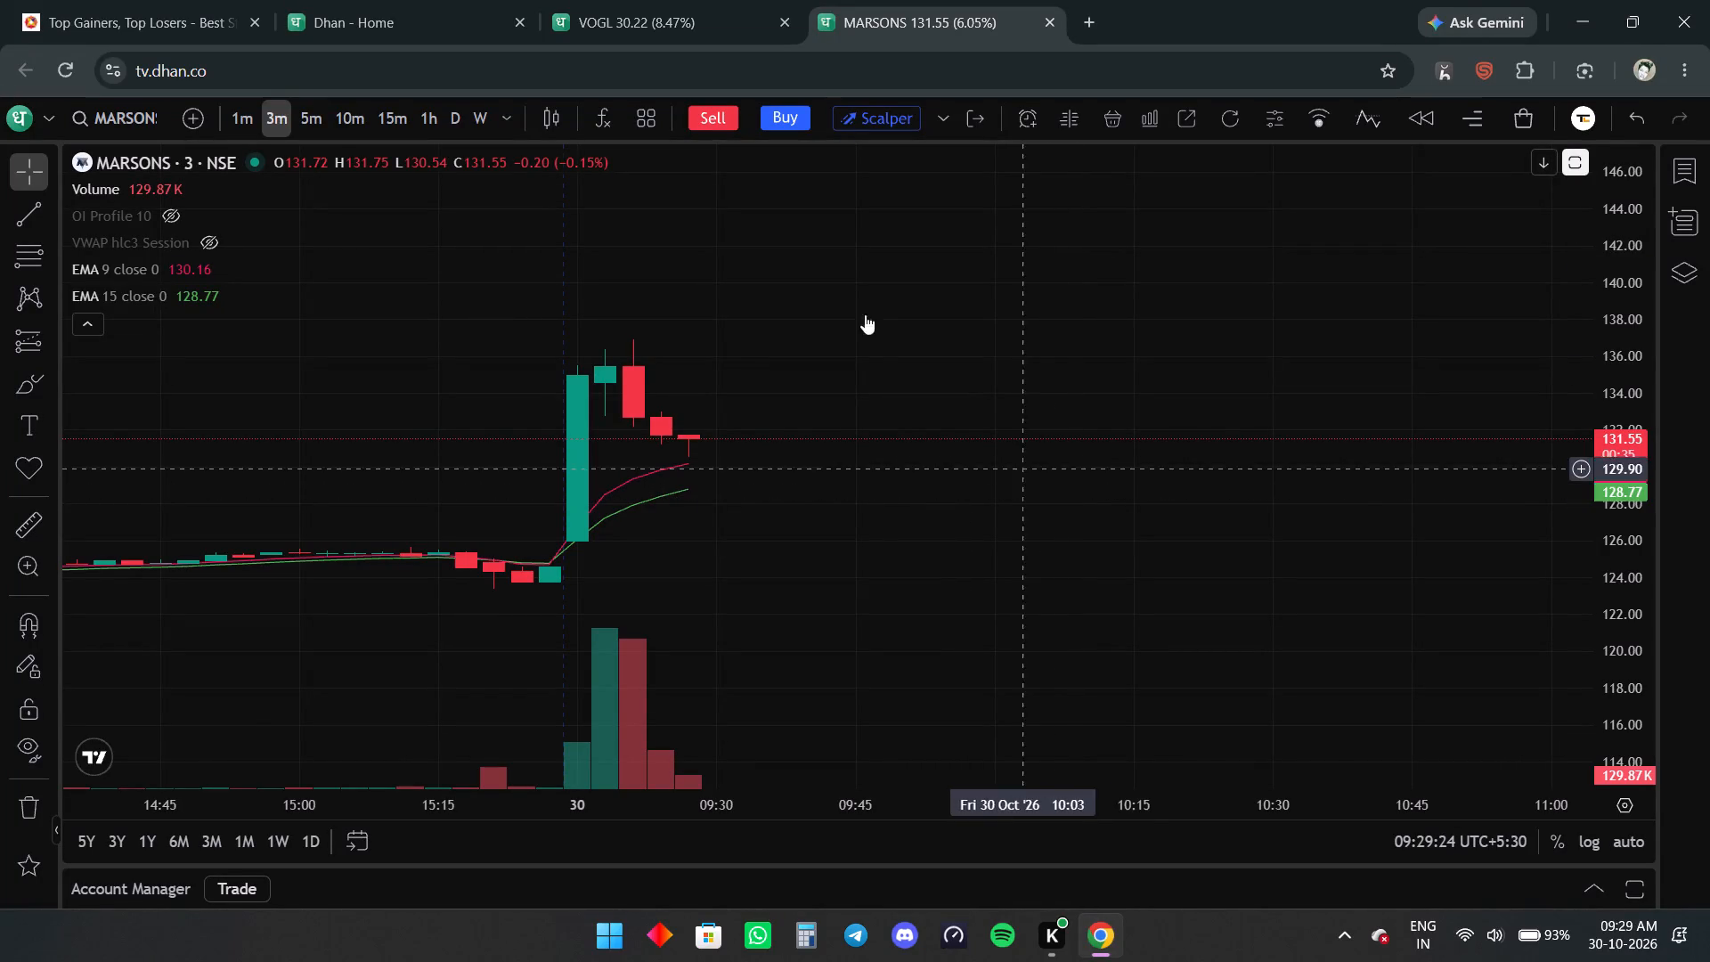
pyautogui.click(741, 0)
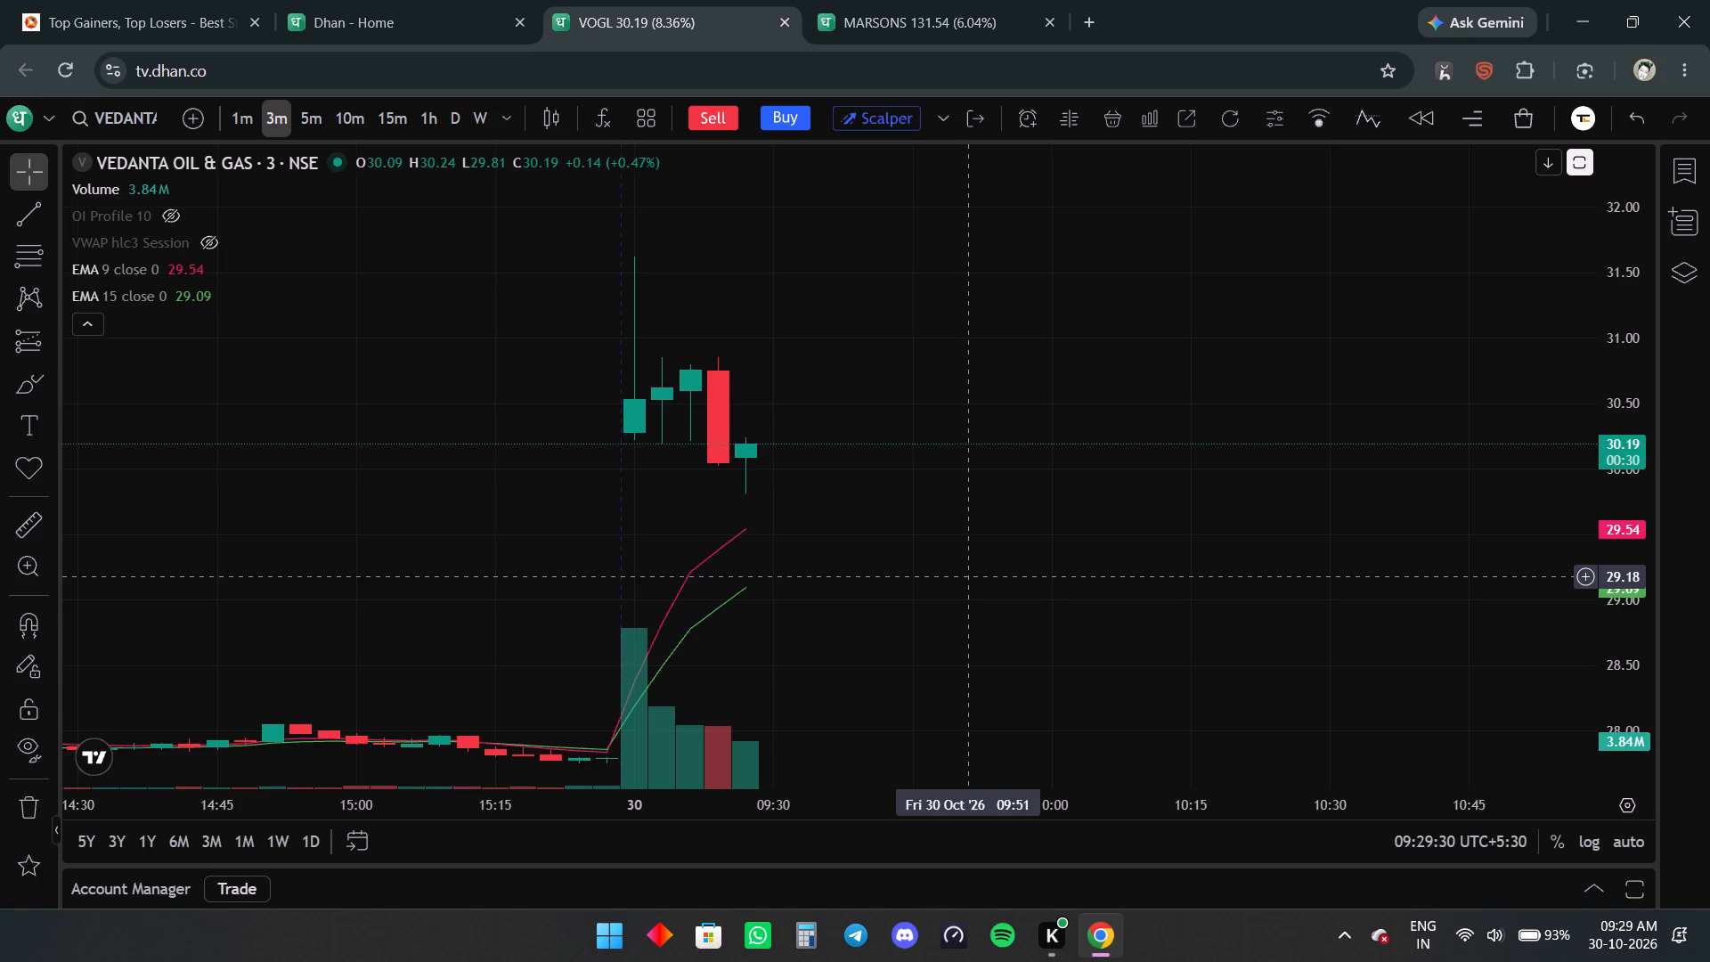
pyautogui.click(923, 0)
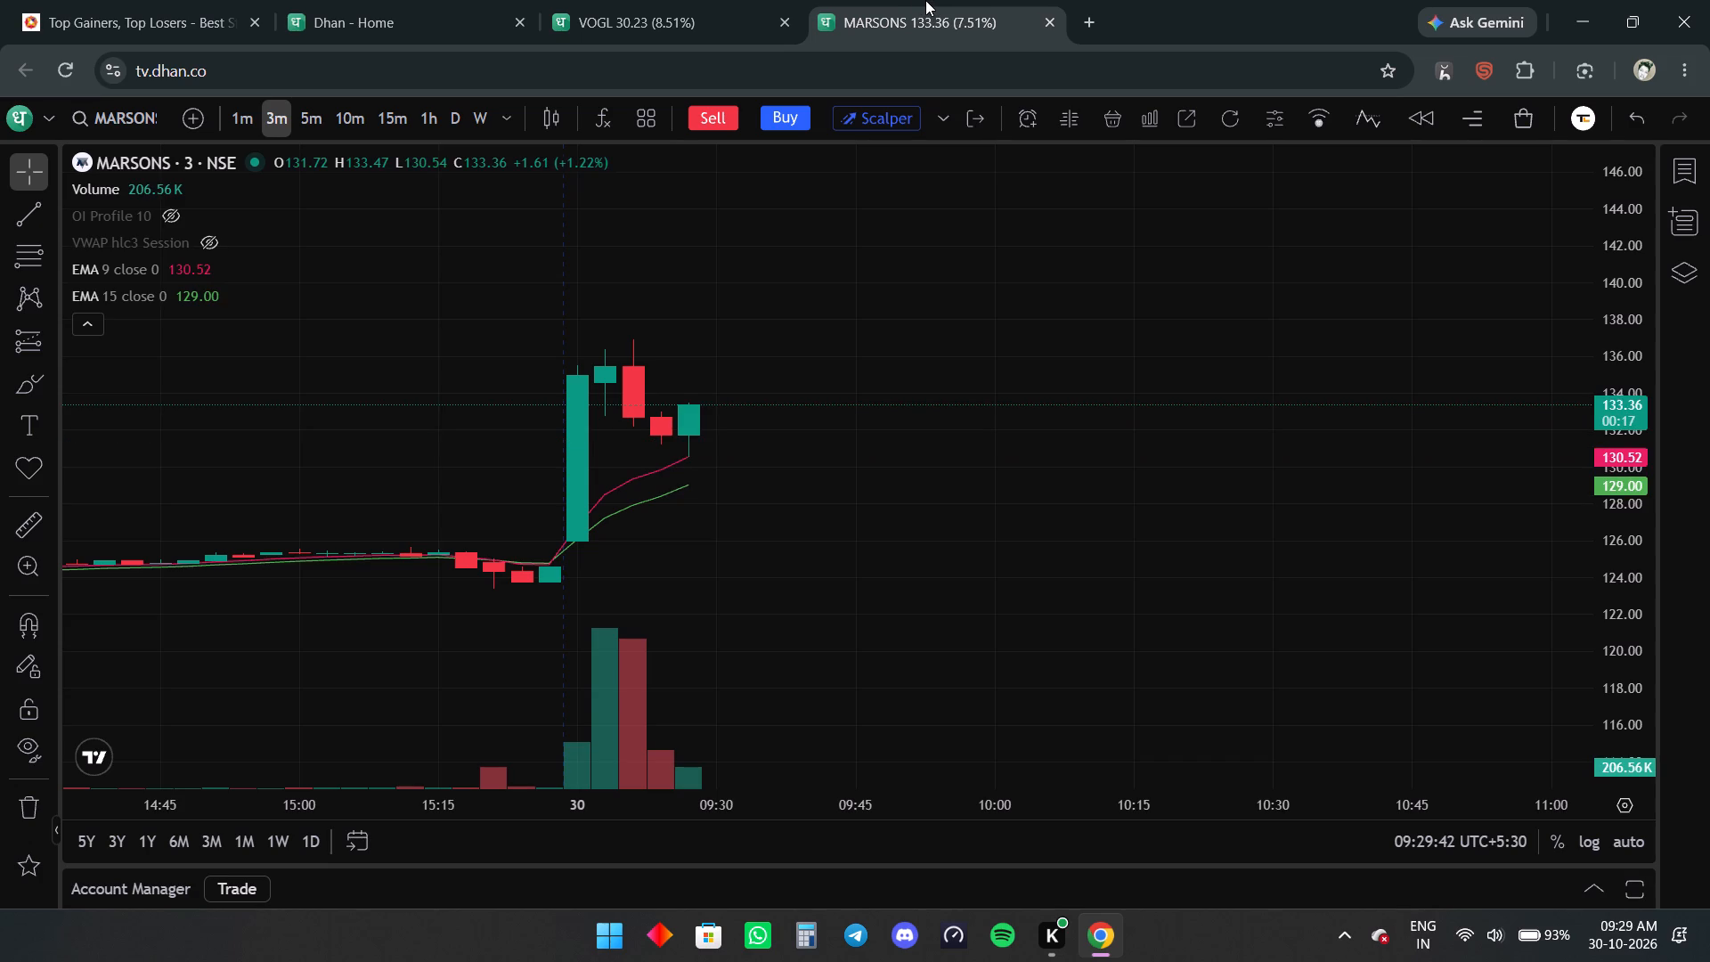
pyautogui.click(650, 0)
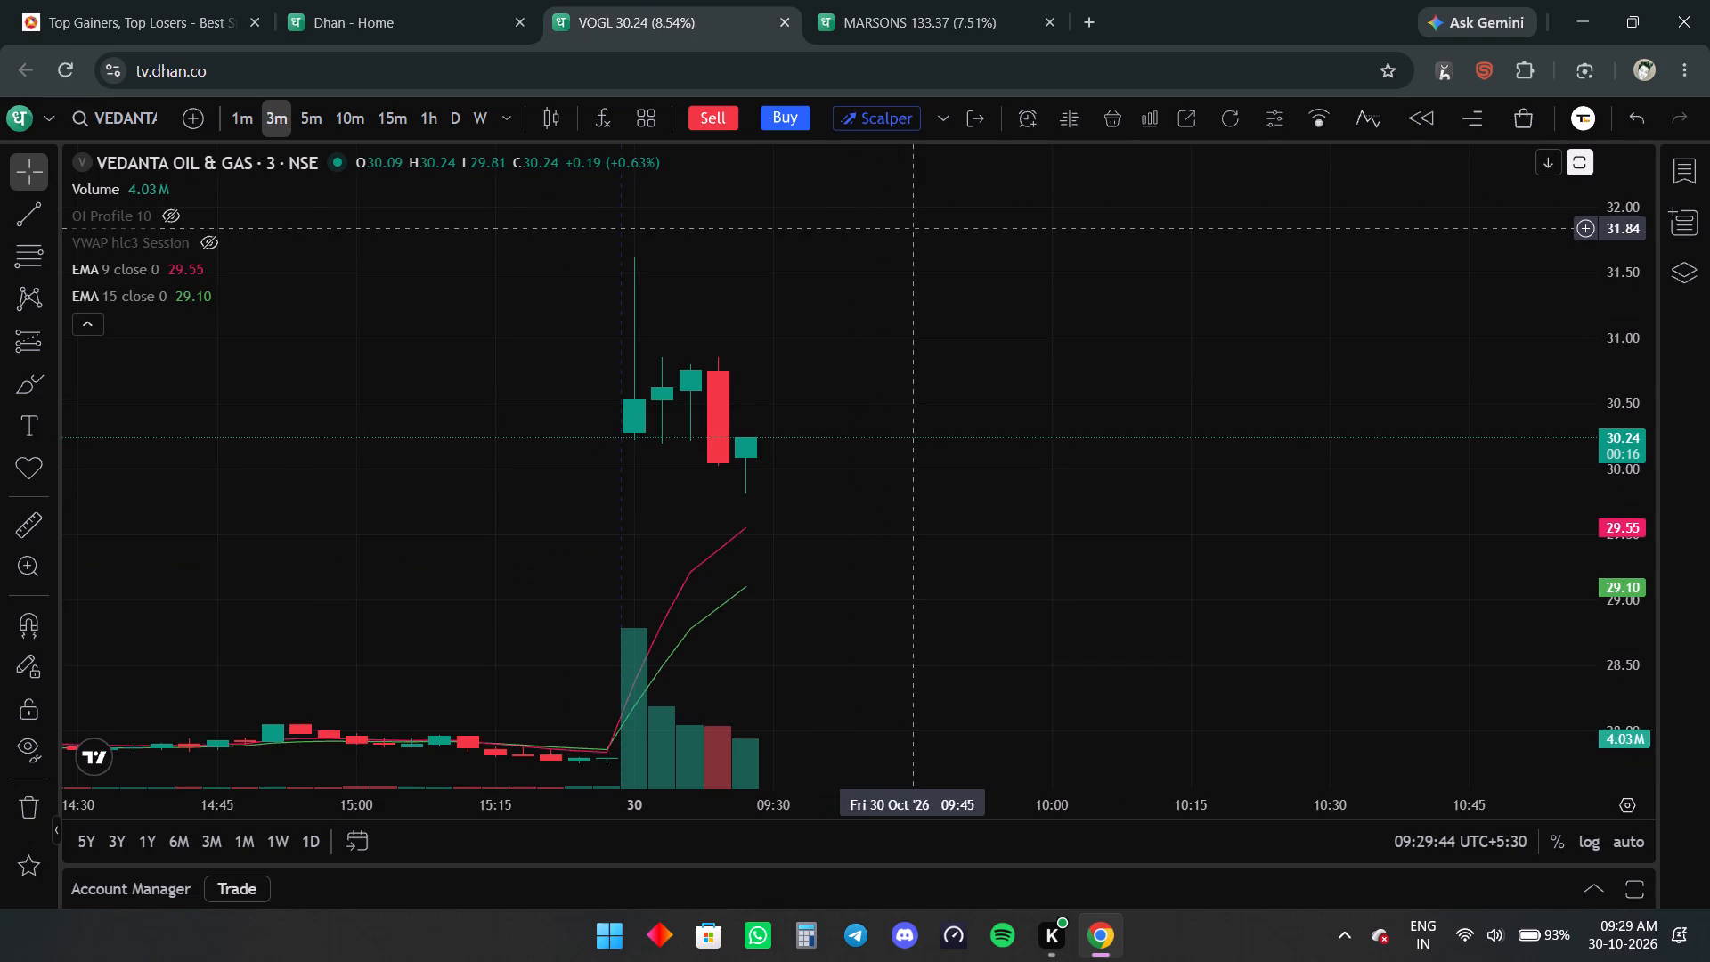
pyautogui.click(893, 0)
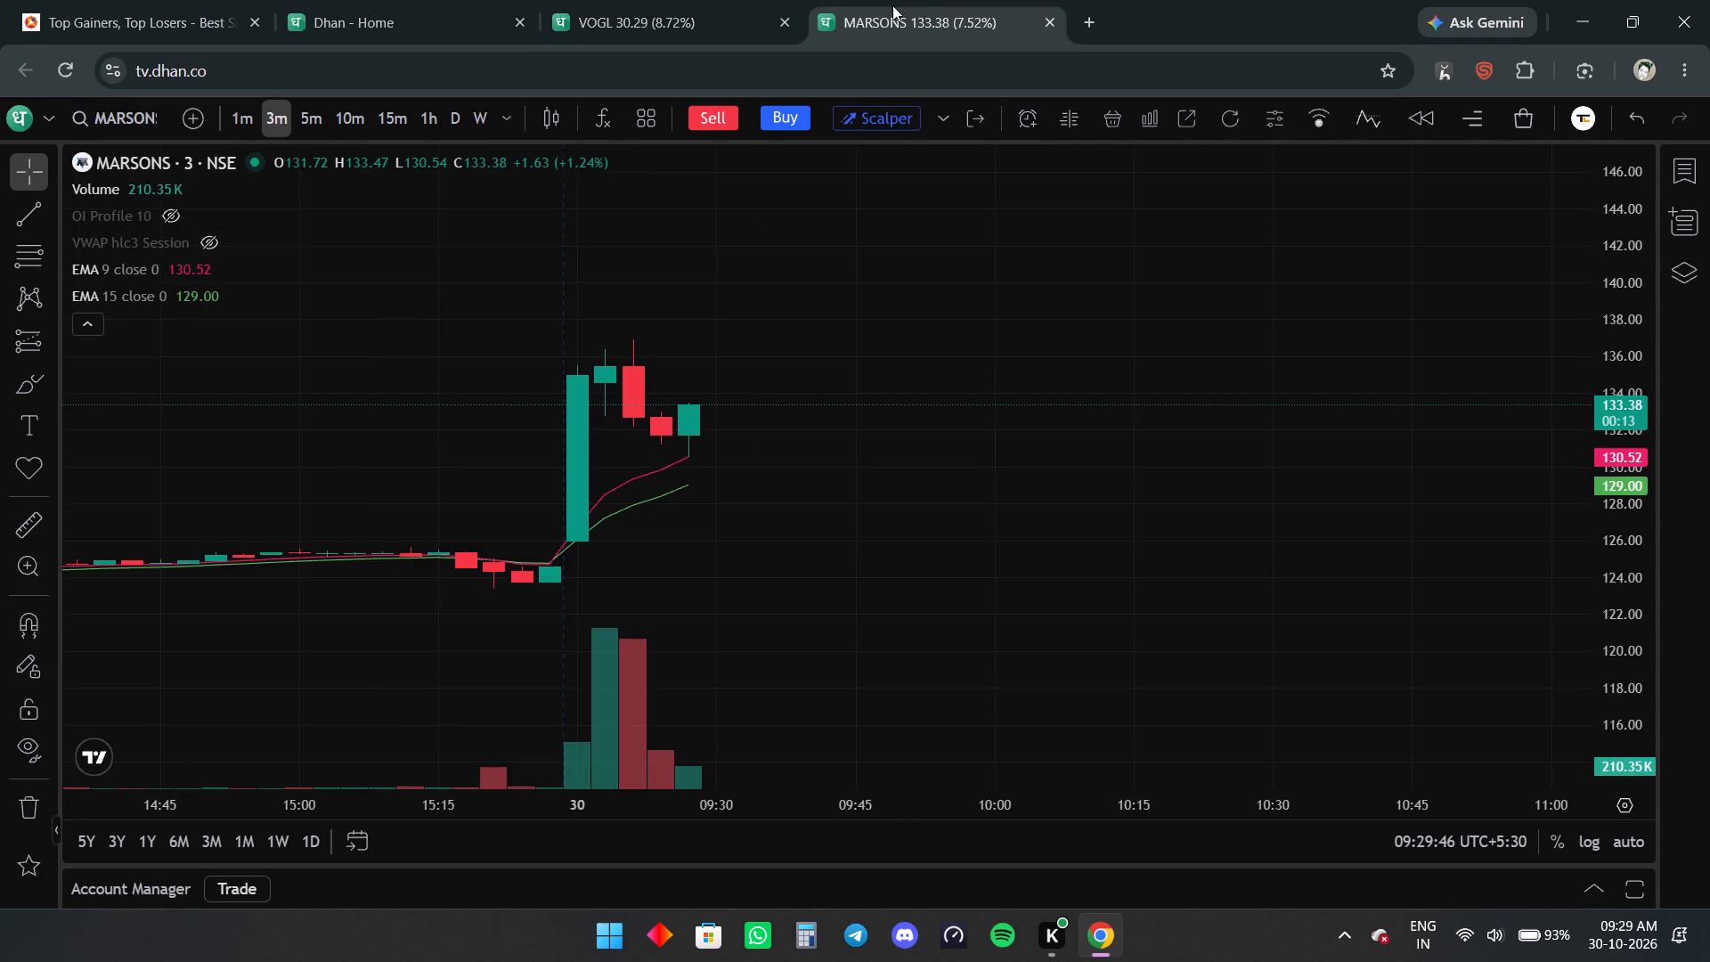
pyautogui.click(714, 20)
pyautogui.click(885, 31)
pyautogui.click(669, 0)
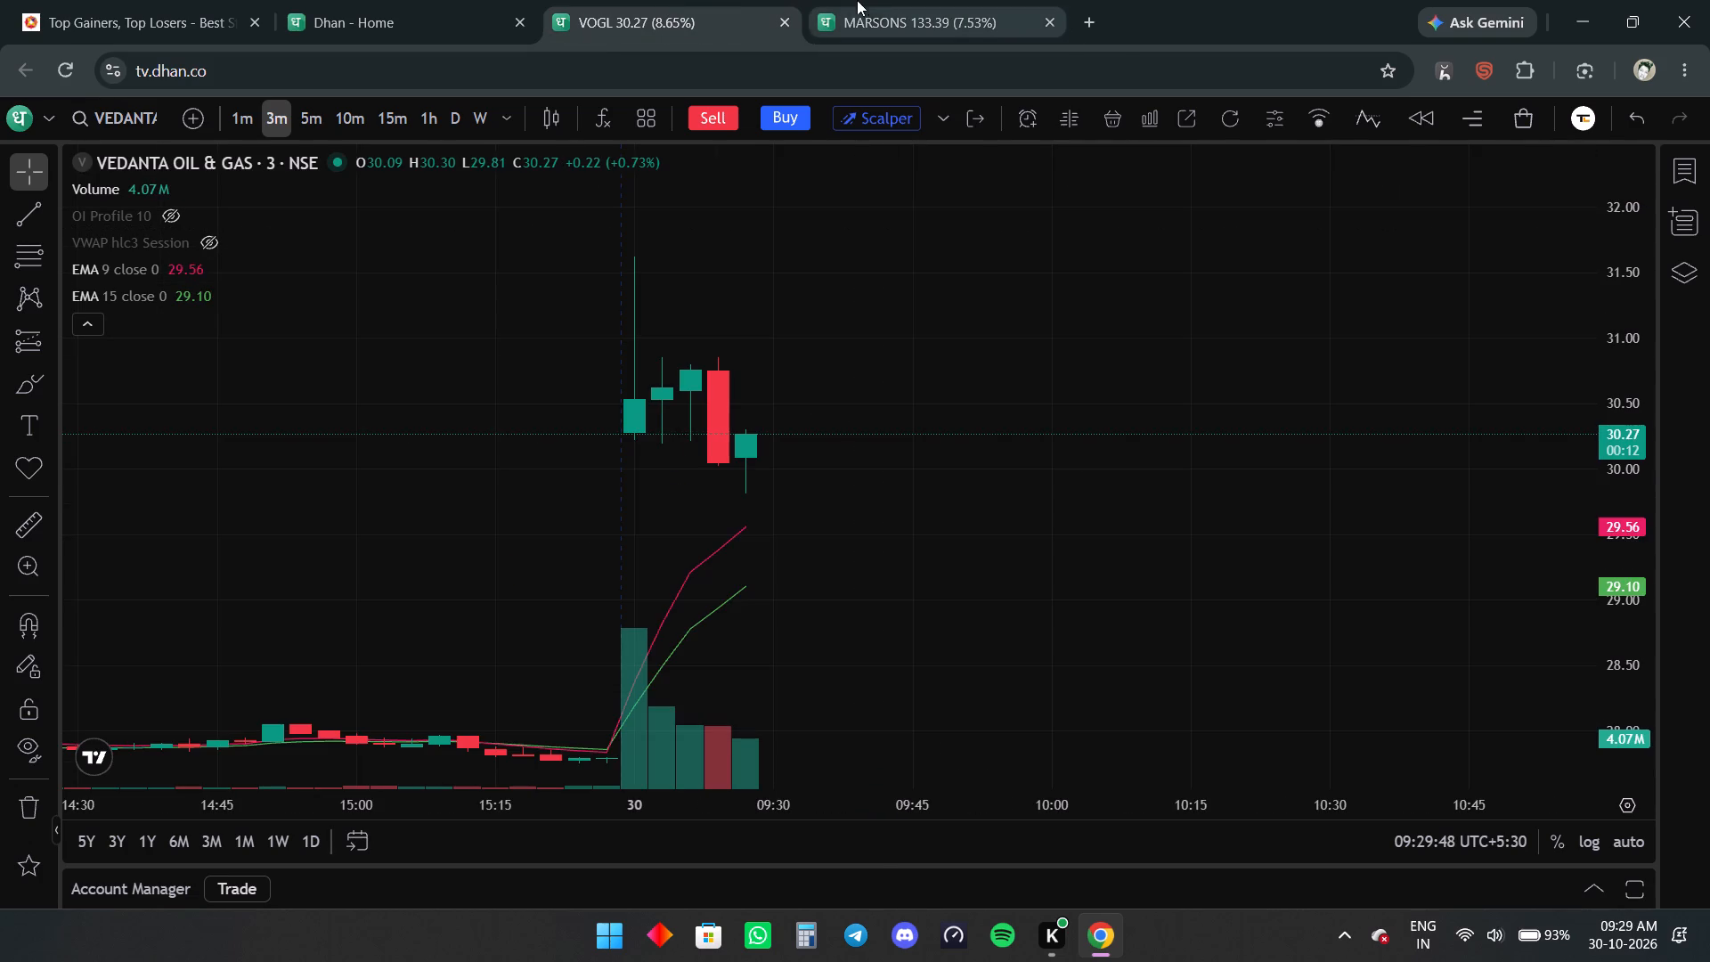
pyautogui.click(881, 5)
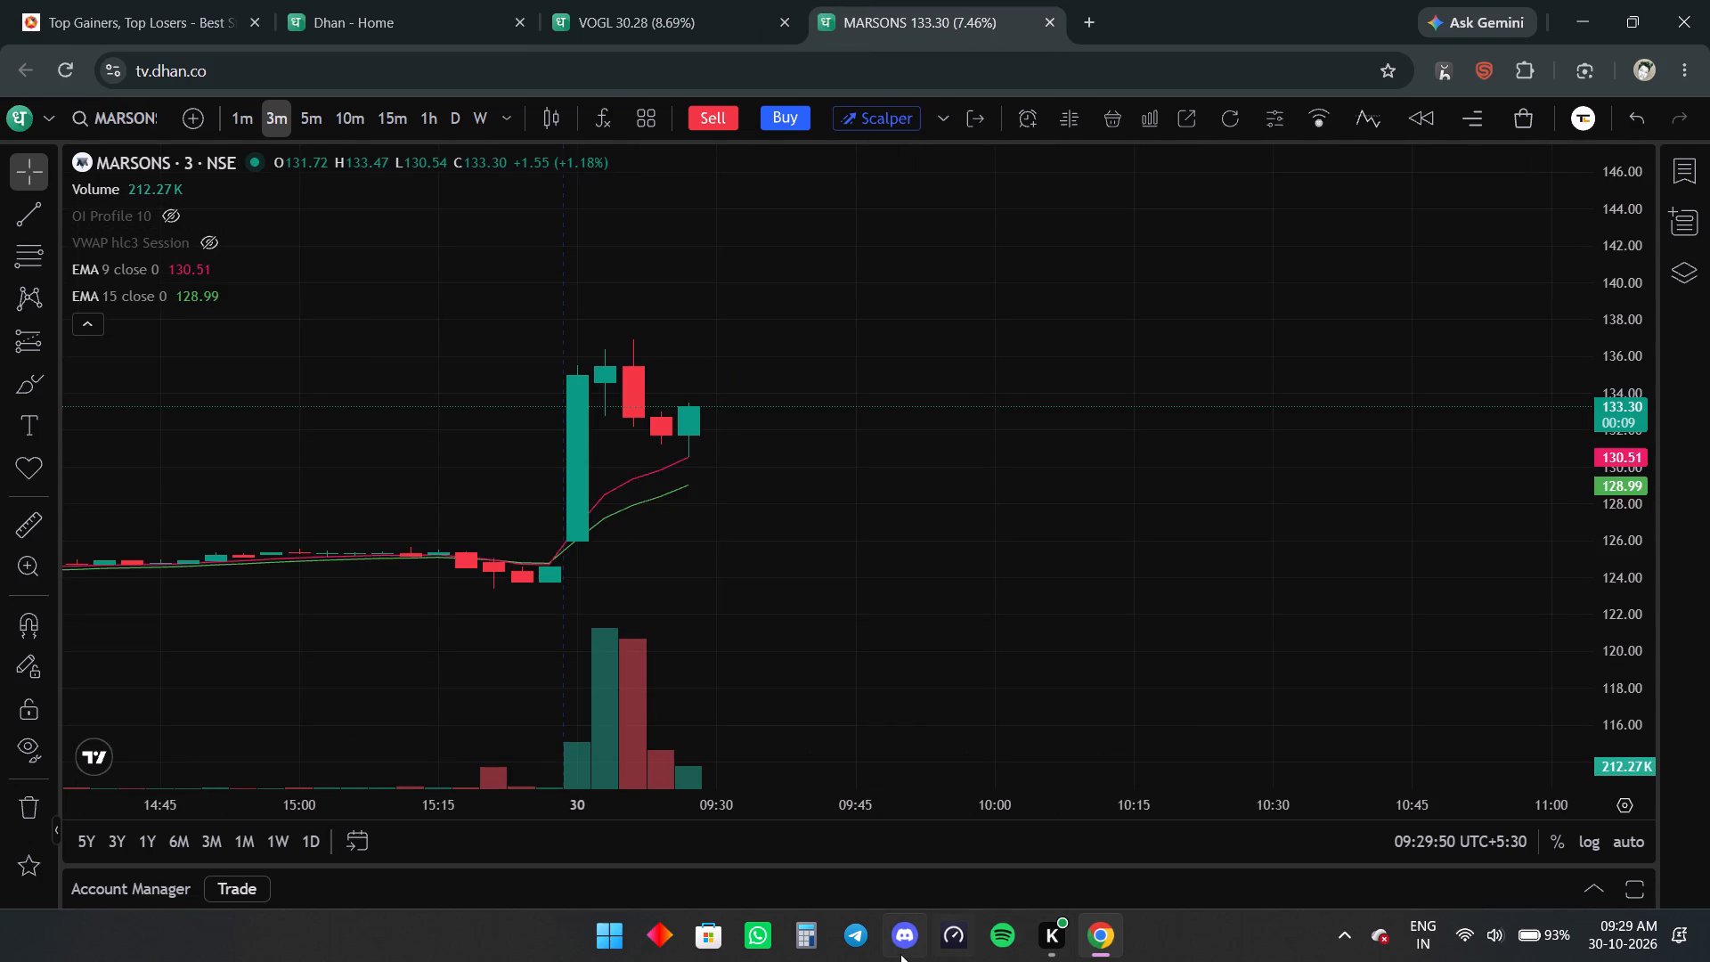
# Draw a long position on the Marsons chart with entry 133.29 and stop 130.51, starting at the 09:27 candle.
pyautogui.click(44, 344)
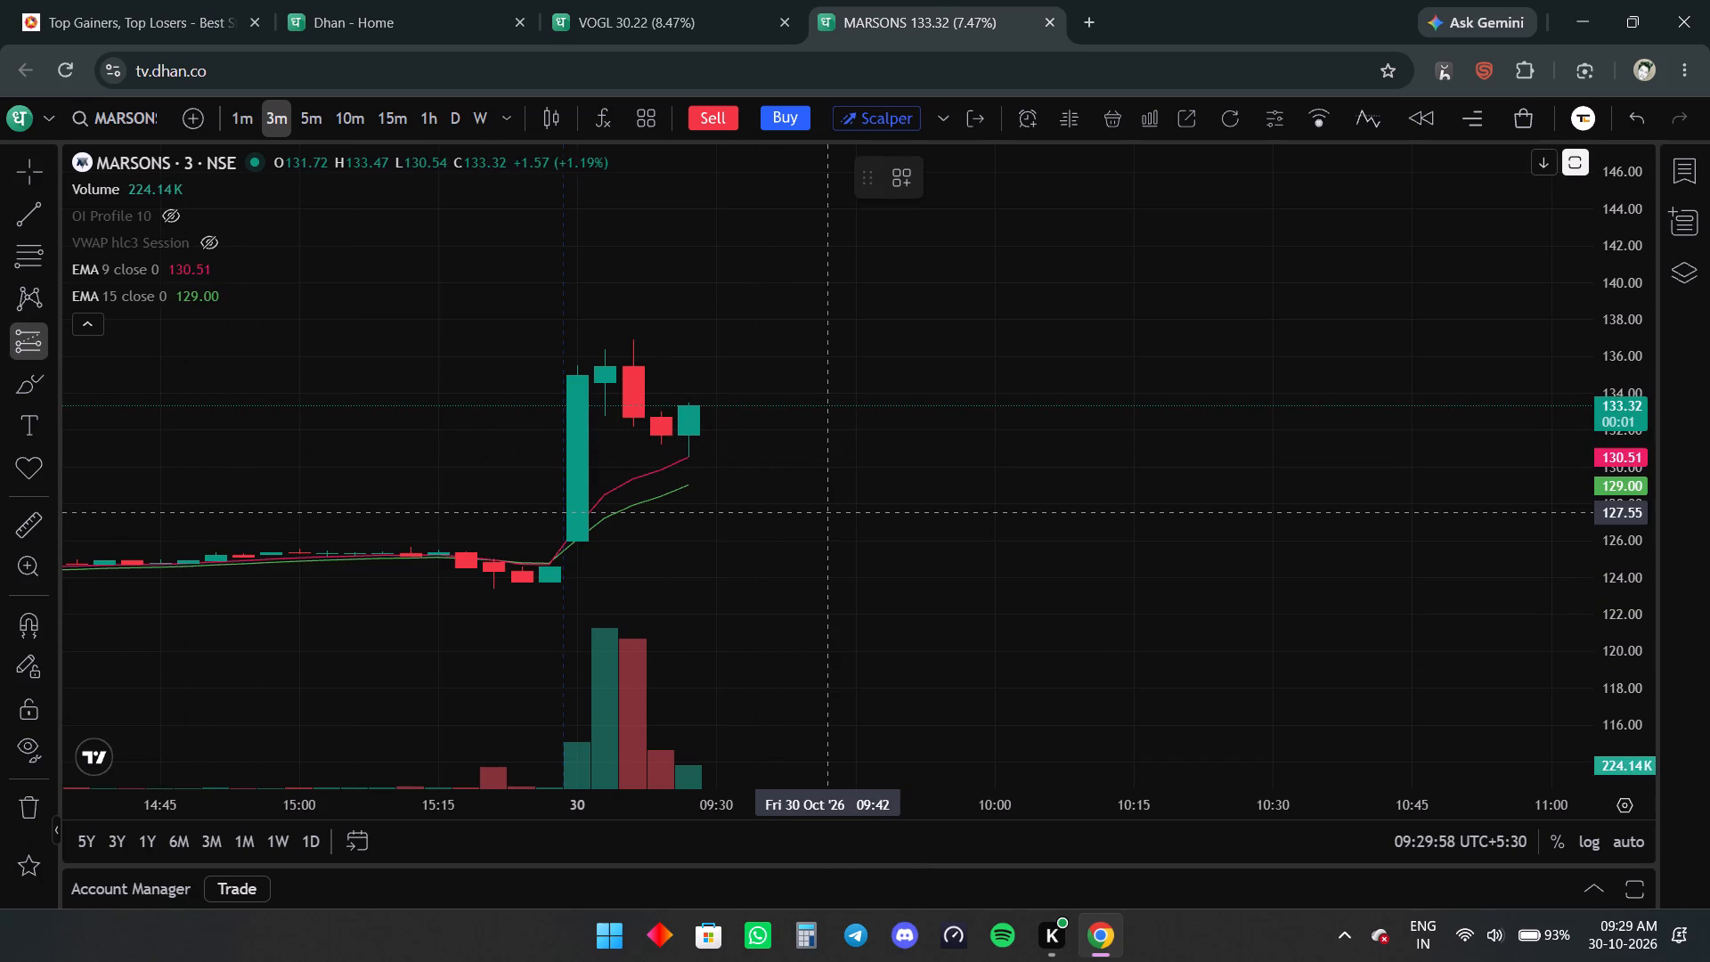
pyautogui.click(765, 406)
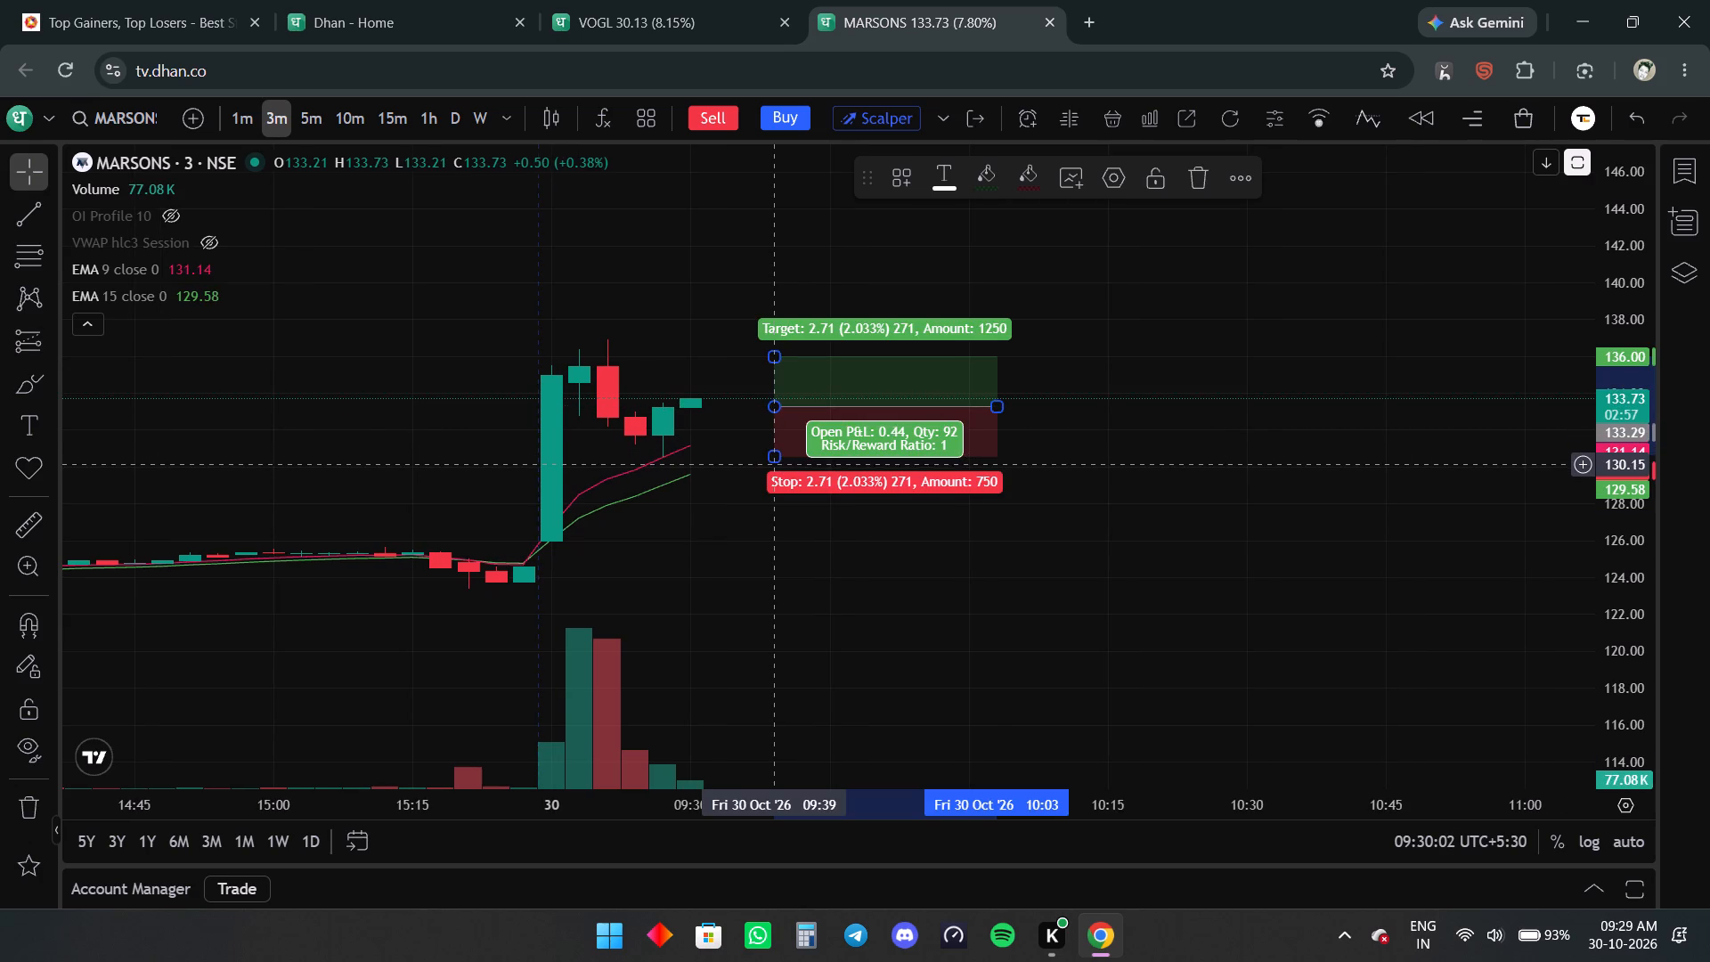
pyautogui.moveTo(778, 465); pyautogui.dragTo(767, 461)
pyautogui.moveTo(794, 436); pyautogui.dragTo(775, 436)
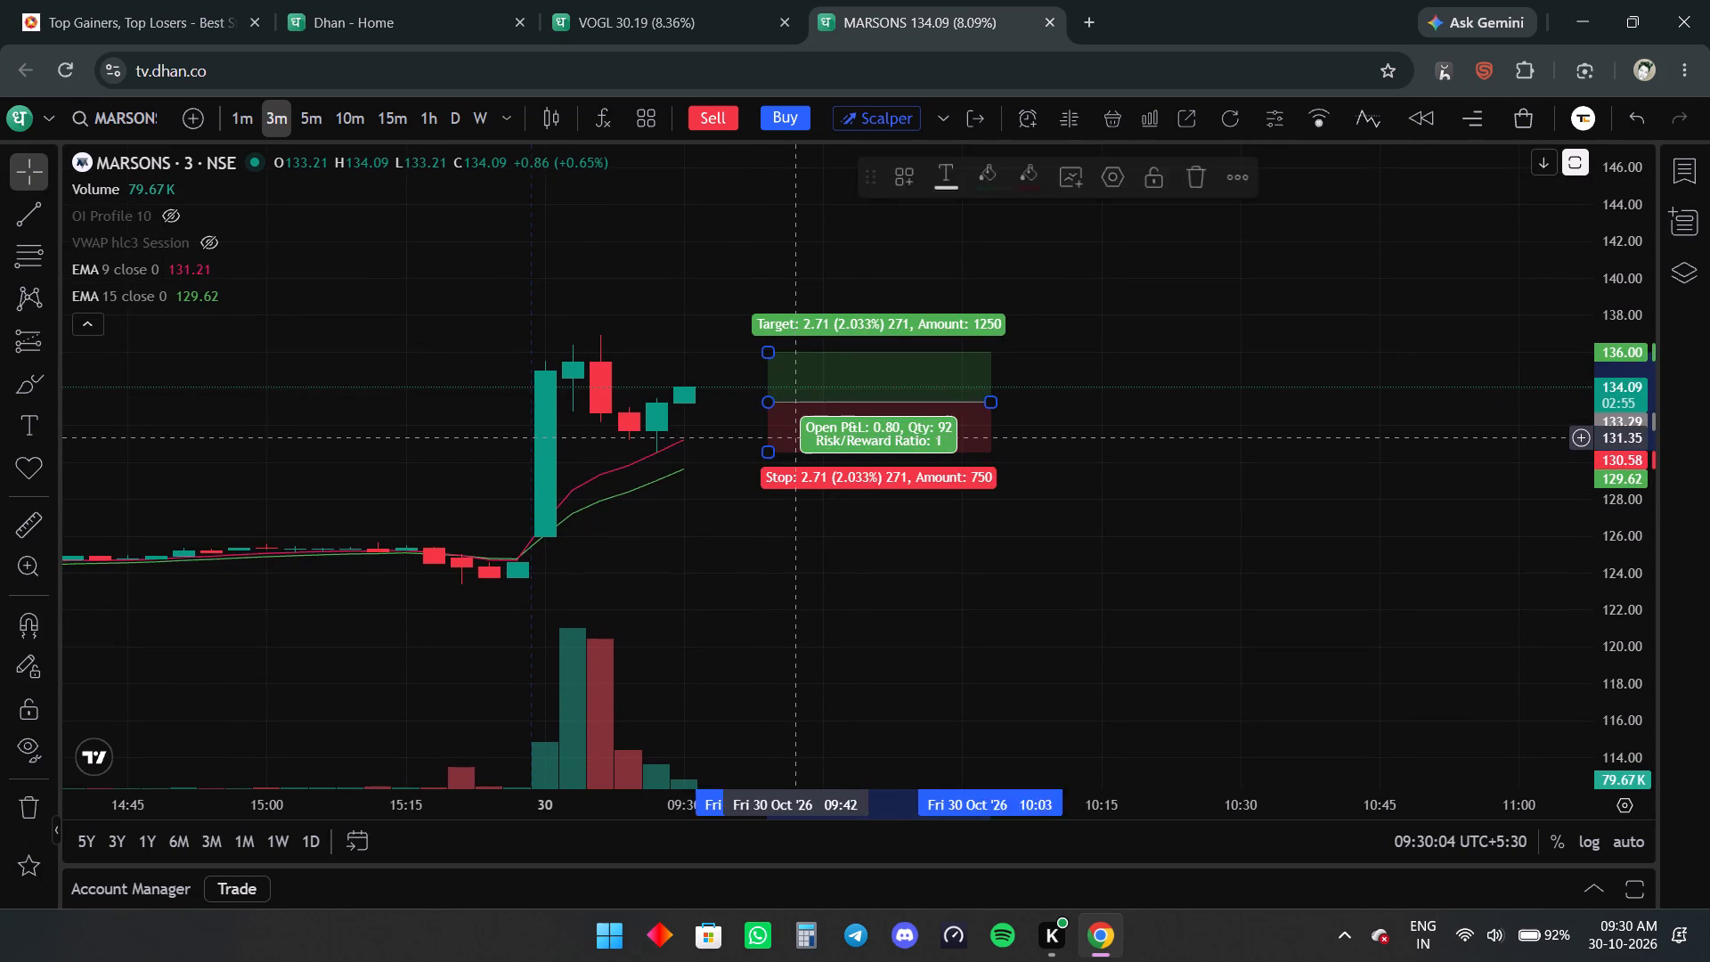
pyautogui.moveTo(775, 436); pyautogui.dragTo(717, 436)
pyautogui.moveTo(688, 450); pyautogui.dragTo(670, 452)
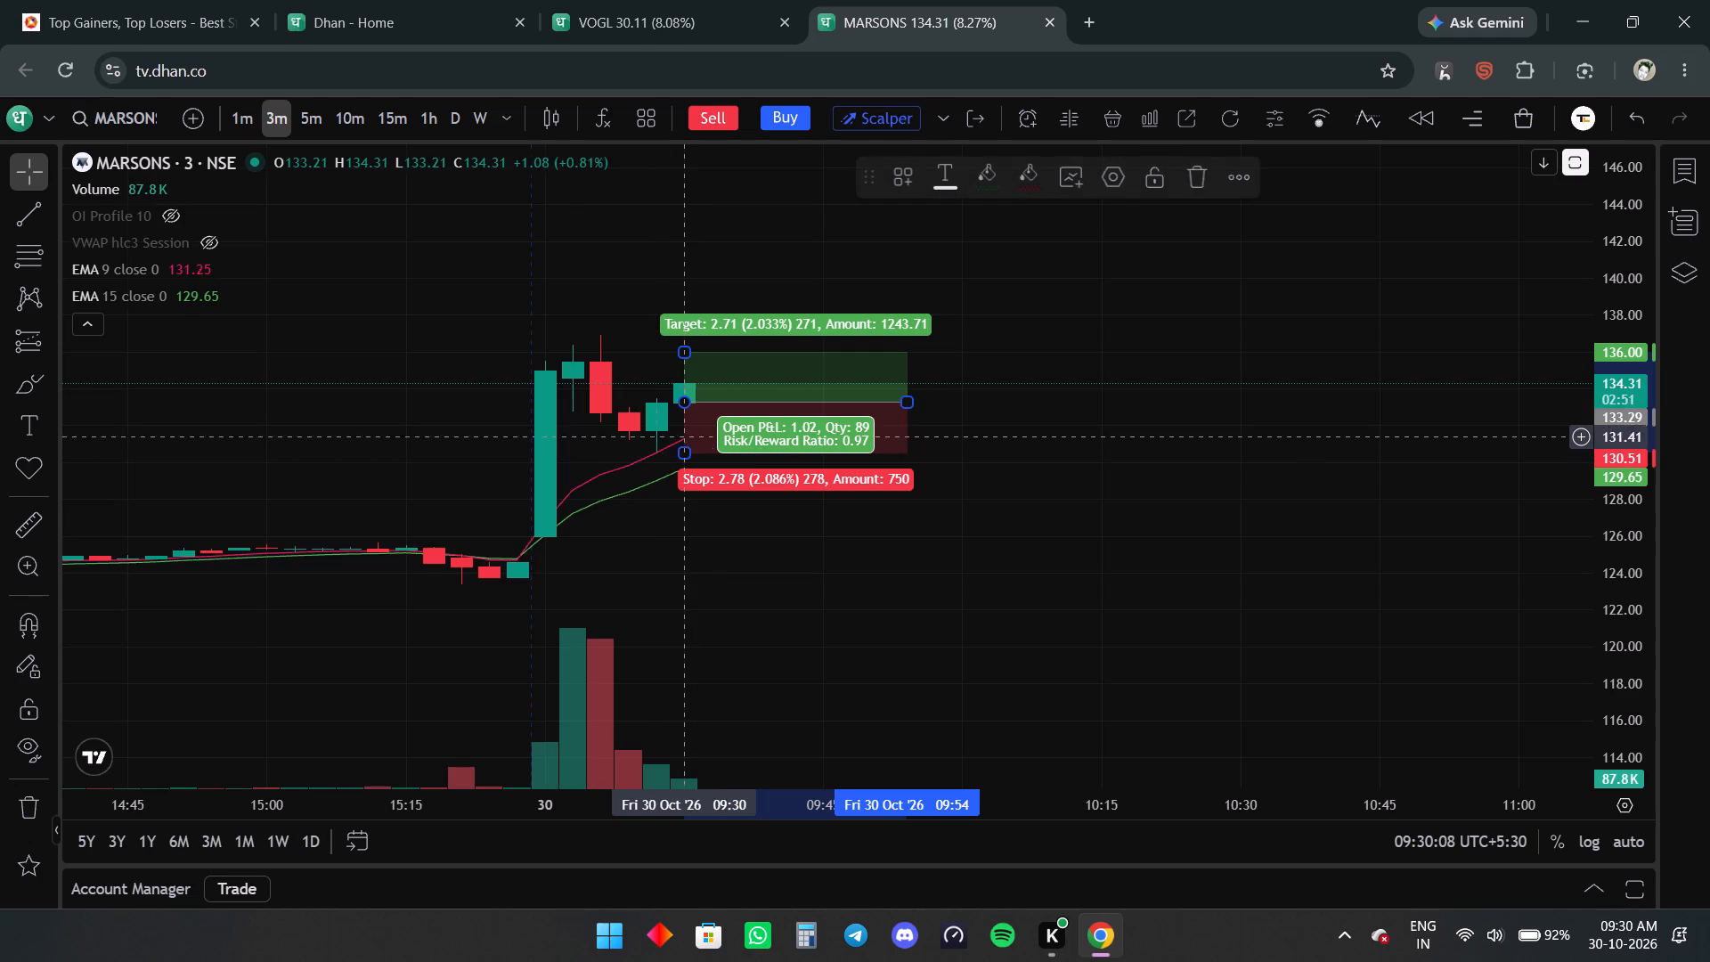
pyautogui.click(682, 402)
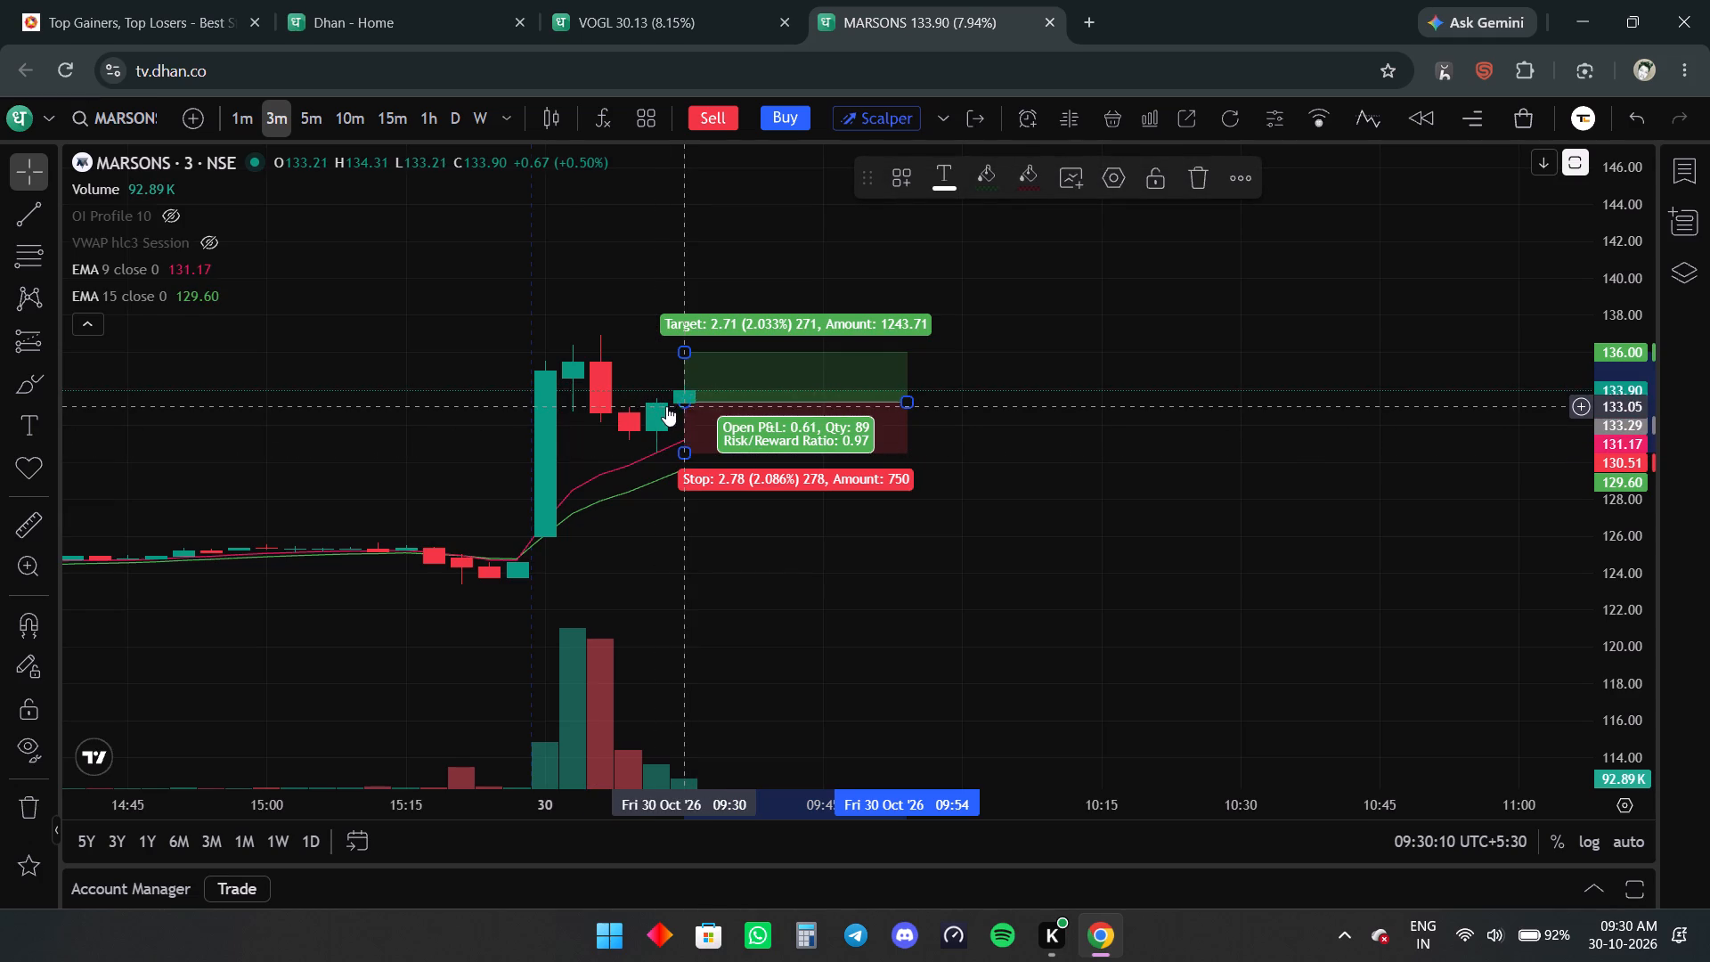
pyautogui.click(451, 438)
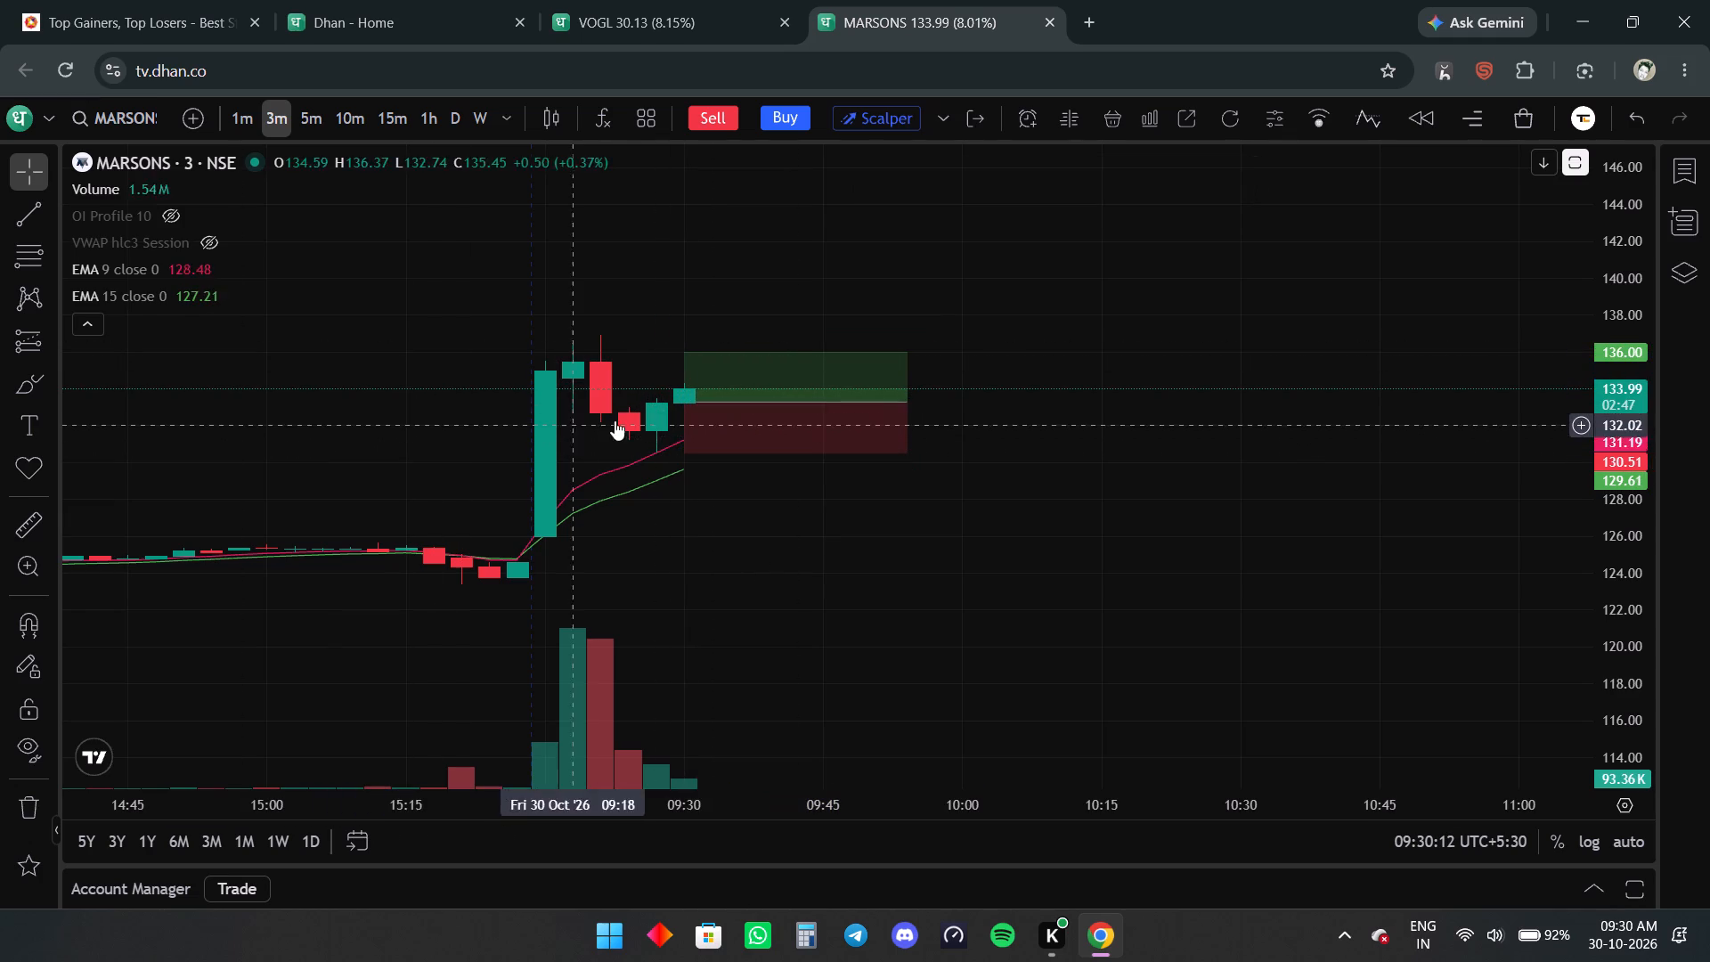
pyautogui.moveTo(687, 401); pyautogui.dragTo(680, 401)
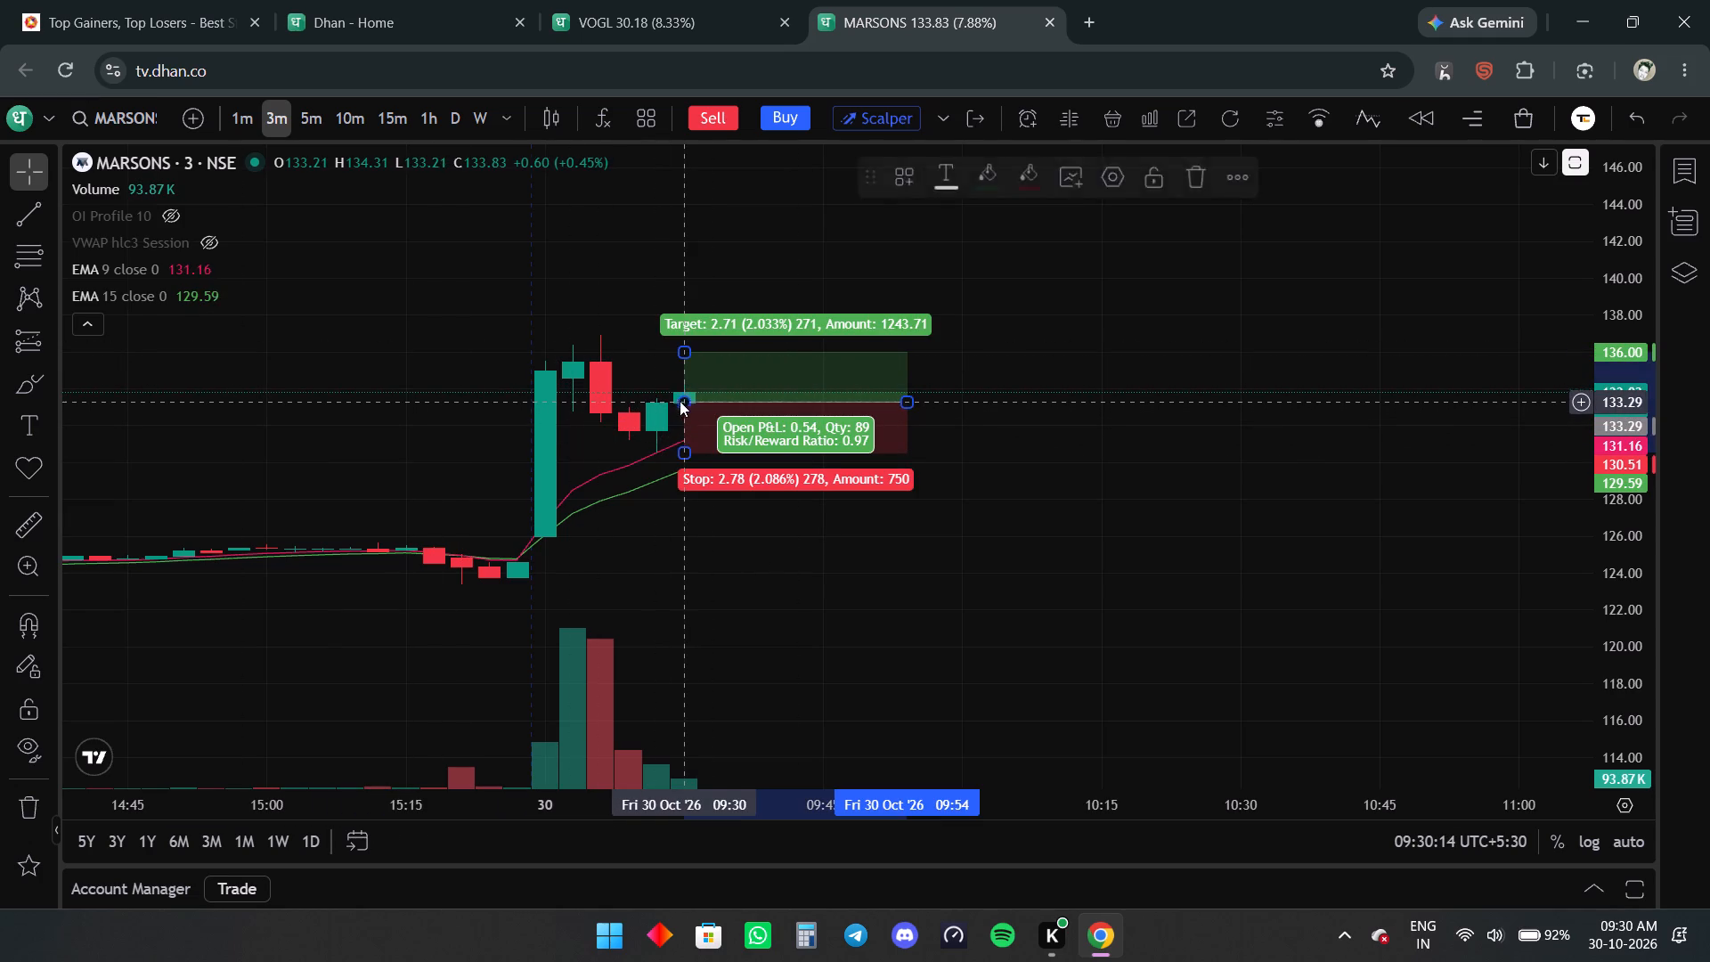
pyautogui.moveTo(680, 401); pyautogui.dragTo(667, 401)
pyautogui.click(717, 533)
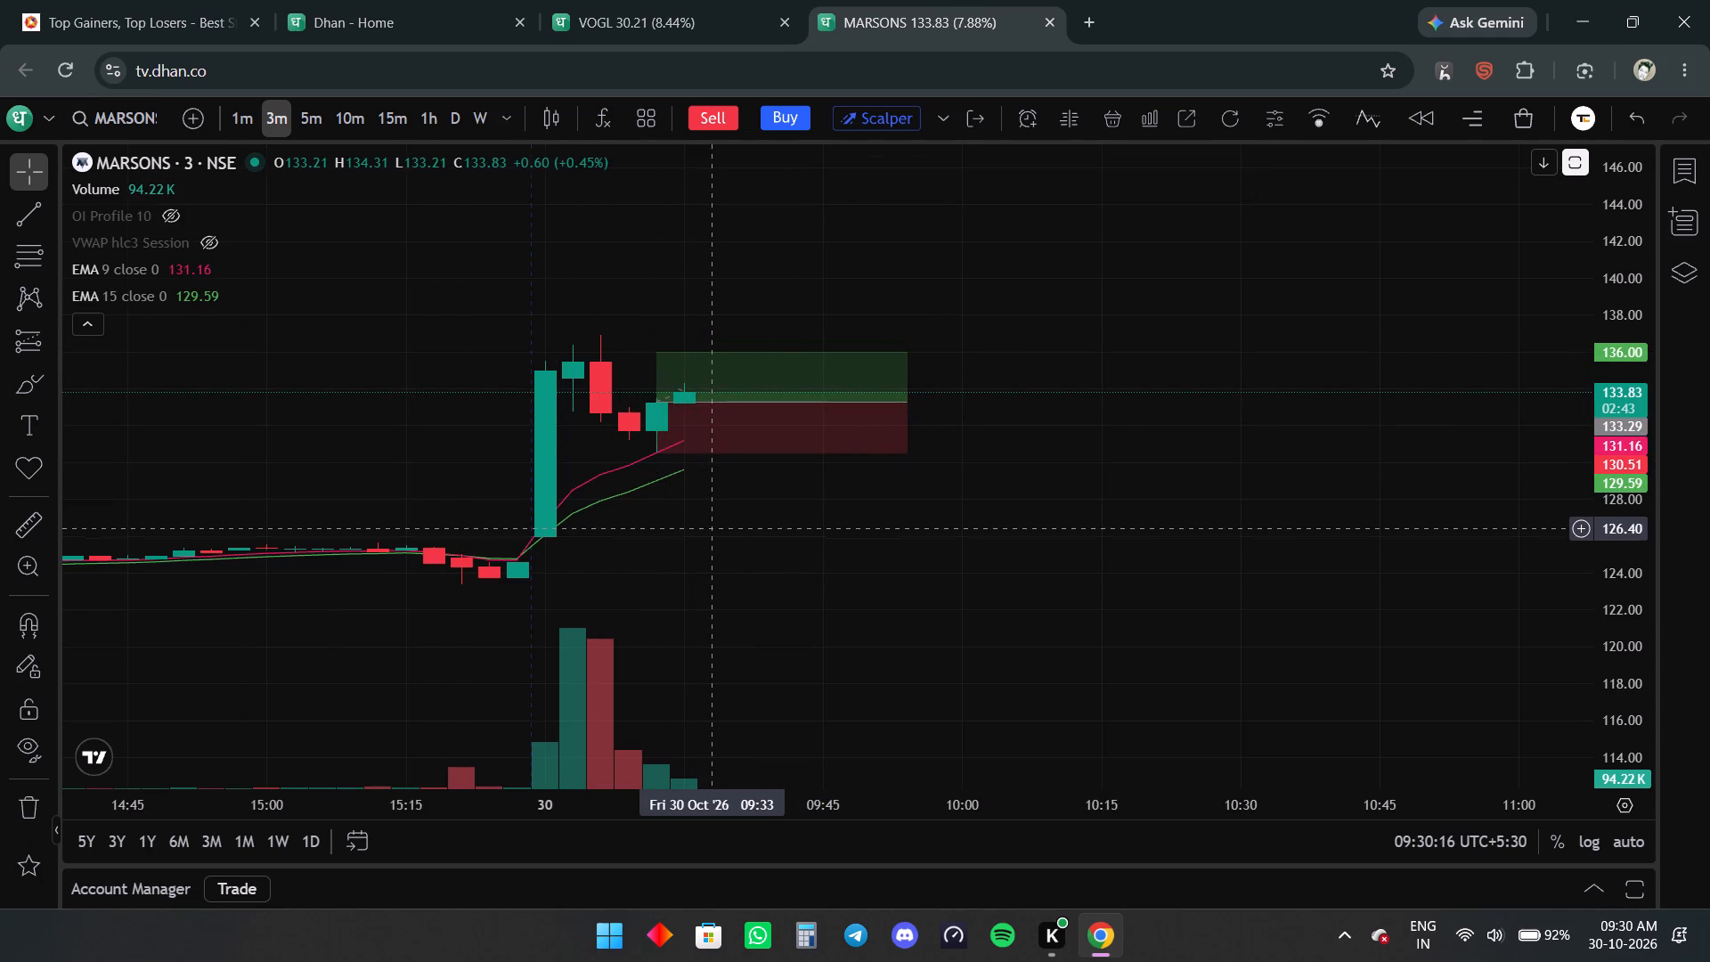
# Raise the Marsons long position's target to slightly above 138.
pyautogui.moveTo(657, 353); pyautogui.dragTo(660, 314)
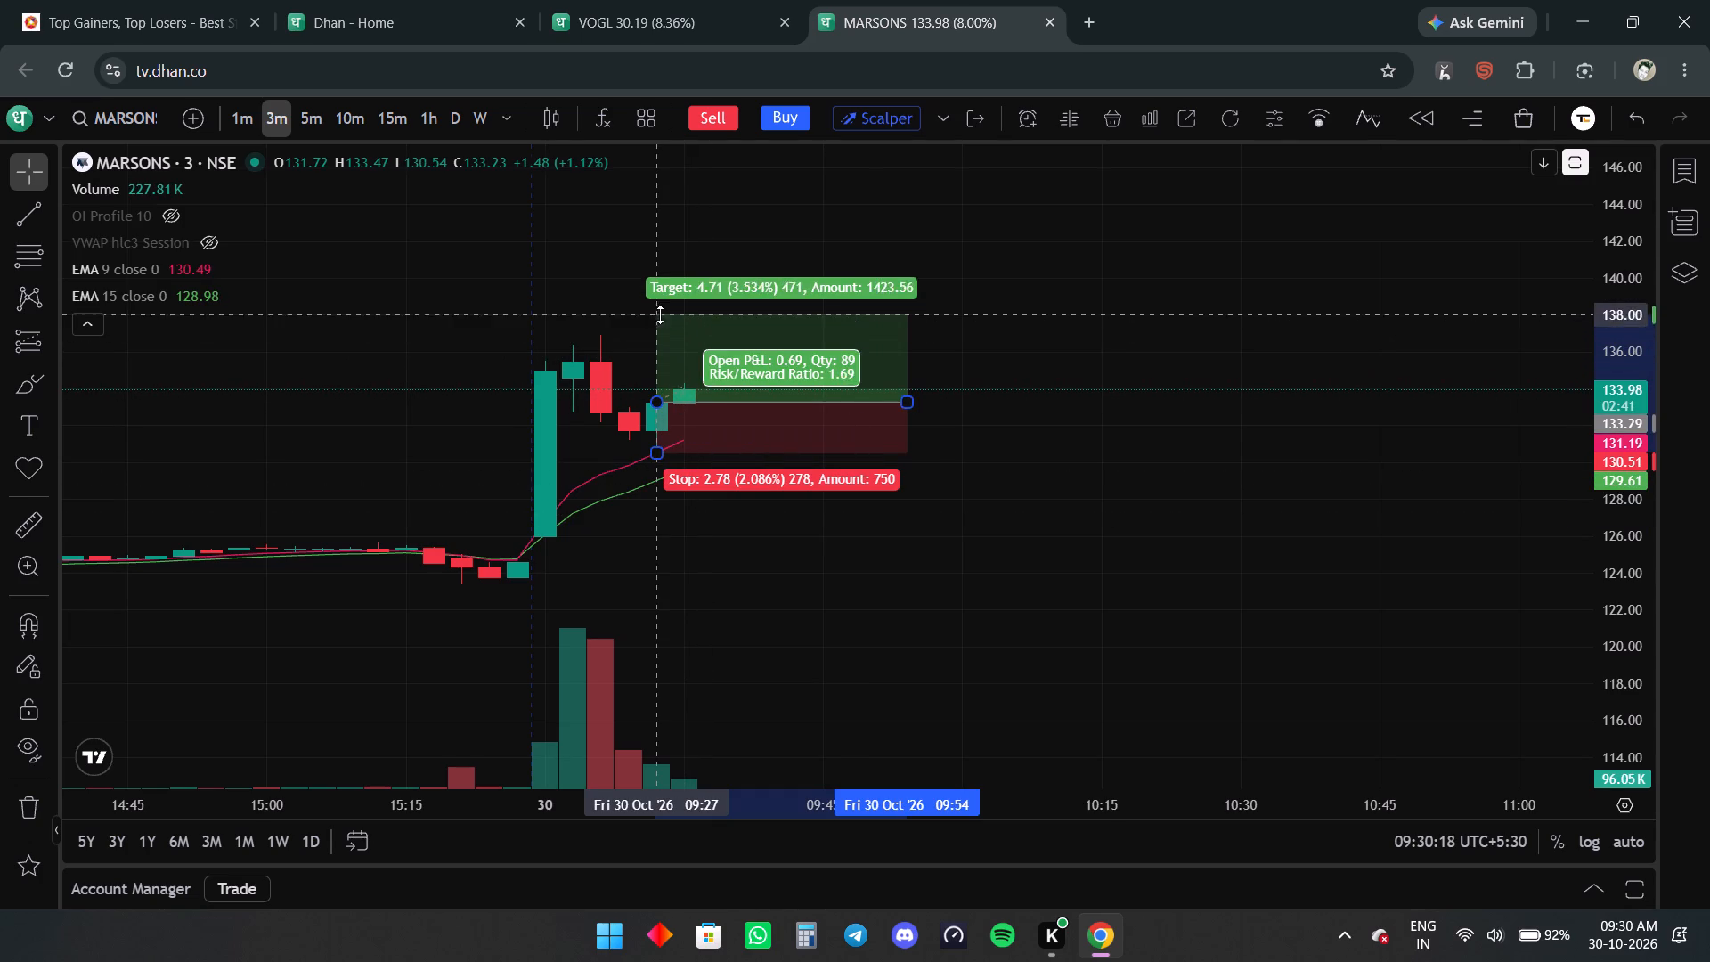
pyautogui.moveTo(660, 314); pyautogui.dragTo(660, 296)
pyautogui.click(1059, 583)
pyautogui.moveTo(940, 618); pyautogui.dragTo(1006, 623)
# Draw a long position on the Vedanta Oil & Gas chart with entry 30.22, stop 29.82 and target 31.04.
pyautogui.click(613, 0)
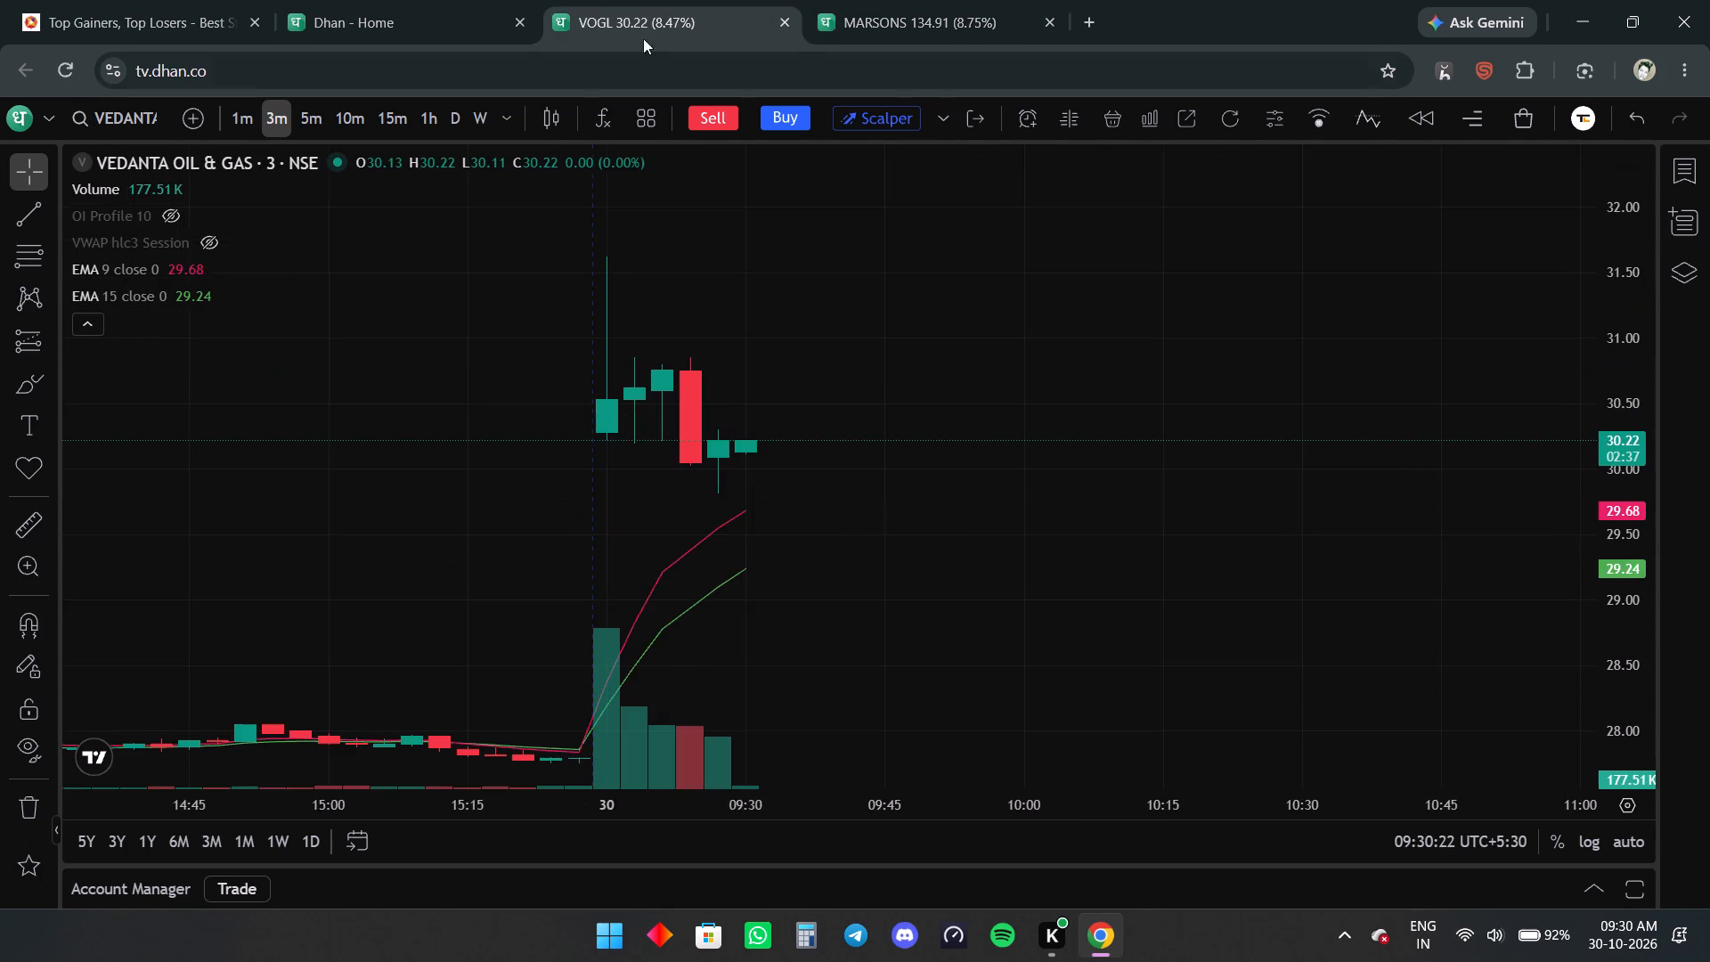
pyautogui.click(41, 339)
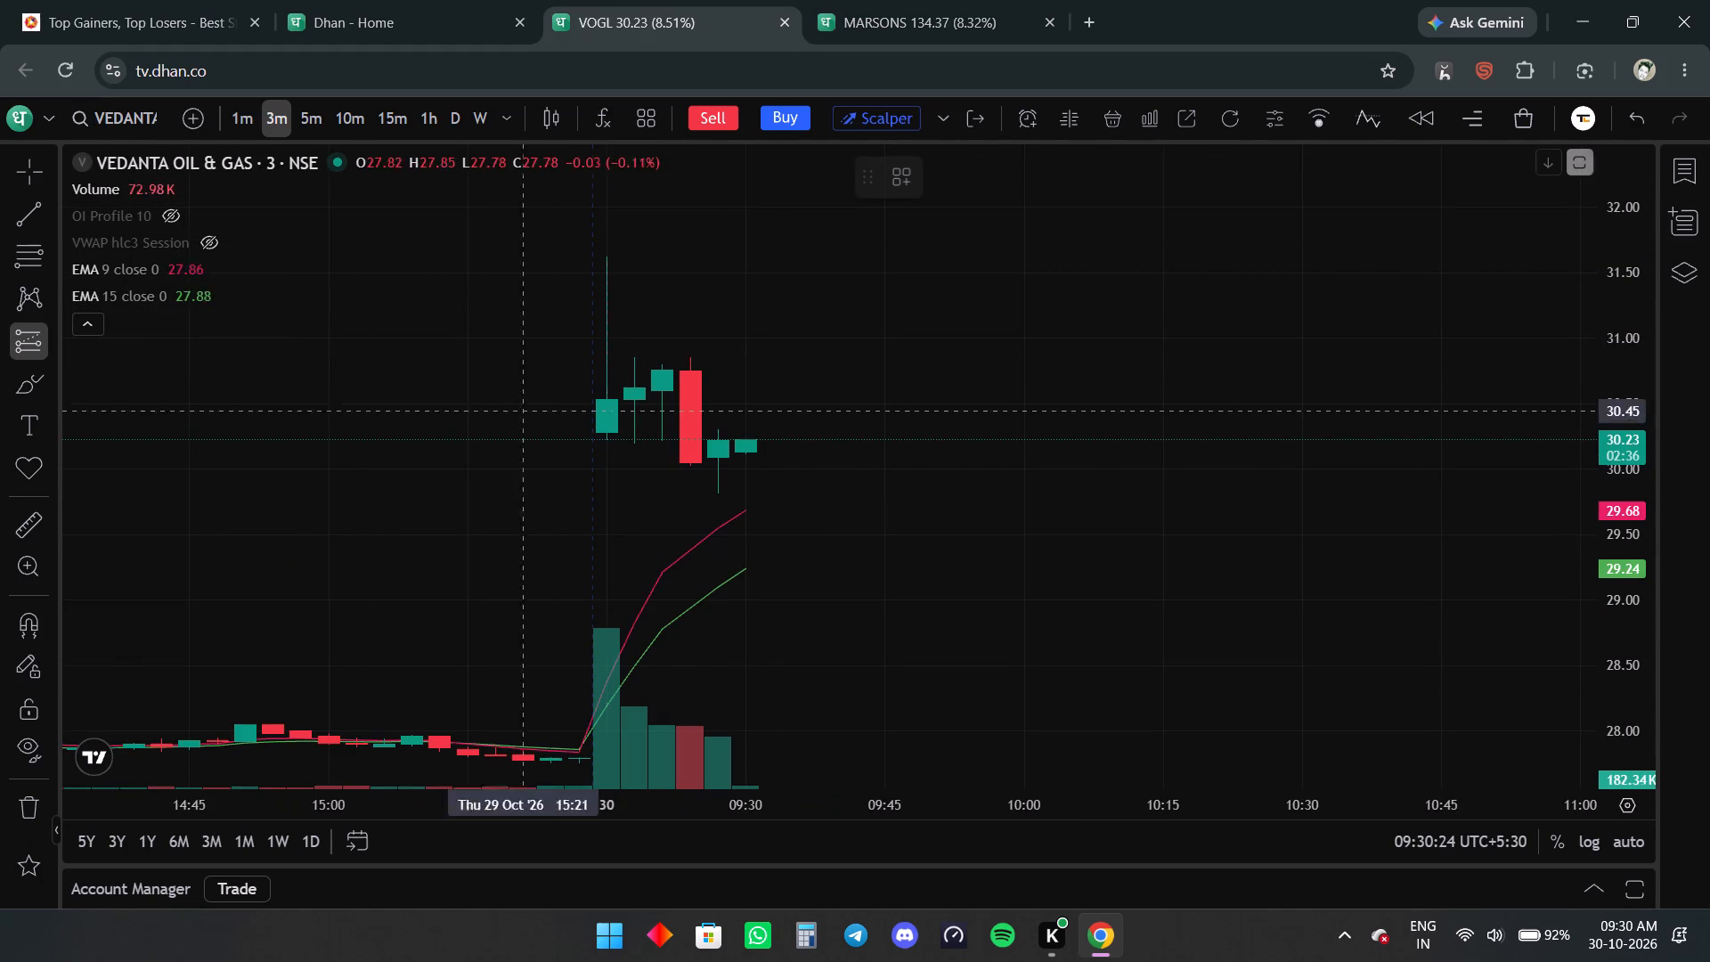
pyautogui.click(763, 440)
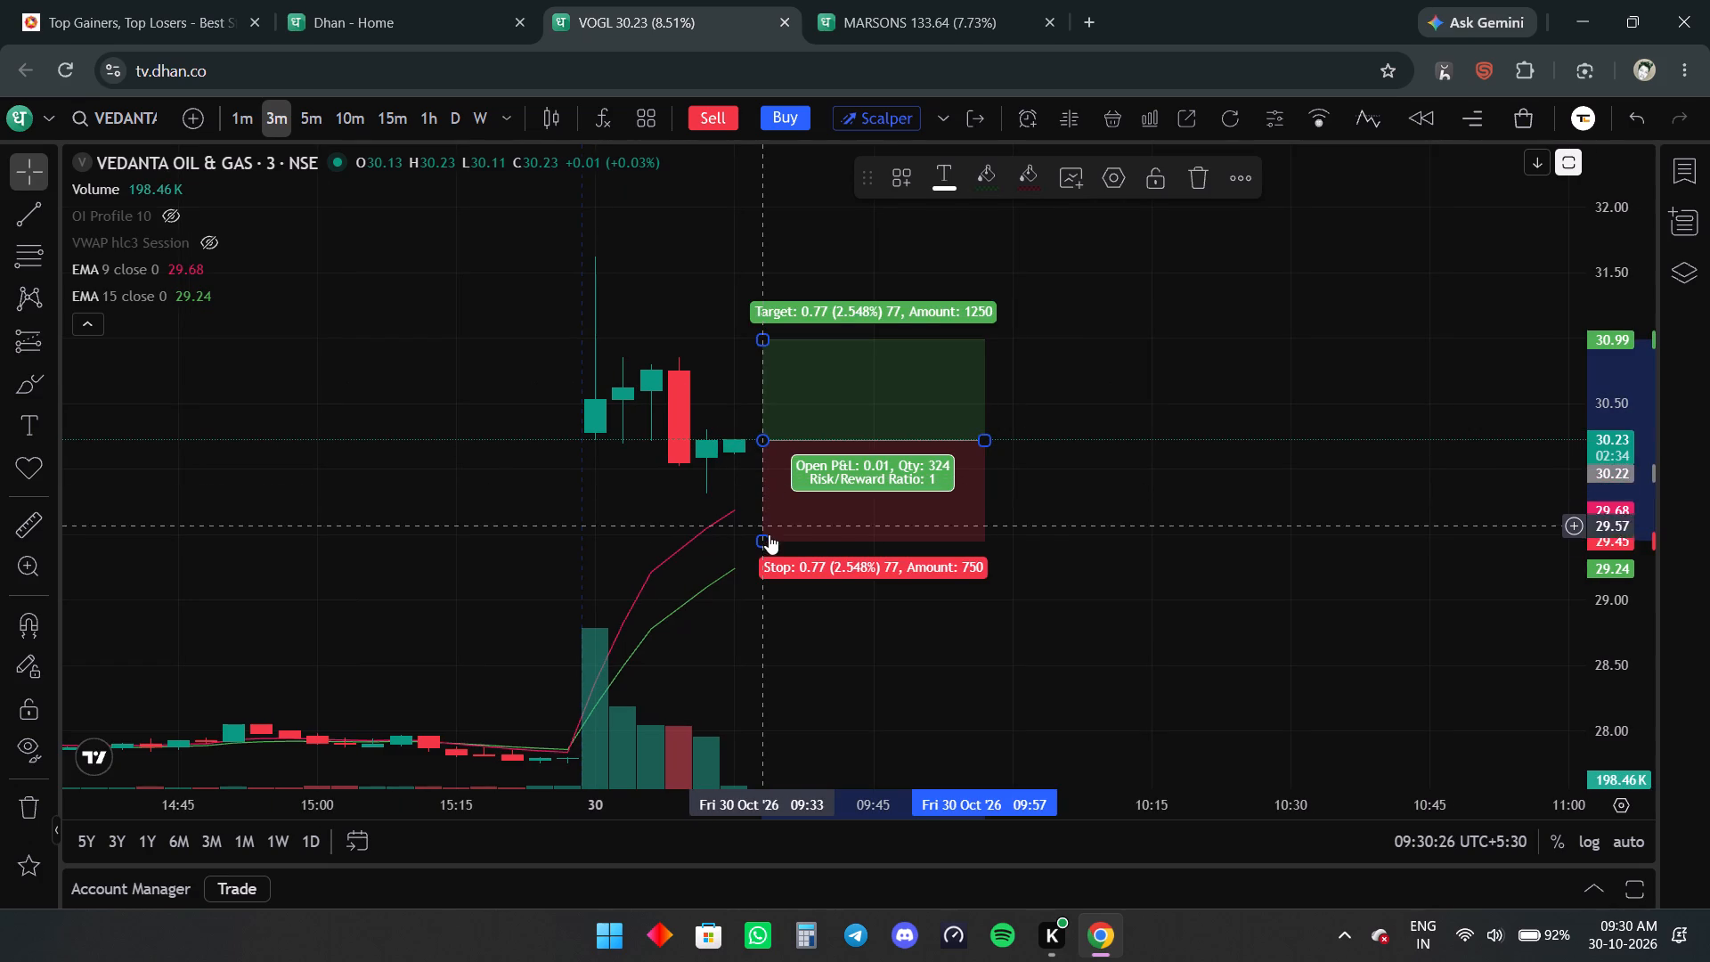
pyautogui.moveTo(763, 536); pyautogui.dragTo(750, 493)
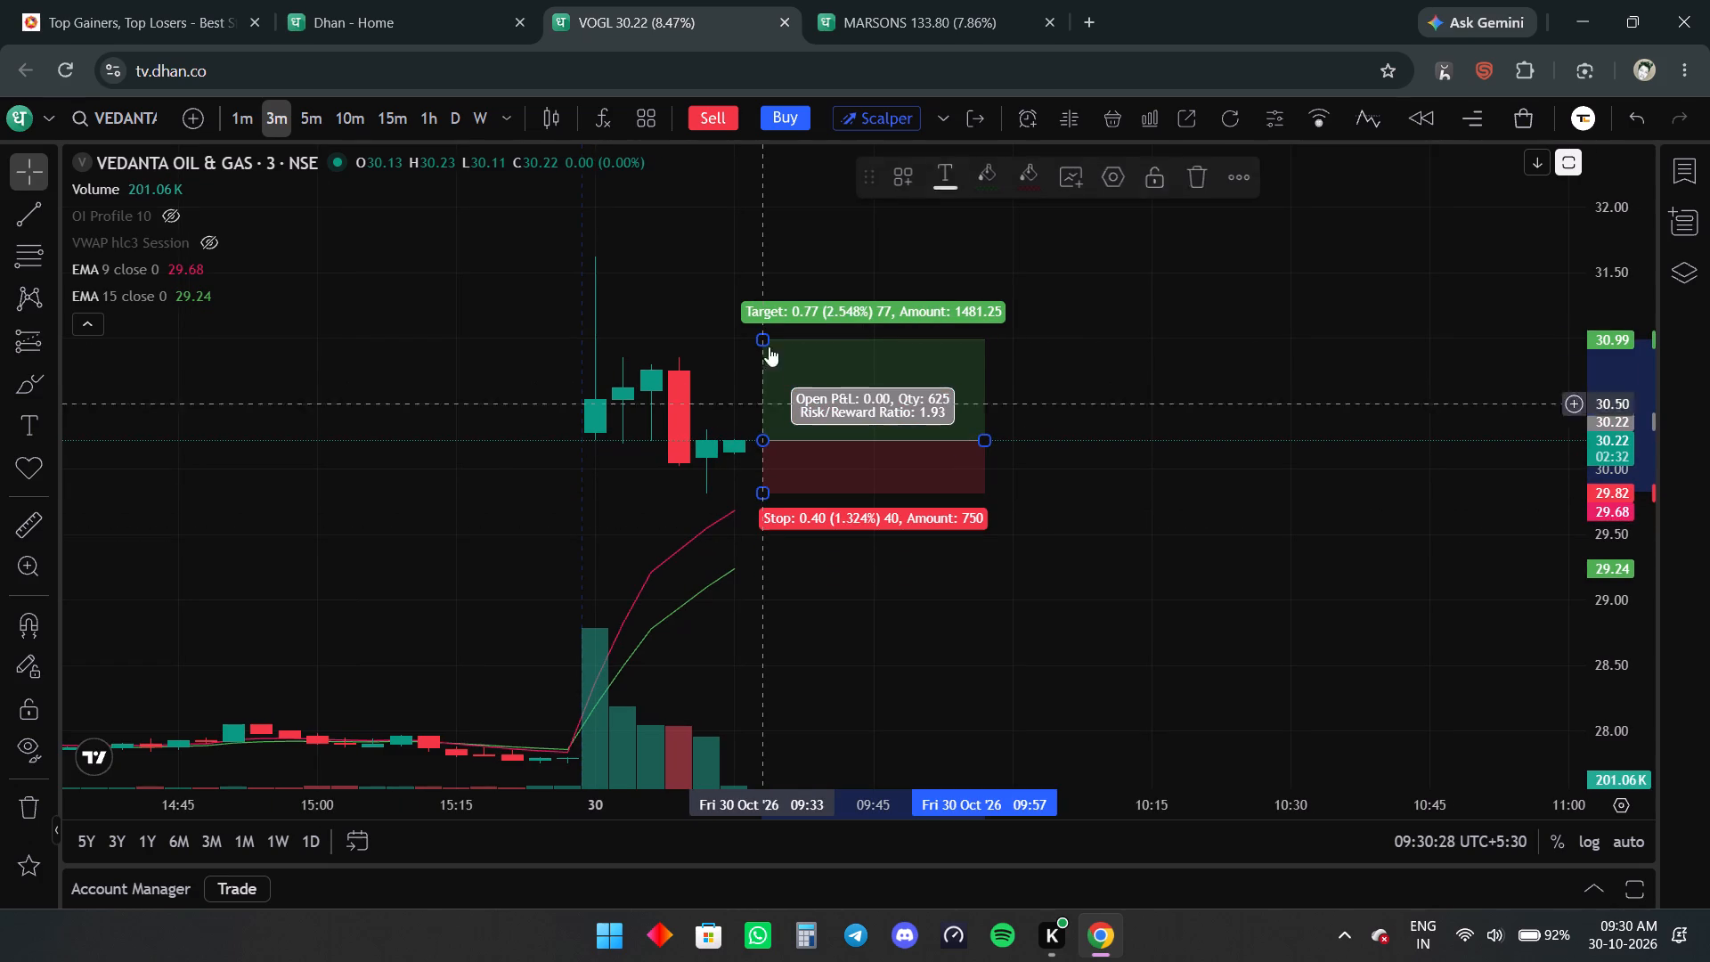
pyautogui.moveTo(758, 344); pyautogui.dragTo(761, 324)
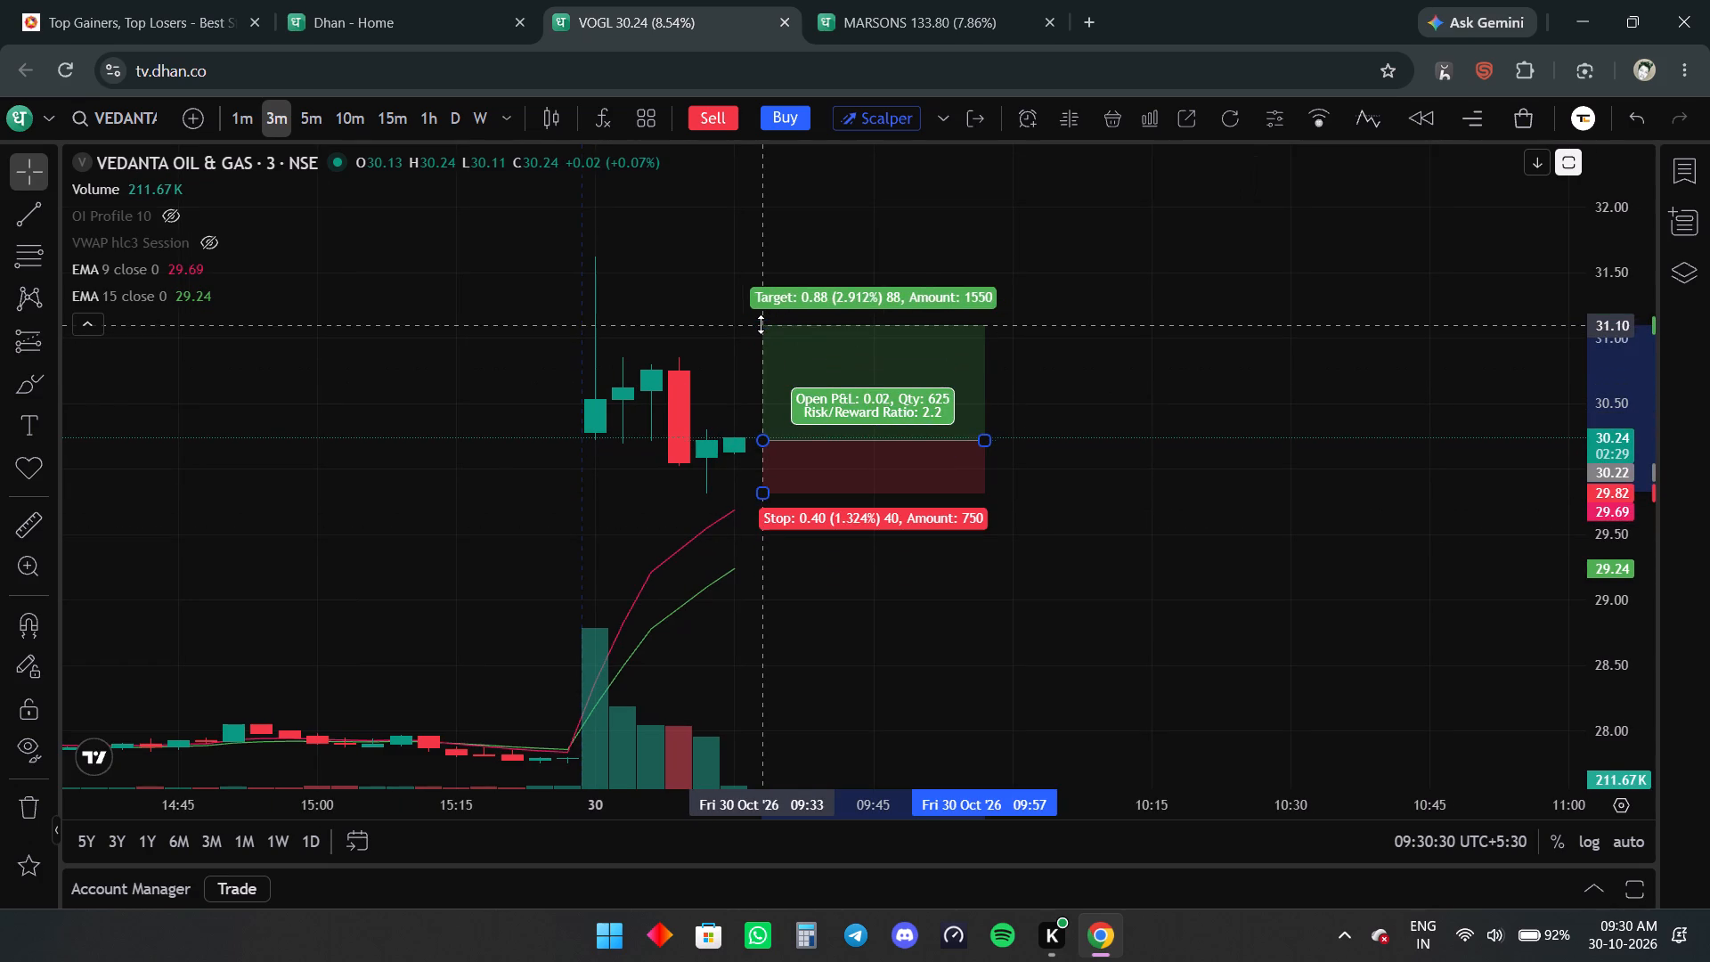
pyautogui.moveTo(761, 324); pyautogui.dragTo(761, 332)
pyautogui.click(1130, 537)
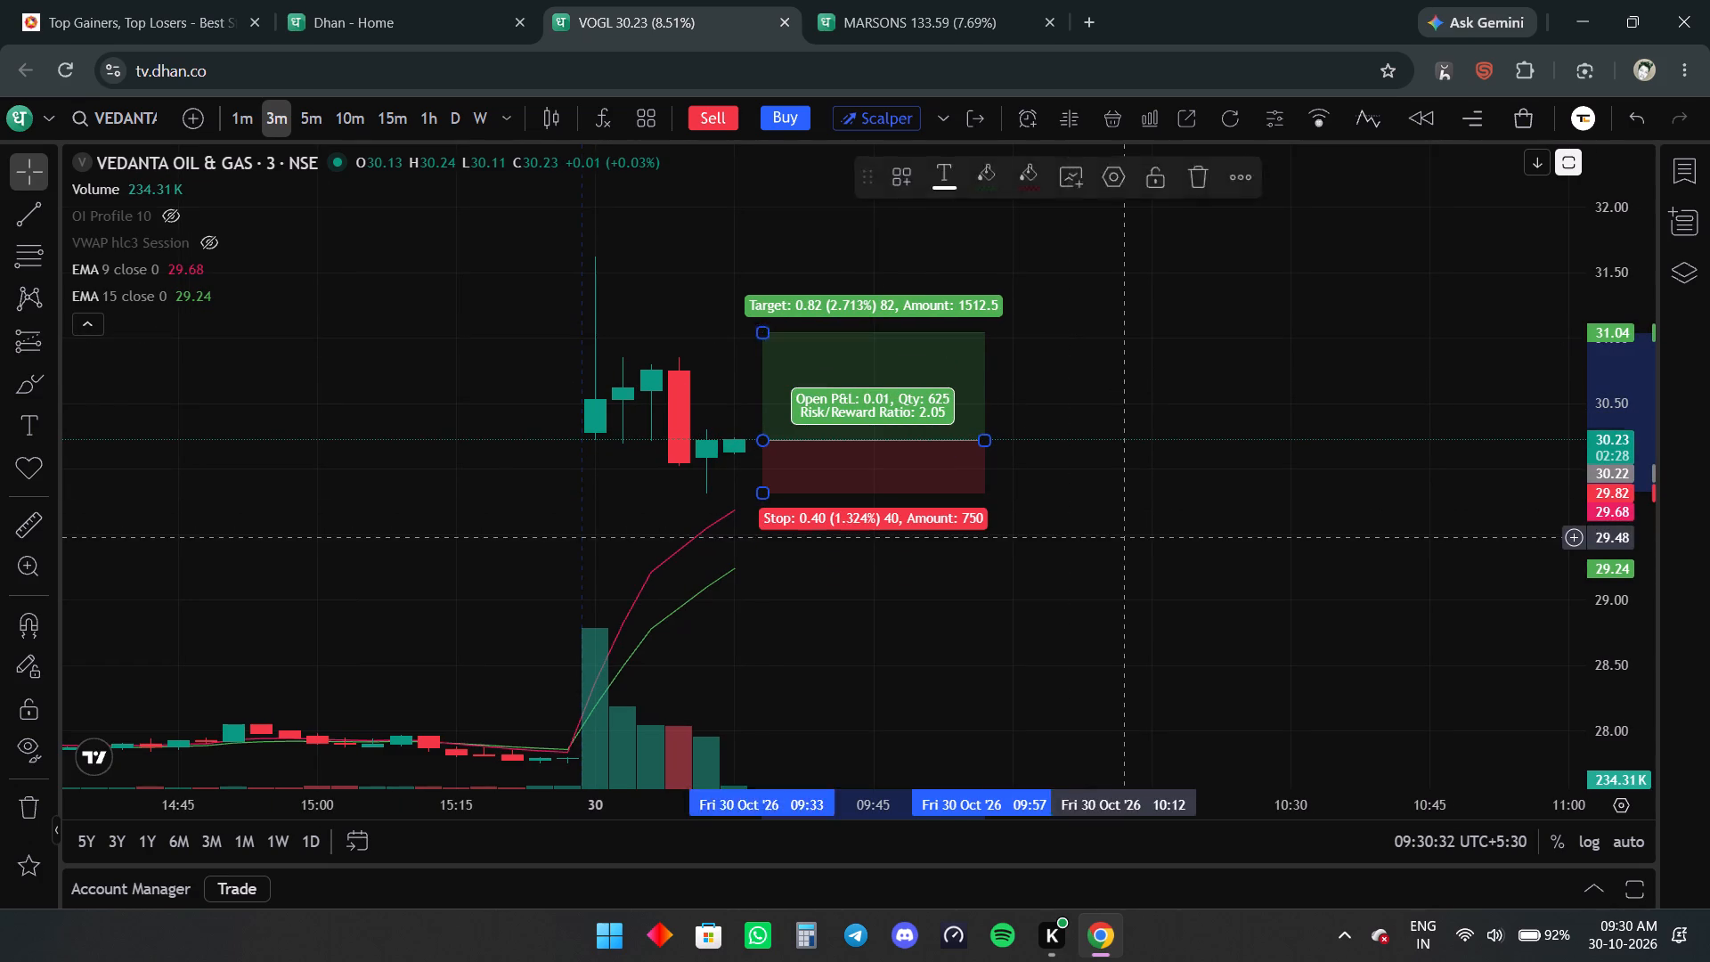
# Shift the Vedanta Oil & Gas long position's entry to 30.24 and its start back to the 09:27 candle.
pyautogui.moveTo(762, 441); pyautogui.dragTo(727, 437)
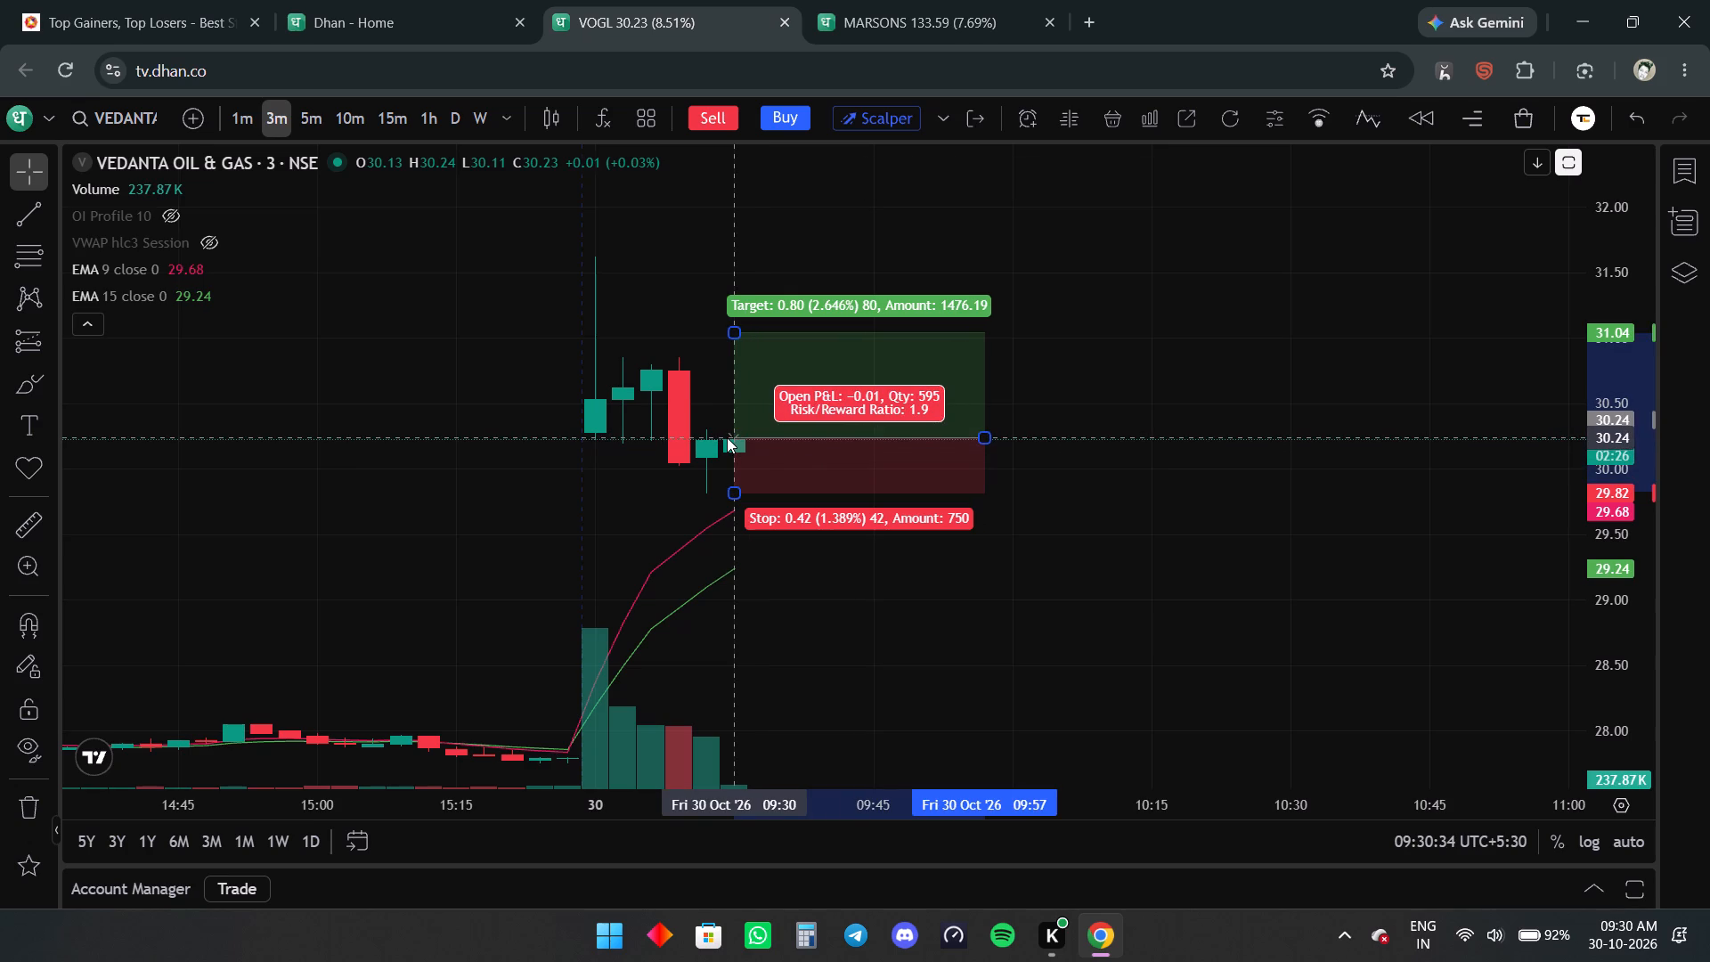
pyautogui.moveTo(727, 437); pyautogui.dragTo(718, 437)
pyautogui.click(908, 599)
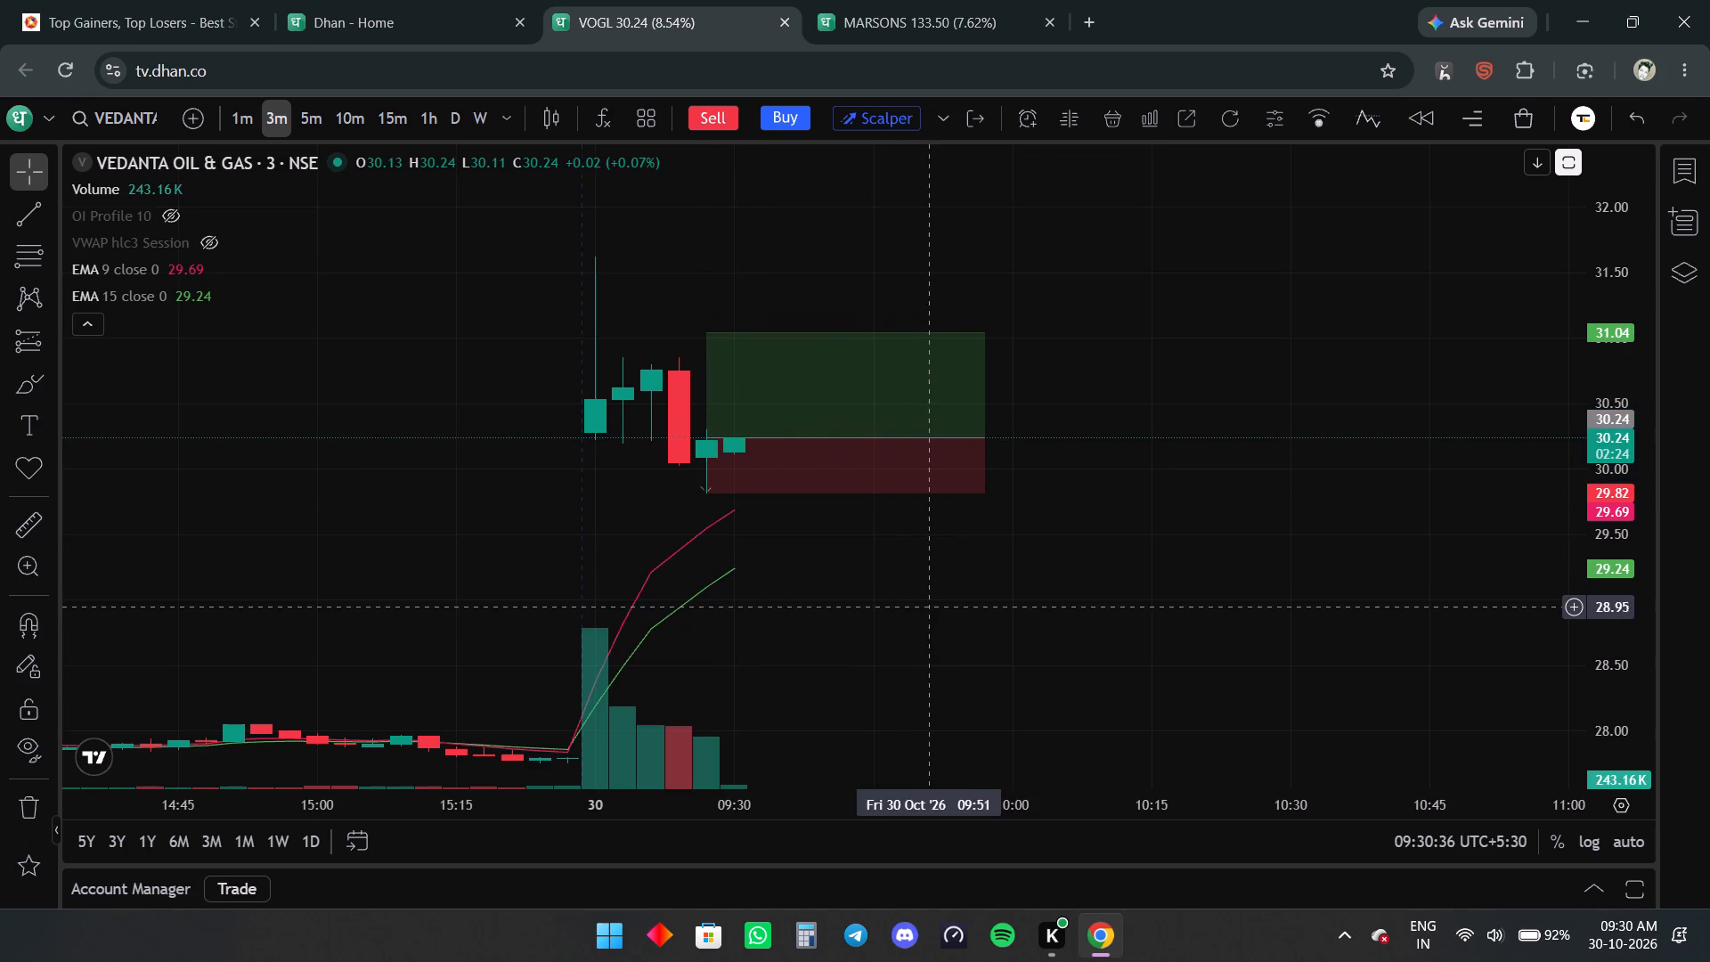
pyautogui.moveTo(1111, 675); pyautogui.dragTo(962, 666)
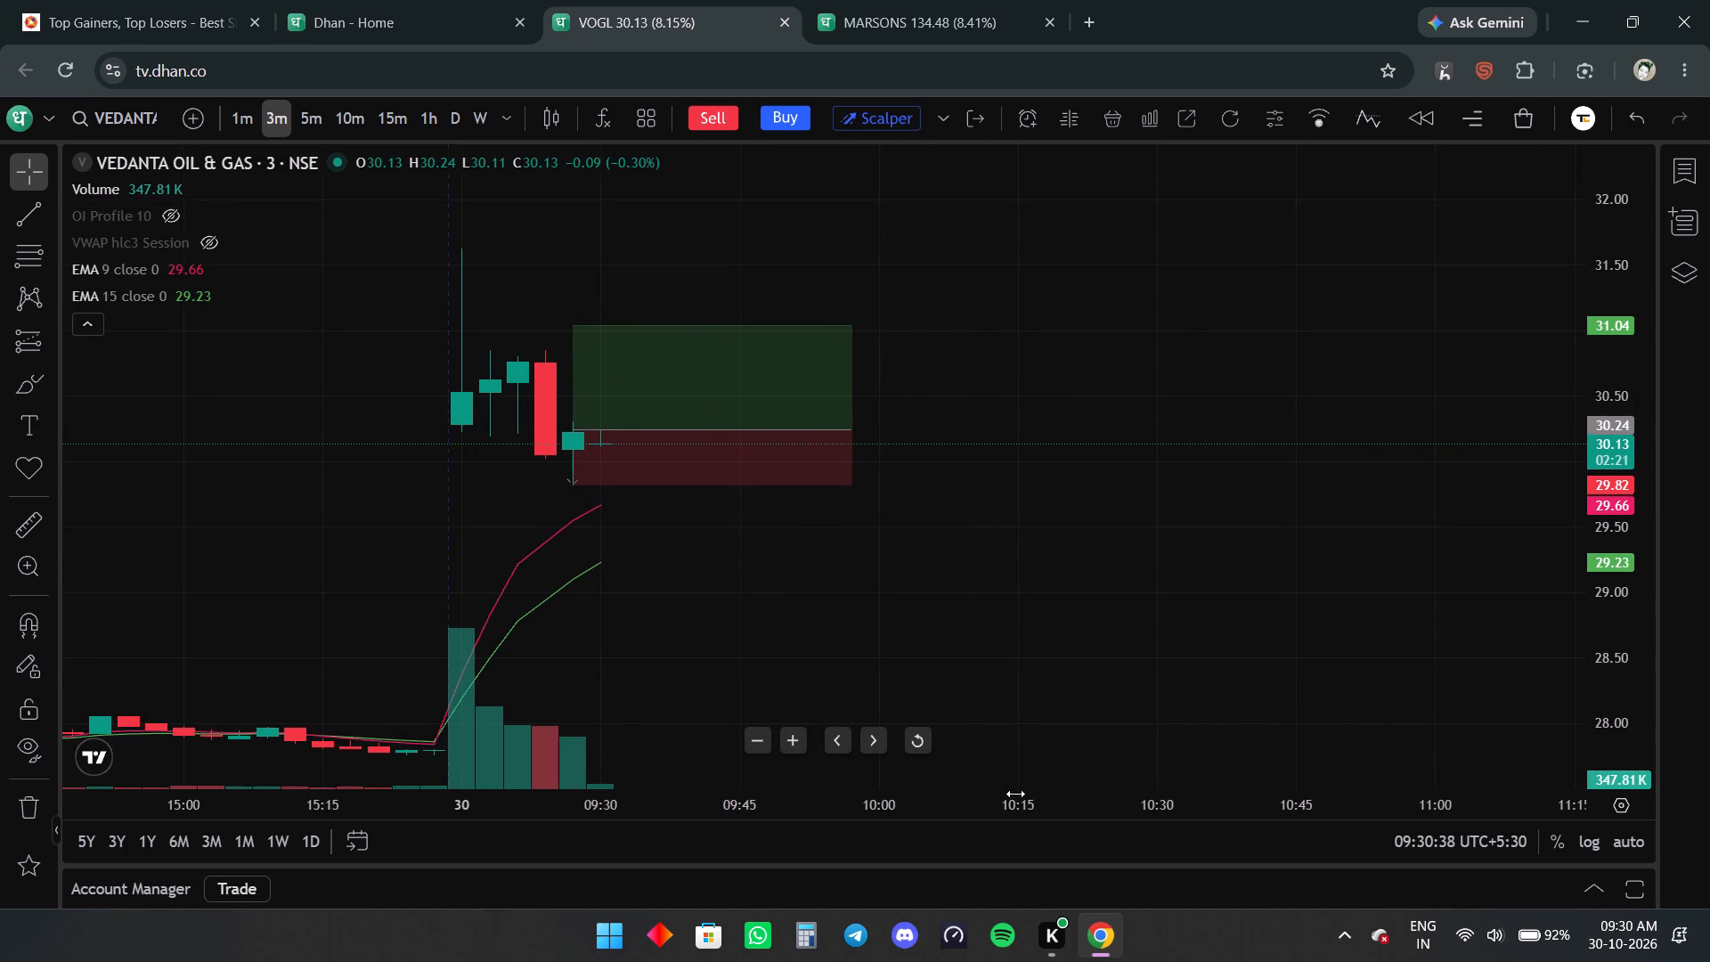
# Compare the live price with the planned long position on both the Marsons and Vedanta Oil & Gas charts.
pyautogui.click(929, 0)
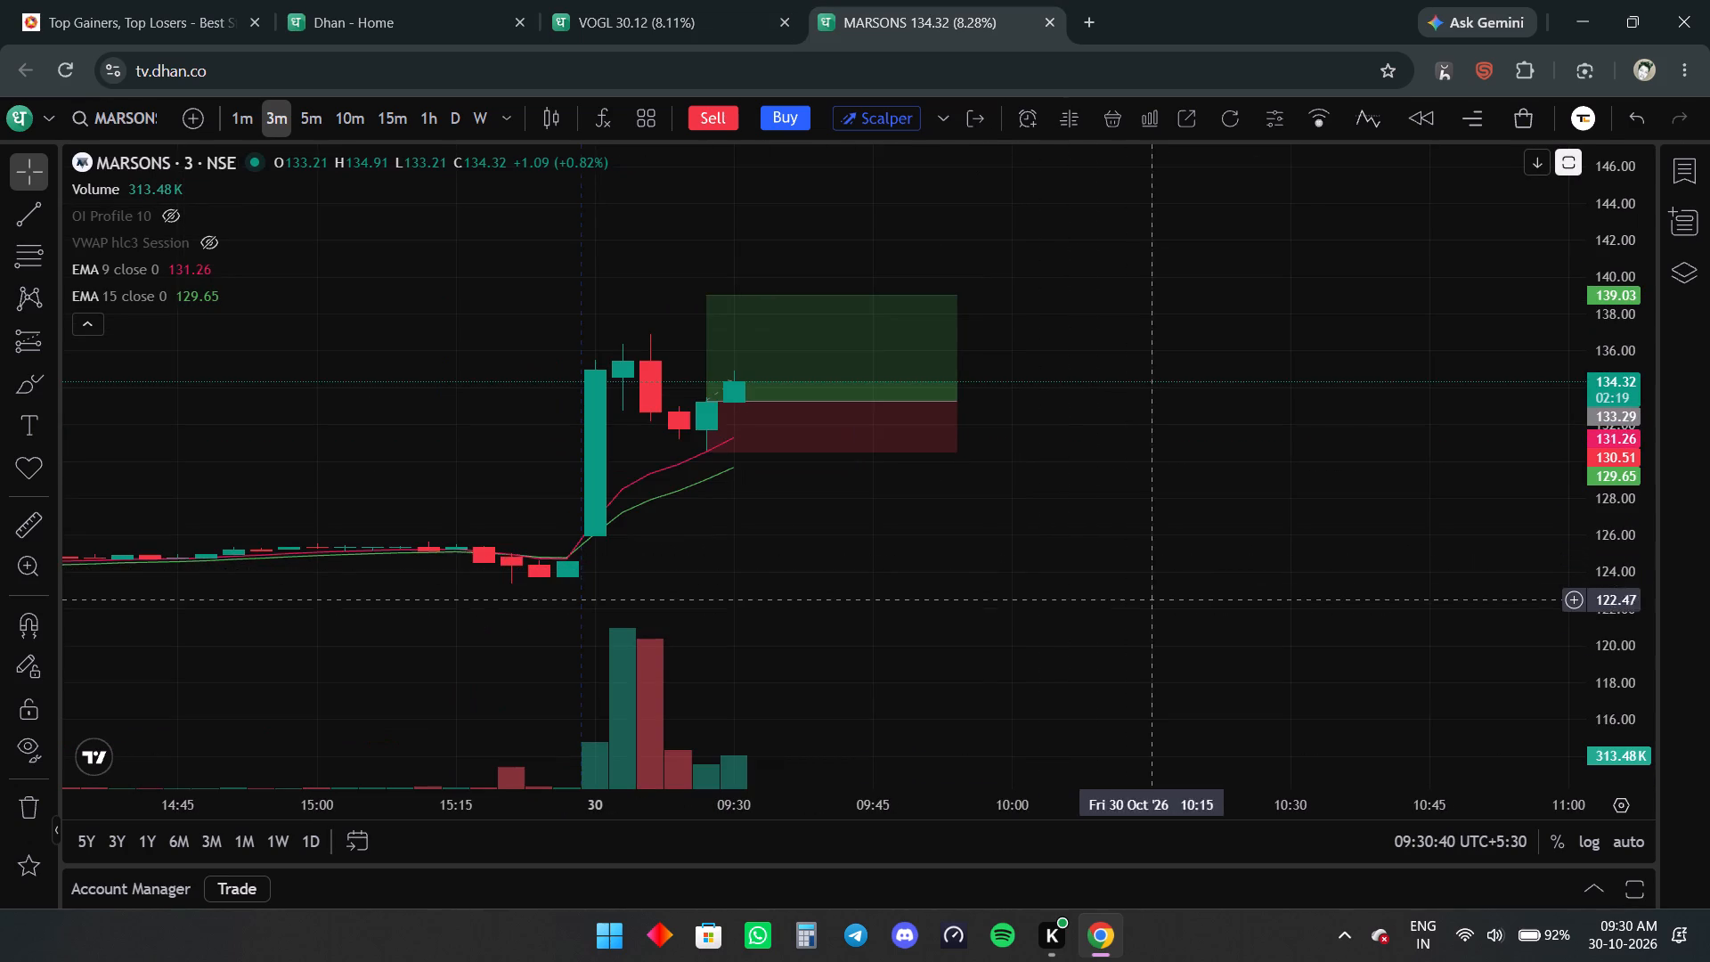
pyautogui.moveTo(1077, 570); pyautogui.dragTo(1026, 575)
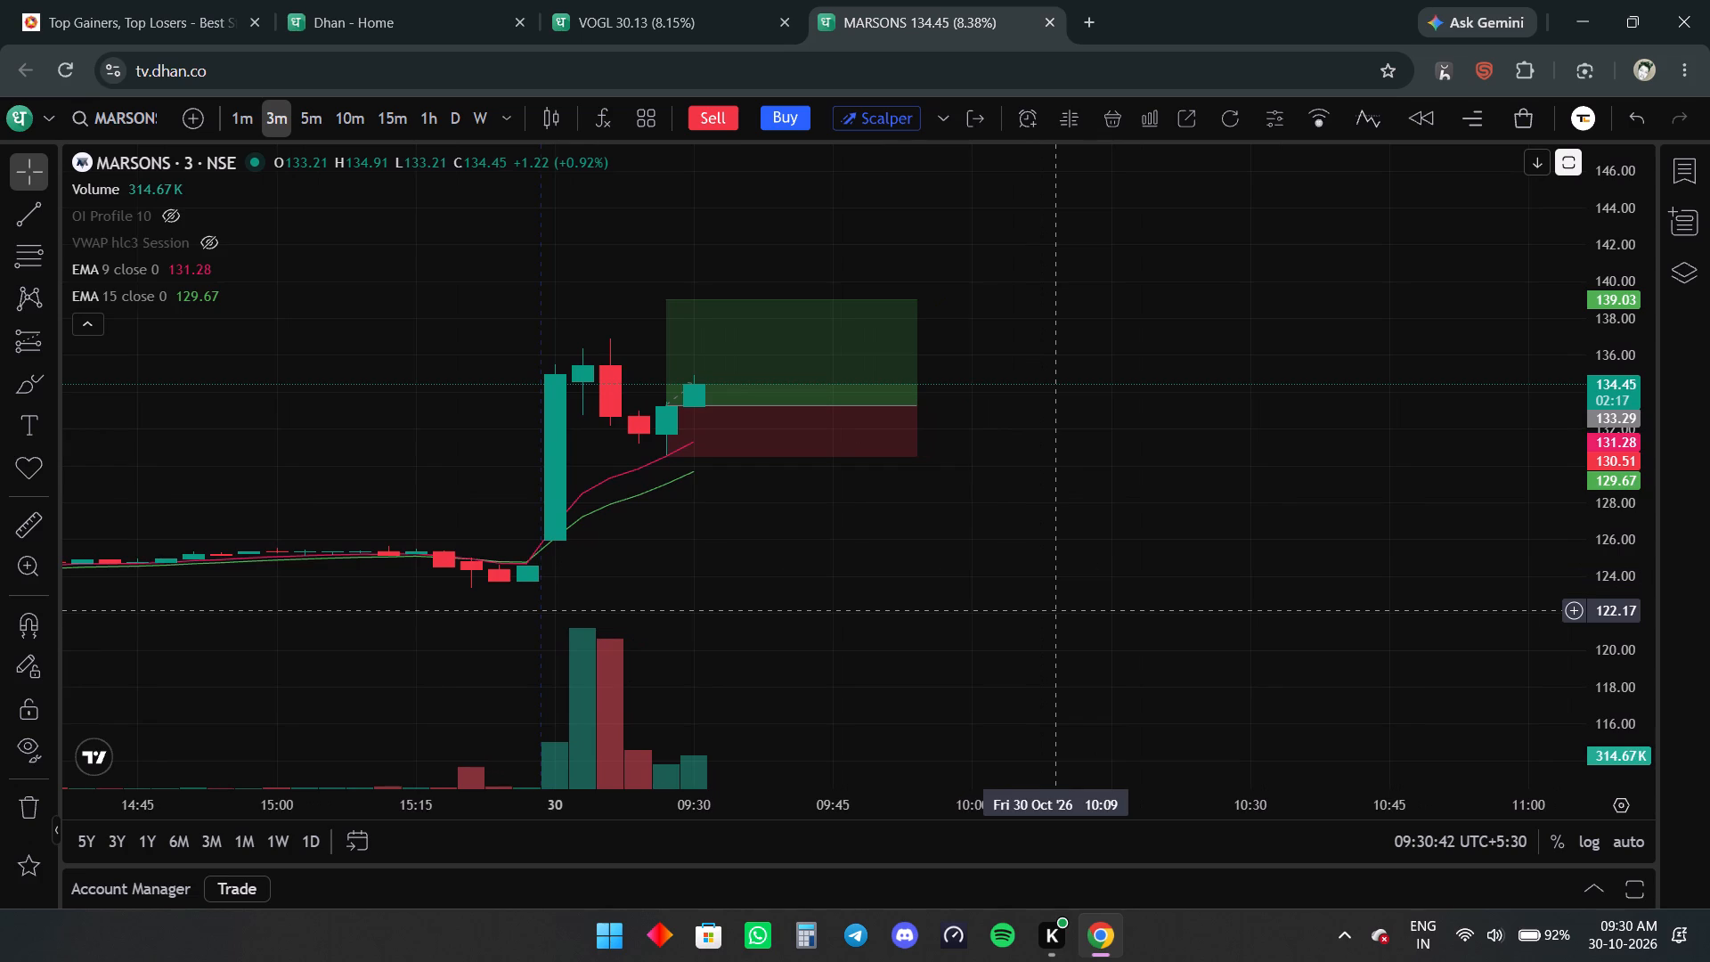
pyautogui.click(692, 0)
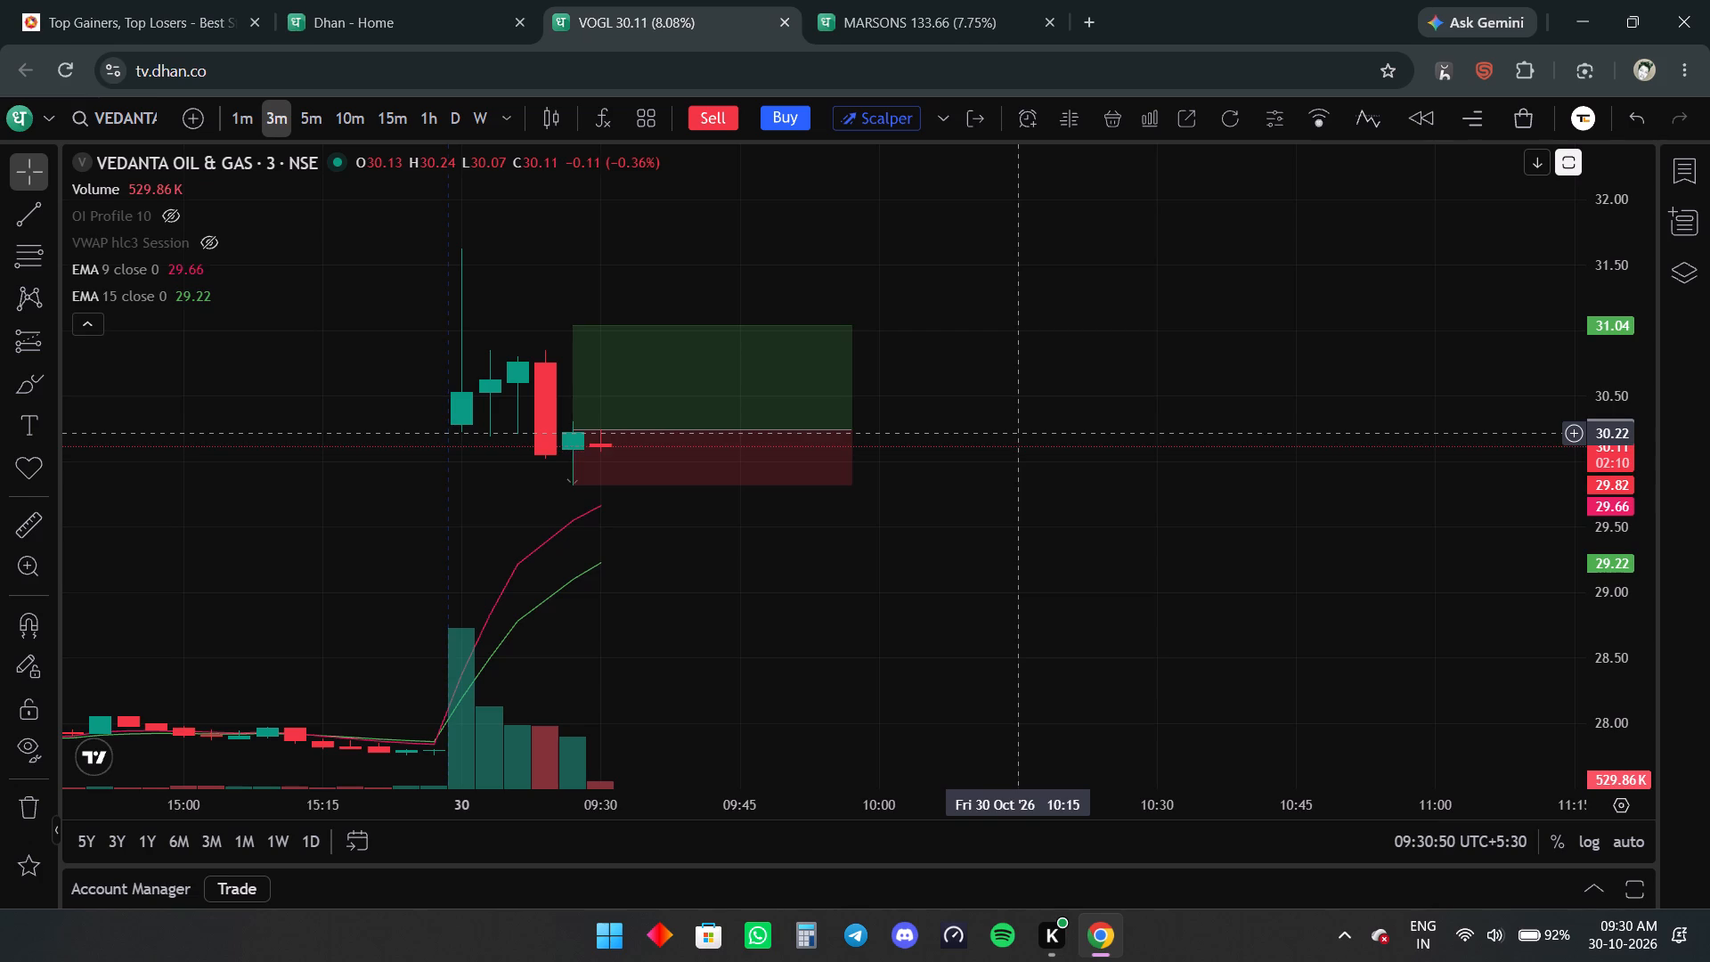
pyautogui.click(898, 0)
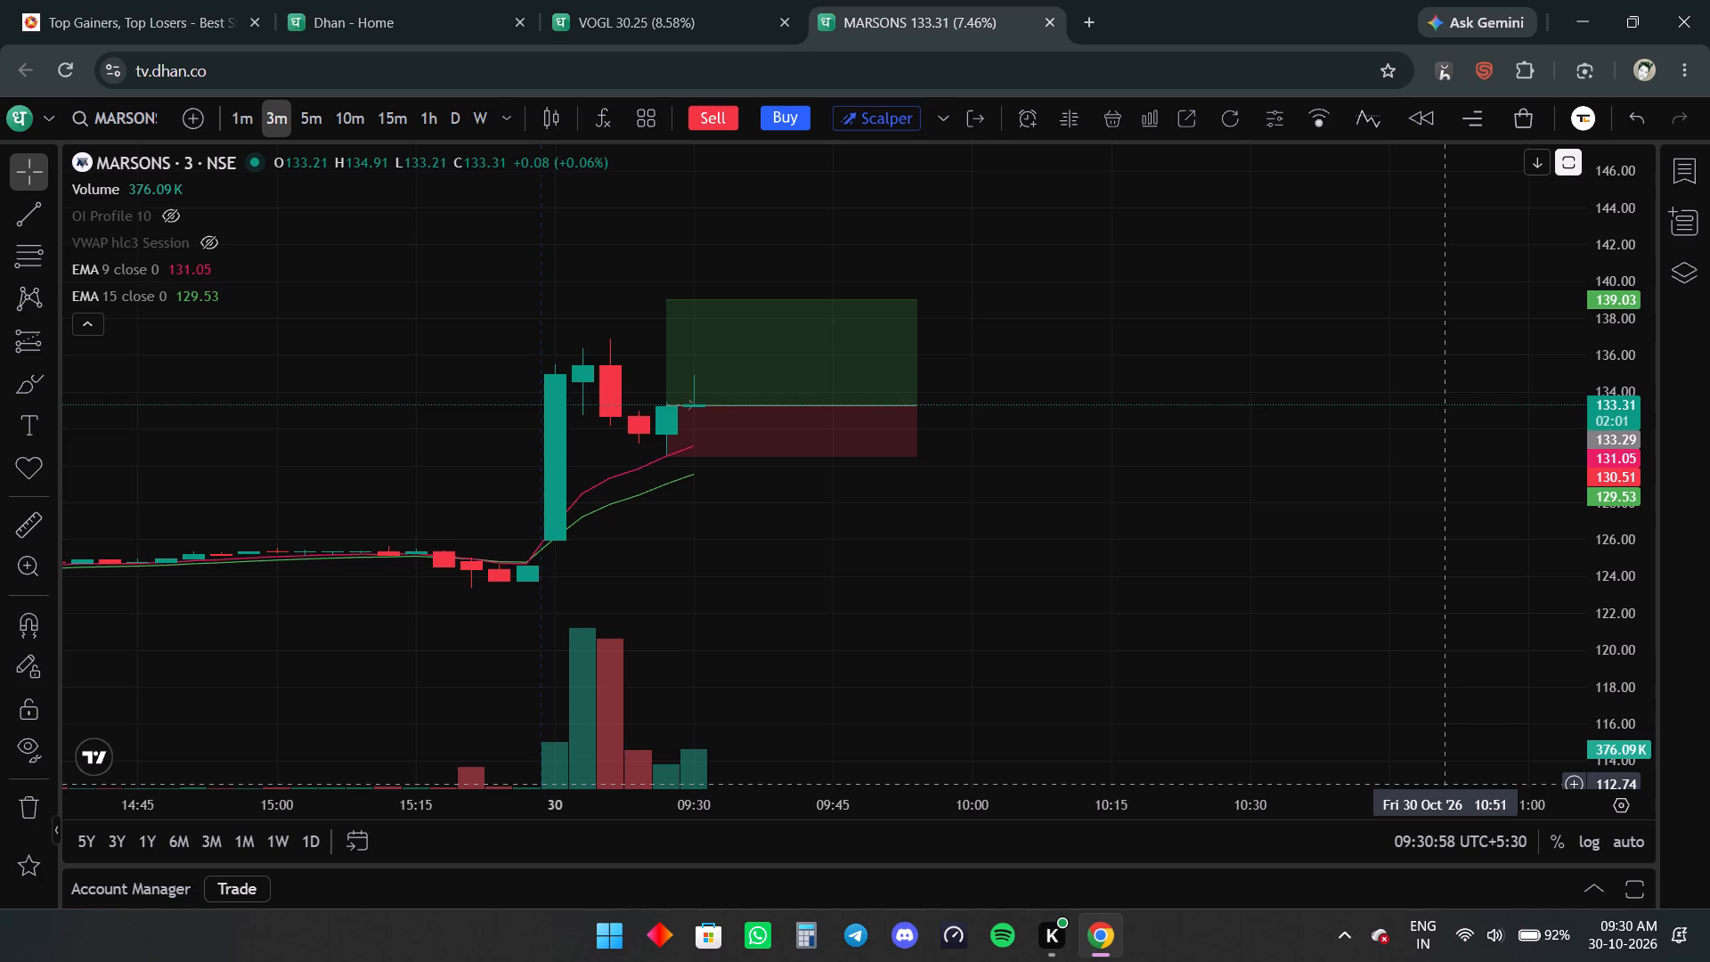
# Refresh the NSE Top 20 Gainers/Losers page to load the latest market data.
pyautogui.click(122, 0)
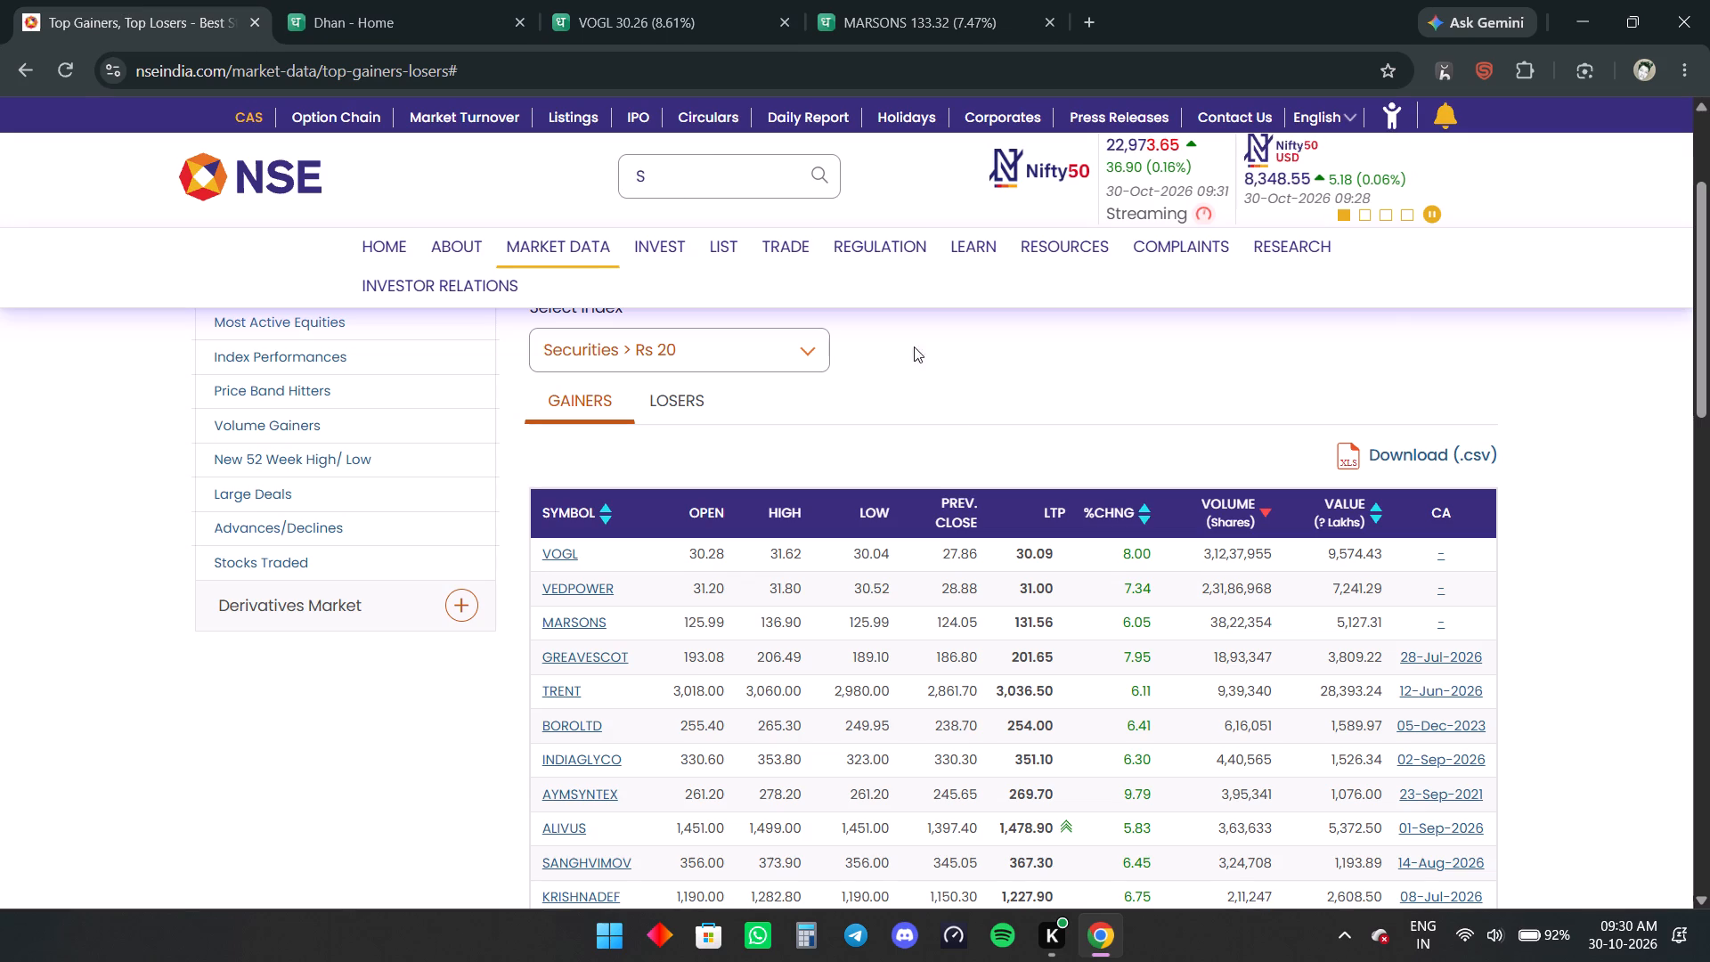
pyautogui.scroll(5, 892, 619)
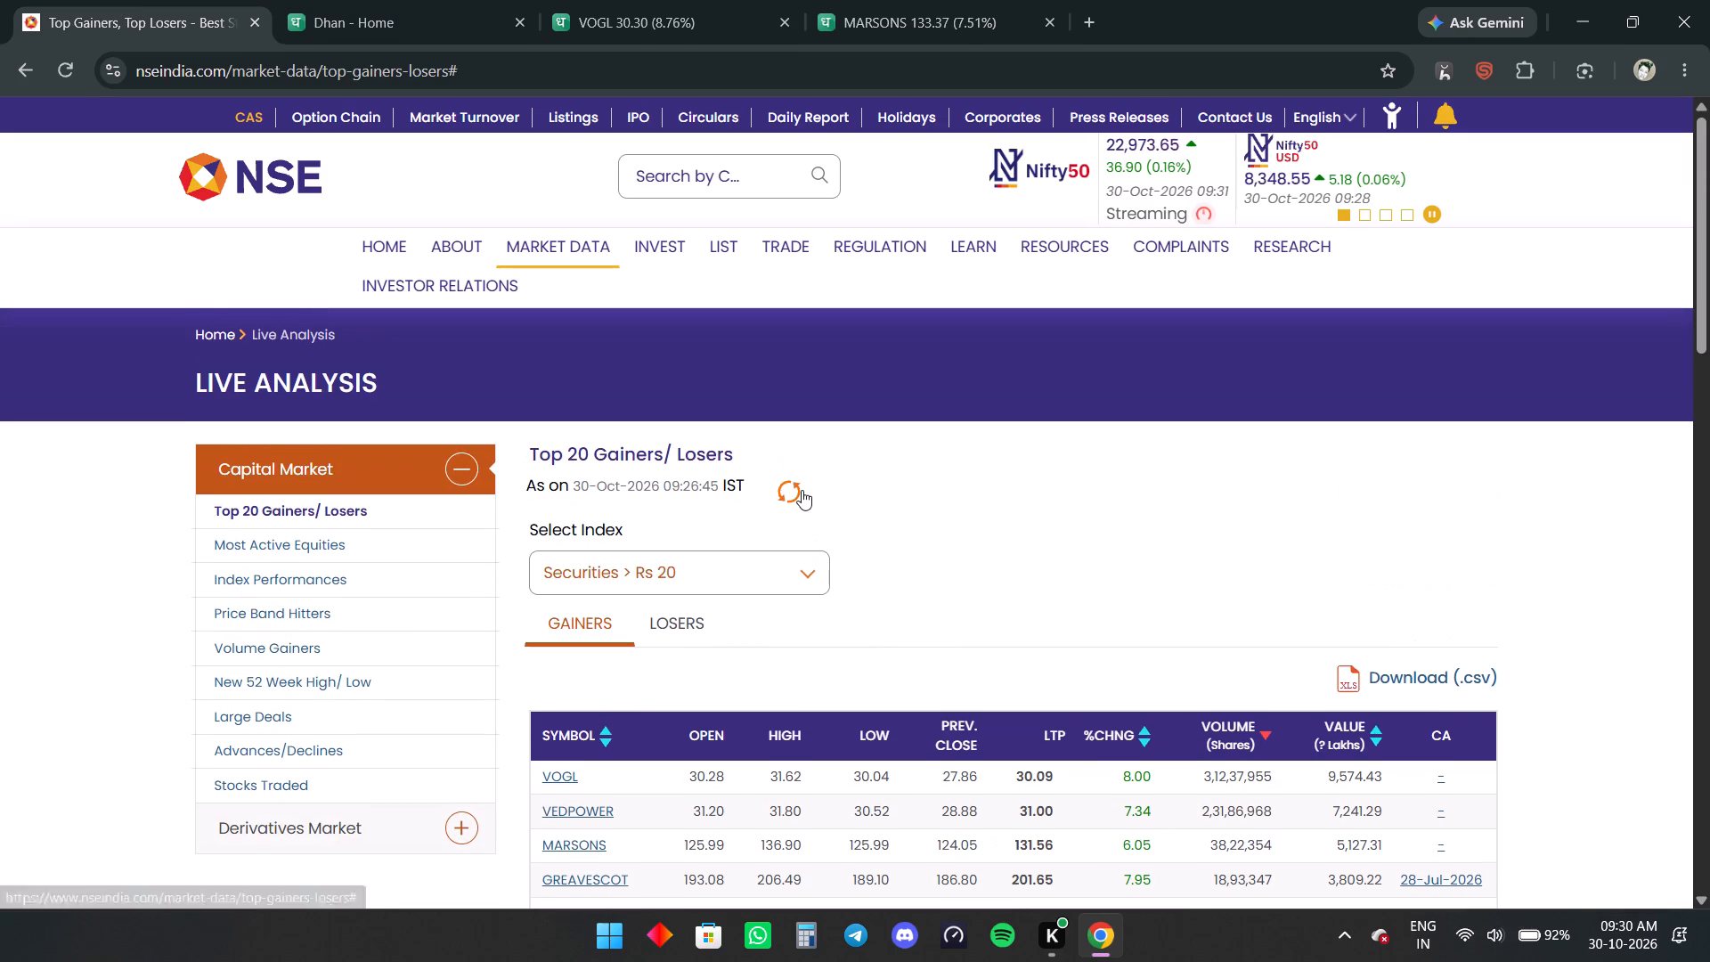
pyautogui.click(802, 490)
pyautogui.doubleClick(795, 487)
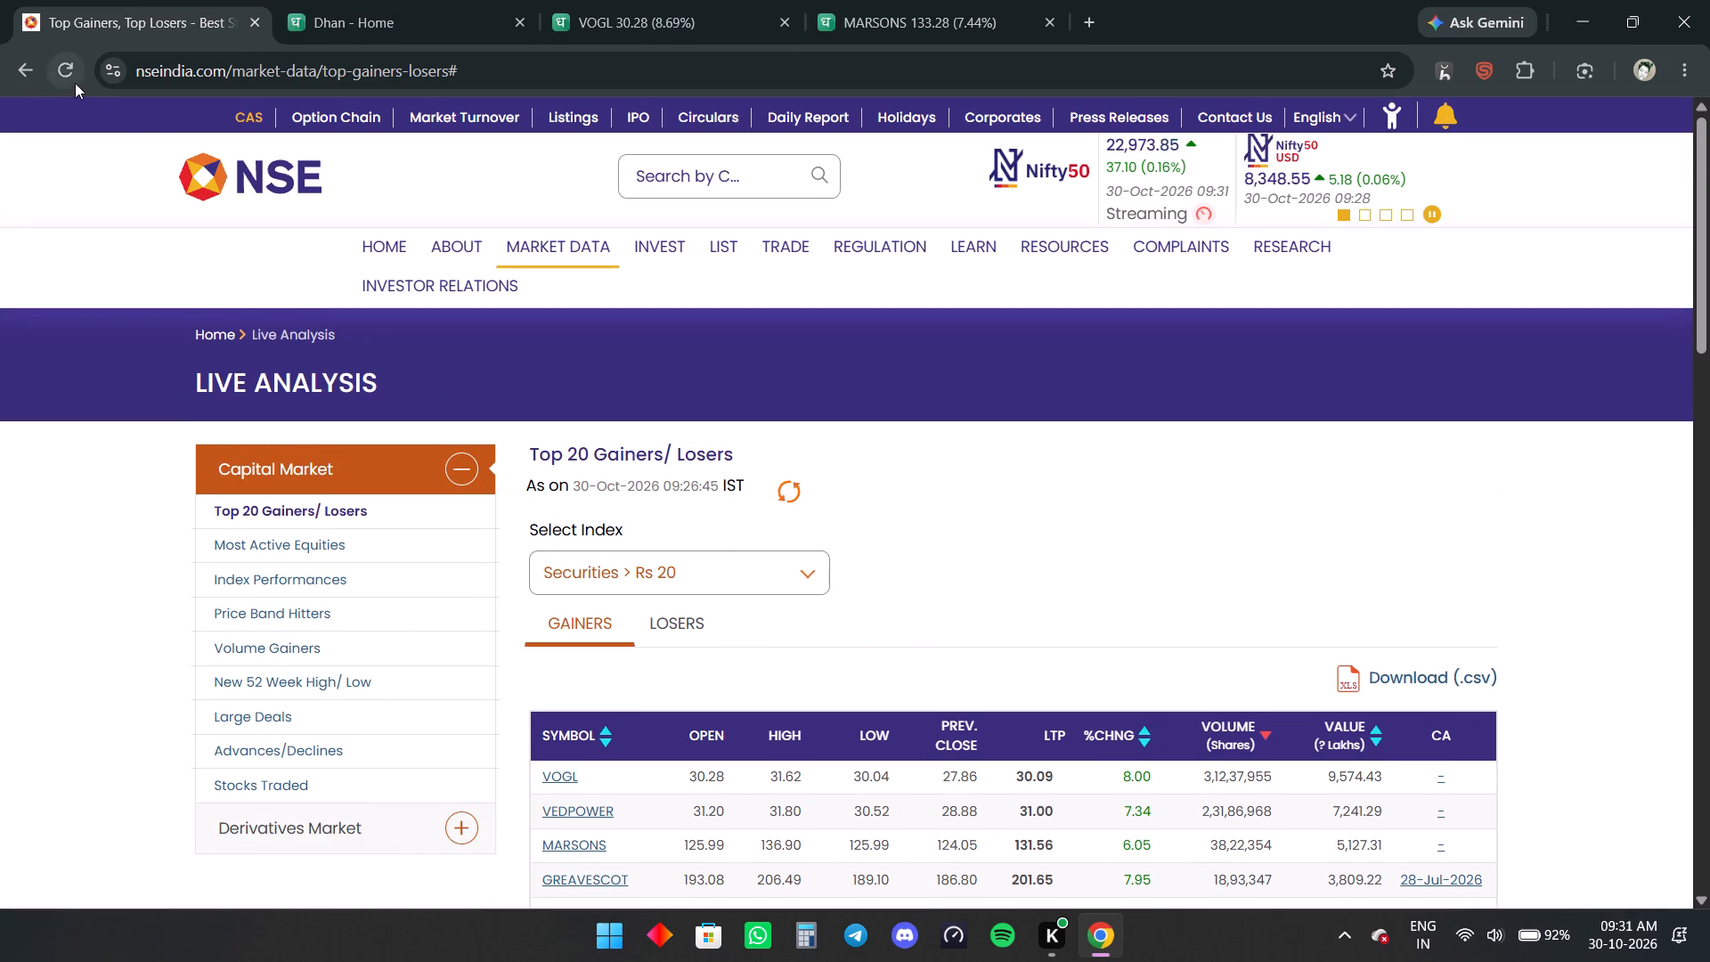
pyautogui.click(75, 83)
# Check the Vedanta Oil & Gas and Marsons charts while the NSE page reloads.
pyautogui.click(624, 0)
pyautogui.click(972, 0)
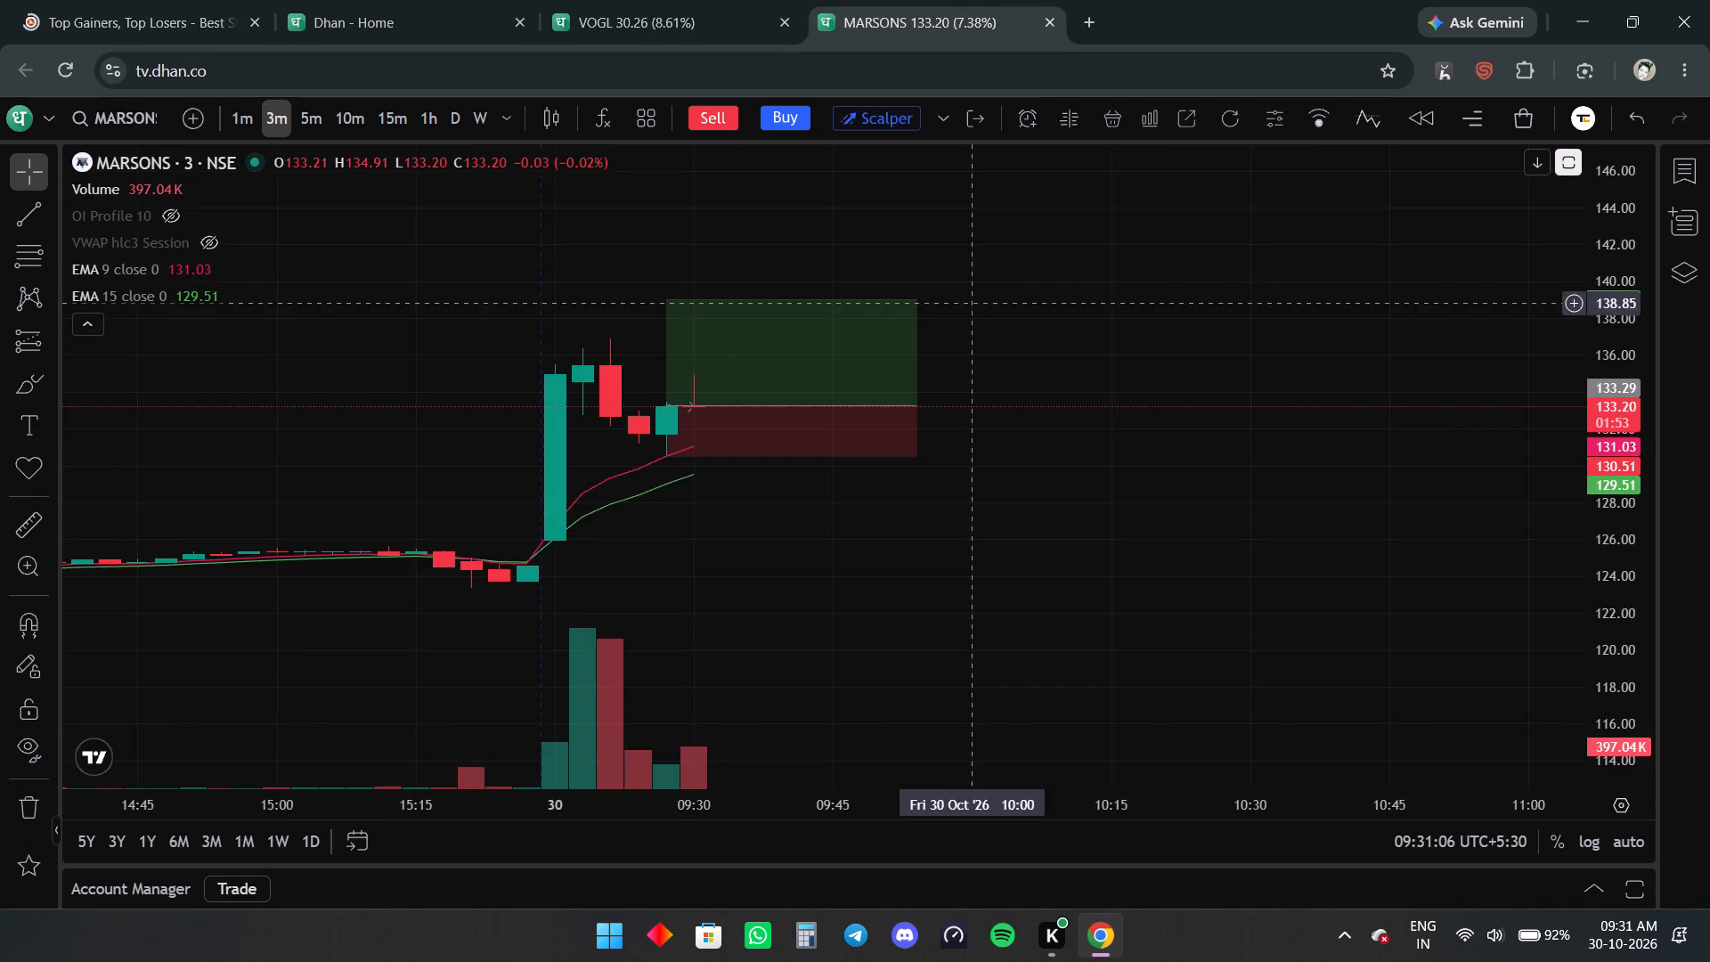
pyautogui.click(664, 0)
pyautogui.click(954, 0)
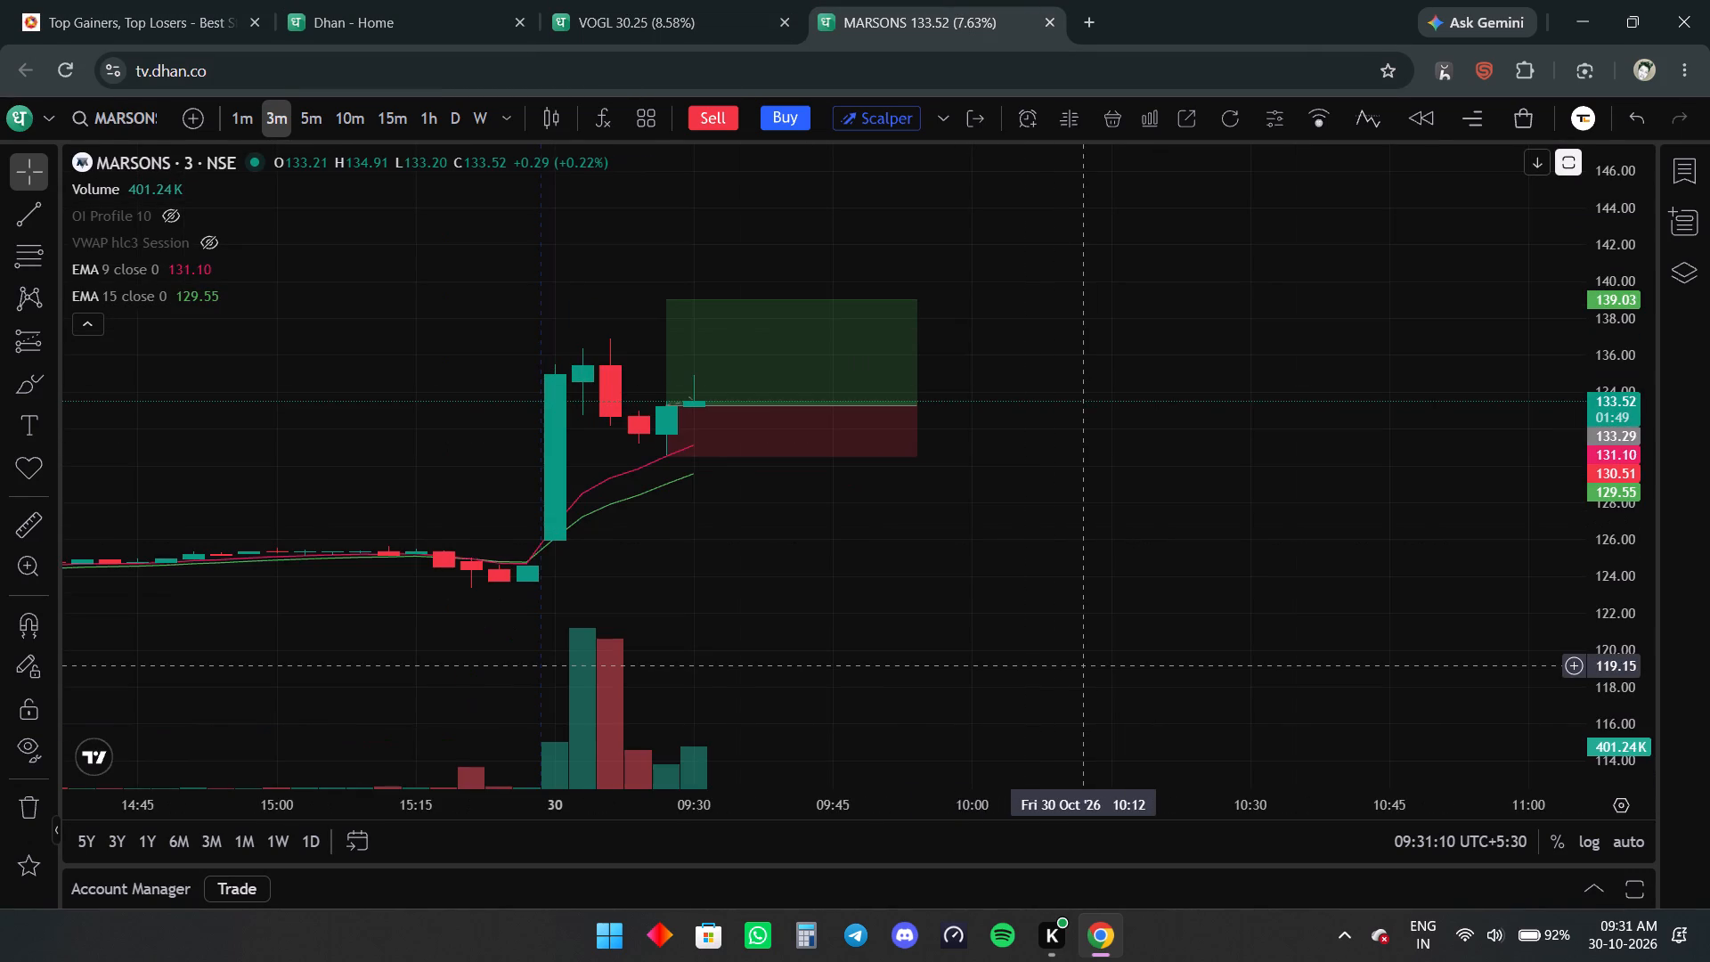
pyautogui.click(408, 0)
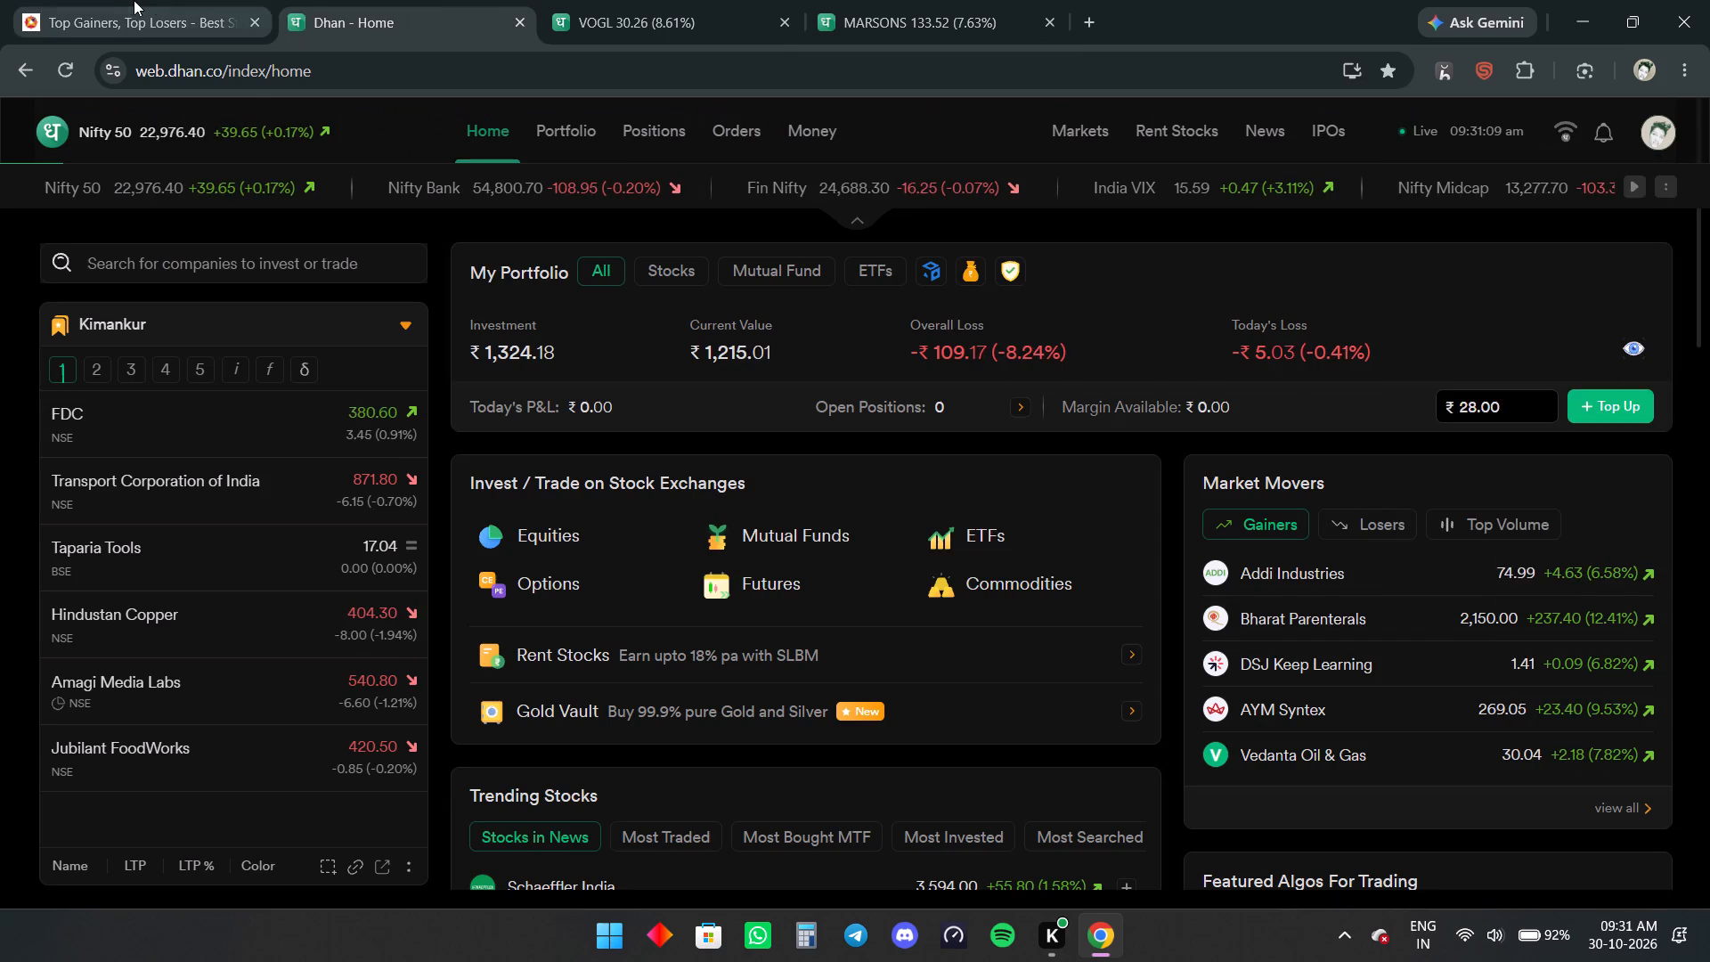
# Filter the NSE gainers to Securities > Rs 20 and sort them by volume, highest first.
pyautogui.click(131, 0)
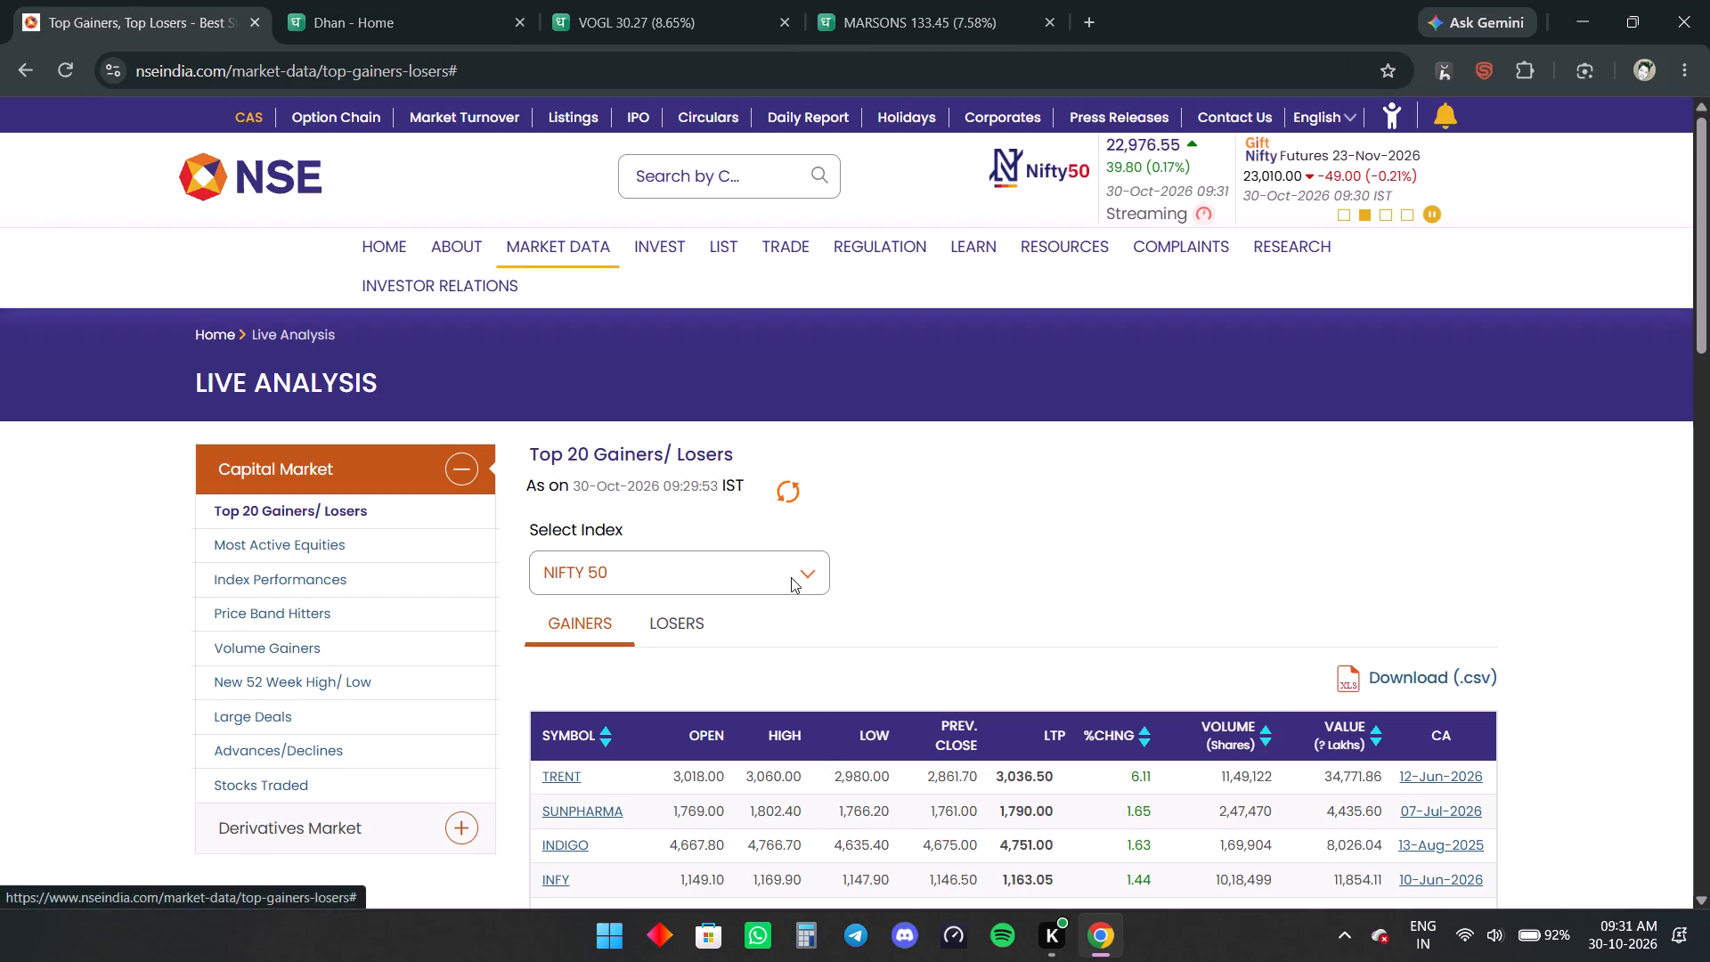
pyautogui.click(791, 577)
pyautogui.click(737, 738)
pyautogui.scroll(-2, 844, 709)
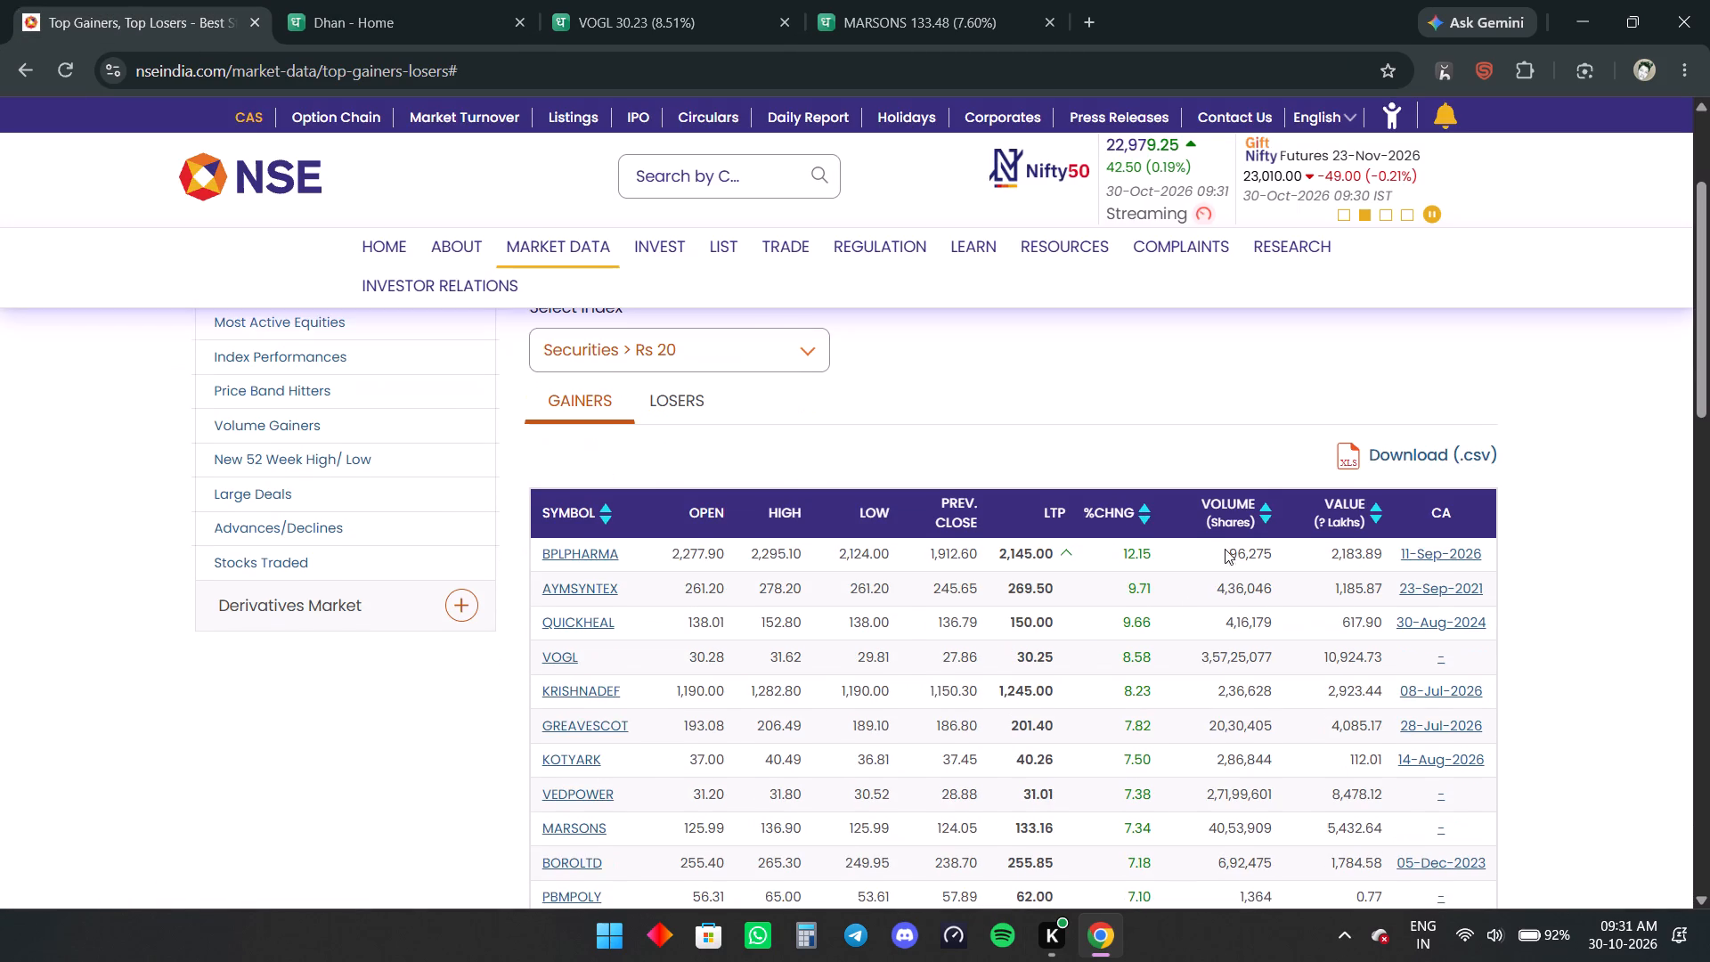
pyautogui.click(1266, 509)
pyautogui.click(1266, 509)
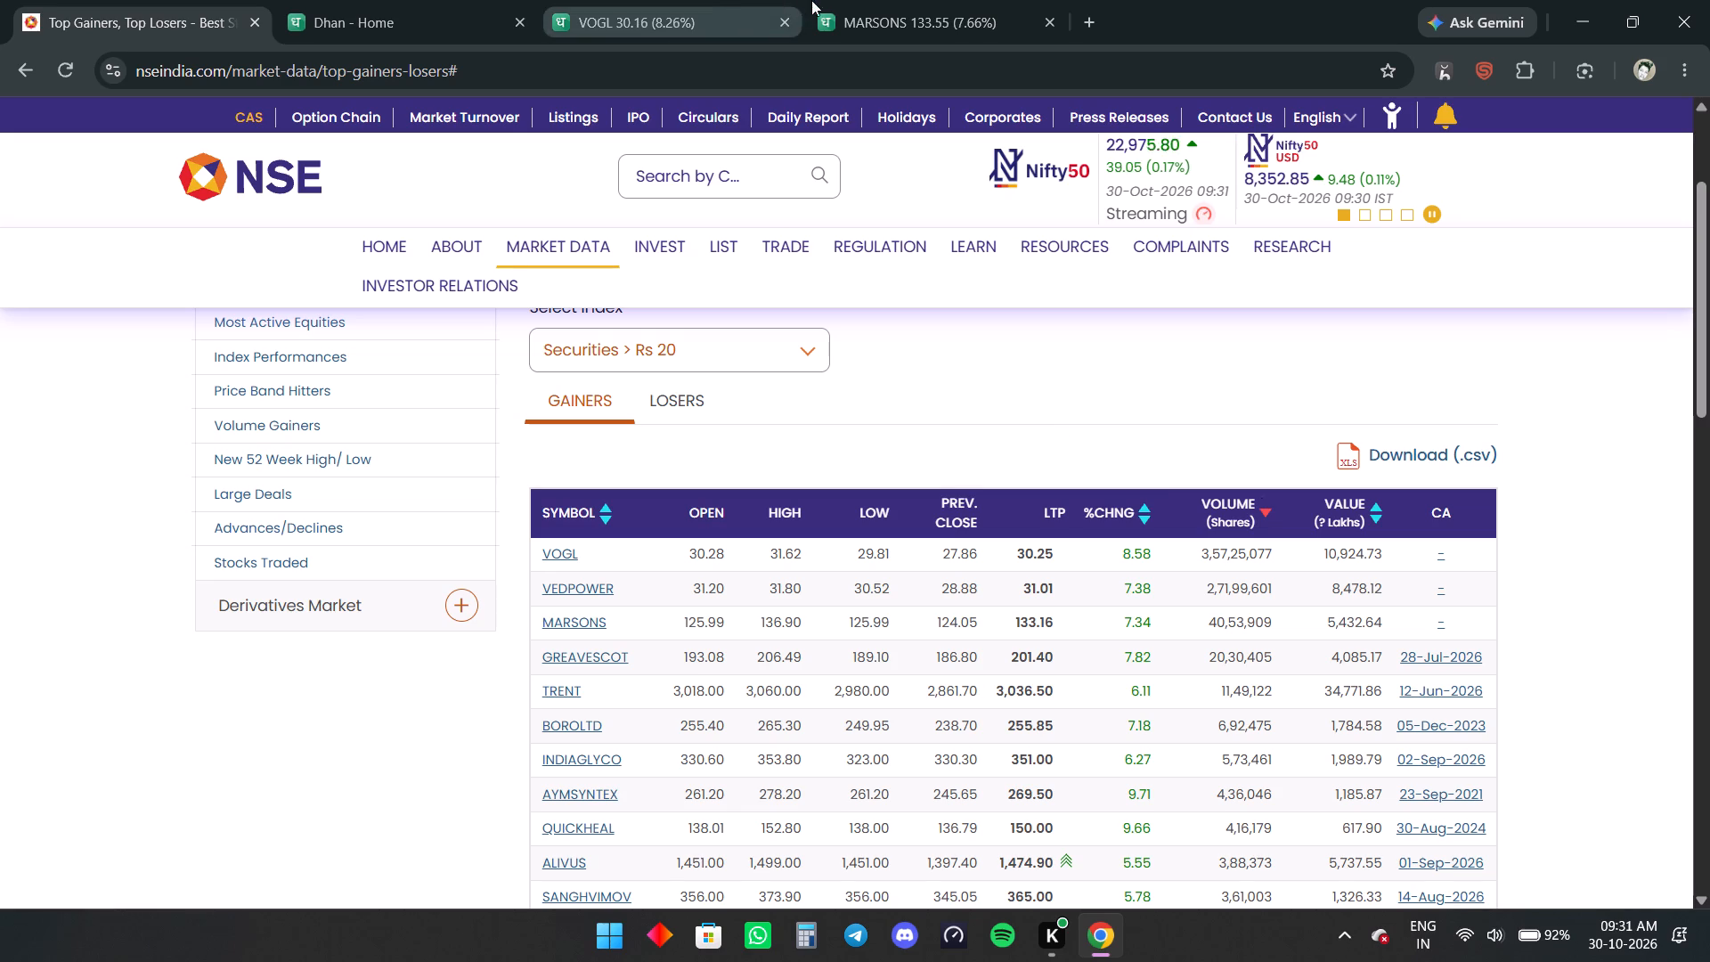
# Check current price action against the long positions on the Marsons and Vedanta Oil & Gas charts.
pyautogui.click(862, 0)
pyautogui.click(676, 67)
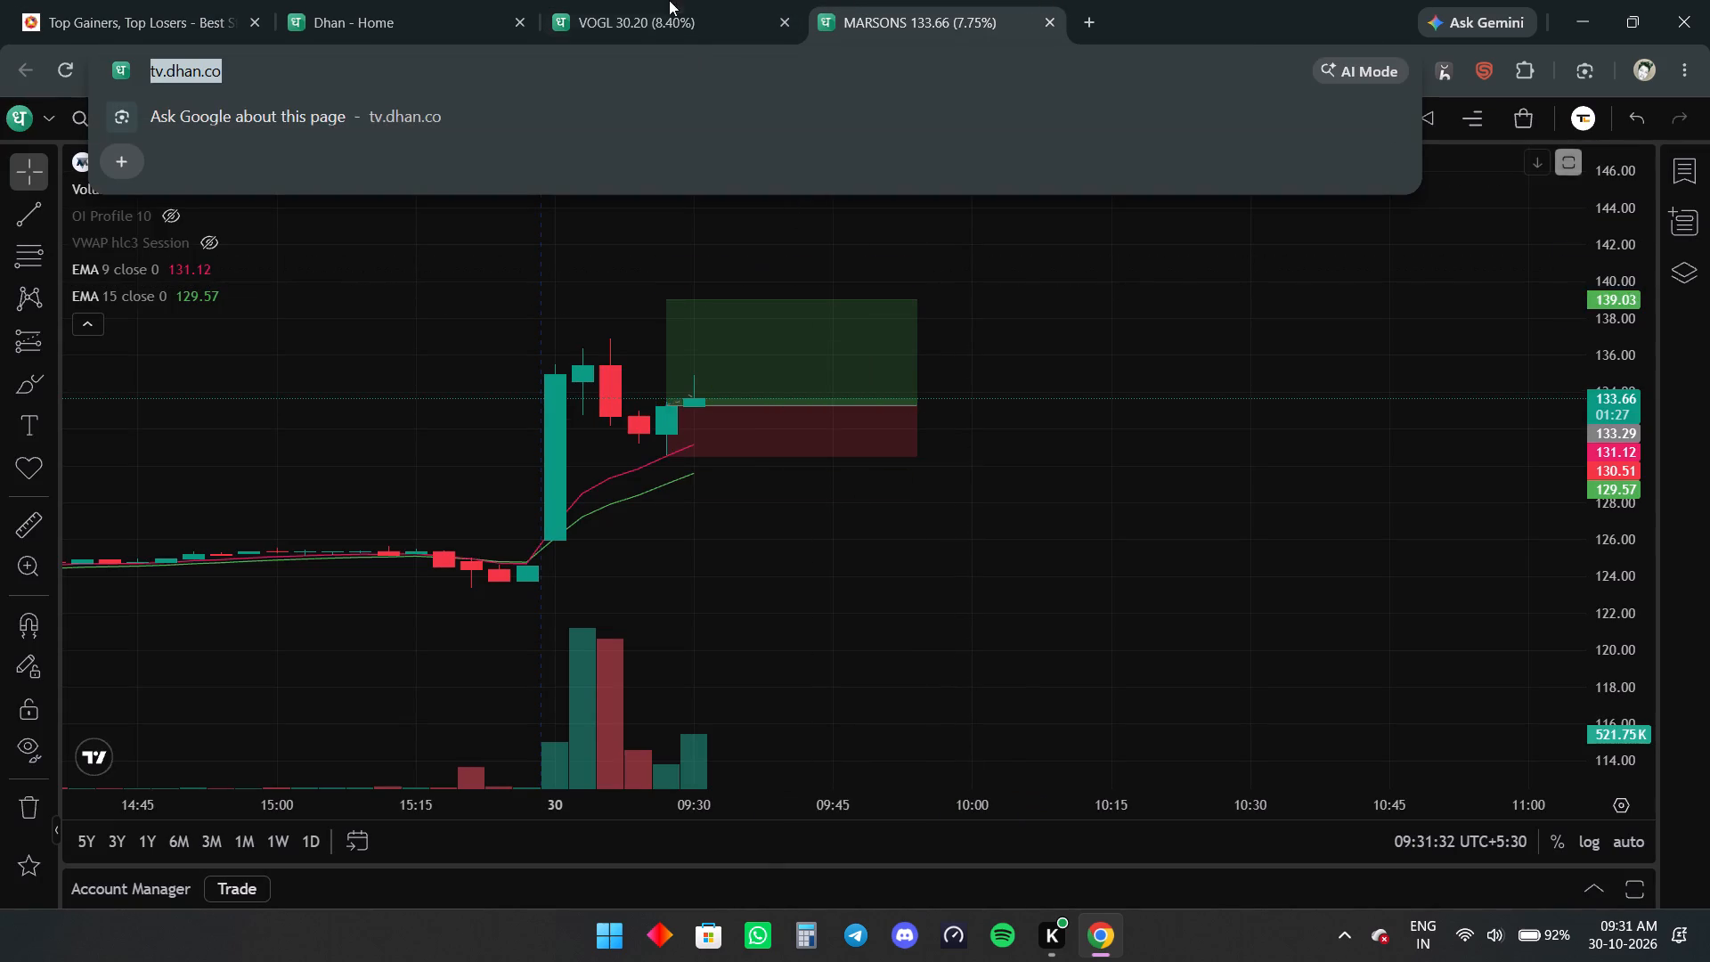
pyautogui.click(1104, 413)
pyautogui.click(665, 0)
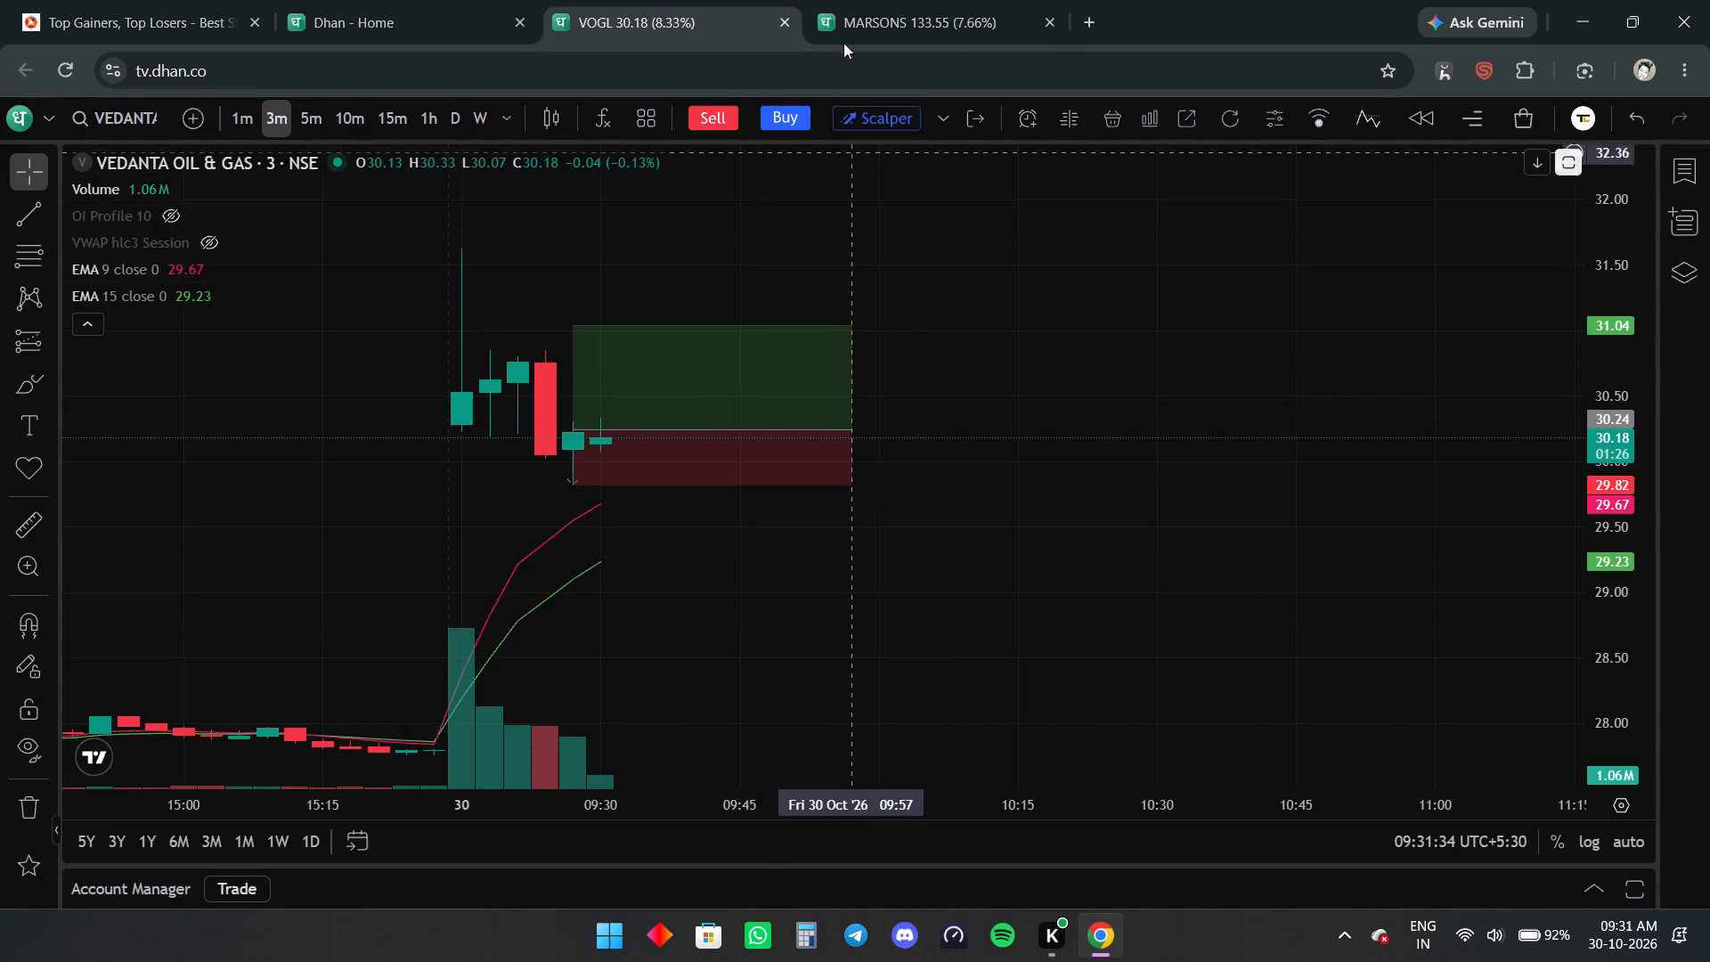
pyautogui.click(843, 0)
pyautogui.moveTo(1079, 570); pyautogui.dragTo(997, 584)
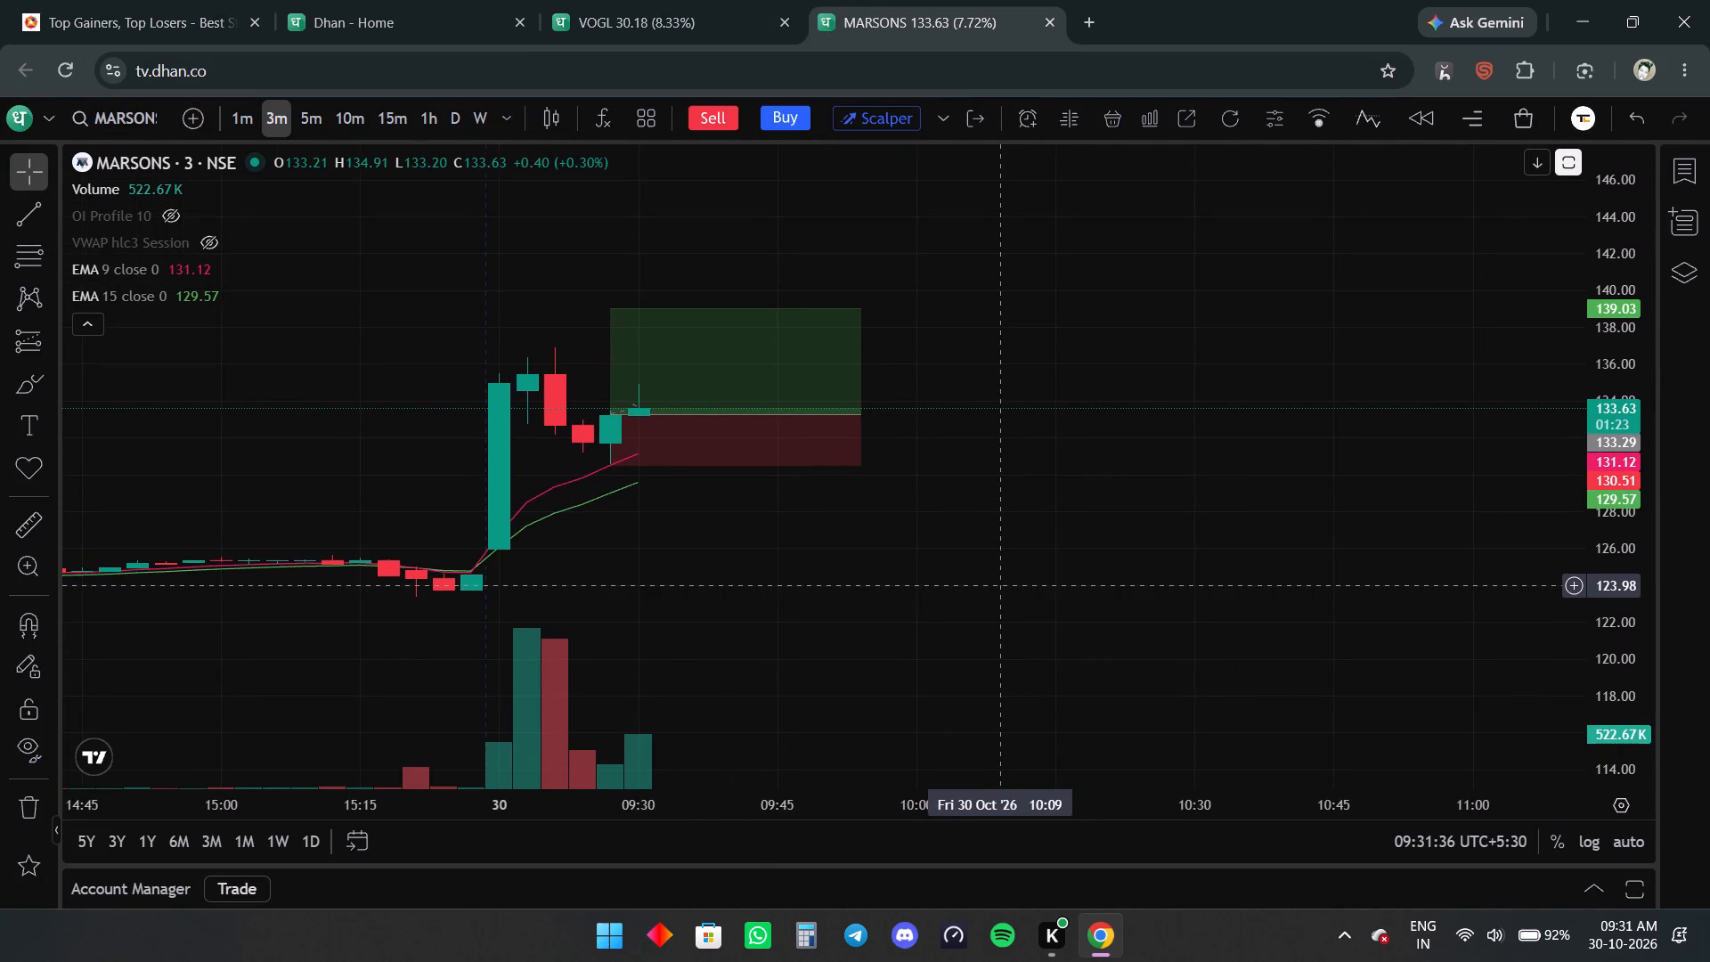
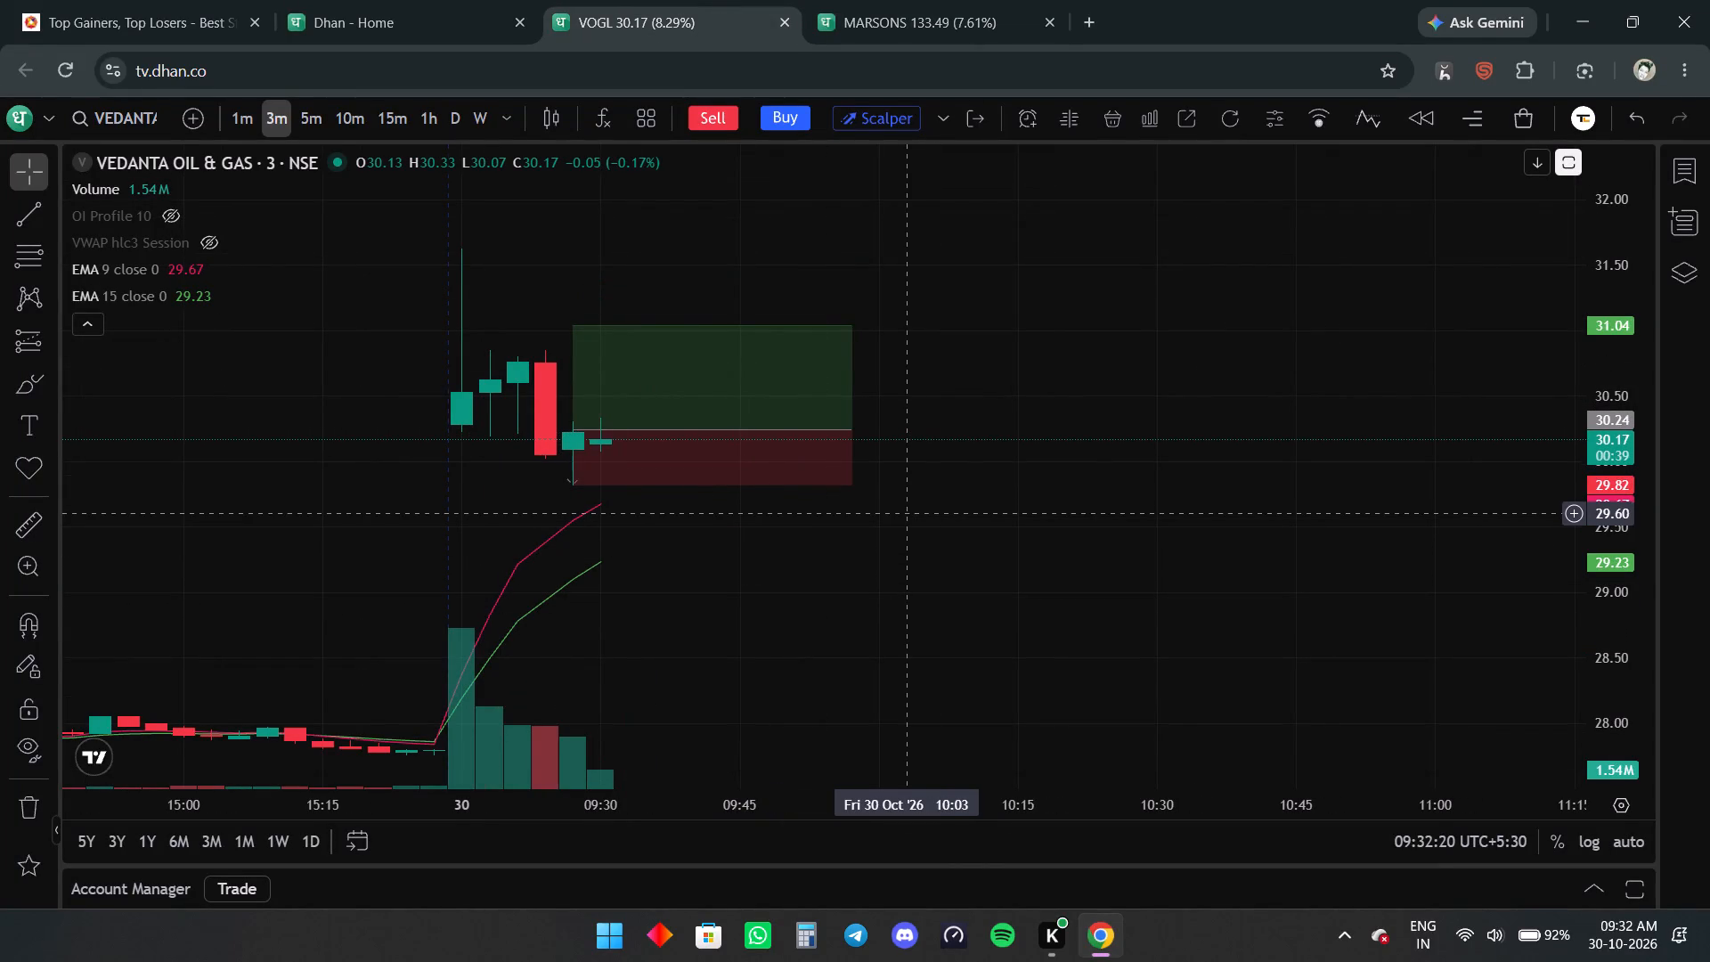
# Check the Marsons and Vedanta Oil & Gas charts, Dhan's fifth watchlist, and the NSE gainers list for another candidate.
pyautogui.click(868, 0)
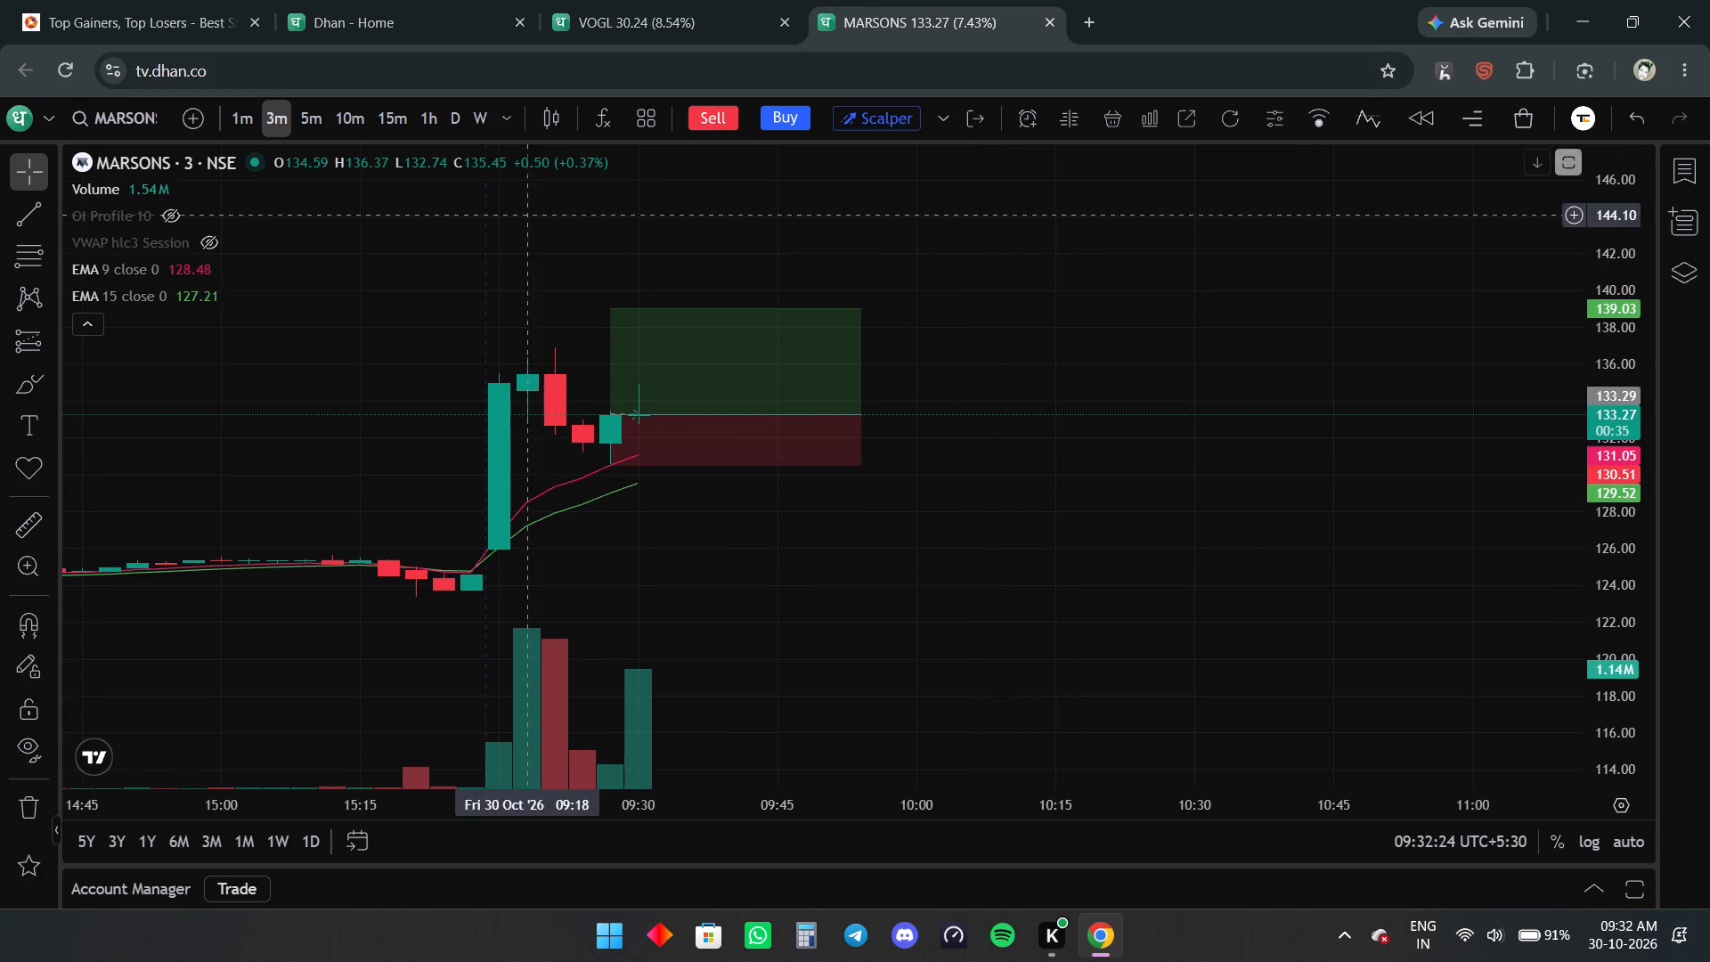
pyautogui.click(613, 0)
pyautogui.click(402, 0)
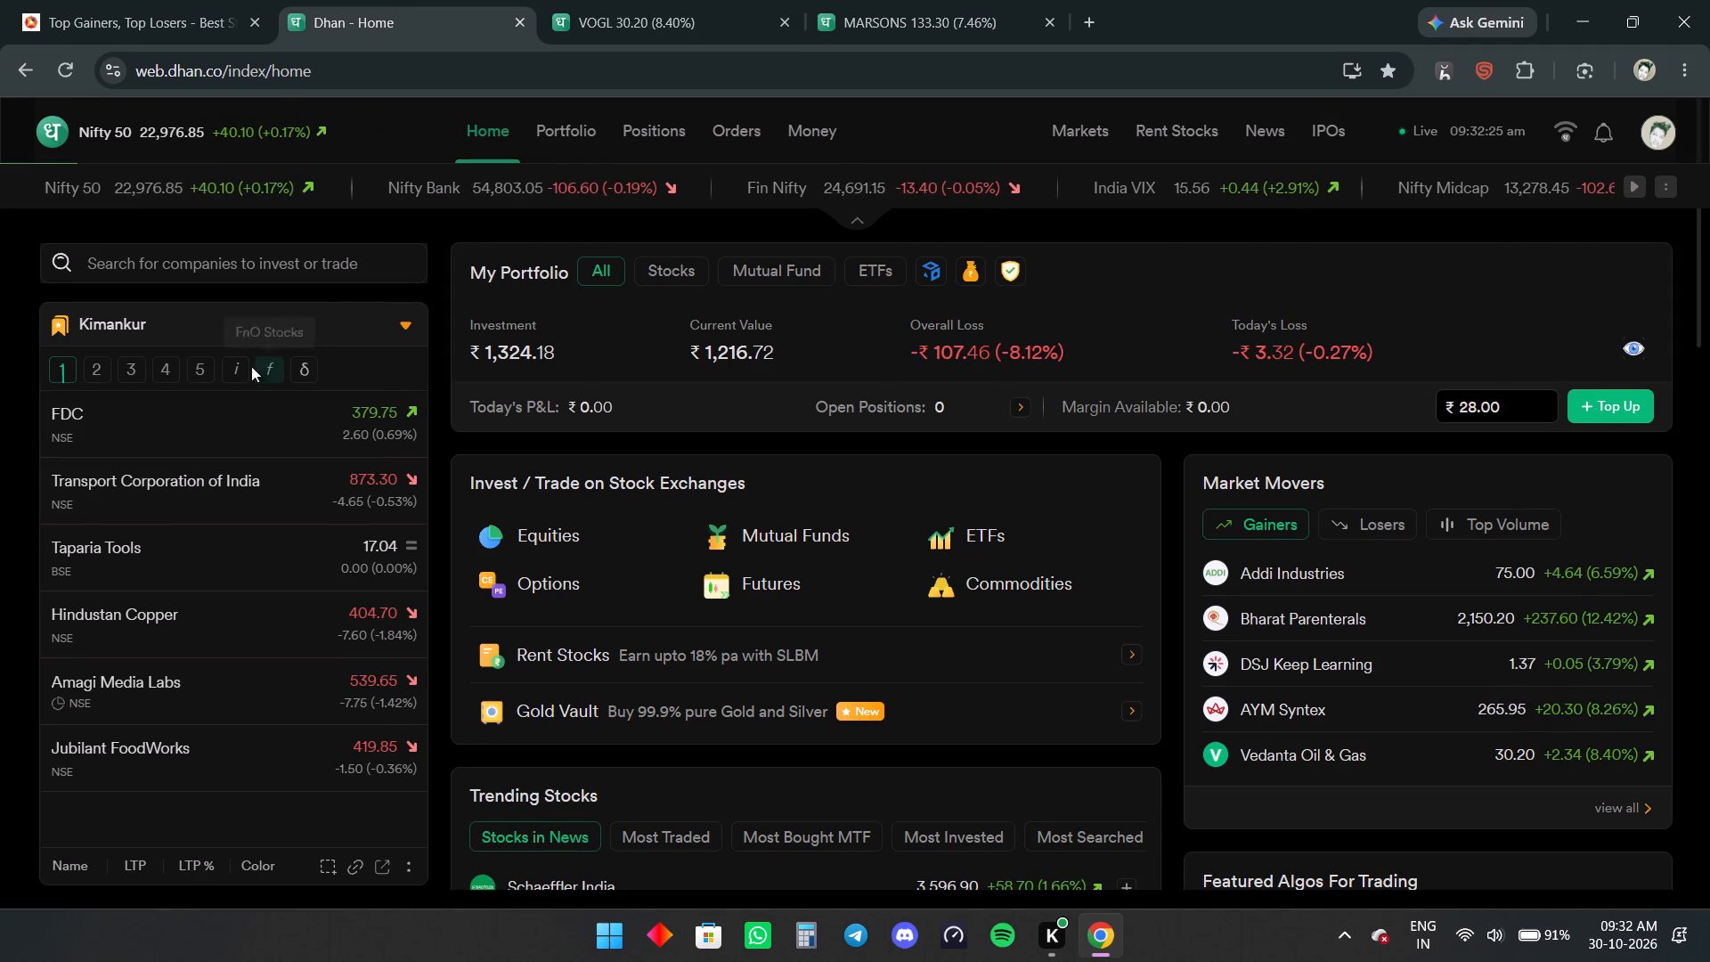
pyautogui.click(210, 368)
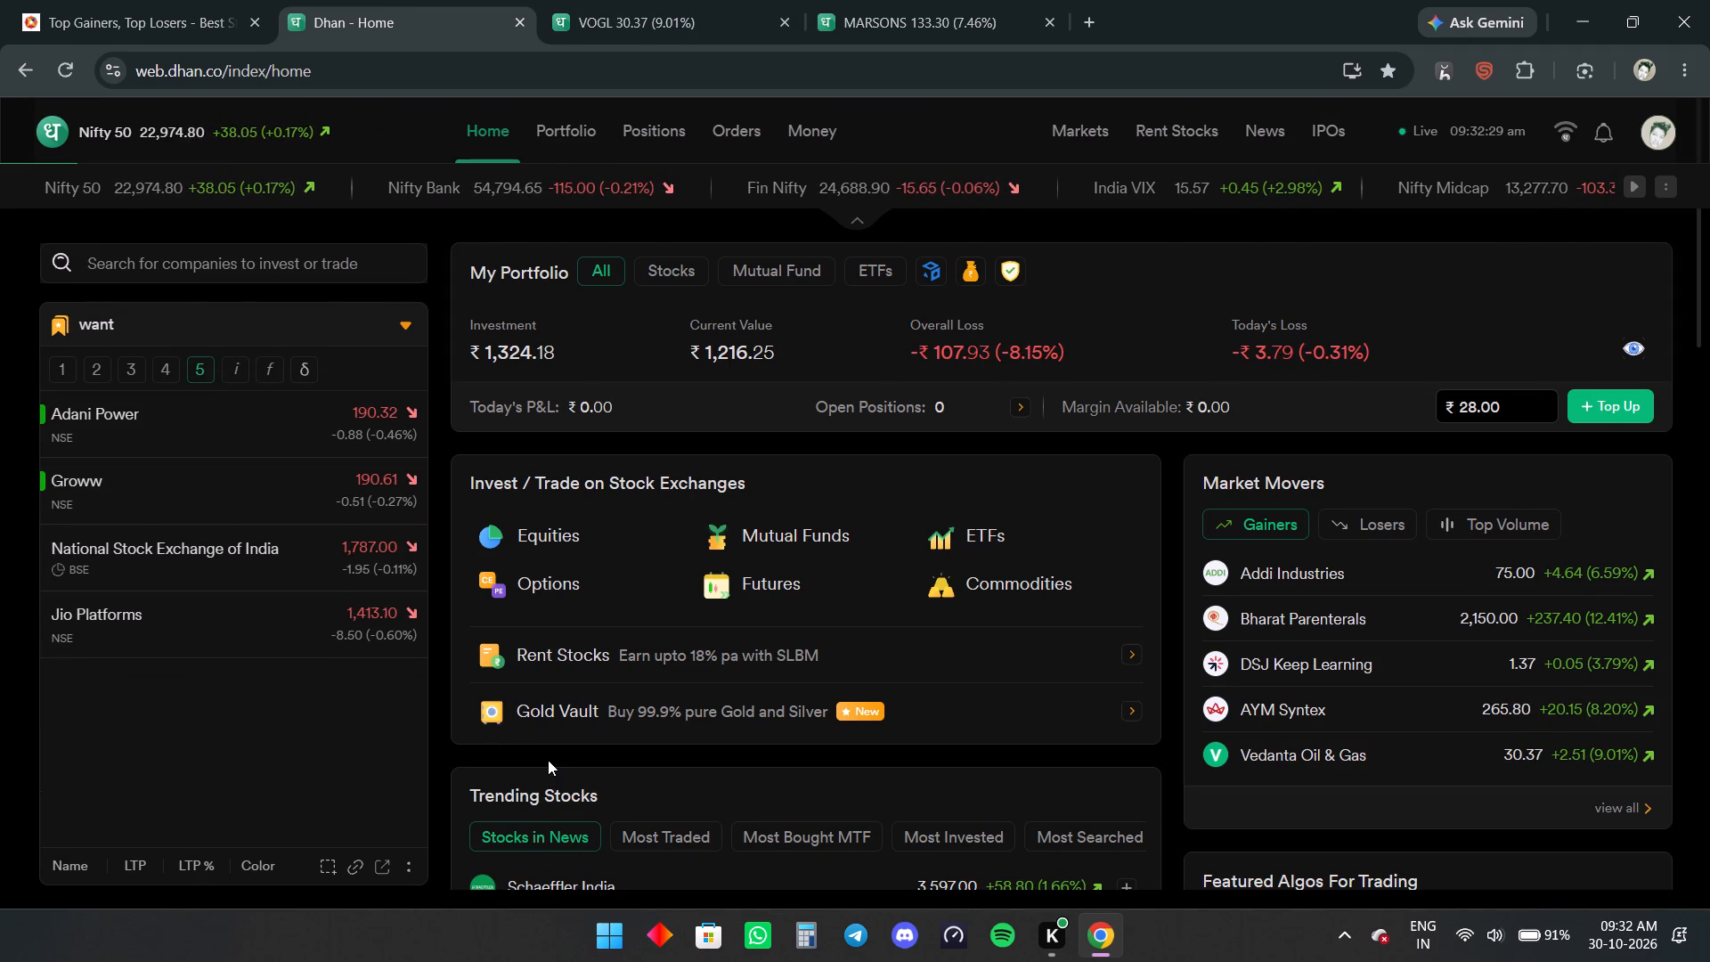
pyautogui.click(171, 0)
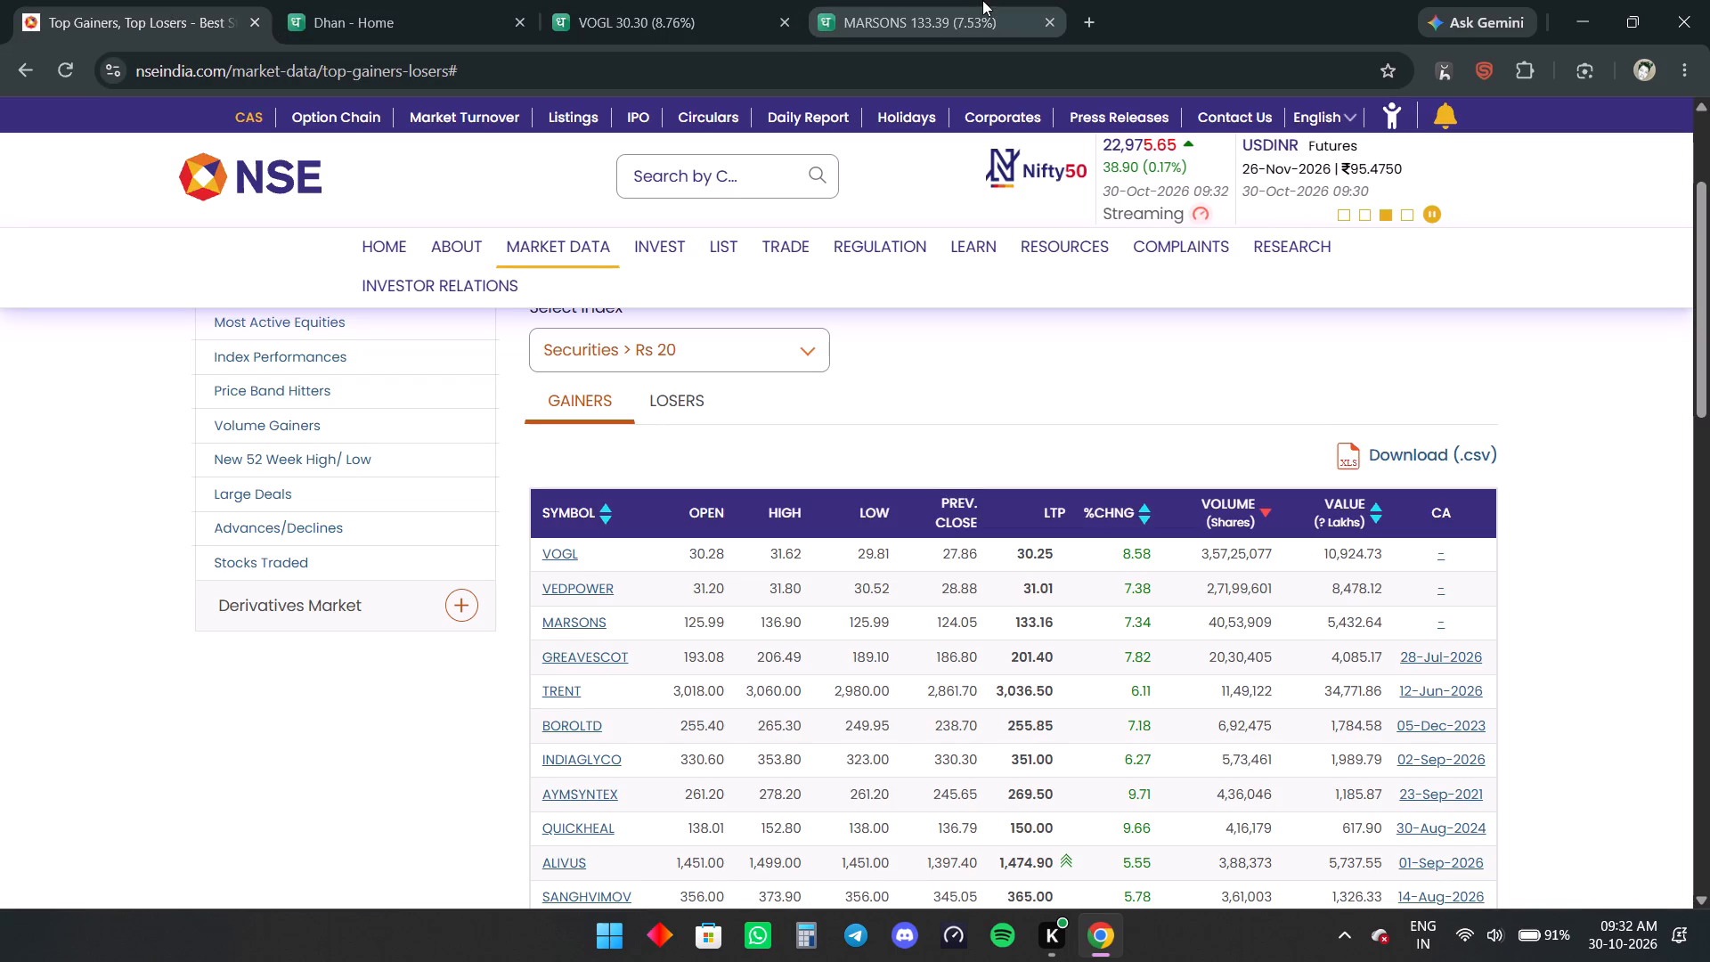
pyautogui.click(399, 0)
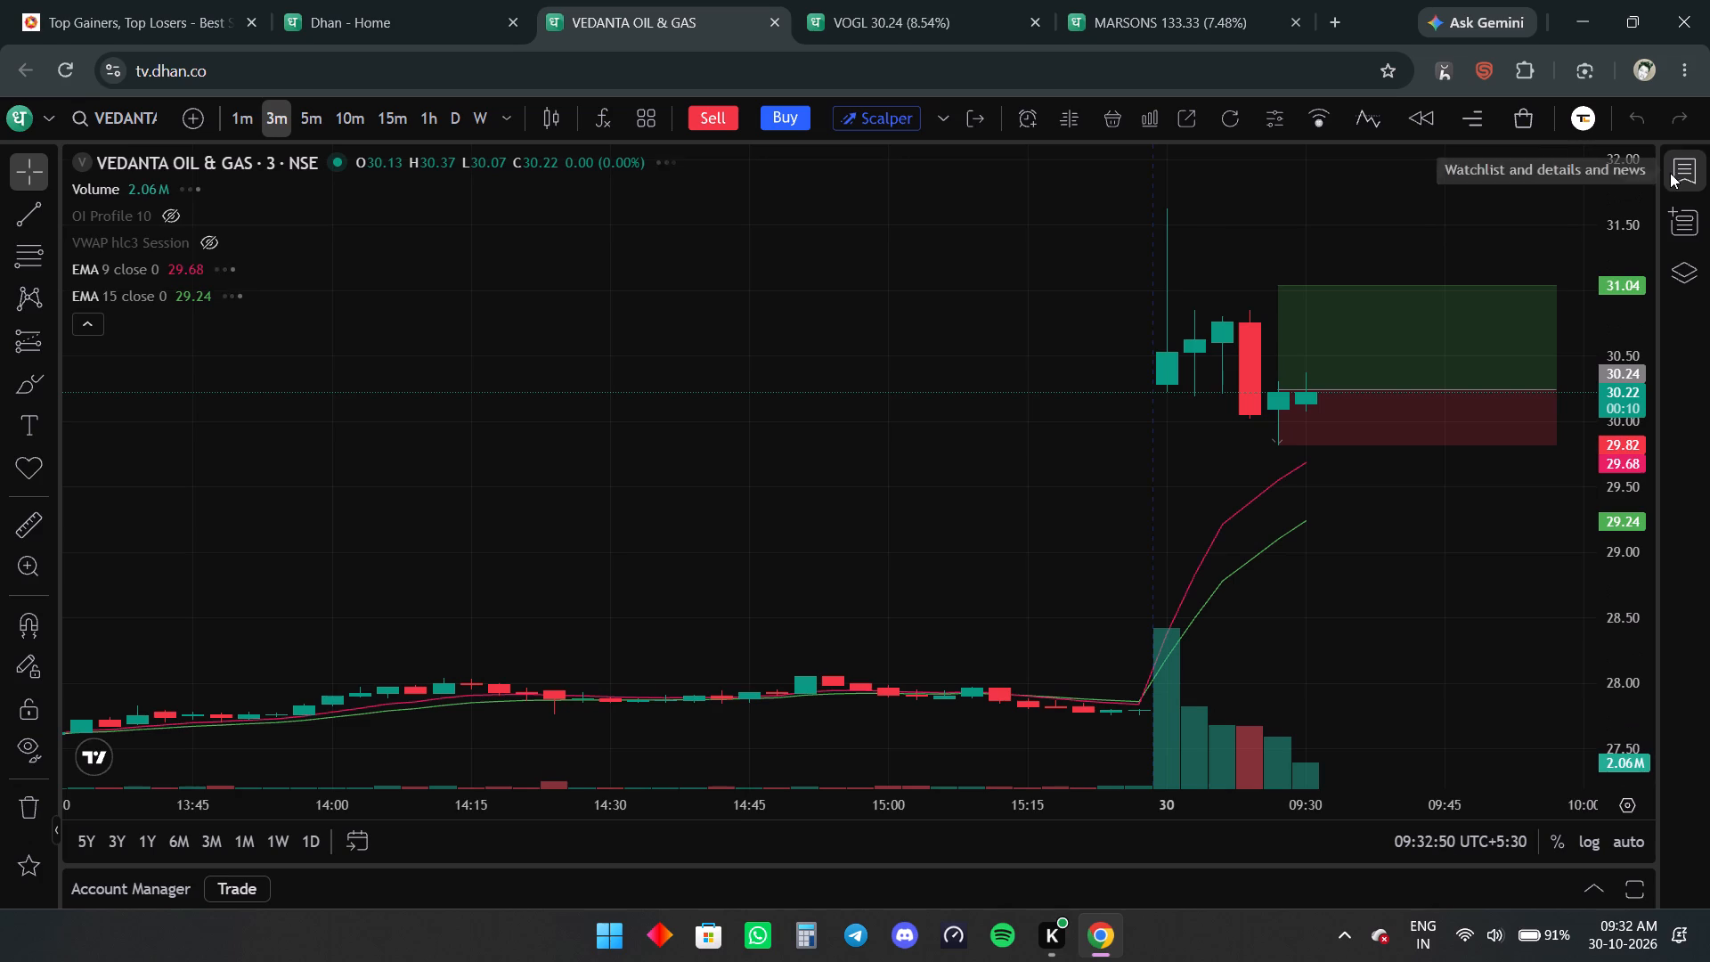
pyautogui.click(115, 109)
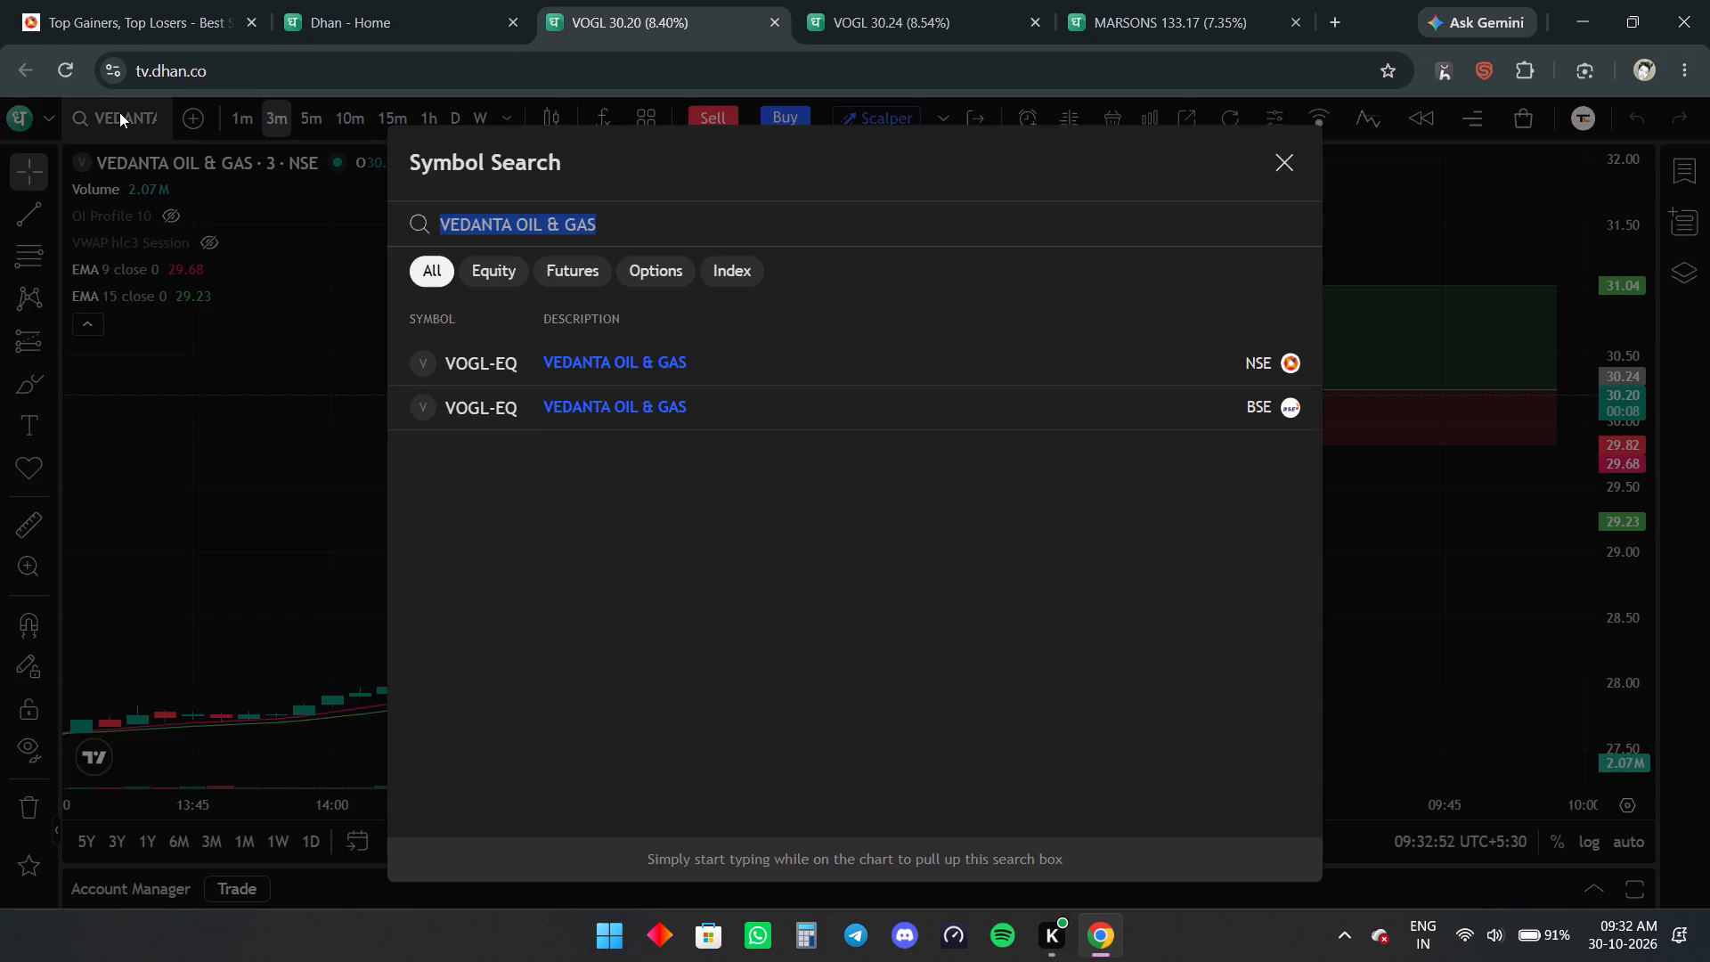
pyautogui.write('trenmt')
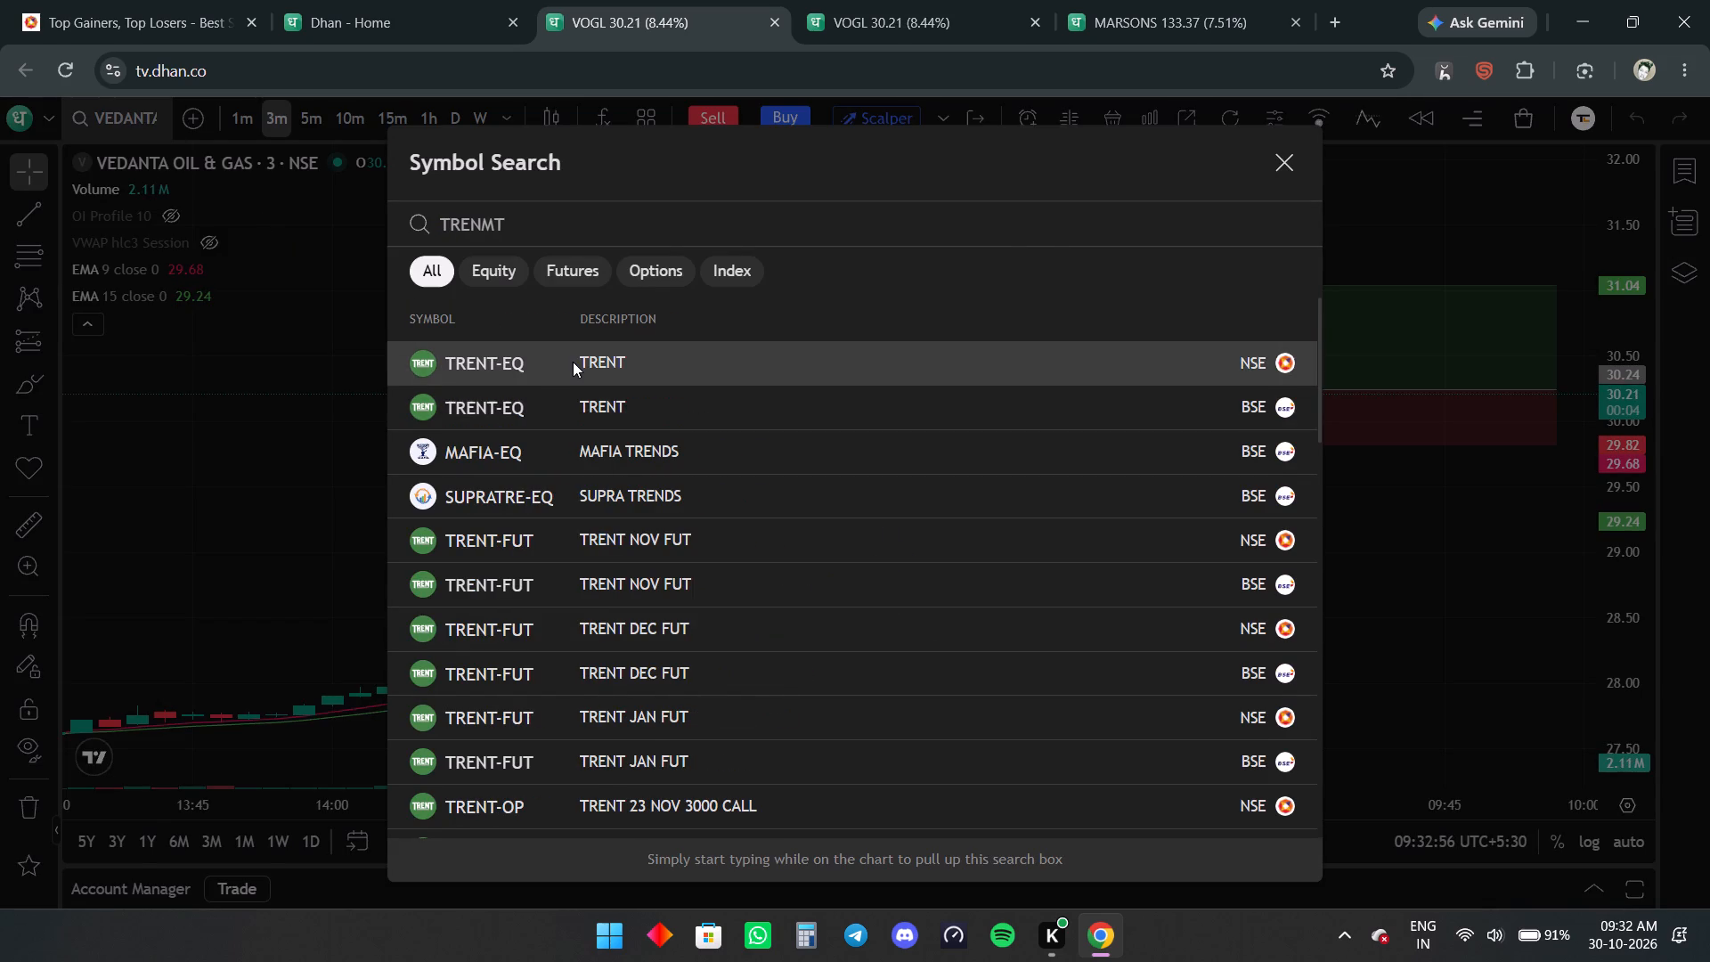
pyautogui.click(573, 362)
# Examine Trent's 3-minute candles and EMAs, and check the Vedanta Oil & Gas and Marsons charts.
pyautogui.moveTo(902, 404); pyautogui.dragTo(408, 526)
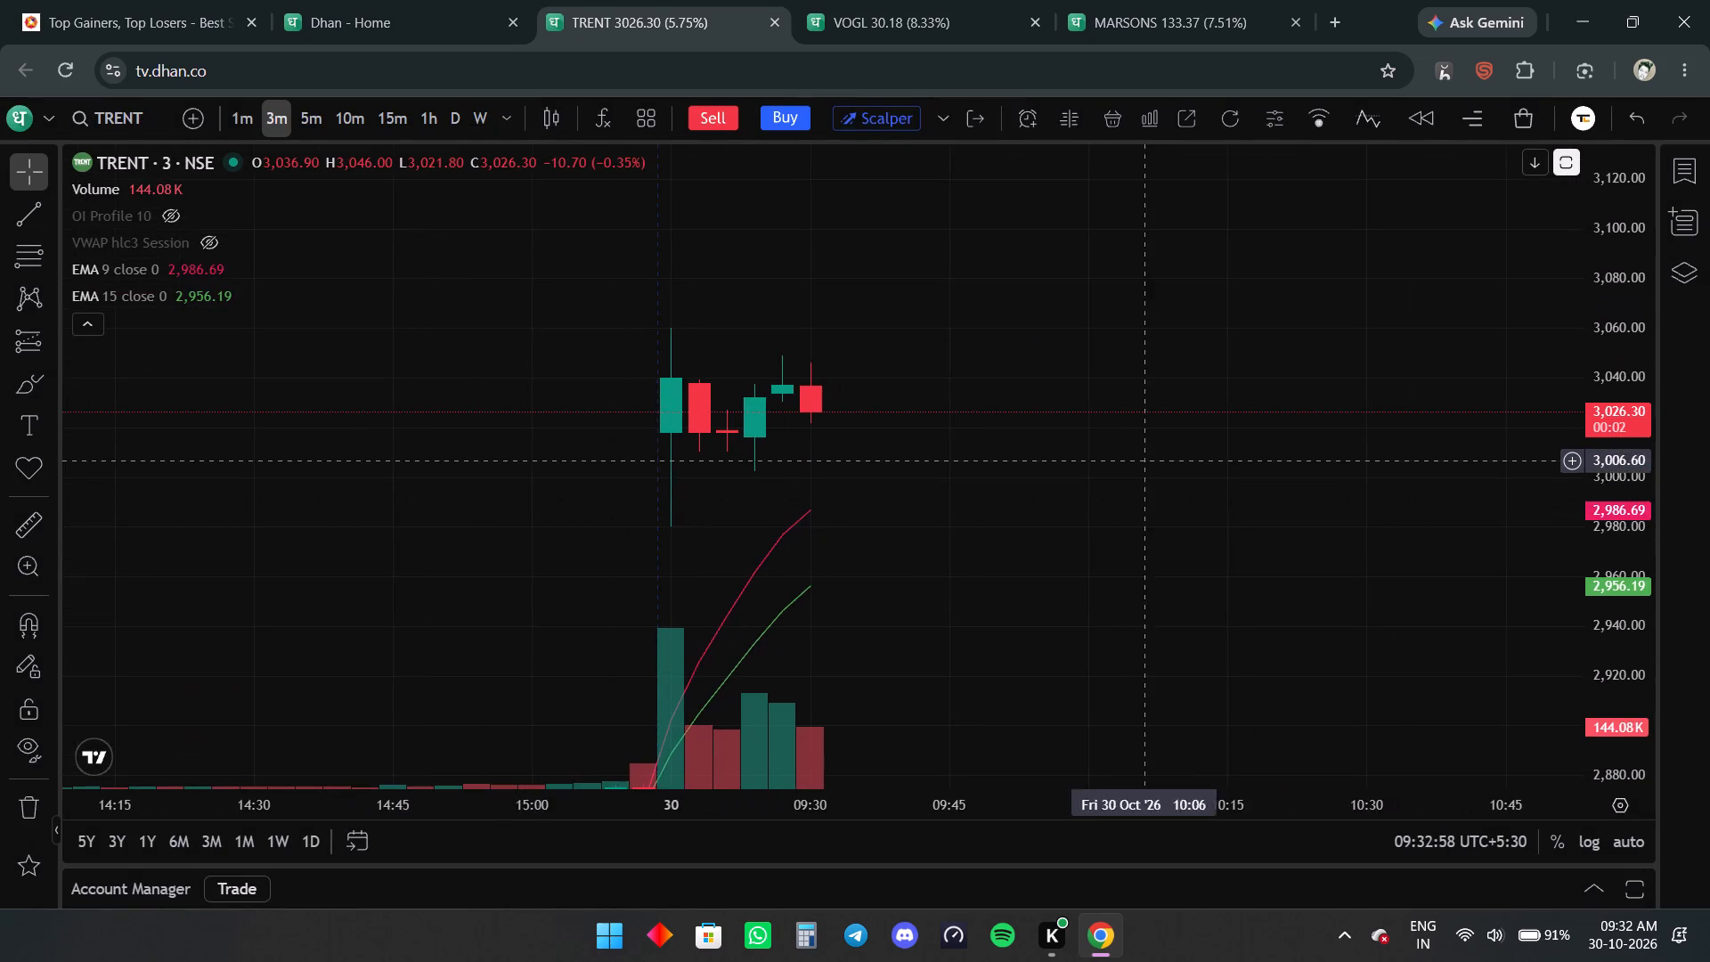
pyautogui.moveTo(1185, 464); pyautogui.dragTo(1083, 473)
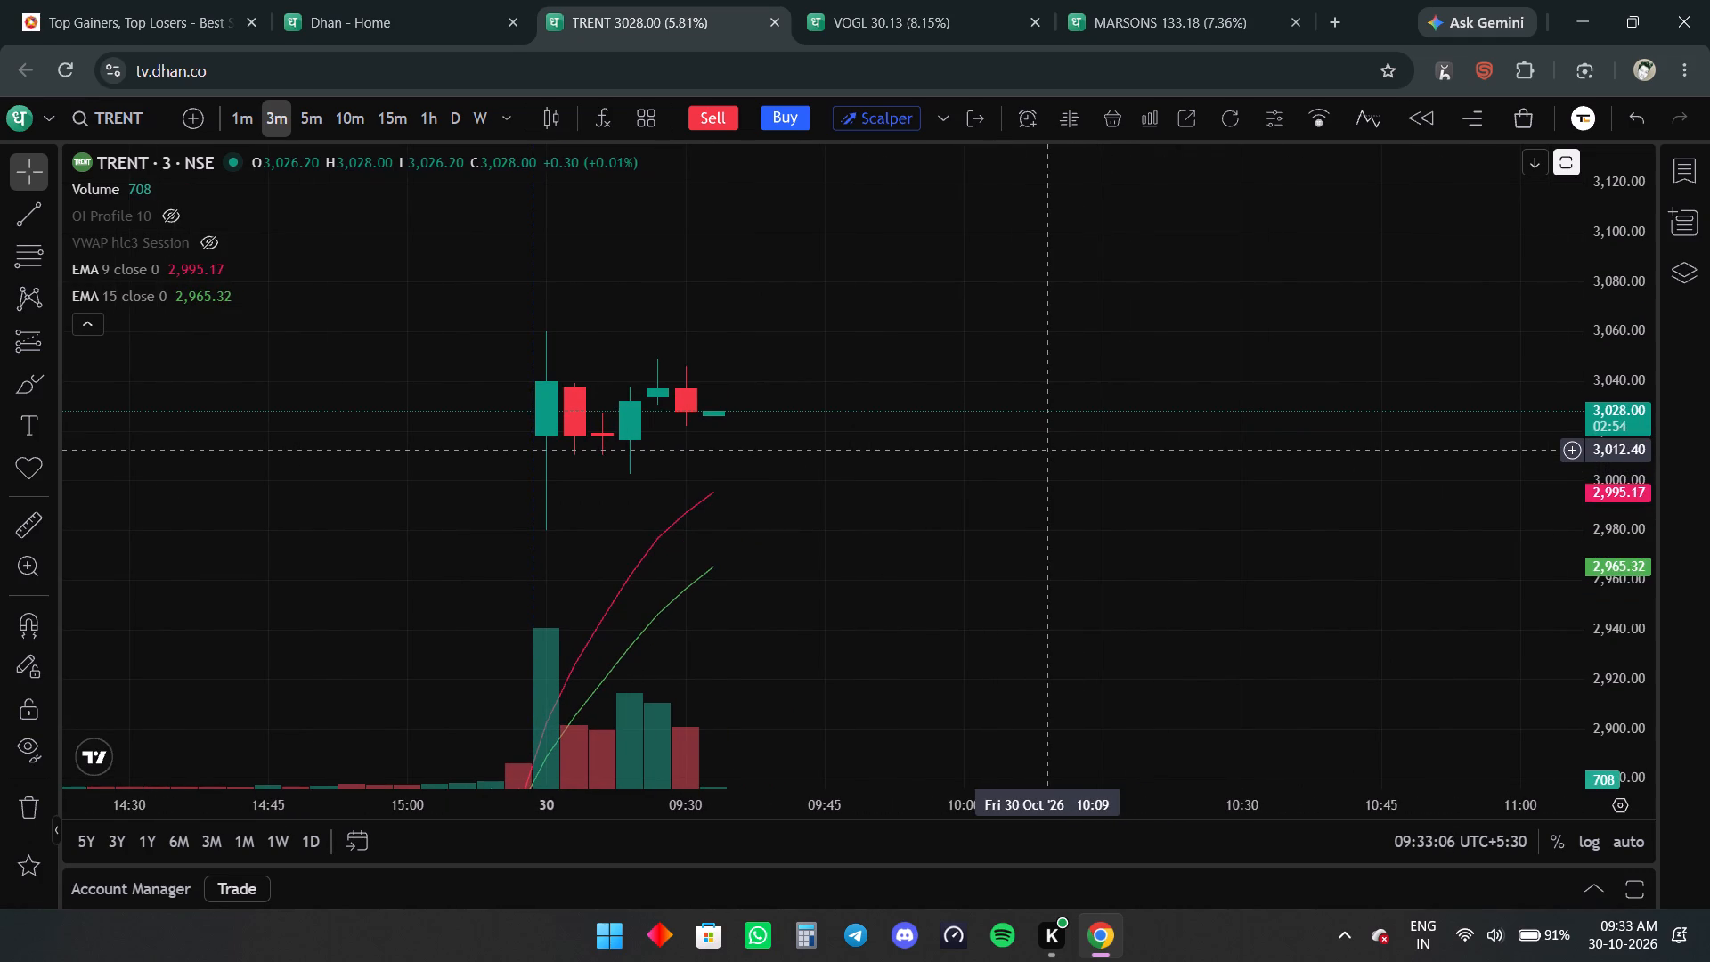
pyautogui.moveTo(1061, 608); pyautogui.dragTo(1220, 415)
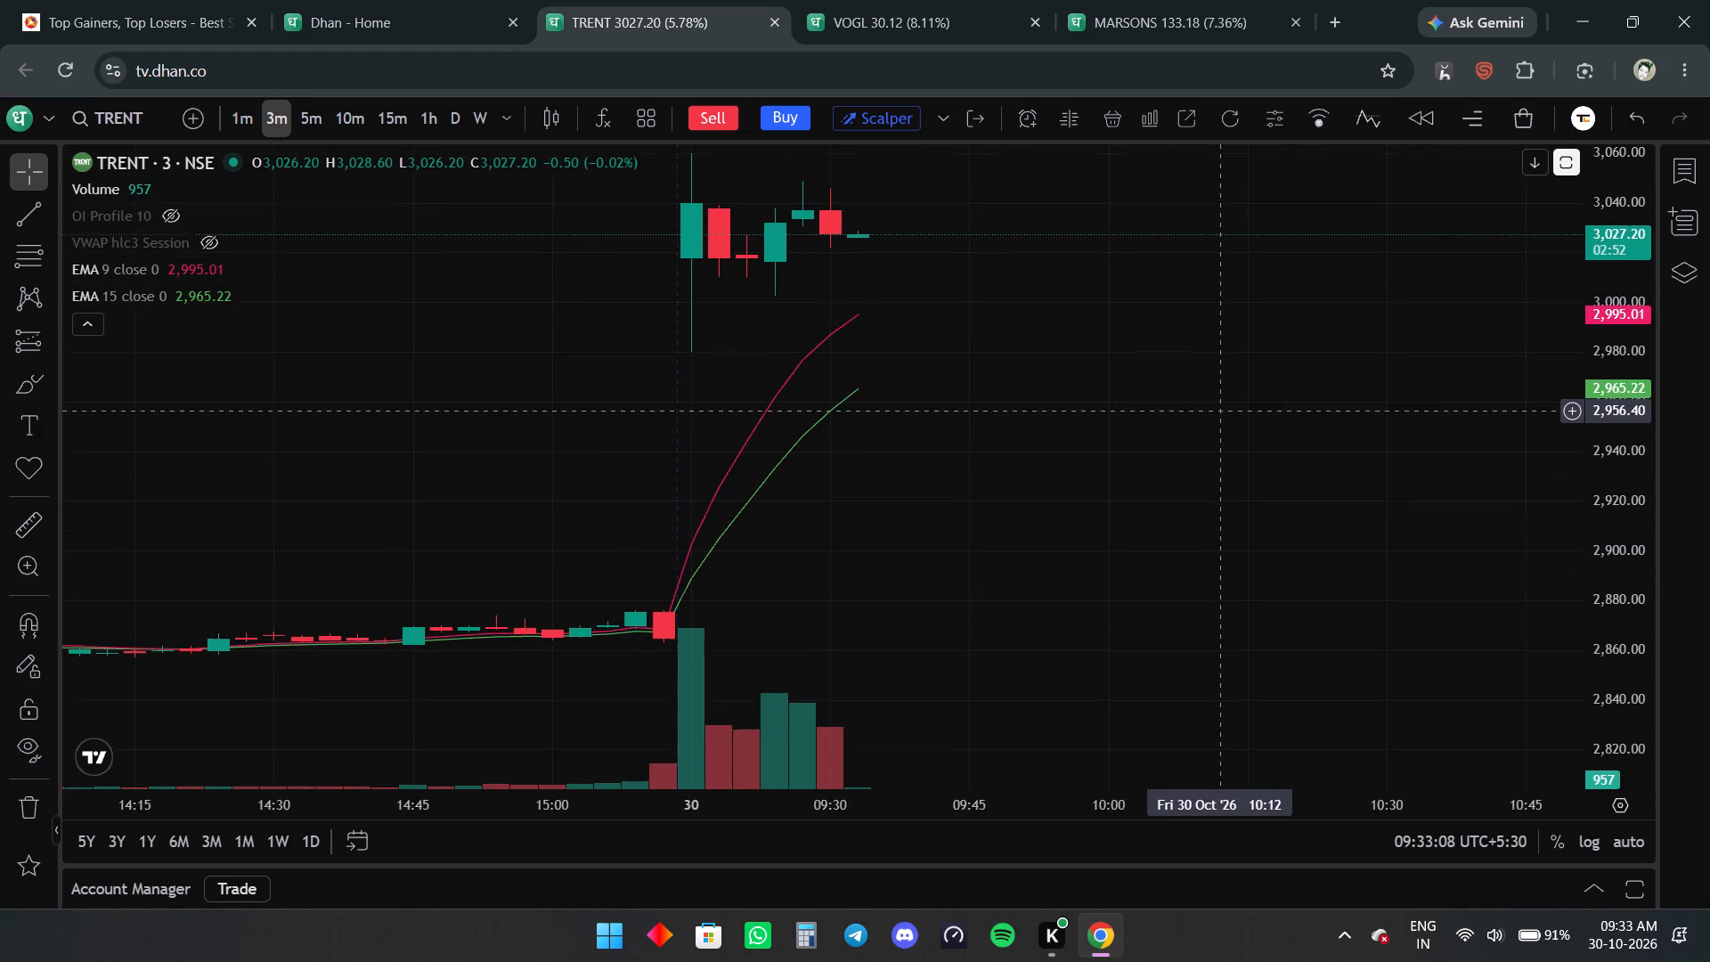
pyautogui.moveTo(1220, 415); pyautogui.dragTo(1028, 624)
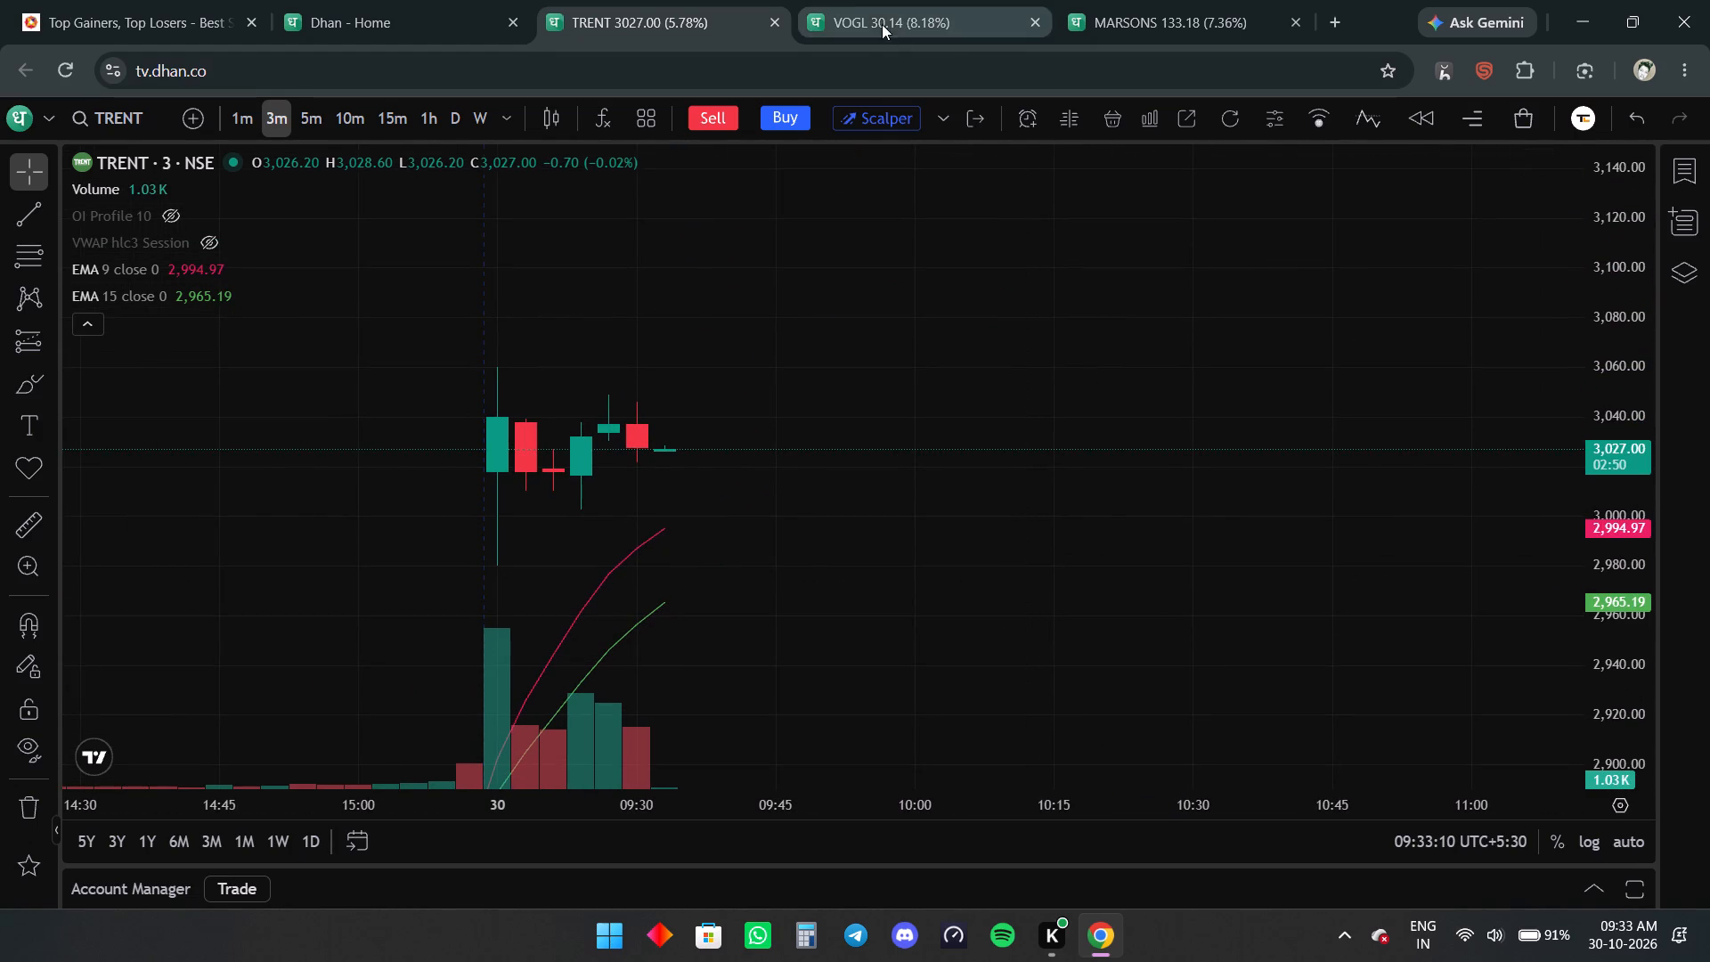
pyautogui.click(893, 0)
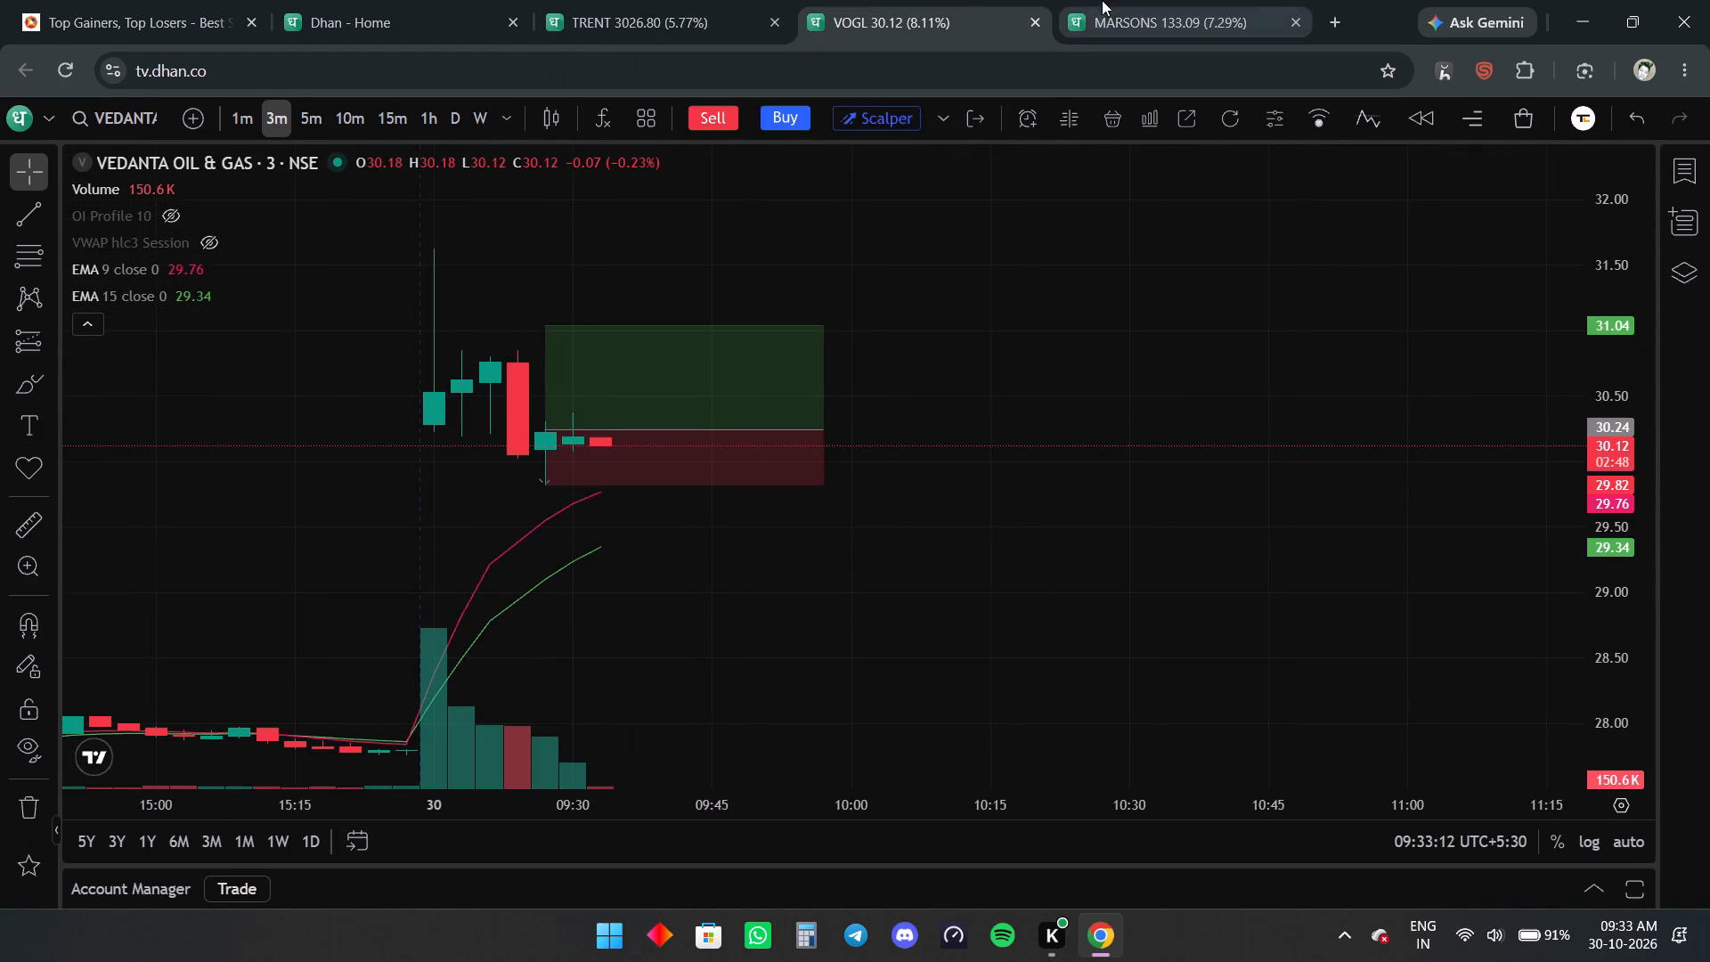
pyautogui.click(1159, 3)
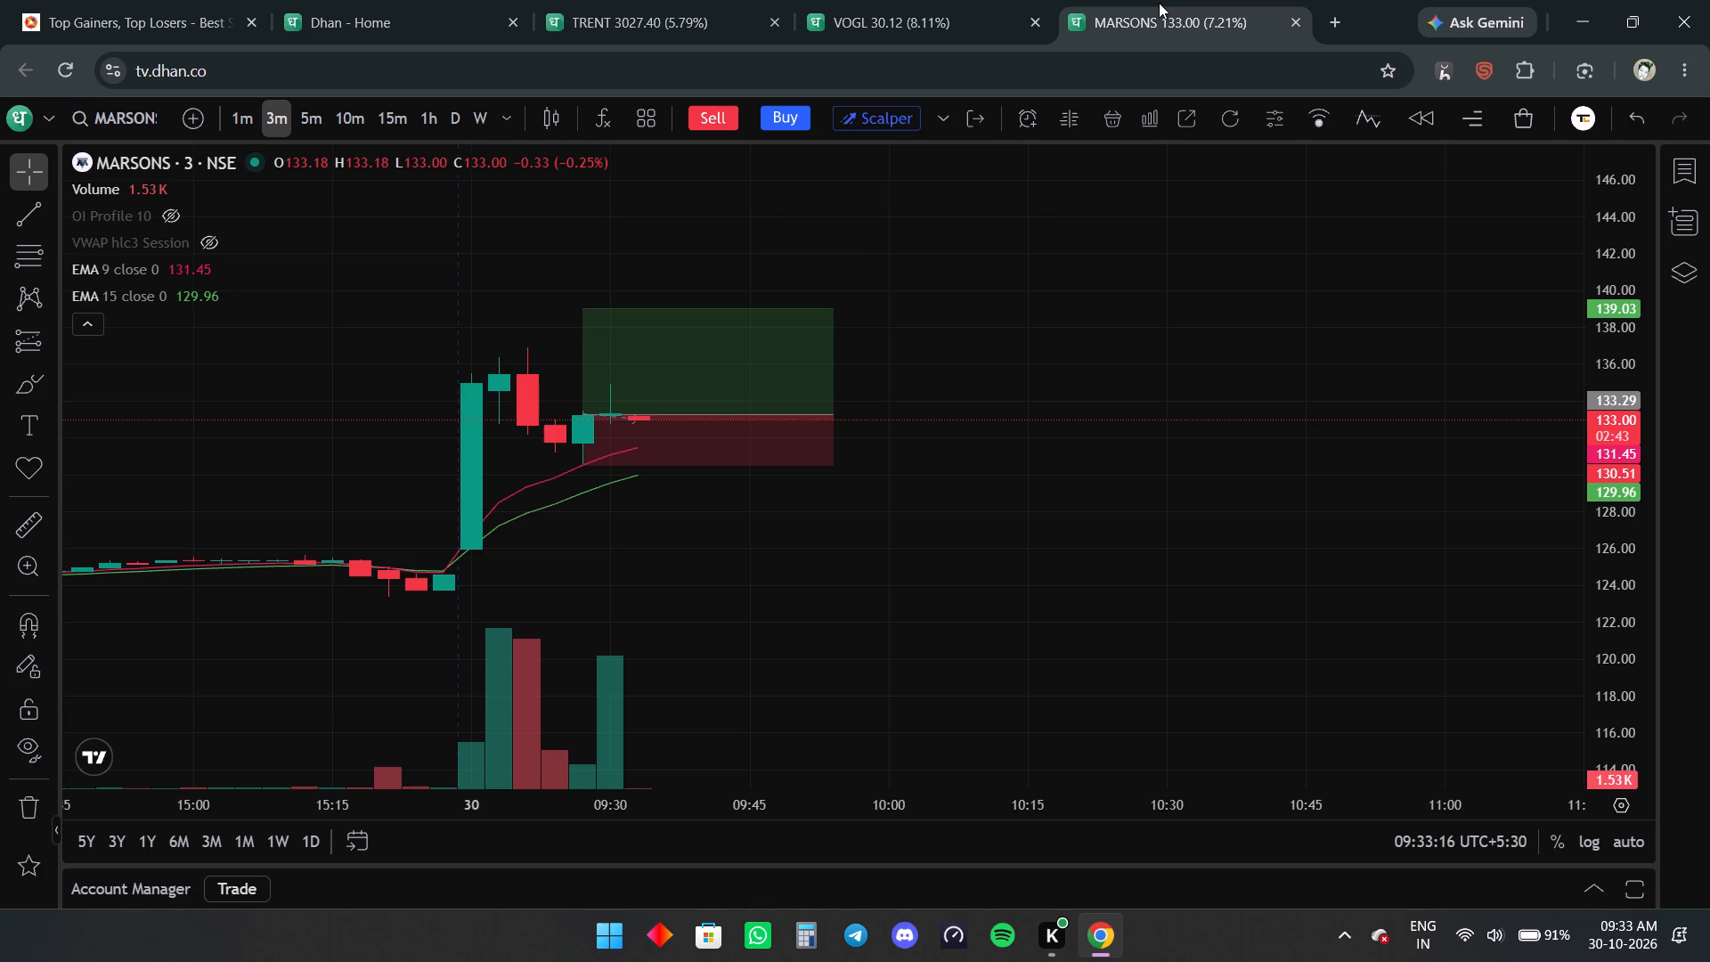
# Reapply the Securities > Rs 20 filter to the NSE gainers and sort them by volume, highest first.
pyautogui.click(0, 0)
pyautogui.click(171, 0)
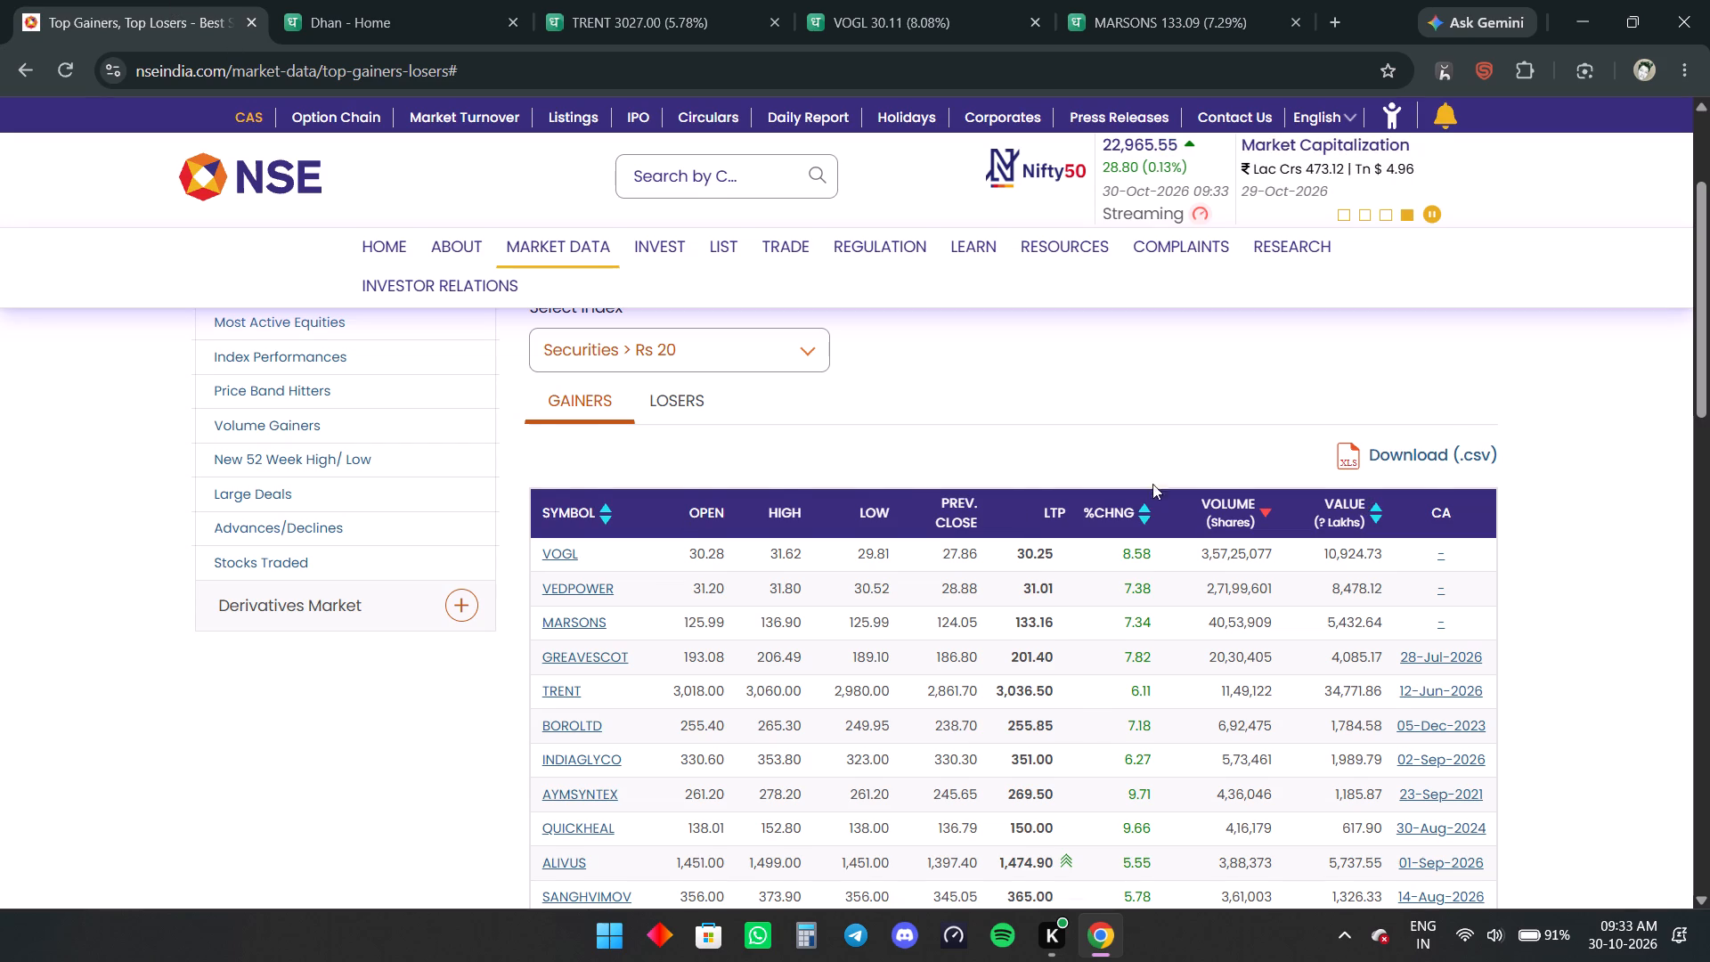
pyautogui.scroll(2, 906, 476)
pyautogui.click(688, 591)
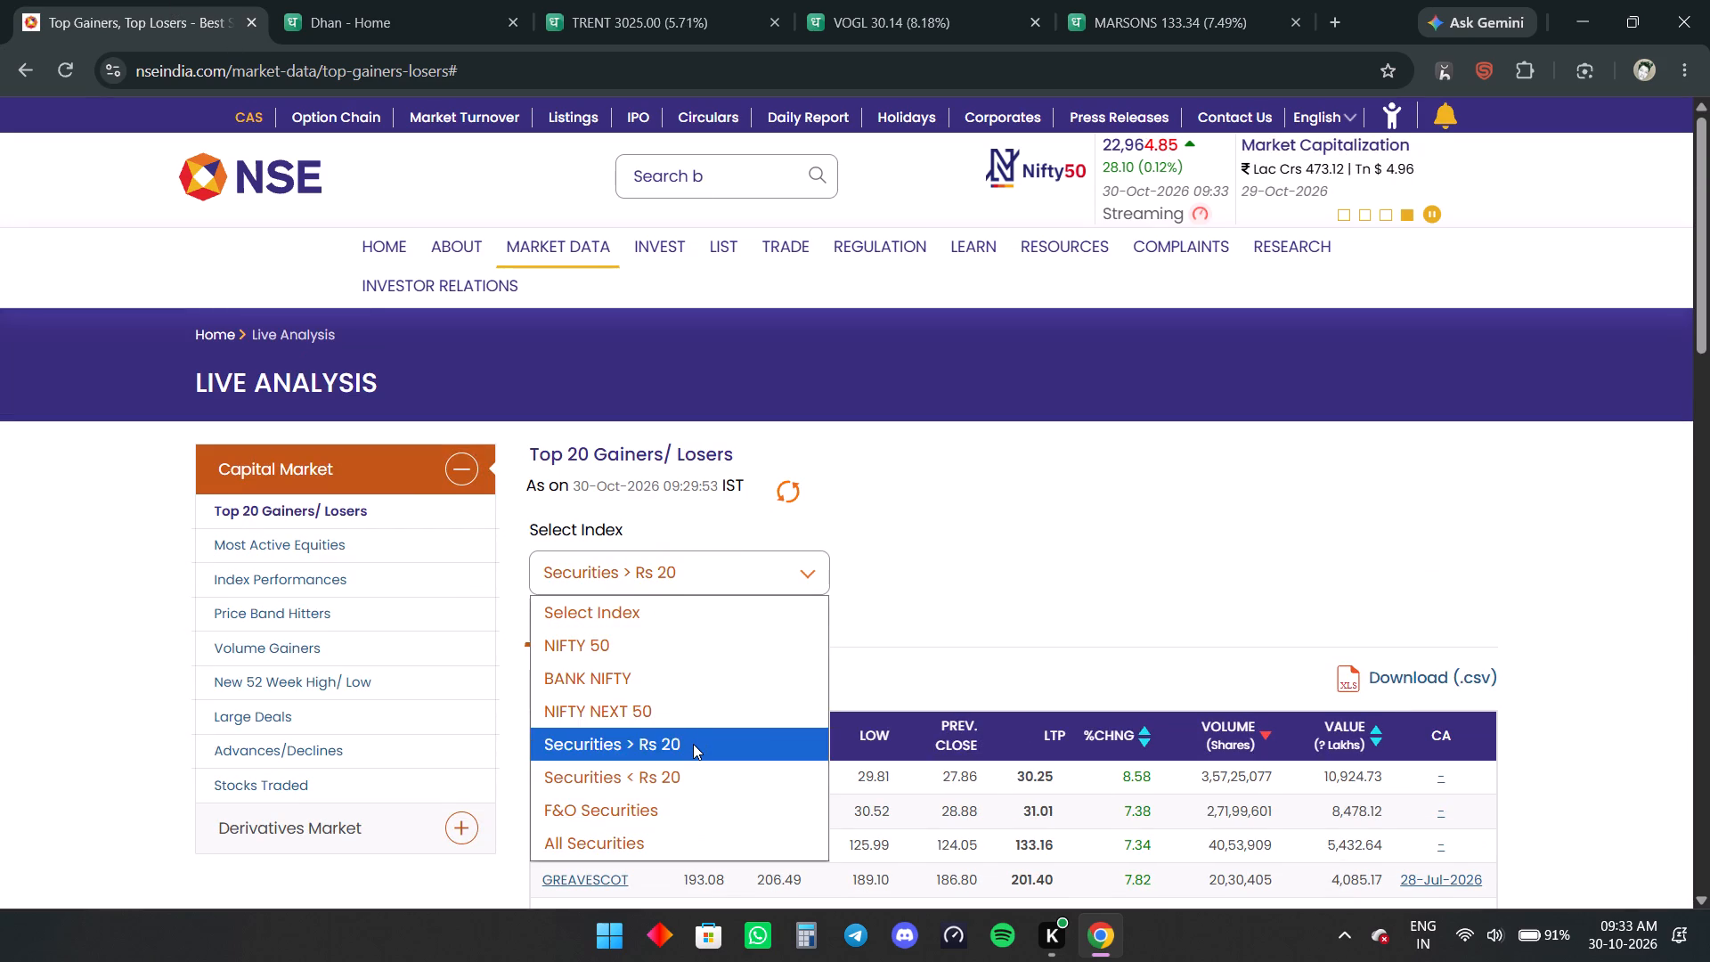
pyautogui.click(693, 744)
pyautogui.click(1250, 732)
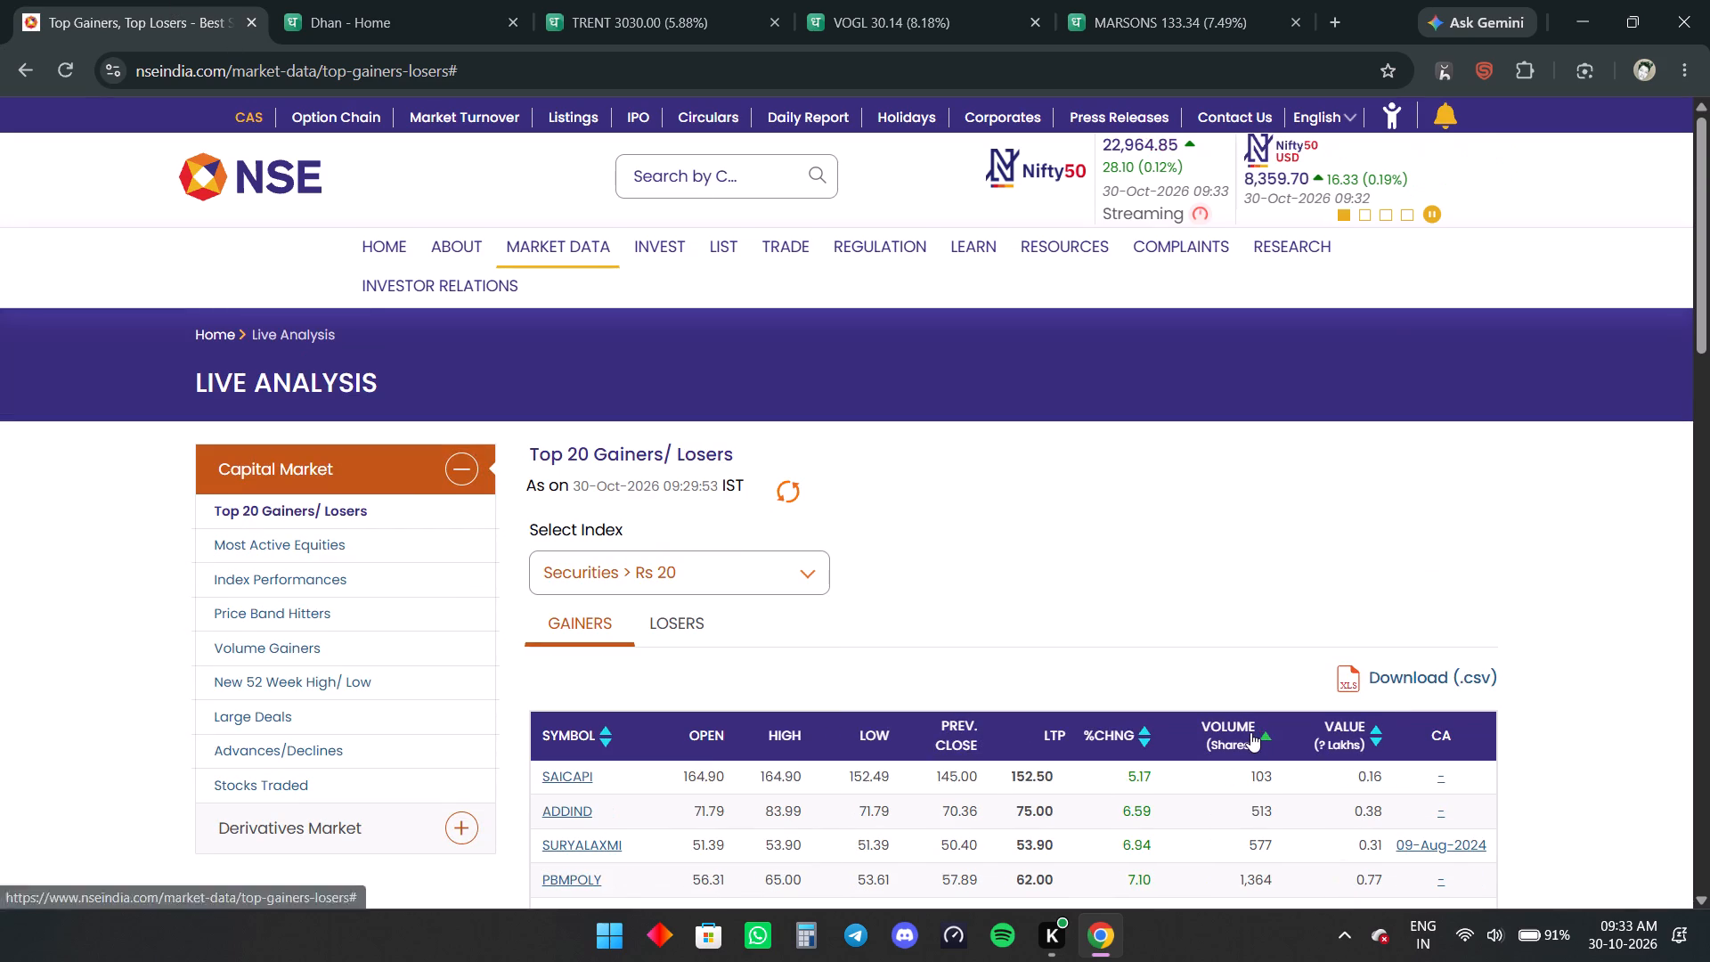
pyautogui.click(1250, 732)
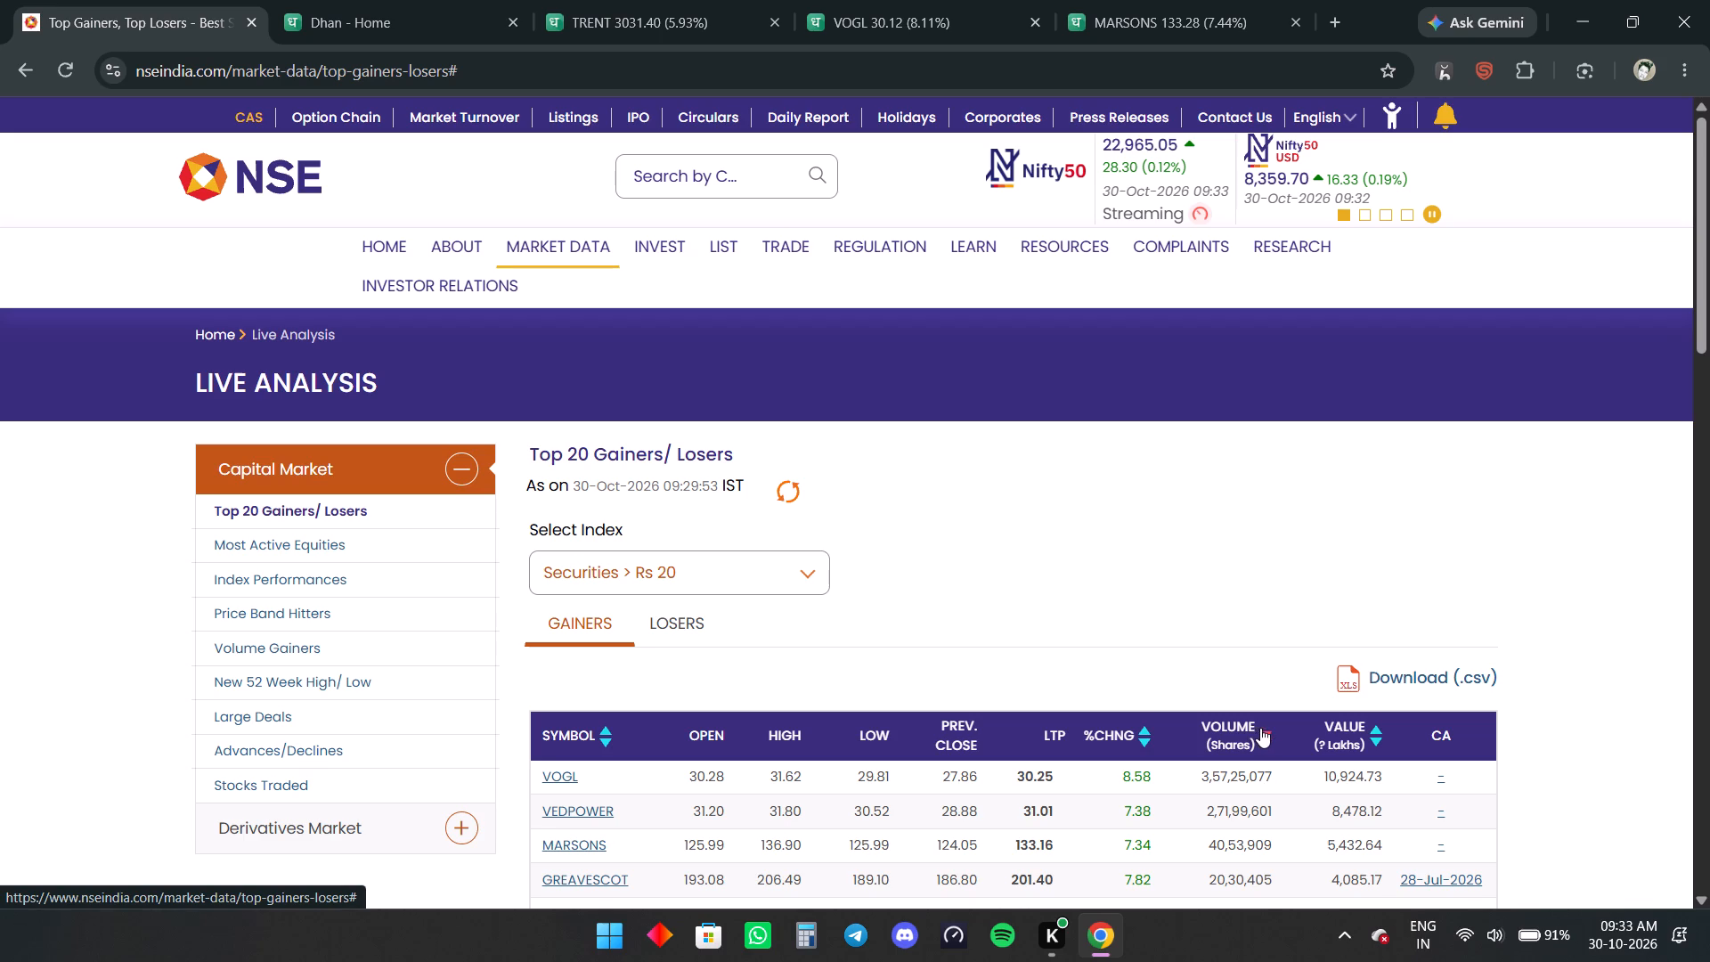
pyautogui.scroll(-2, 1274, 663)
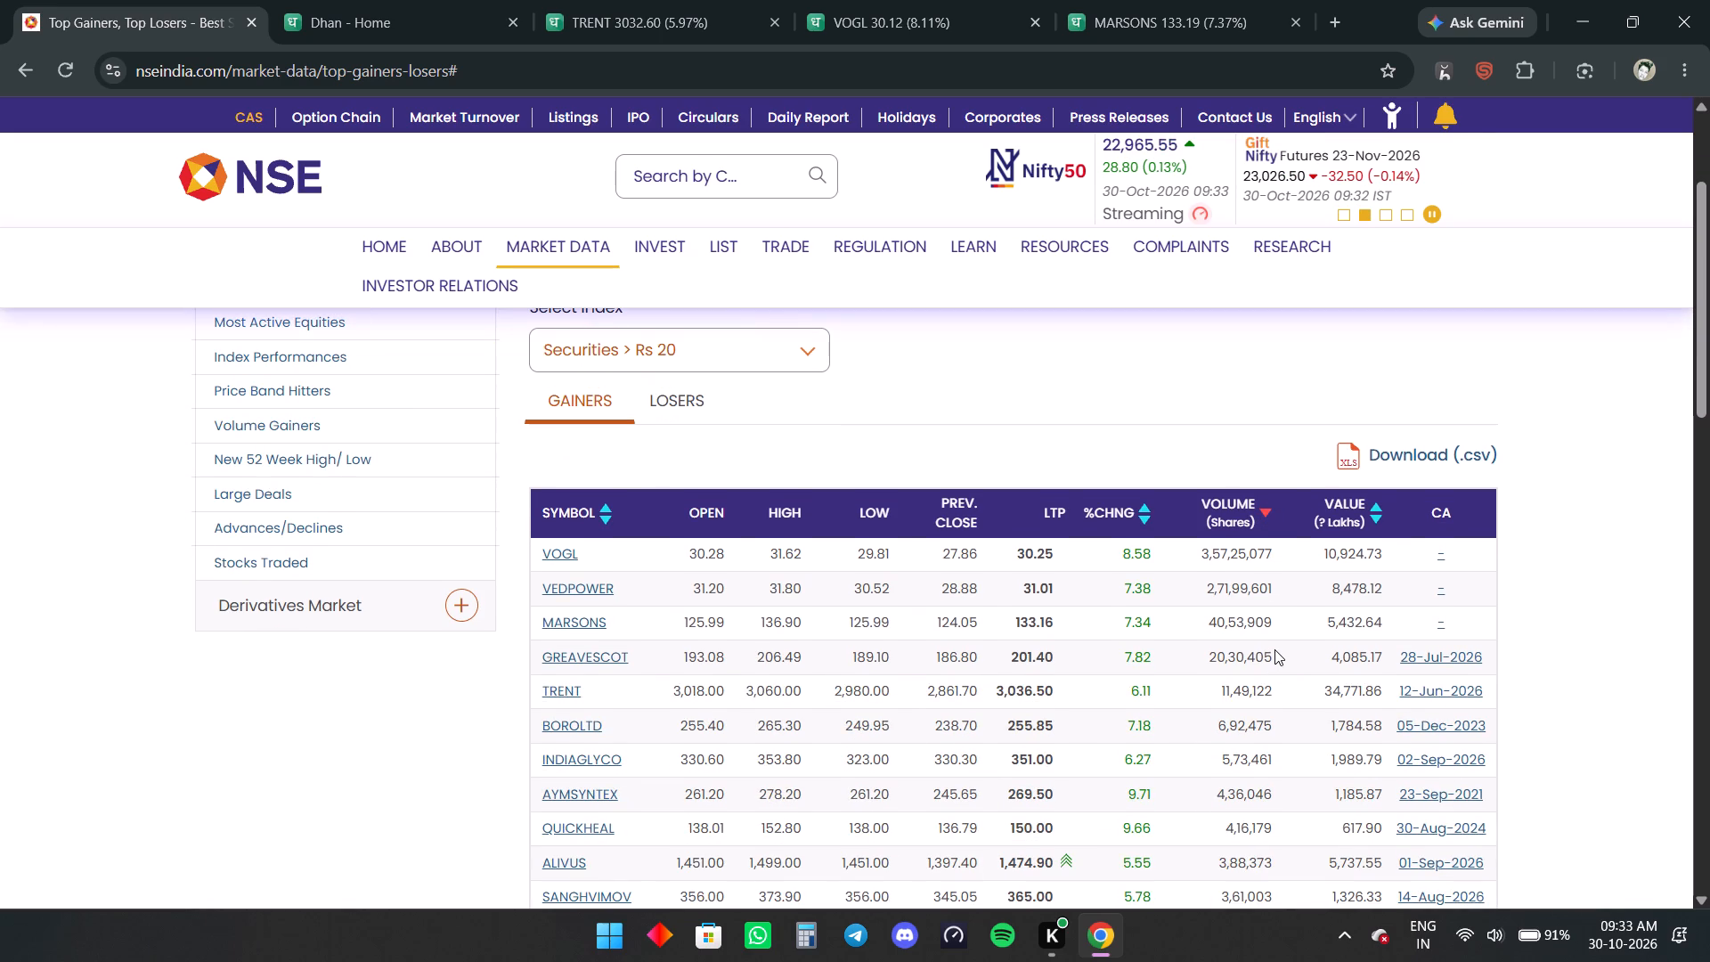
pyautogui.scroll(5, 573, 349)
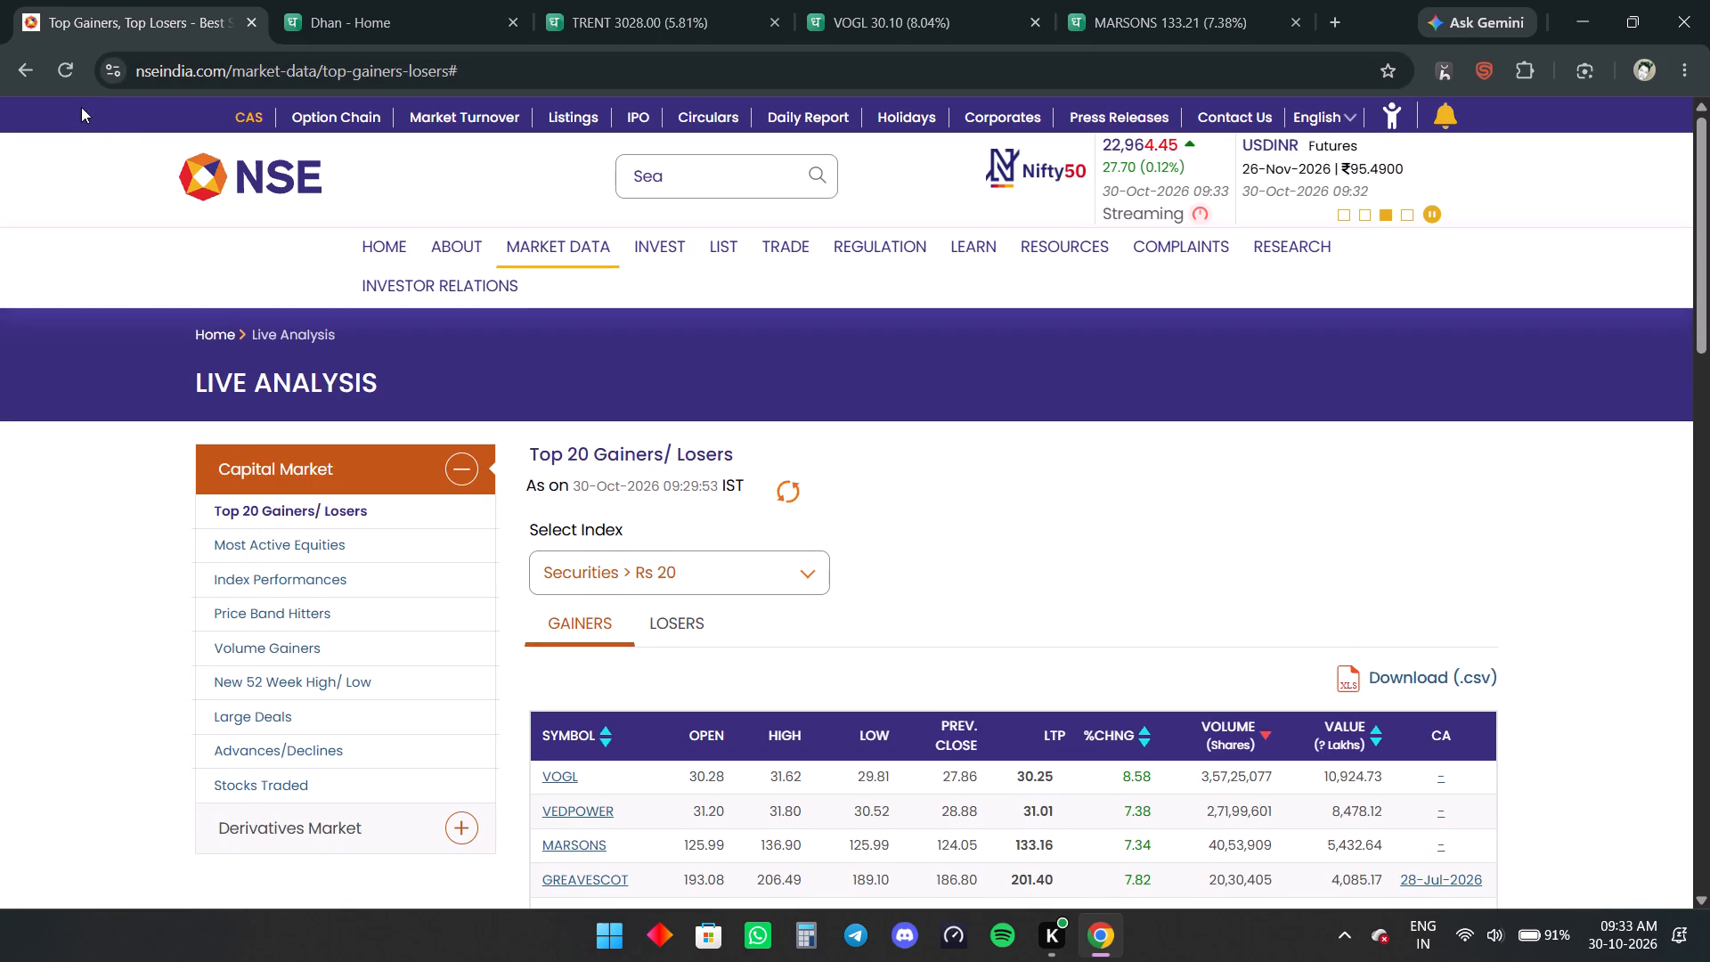
# Reload the NSE Top 20 Gainers/Losers page, filter to Securities > Rs 20, and sort by volume, highest first.
pyautogui.click(54, 77)
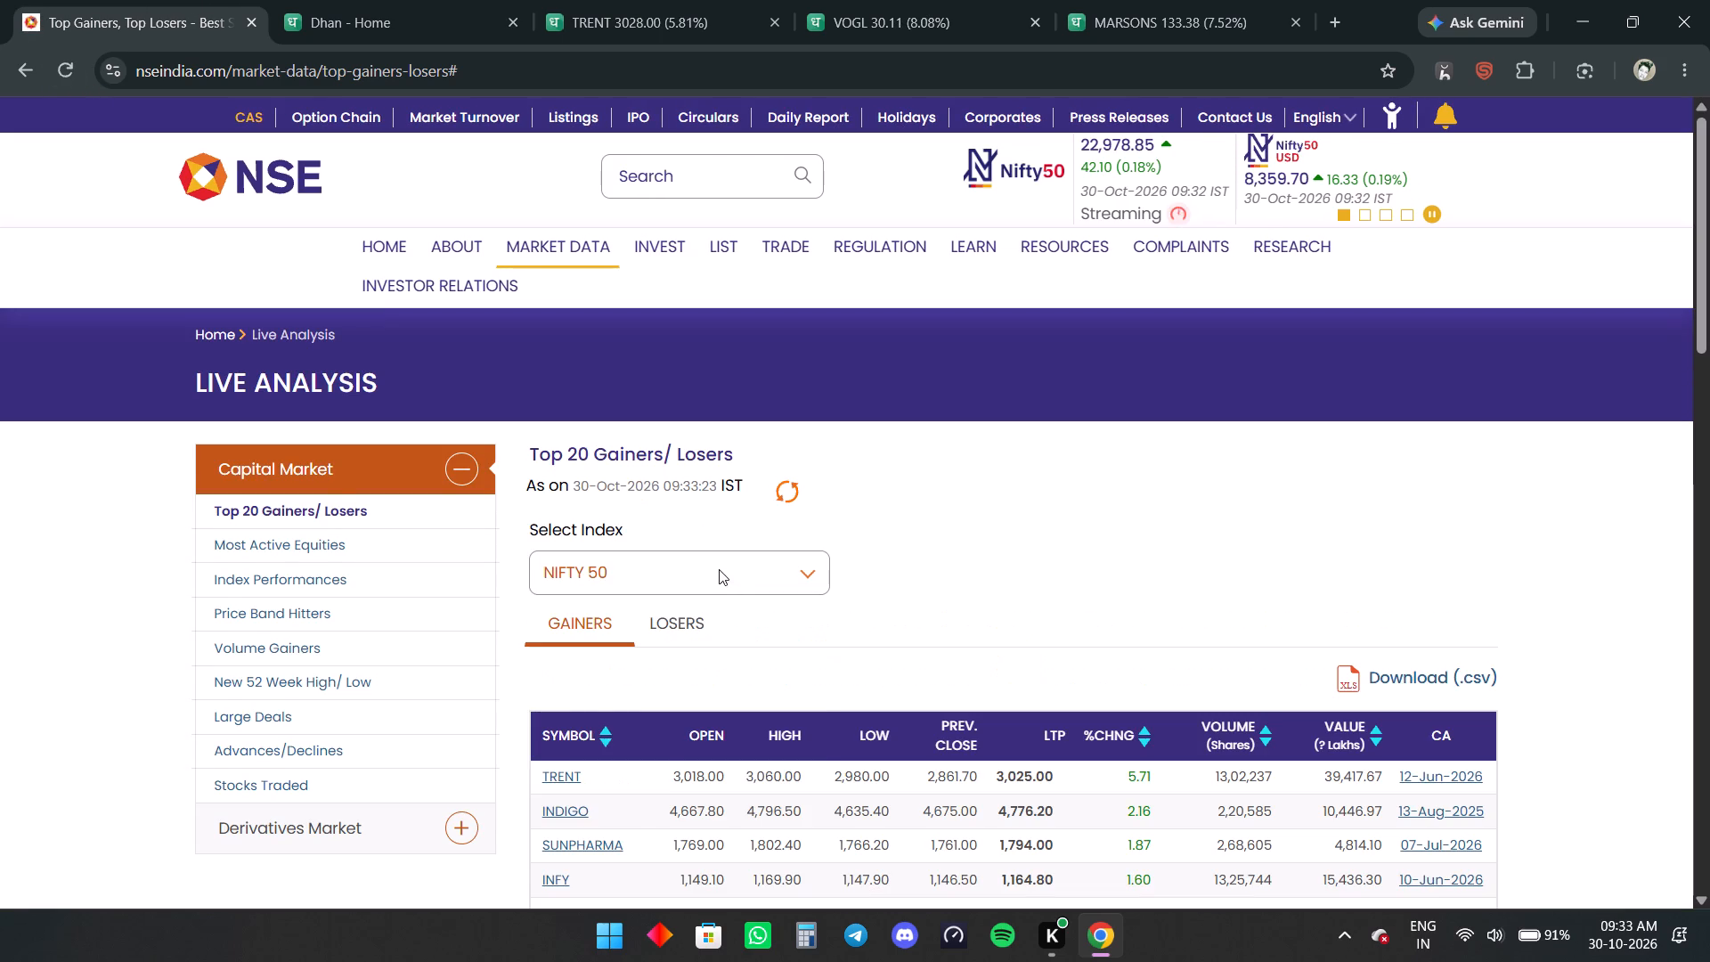
pyautogui.click(719, 569)
pyautogui.click(735, 748)
pyautogui.scroll(-3, 825, 713)
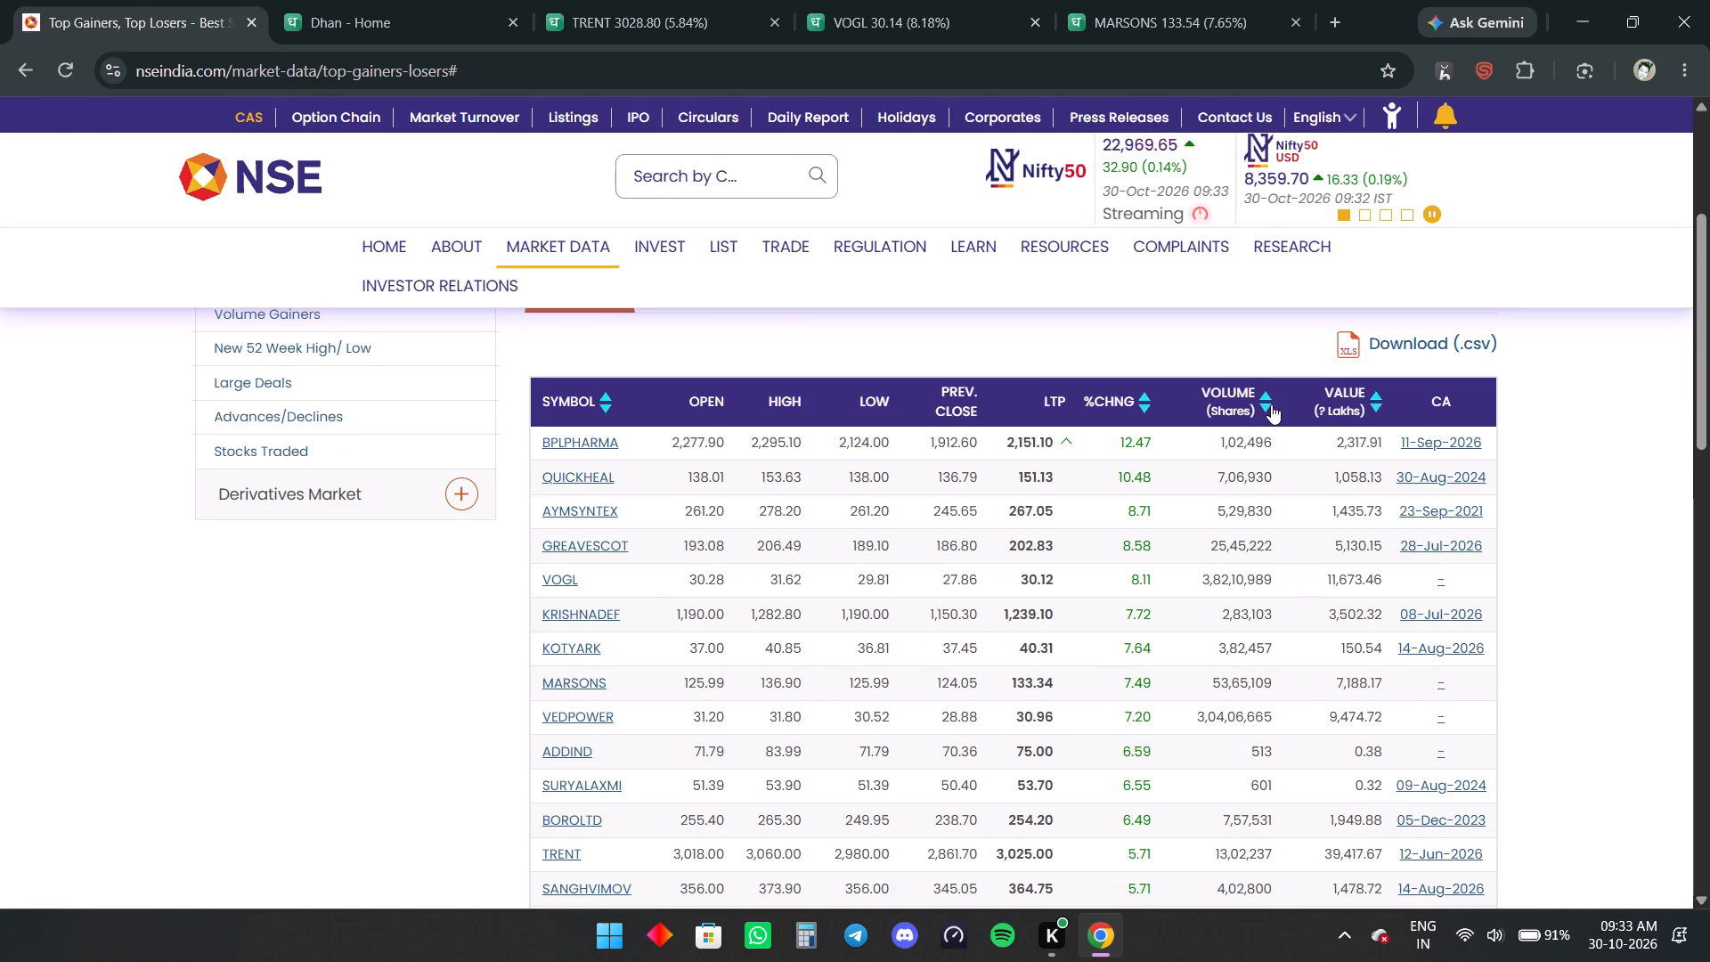
pyautogui.doubleClick(1271, 404)
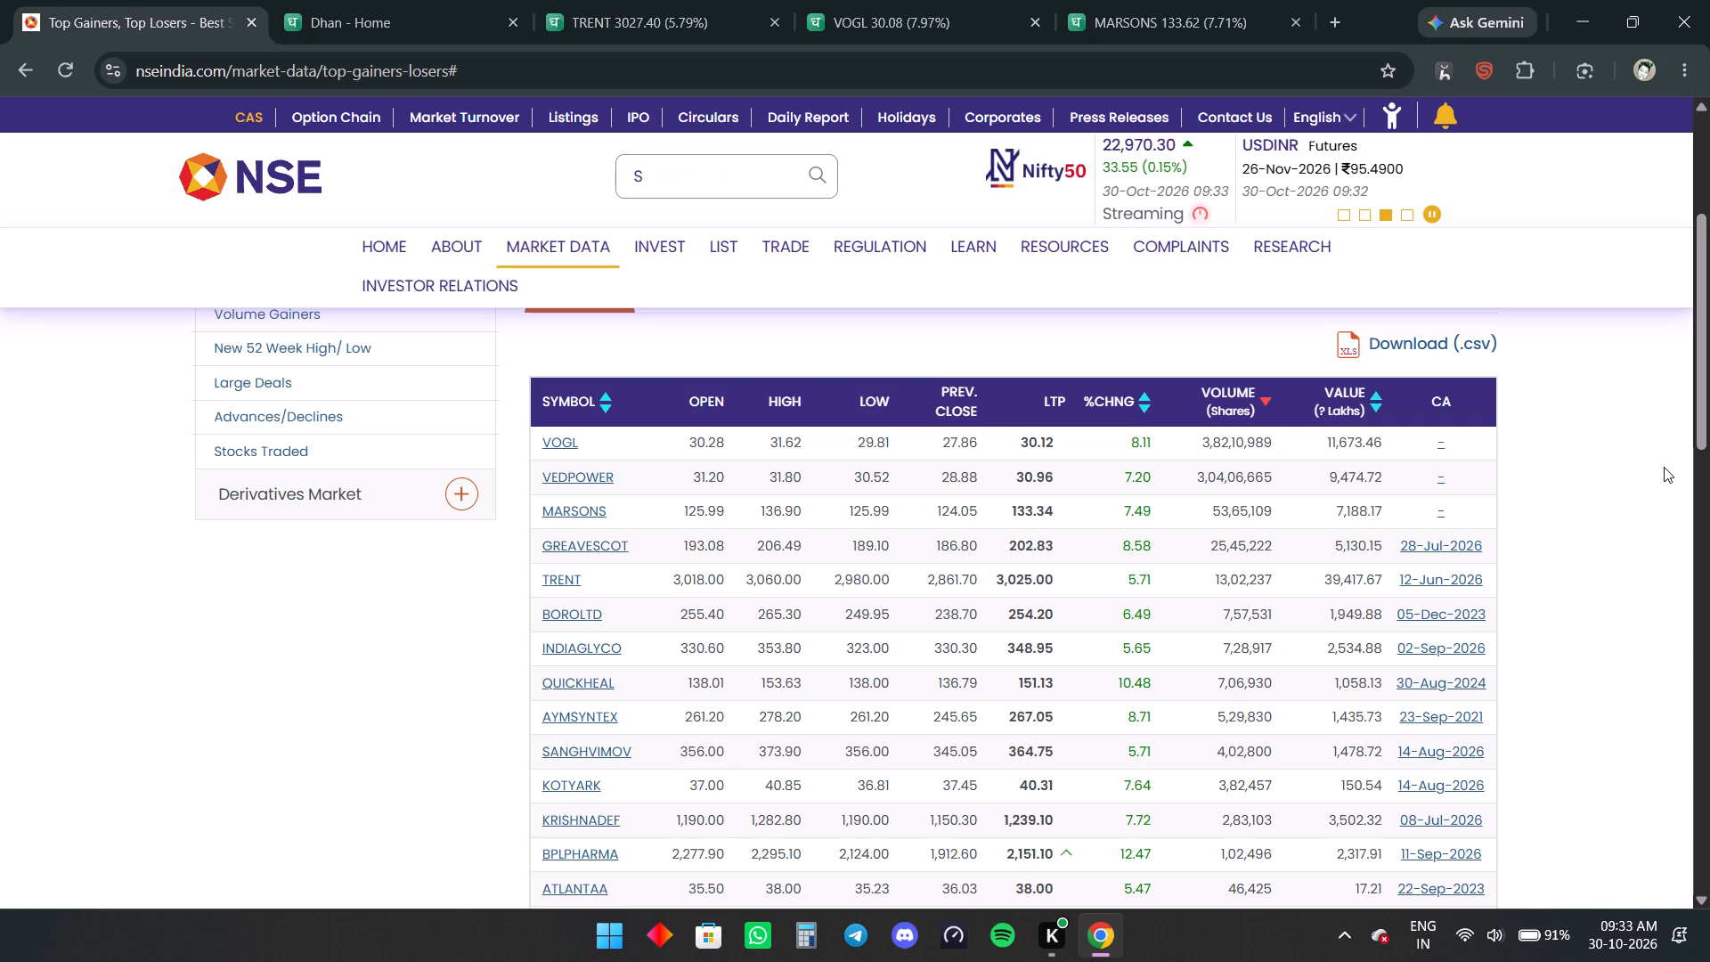
pyautogui.scroll(6, 1659, 471)
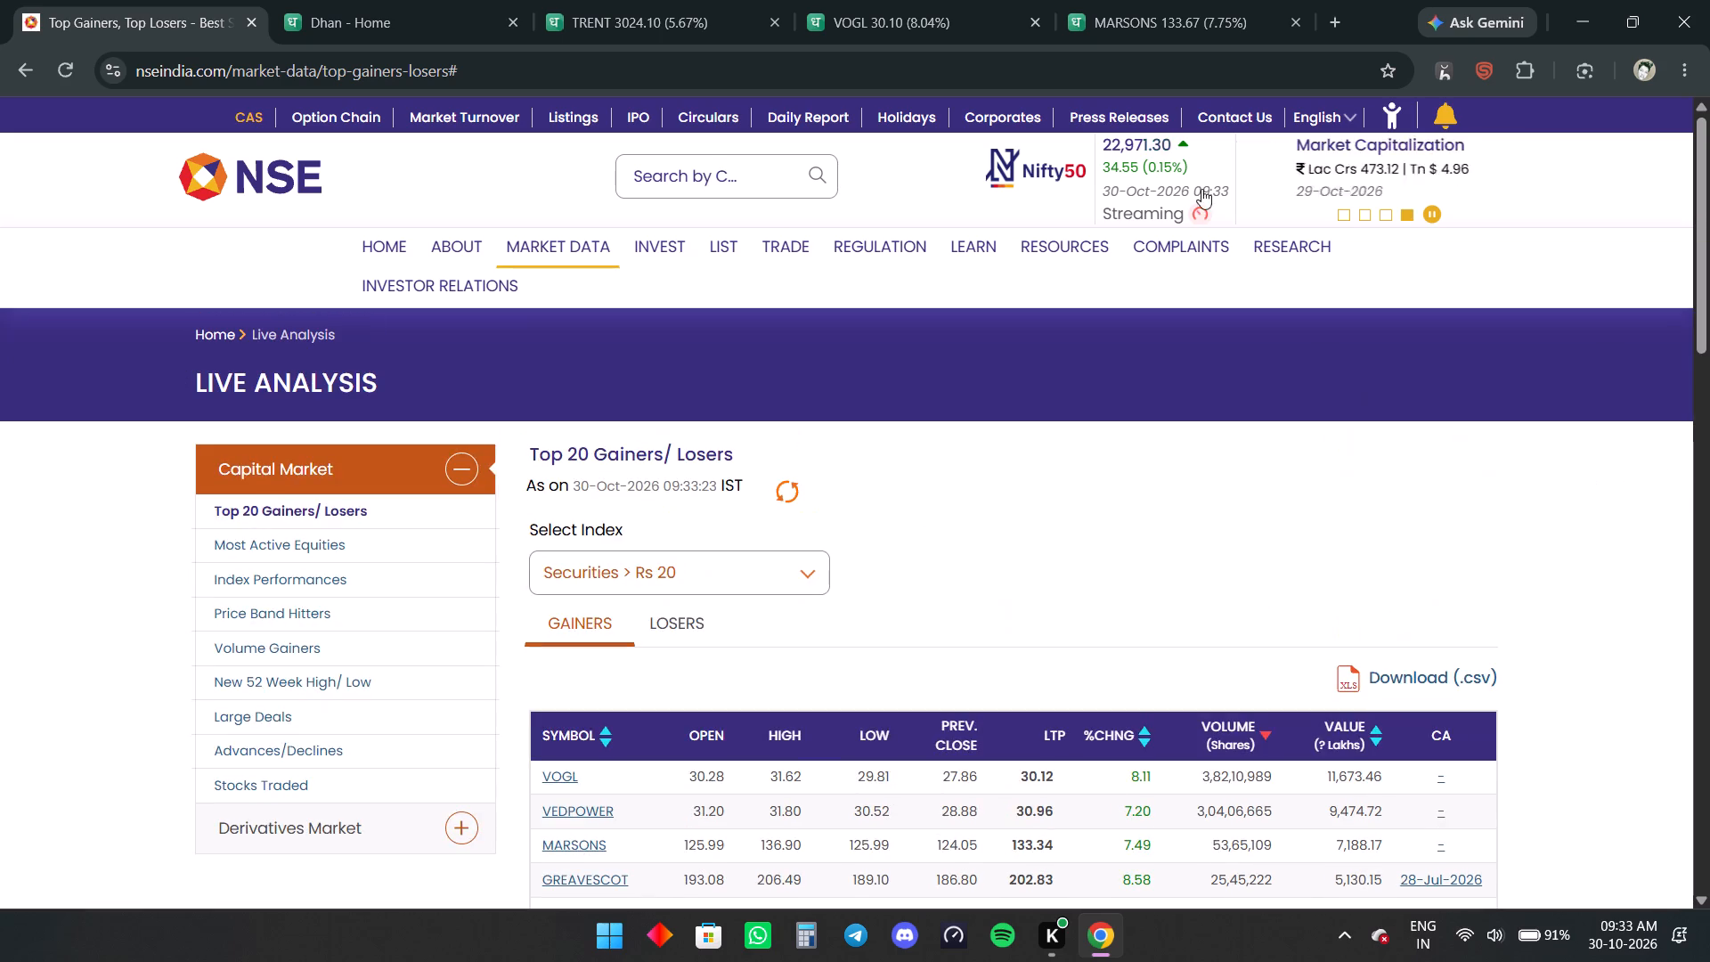
# Check current price action against the long positions on the Marsons and Vedanta Oil & Gas charts.
pyautogui.click(926, 0)
pyautogui.click(1146, 12)
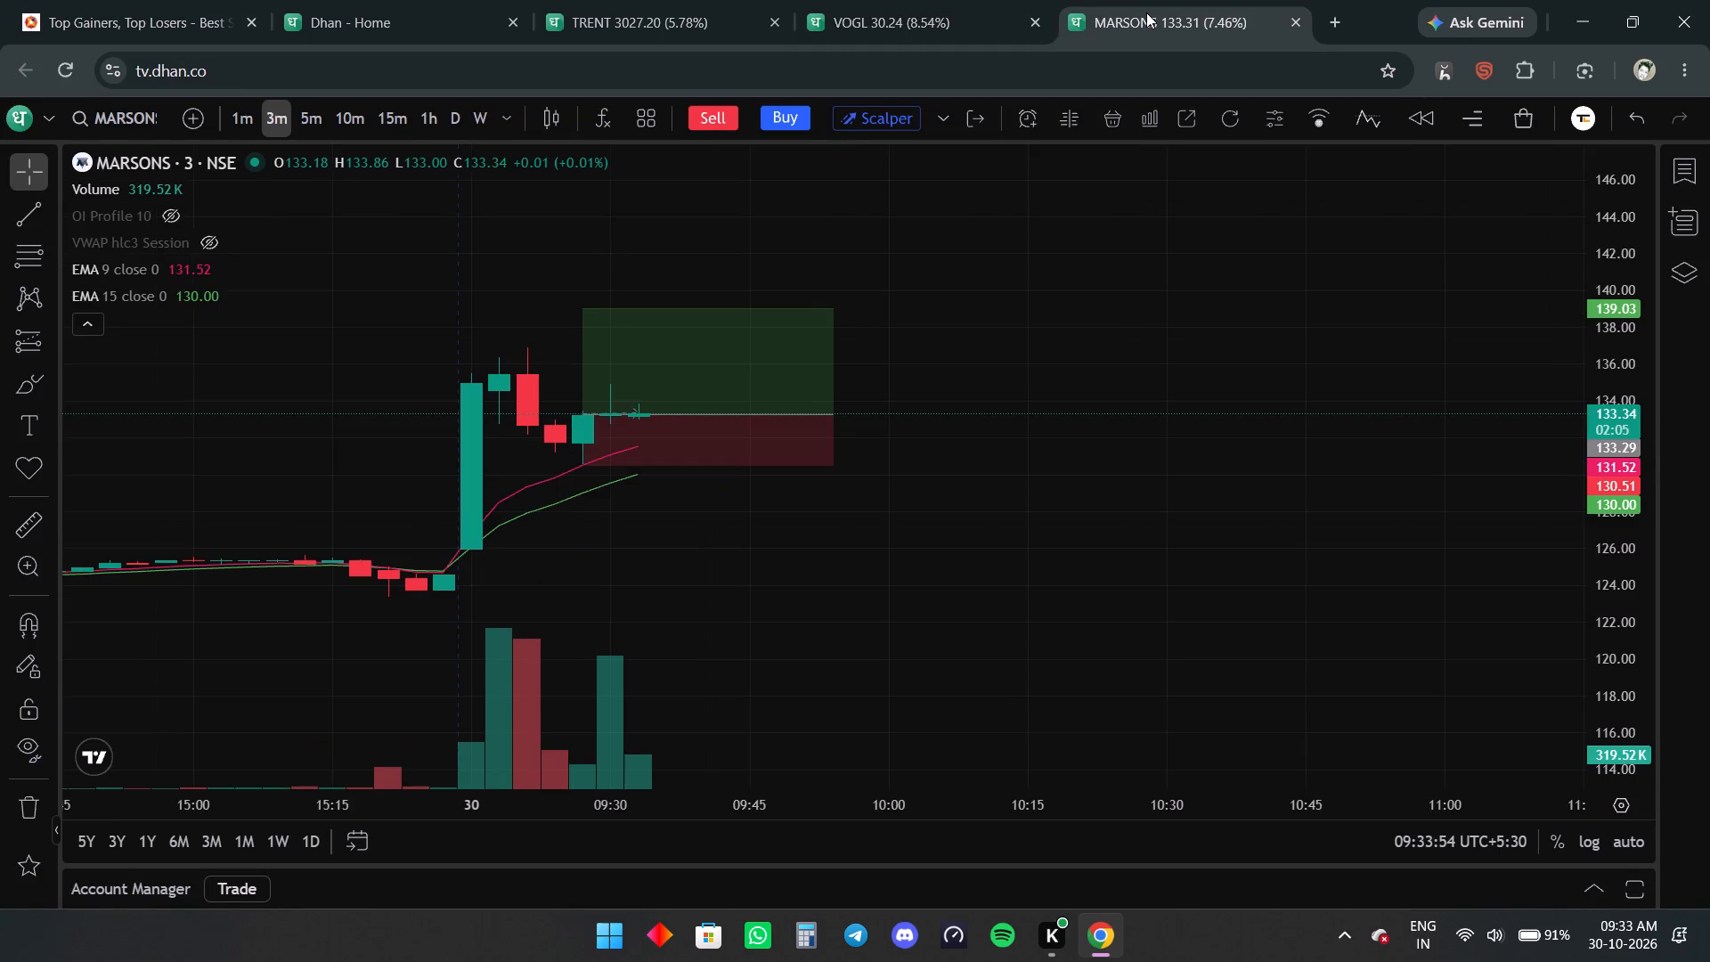
pyautogui.click(912, 0)
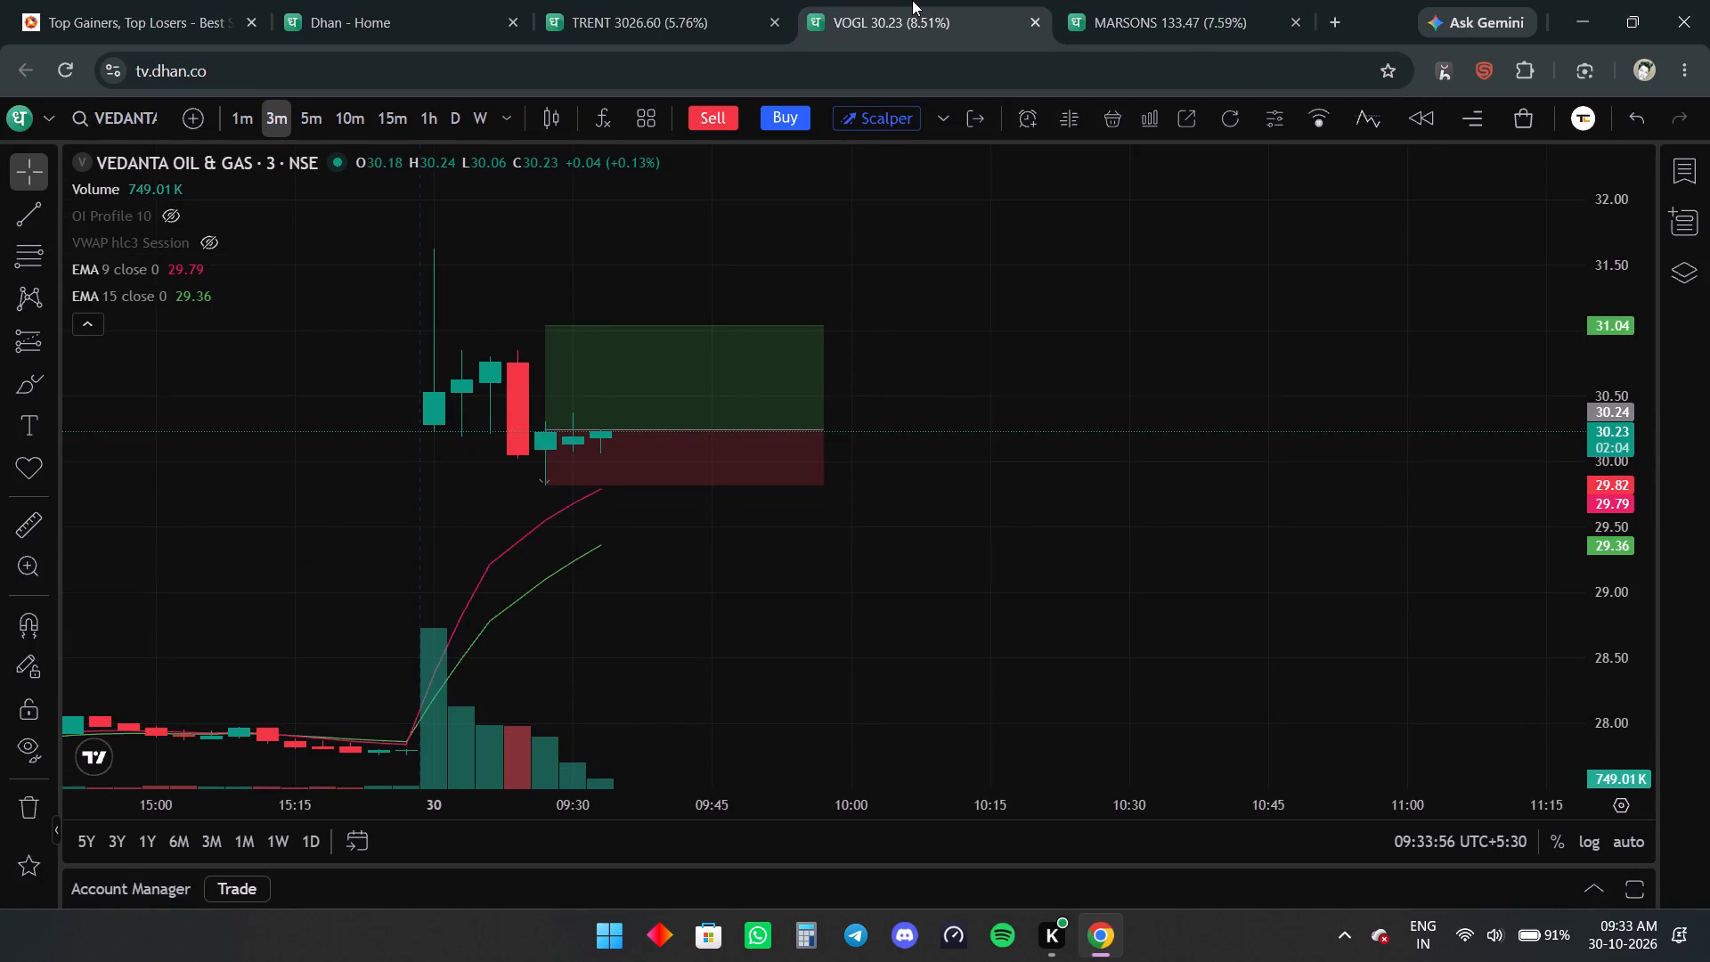
# Replace Trent with NIFTY 50 from the Index watchlist in its chart tab, and hide the watchlist.
pyautogui.click(728, 0)
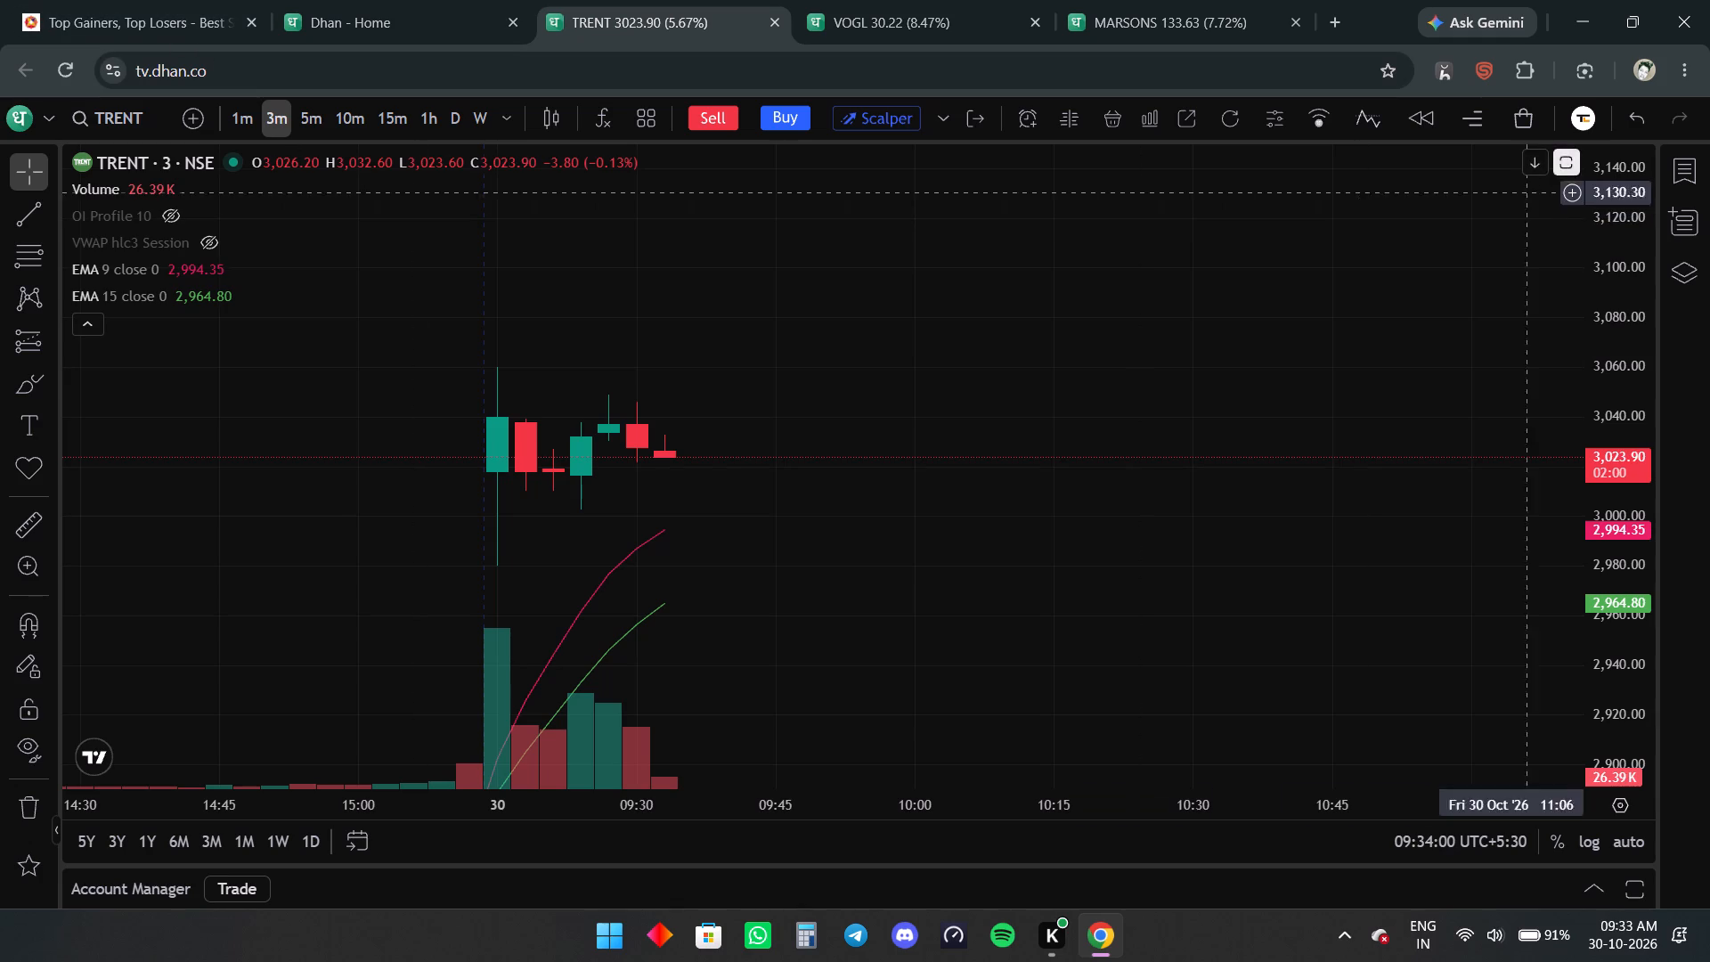
pyautogui.click(1696, 185)
pyautogui.click(1468, 166)
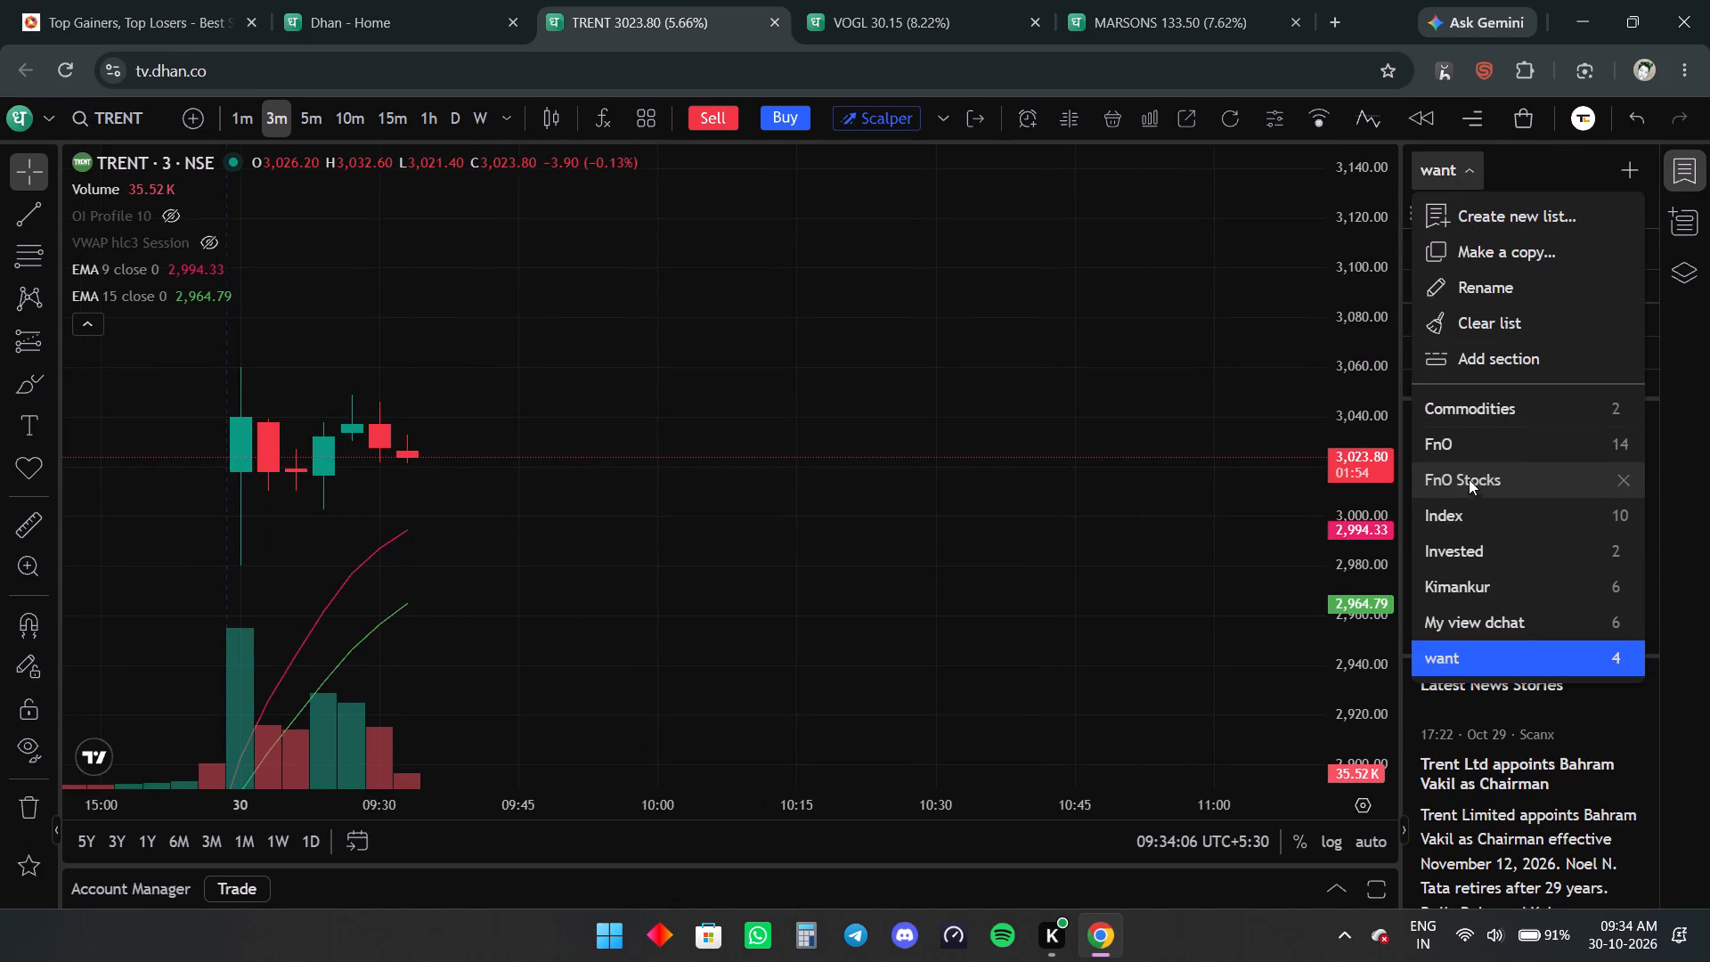
pyautogui.click(1470, 509)
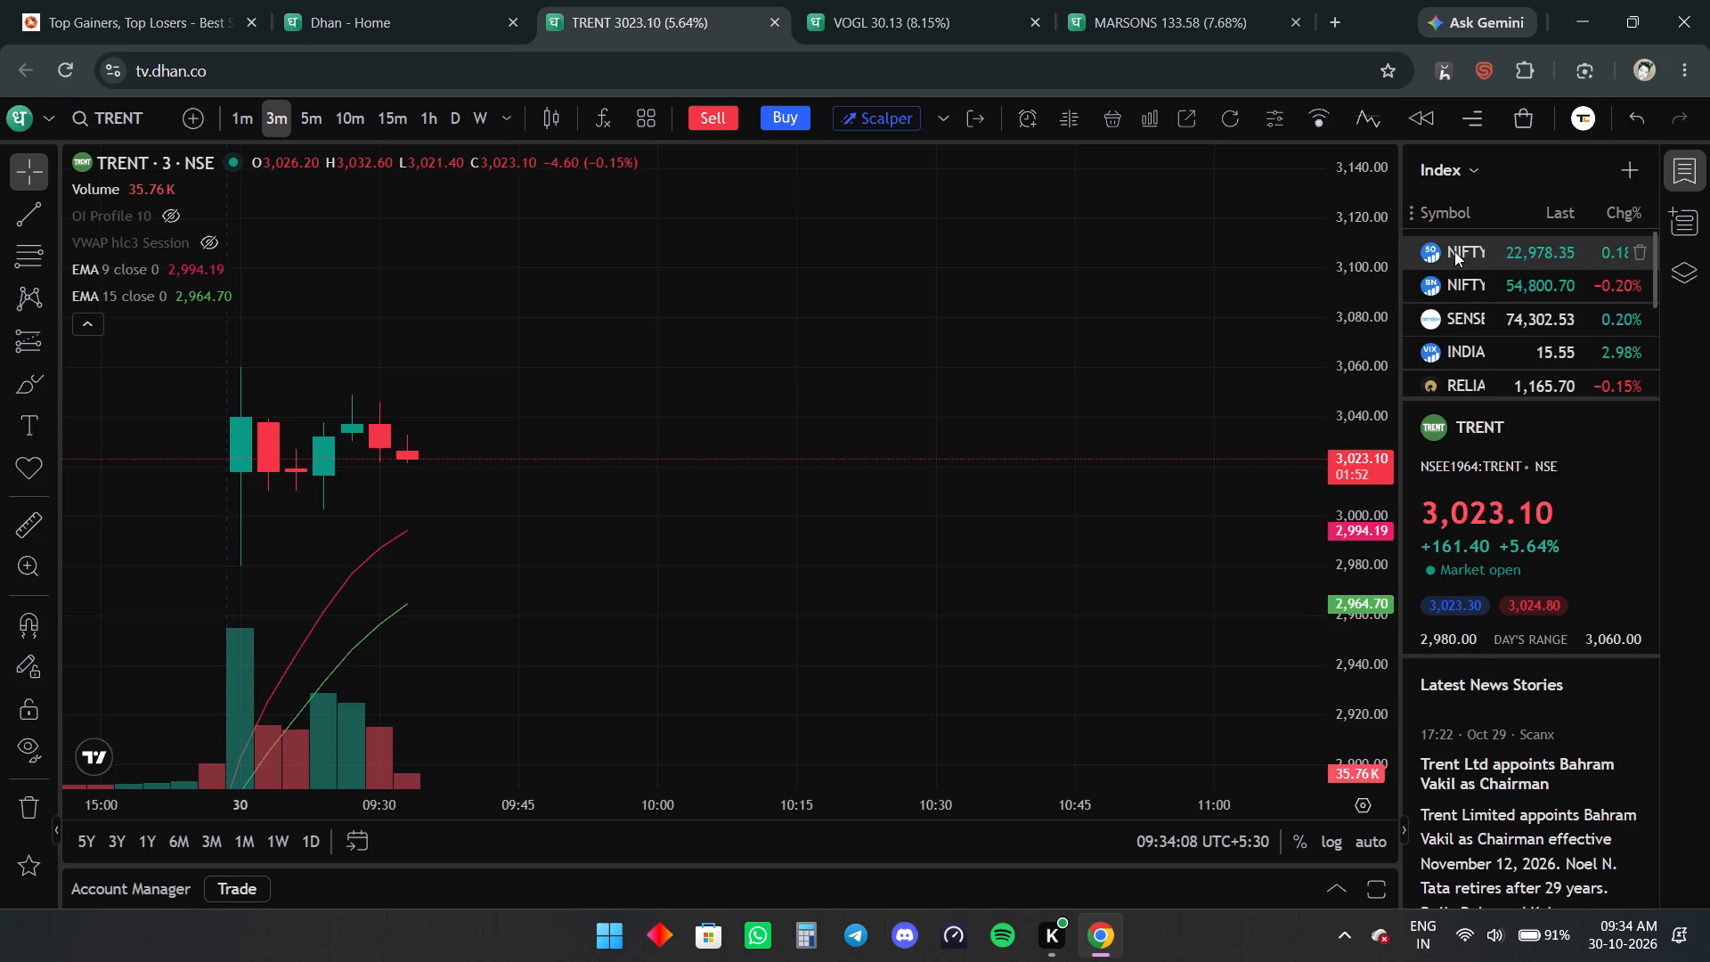
pyautogui.click(1454, 251)
pyautogui.click(1460, 175)
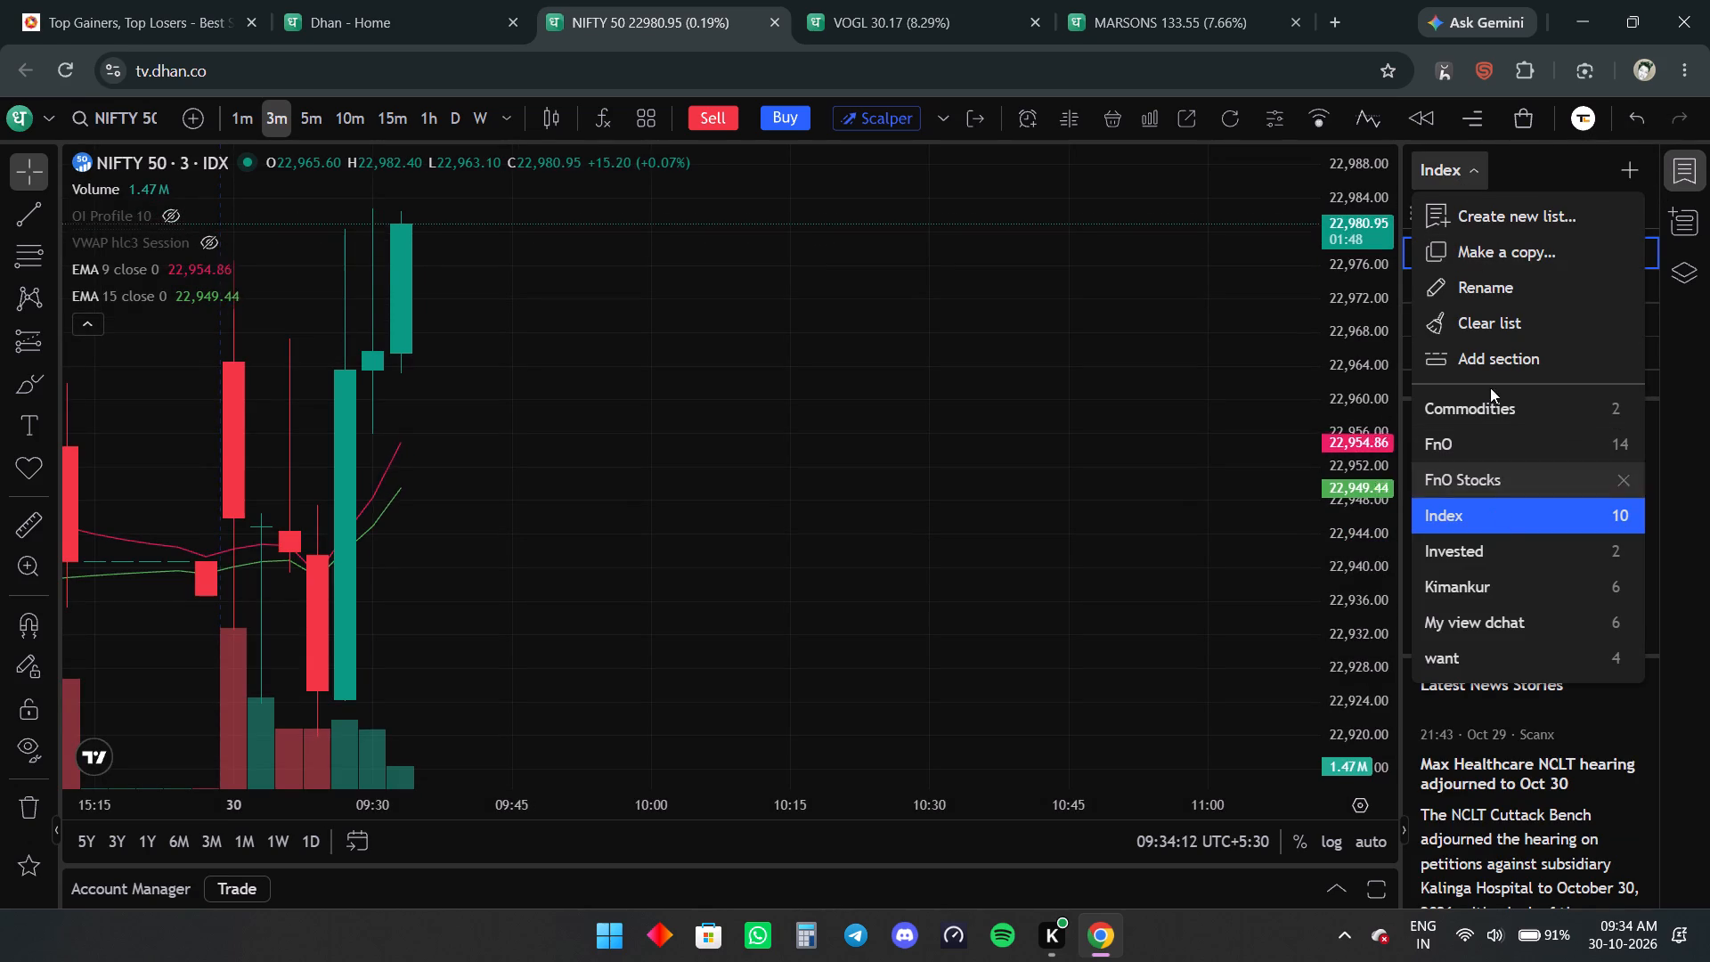
pyautogui.click(1463, 159)
pyautogui.click(1686, 165)
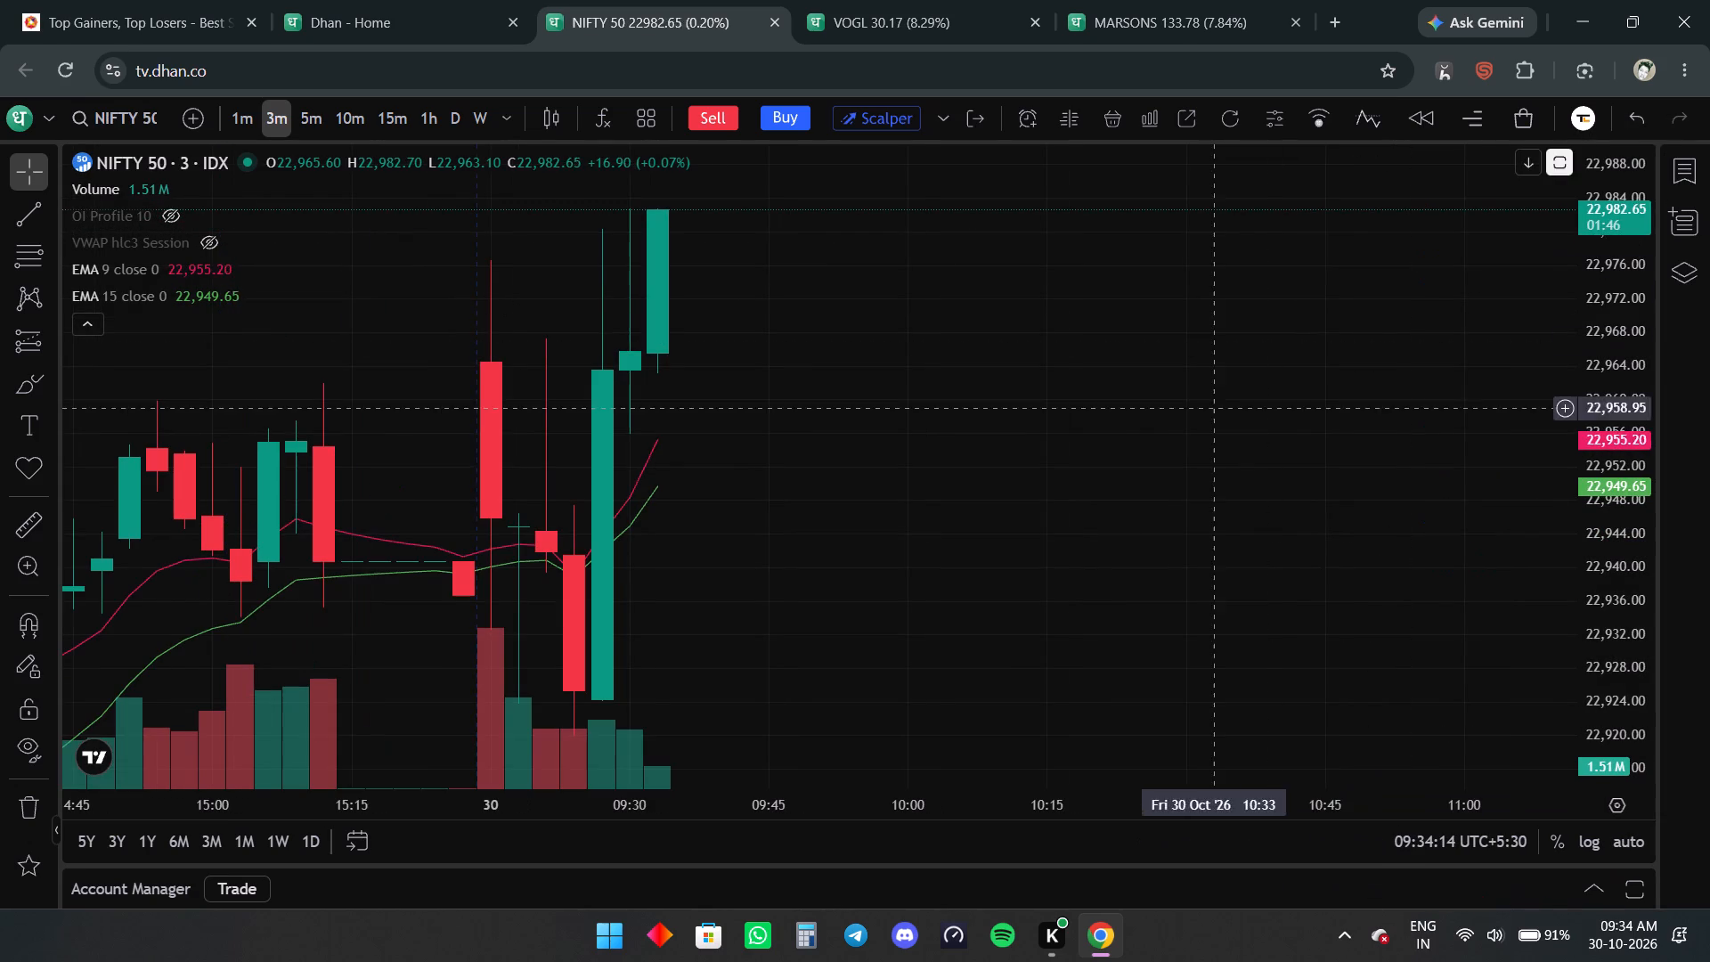
# Show the hidden OI Profile indicator on the NIFTY 50 chart.
pyautogui.moveTo(1632, 208); pyautogui.dragTo(1589, 528)
pyautogui.scroll(-6, 1471, 538)
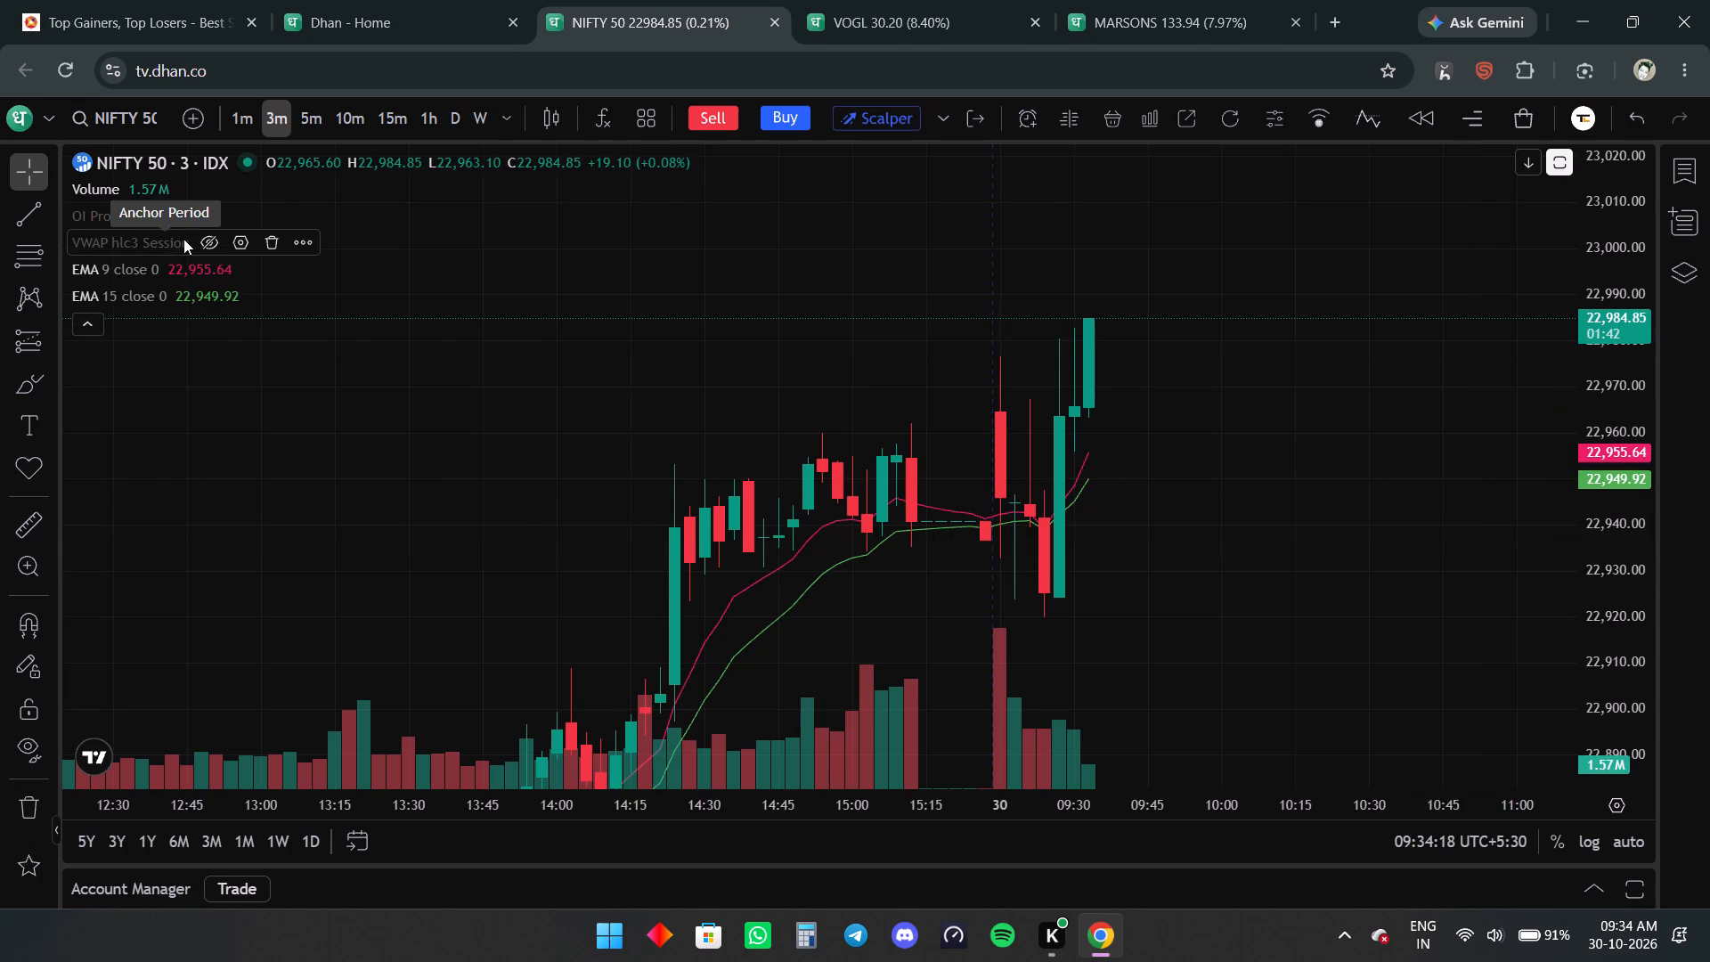
pyautogui.click(170, 220)
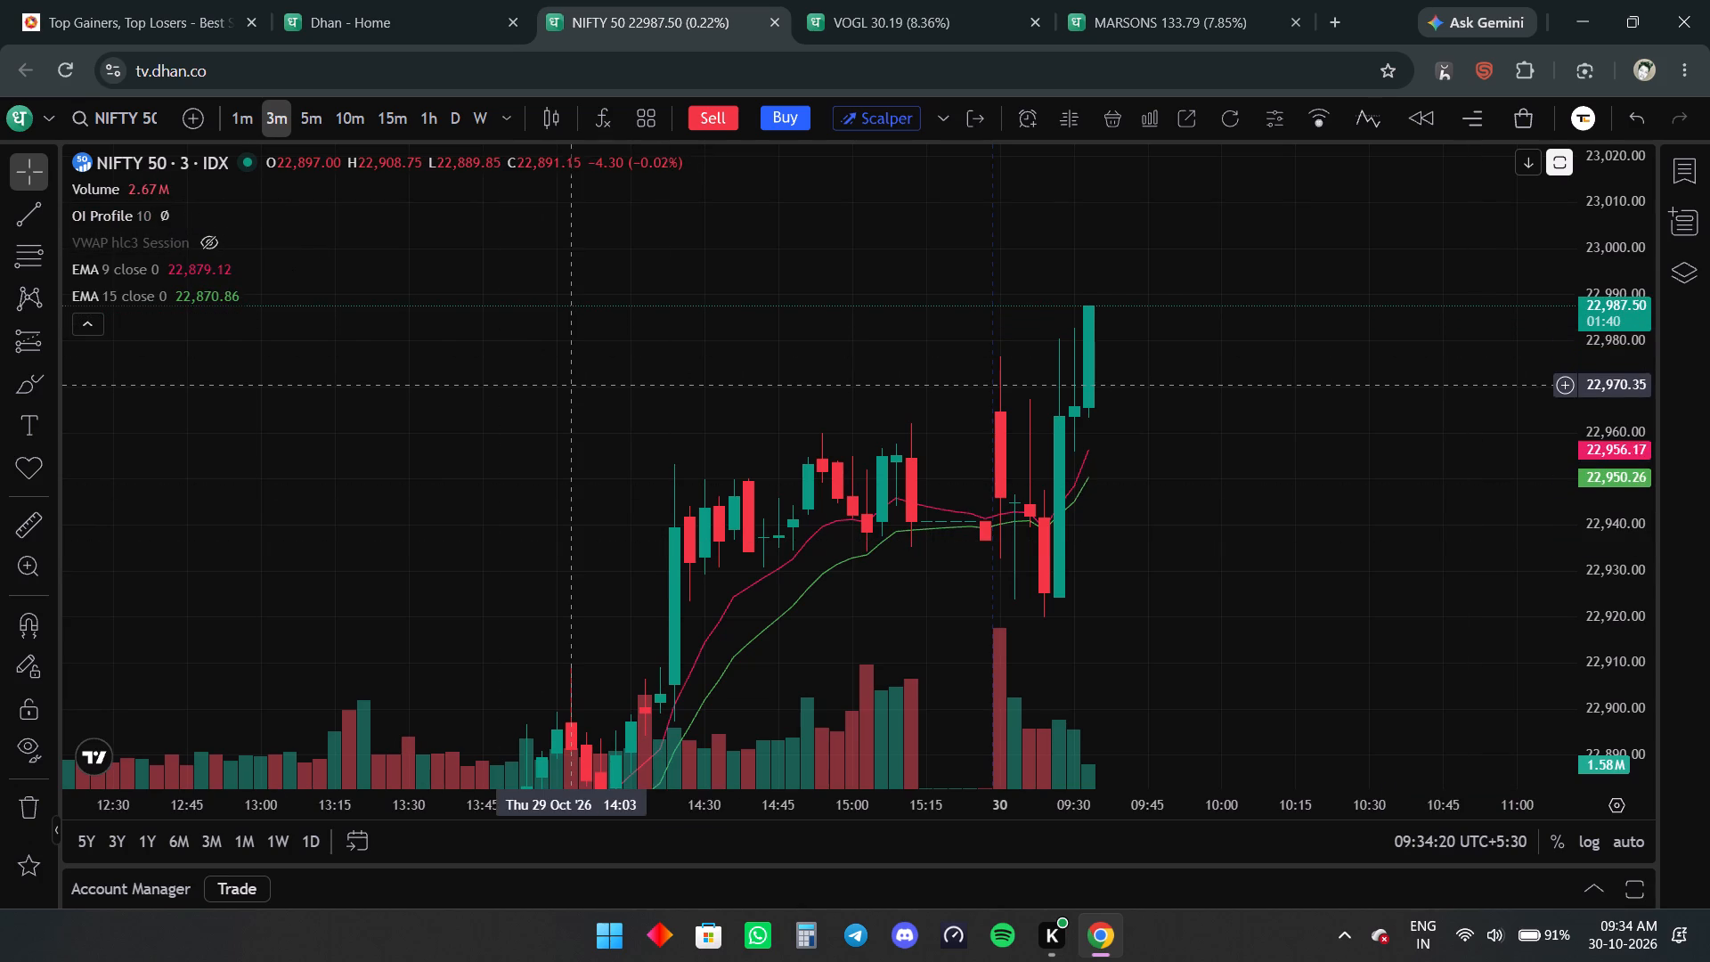
# Examine the recent candles against the OI Profile strike levels on the 3-minute NIFTY 50 chart.
pyautogui.scroll(6, 592, 454)
pyautogui.moveTo(988, 527); pyautogui.dragTo(1201, 391)
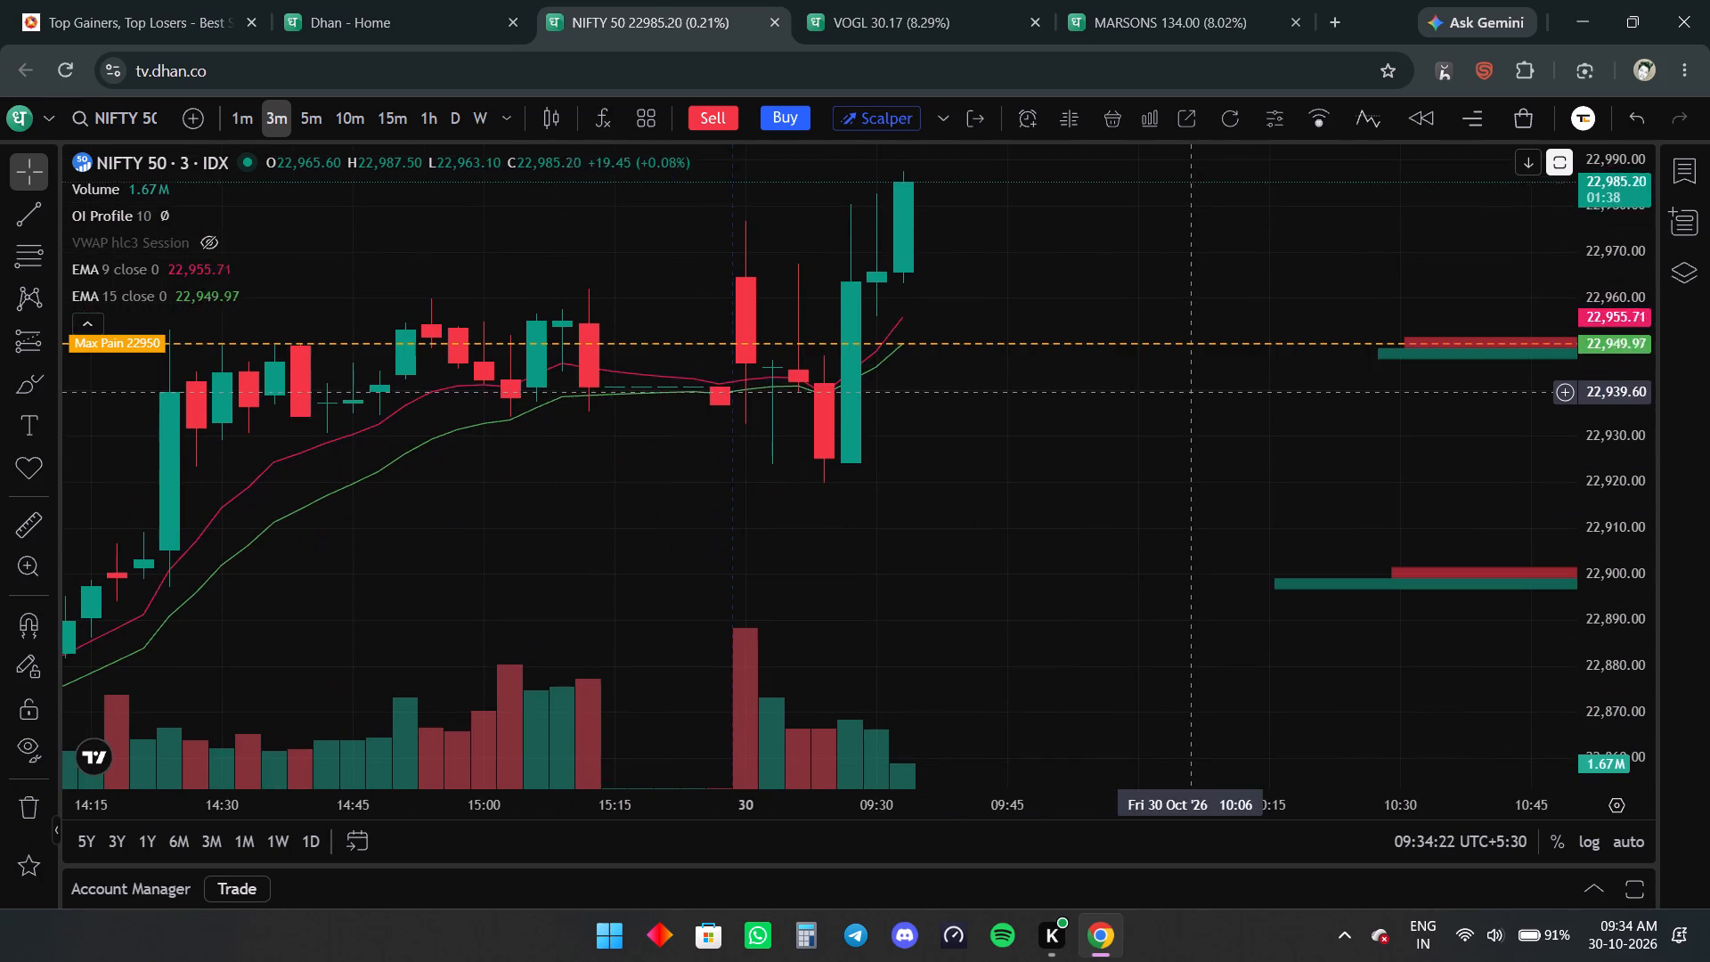
pyautogui.moveTo(1113, 439); pyautogui.dragTo(1188, 449)
pyautogui.scroll(-6, 1187, 475)
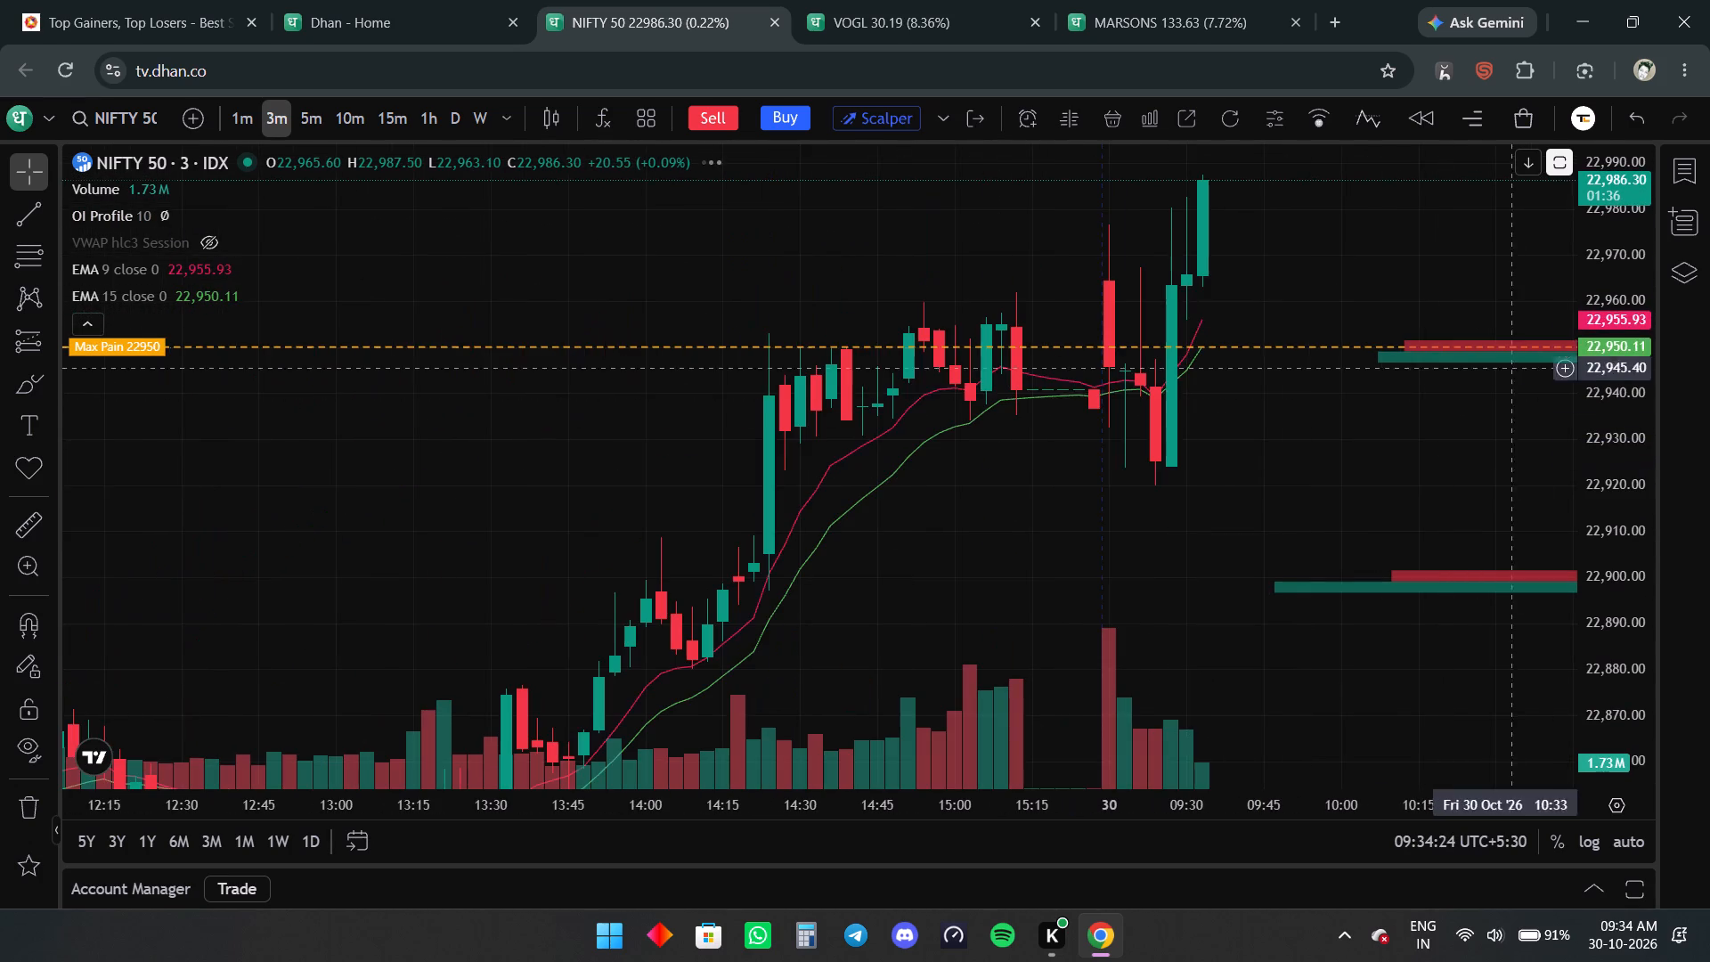
pyautogui.moveTo(1638, 272); pyautogui.dragTo(1643, 581)
pyautogui.moveTo(1211, 591); pyautogui.dragTo(1004, 580)
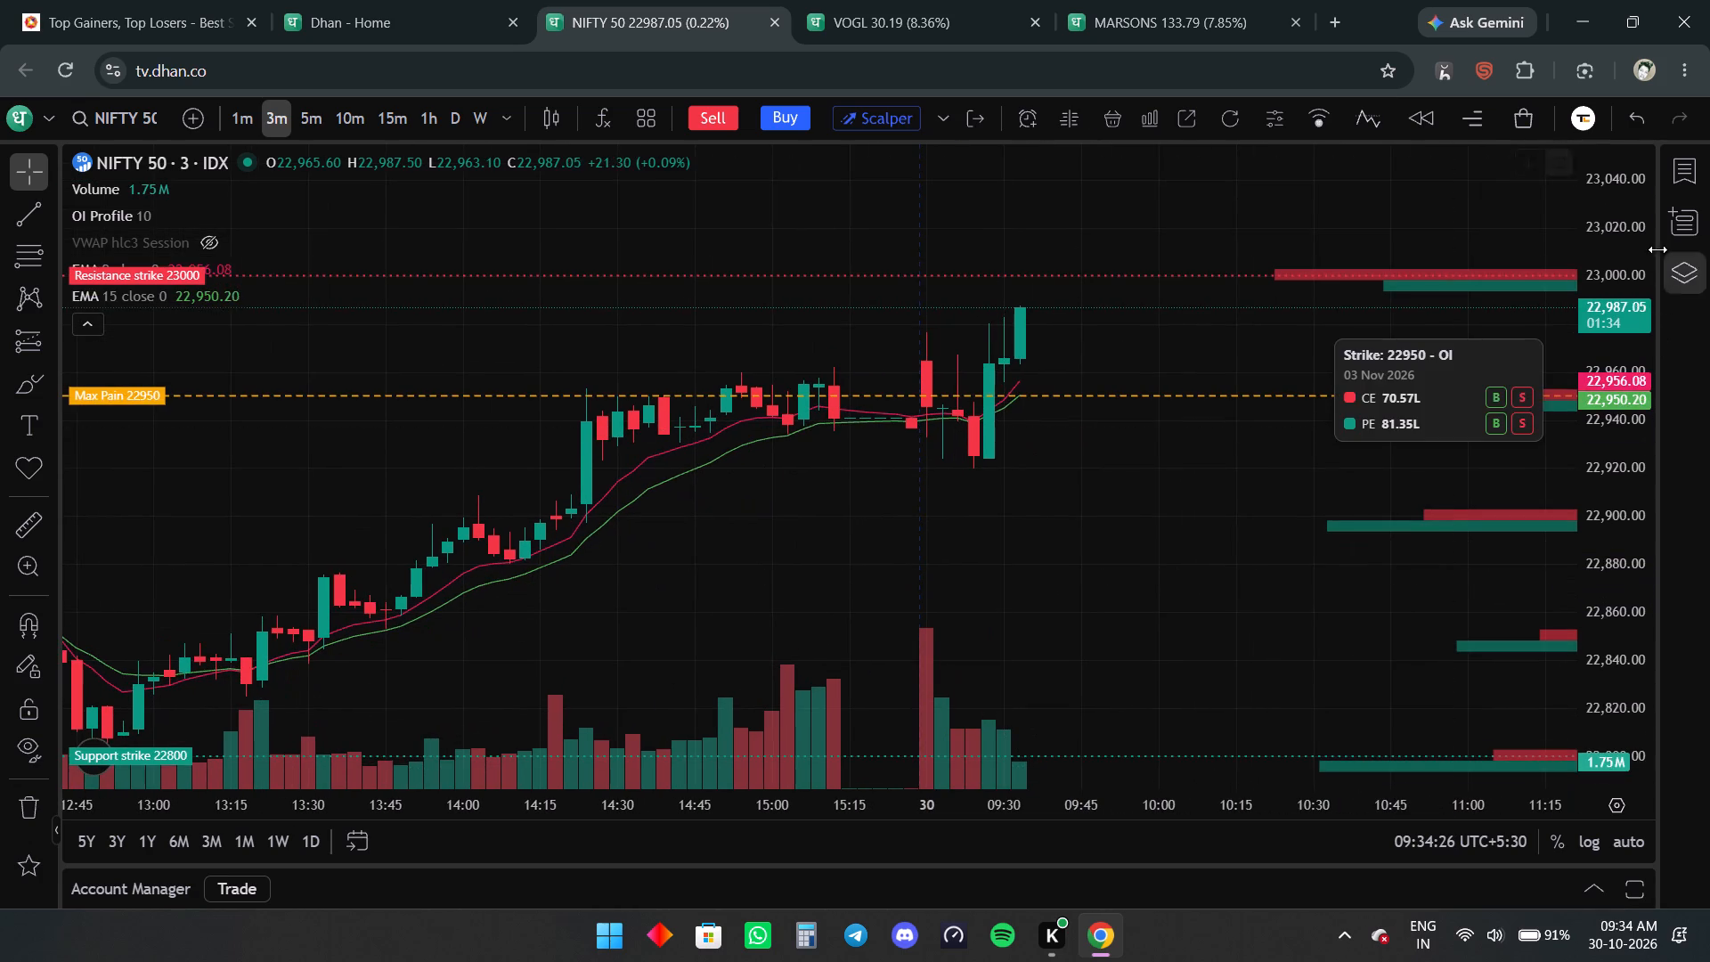
pyautogui.moveTo(1635, 231); pyautogui.dragTo(1627, 507)
pyautogui.scroll(-7, 923, 652)
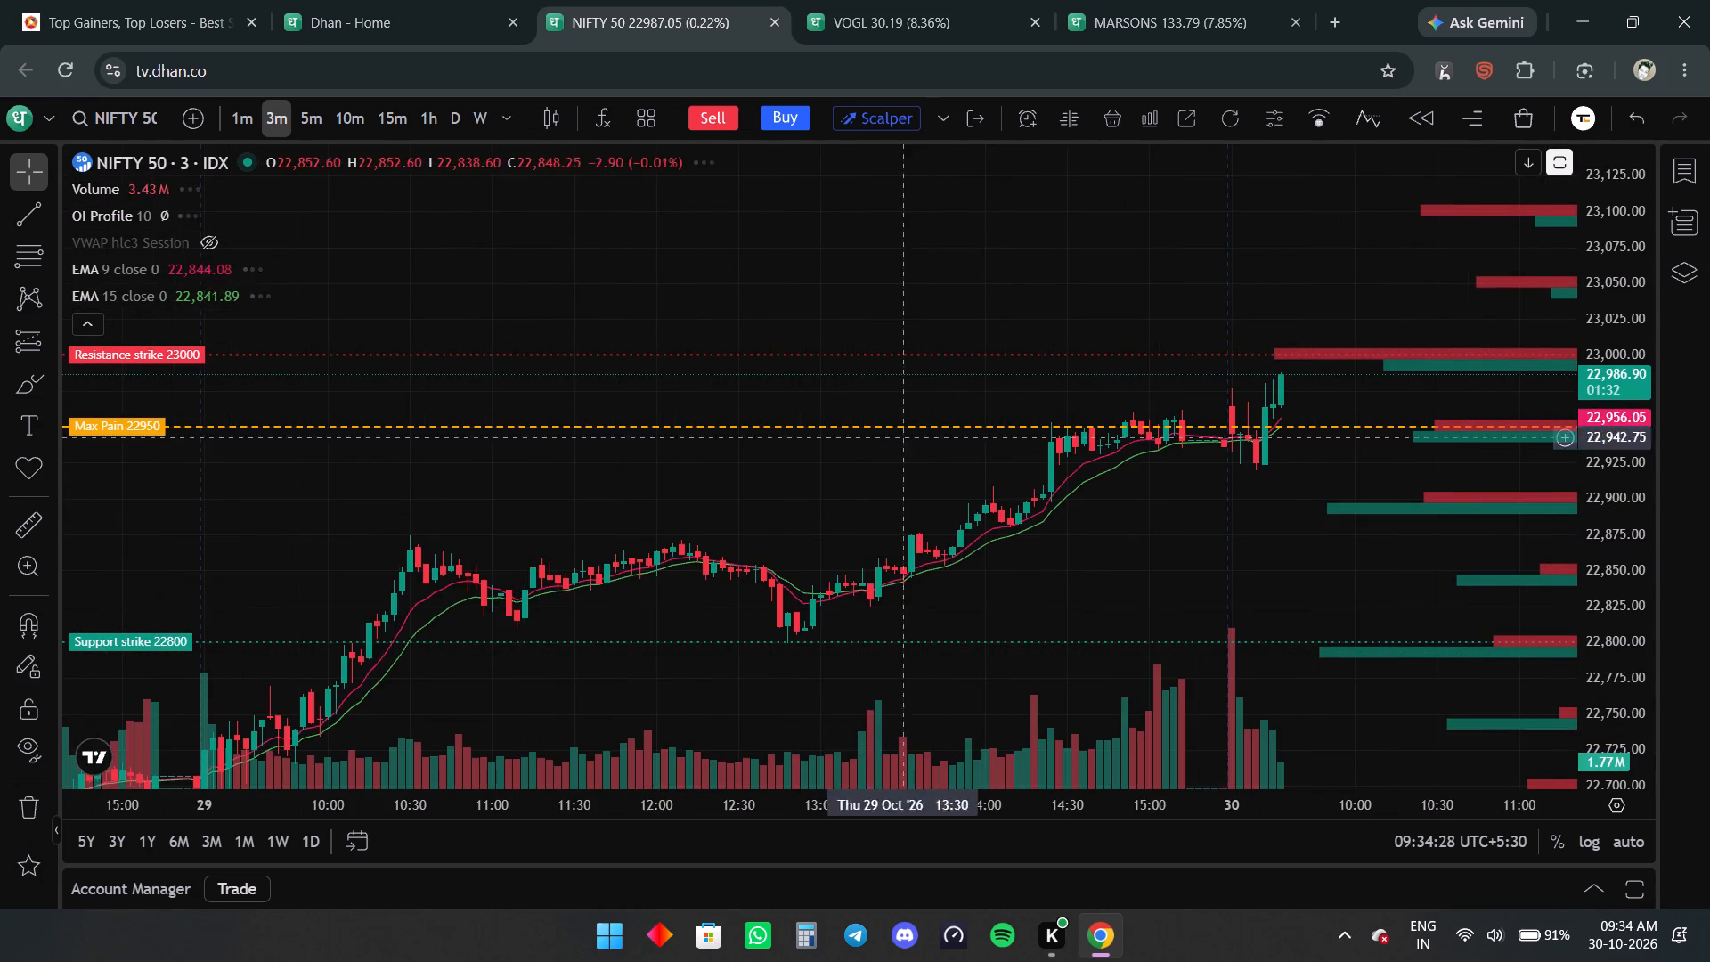
# Switch the NIFTY 50 chart to the 5-minute timeframe and bring a wider range of OI Profile strikes into view.
pyautogui.click(307, 127)
pyautogui.scroll(3, 1422, 599)
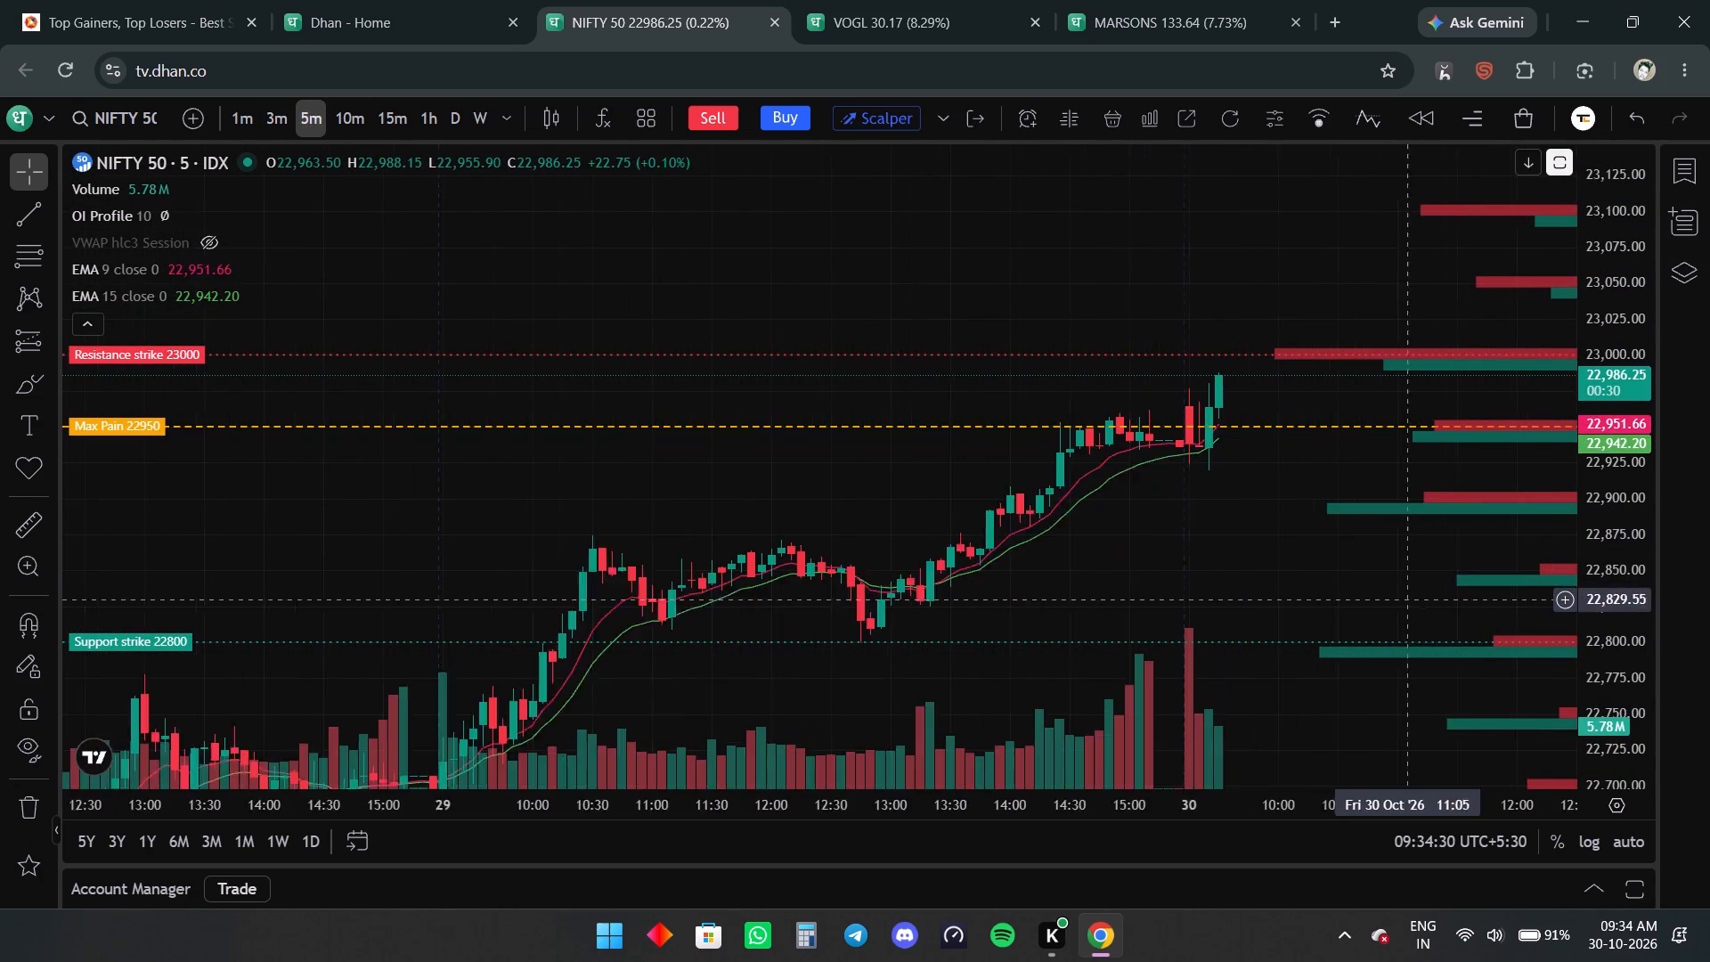
pyautogui.moveTo(1196, 565); pyautogui.dragTo(1019, 562)
pyautogui.moveTo(1630, 232); pyautogui.dragTo(1644, 449)
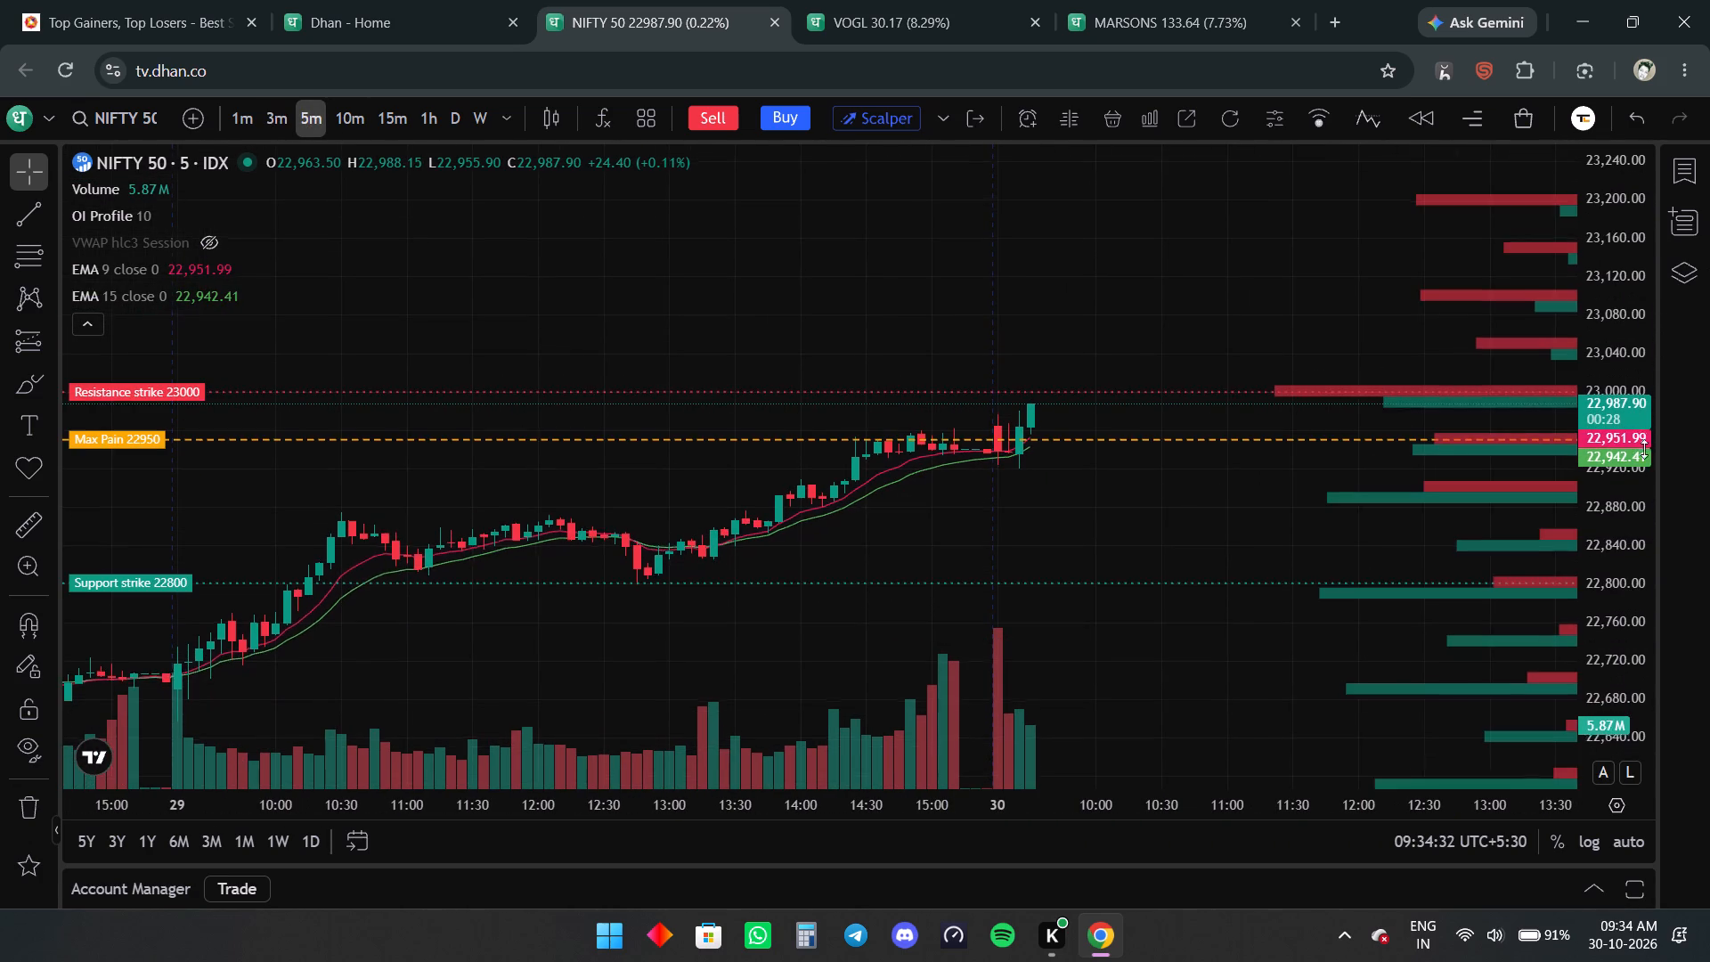
pyautogui.moveTo(1644, 449); pyautogui.dragTo(1643, 438)
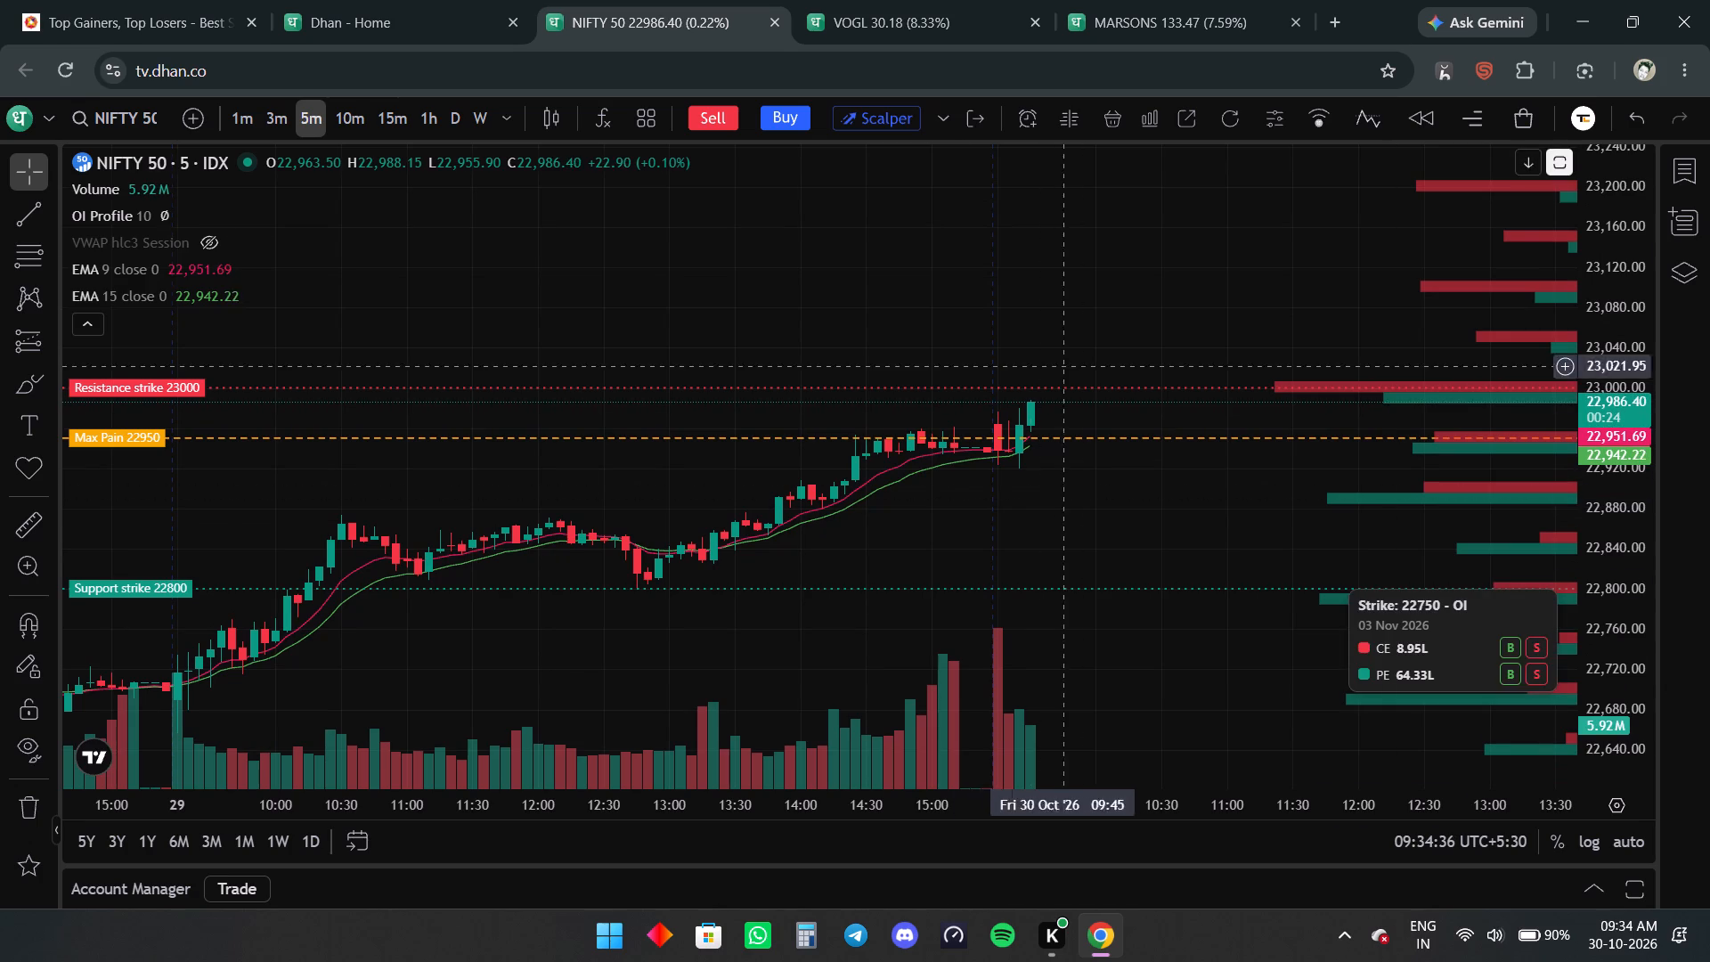
# Check current price action against the planned long positions on the Marsons and Vedanta Oil & Gas charts.
pyautogui.click(916, 0)
pyautogui.click(1137, 4)
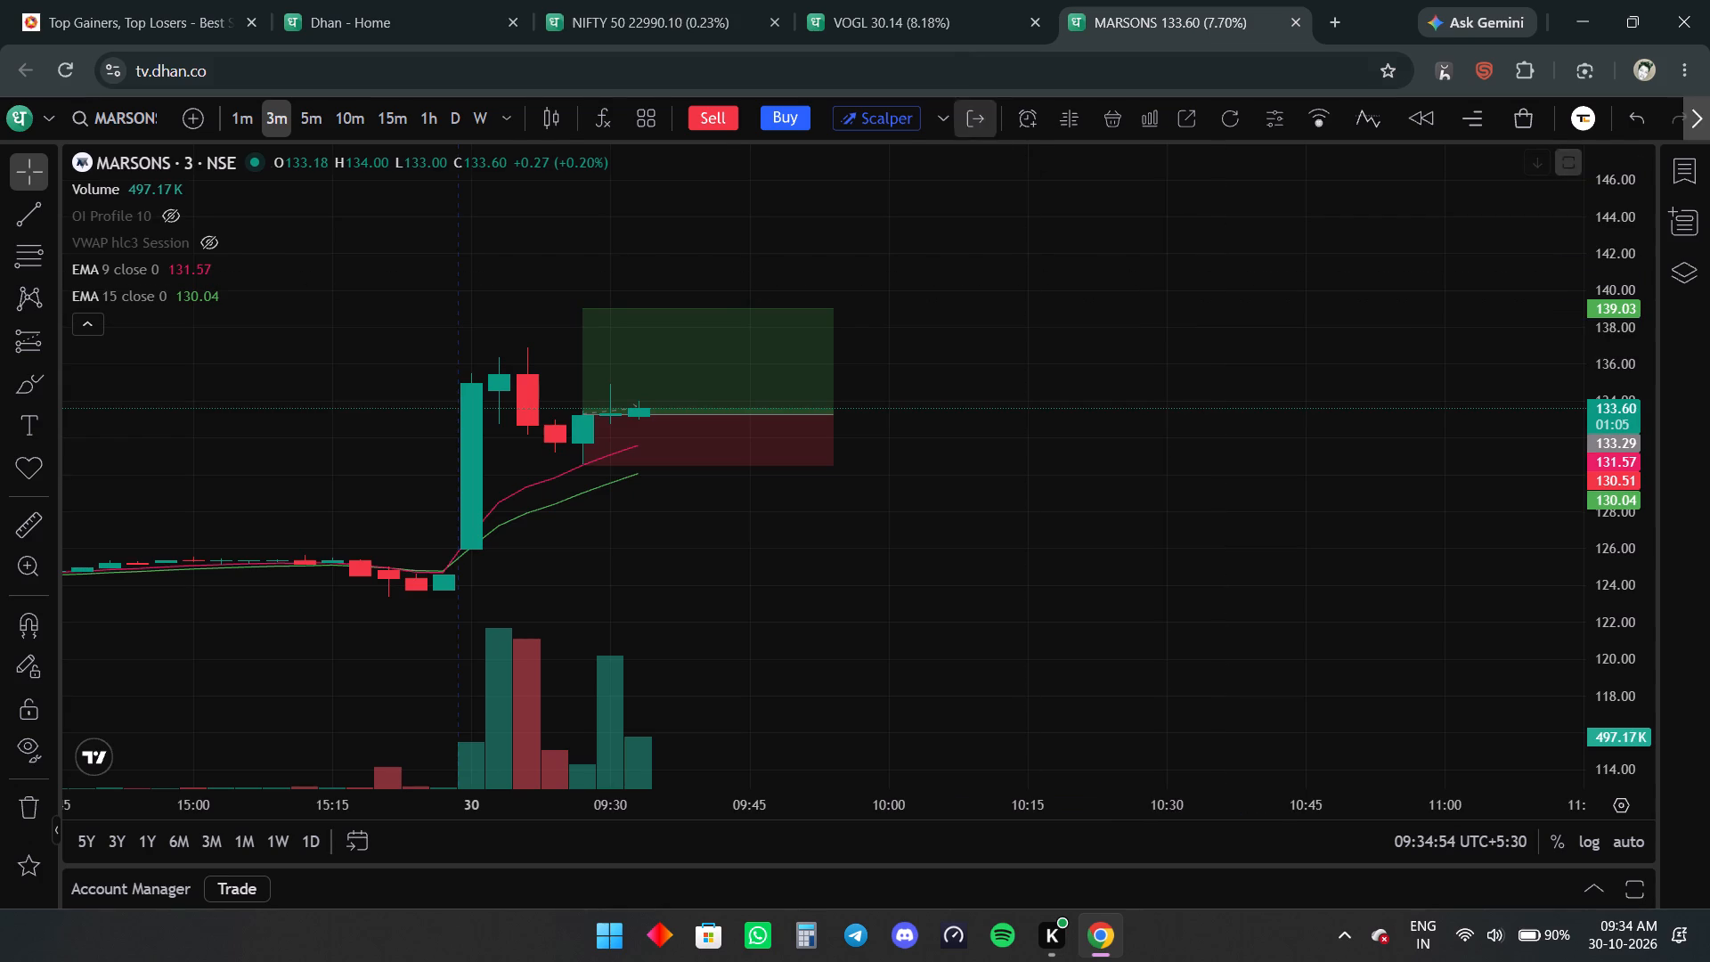
pyautogui.click(948, 9)
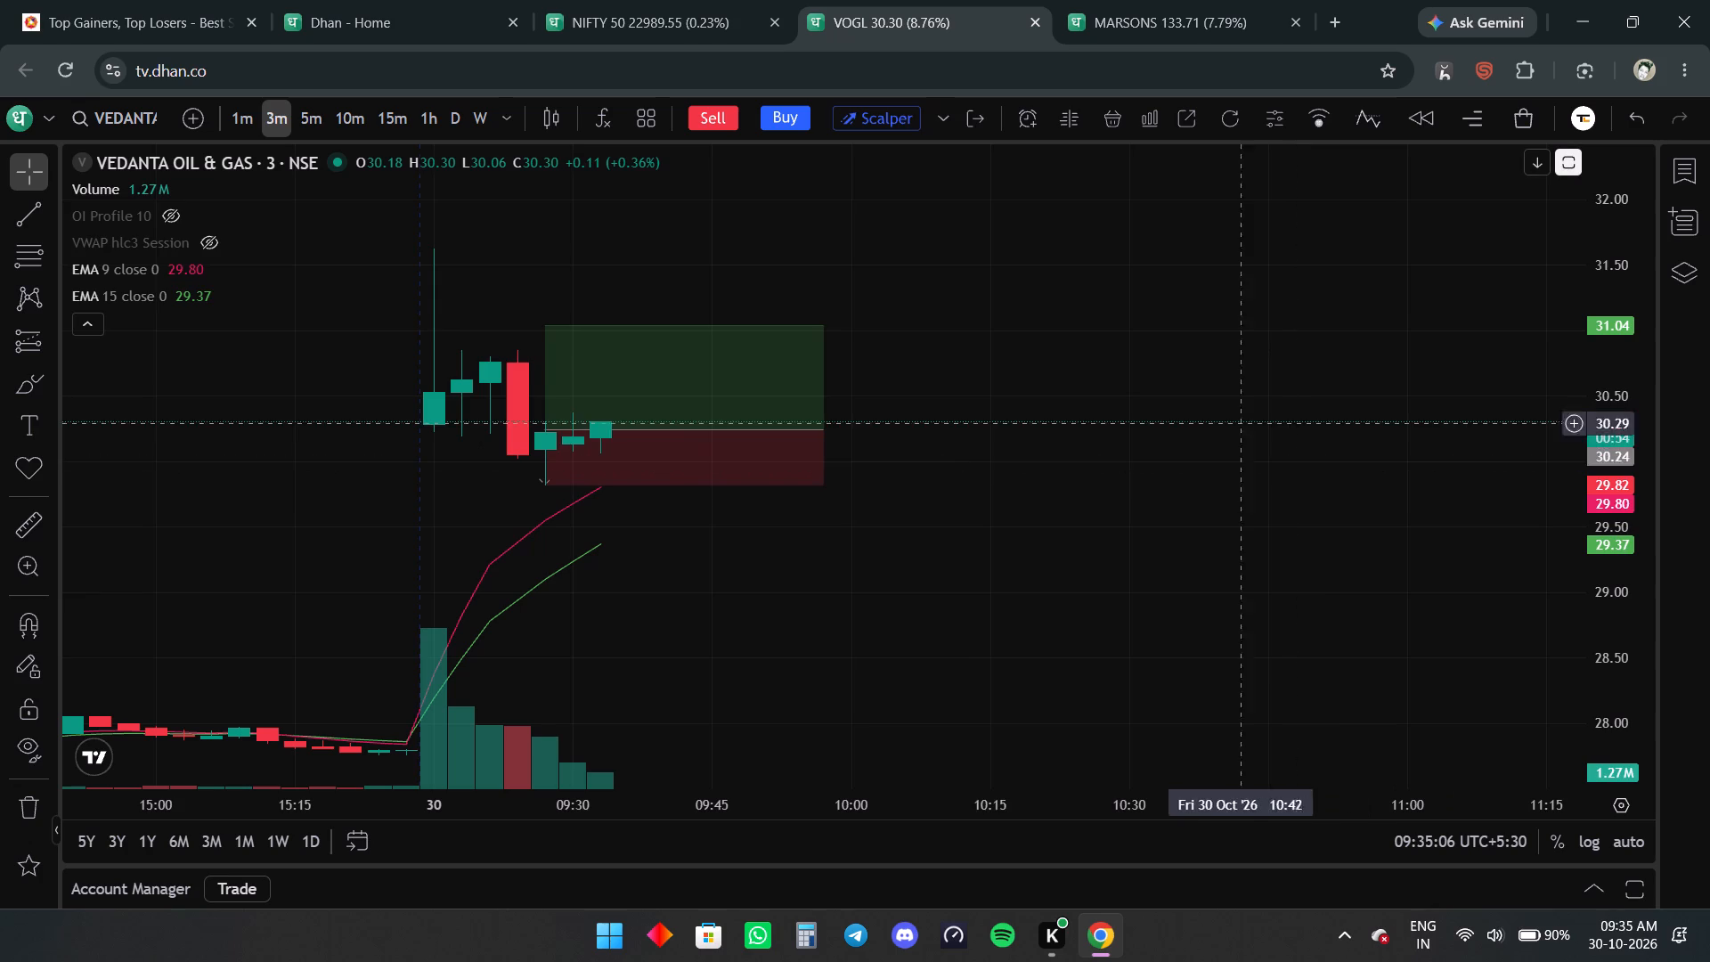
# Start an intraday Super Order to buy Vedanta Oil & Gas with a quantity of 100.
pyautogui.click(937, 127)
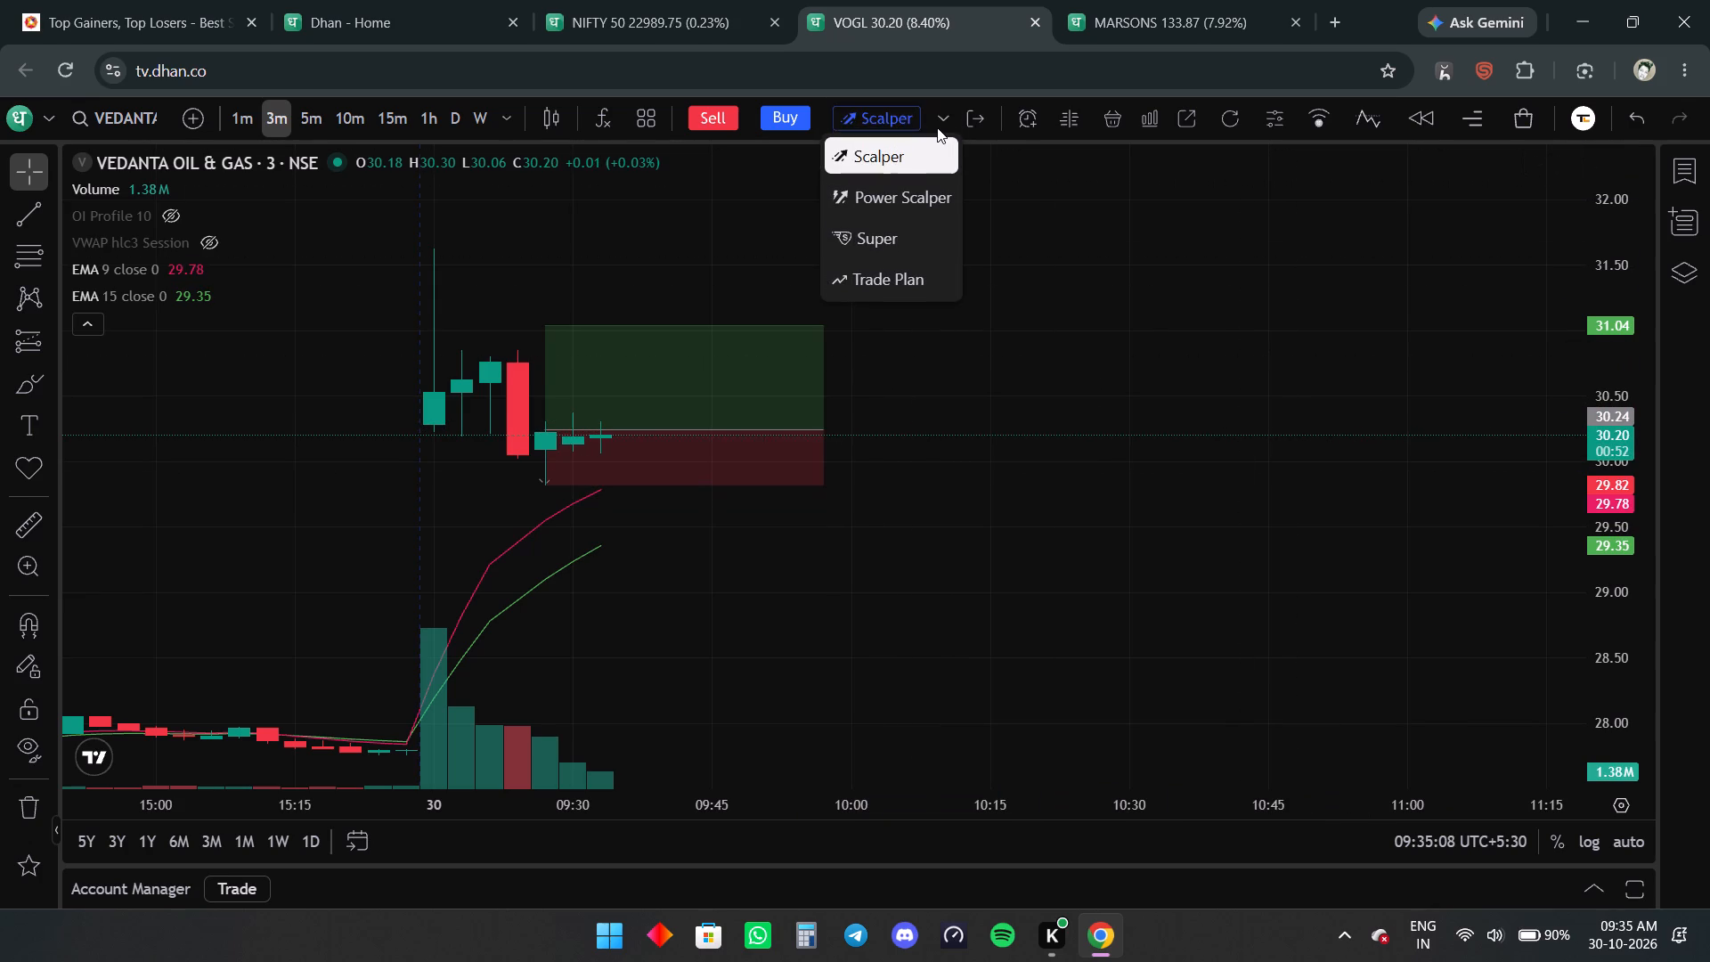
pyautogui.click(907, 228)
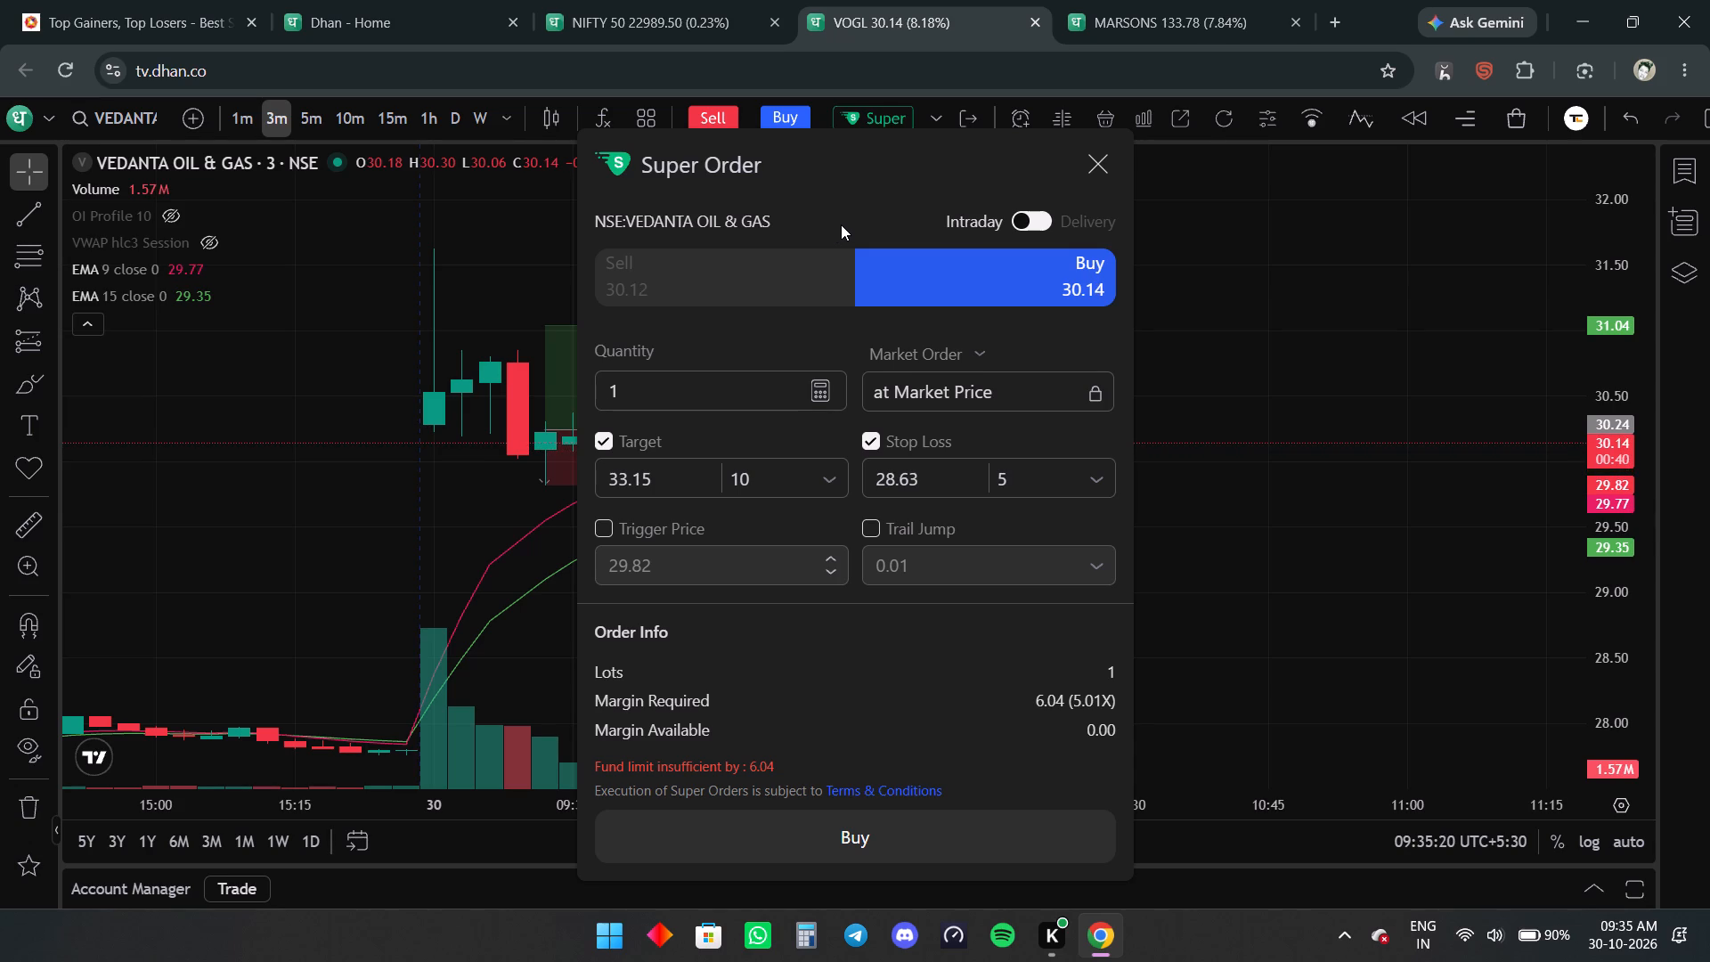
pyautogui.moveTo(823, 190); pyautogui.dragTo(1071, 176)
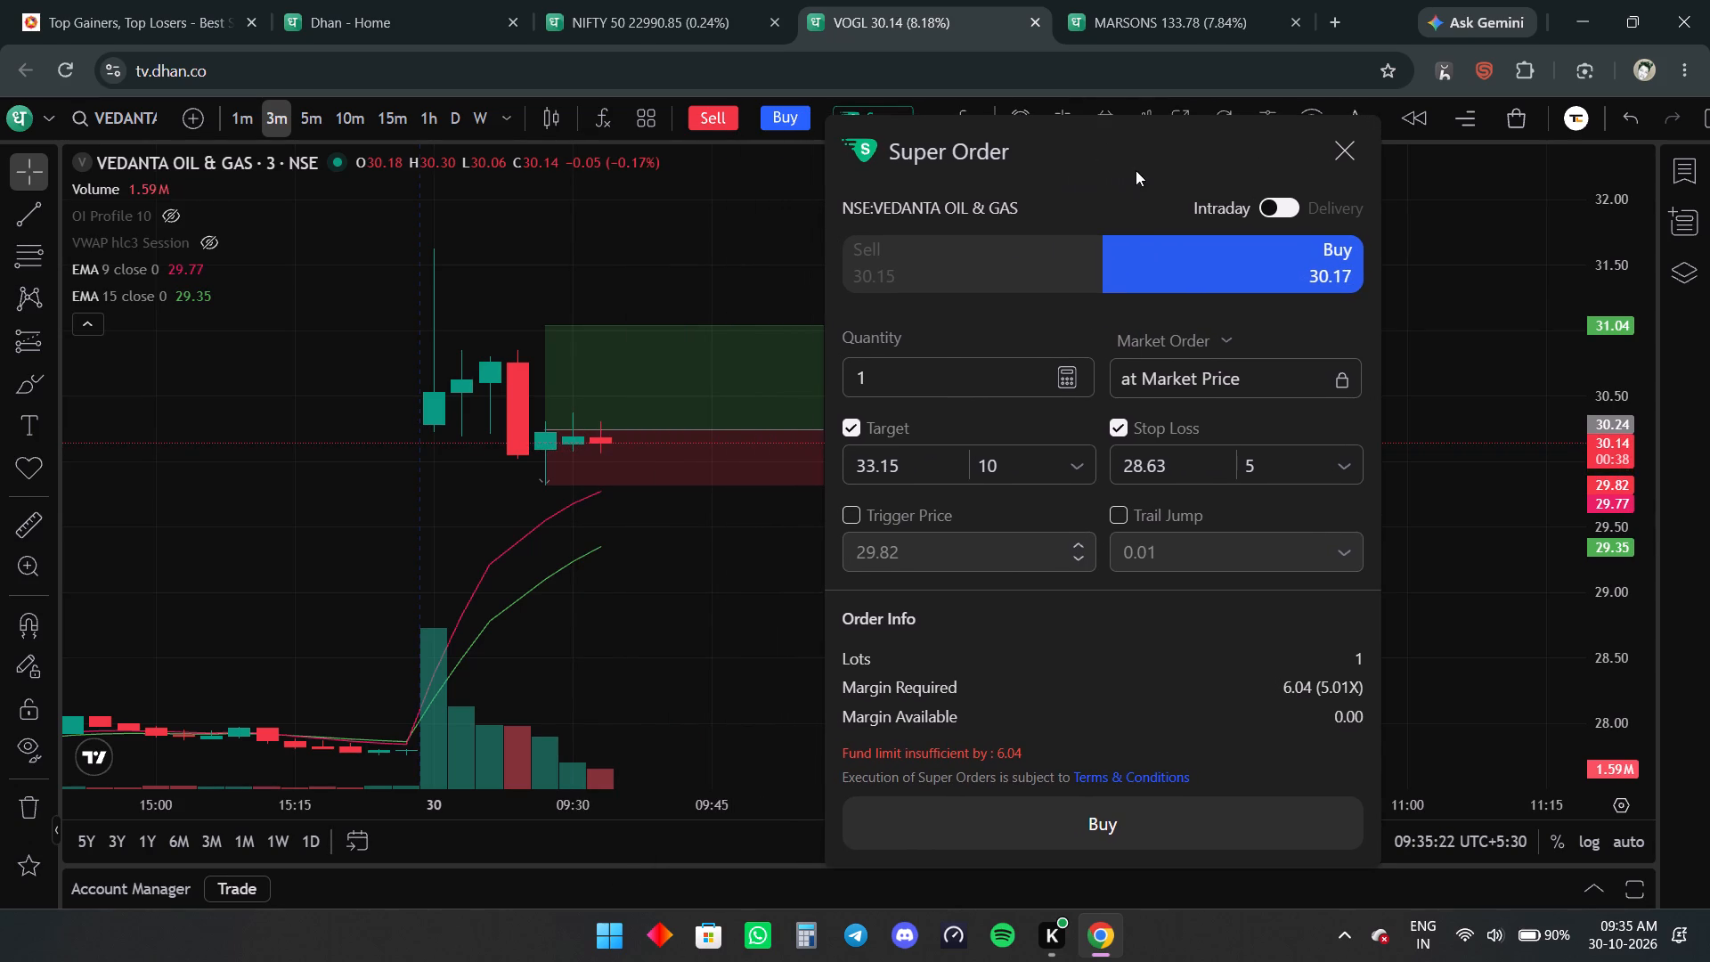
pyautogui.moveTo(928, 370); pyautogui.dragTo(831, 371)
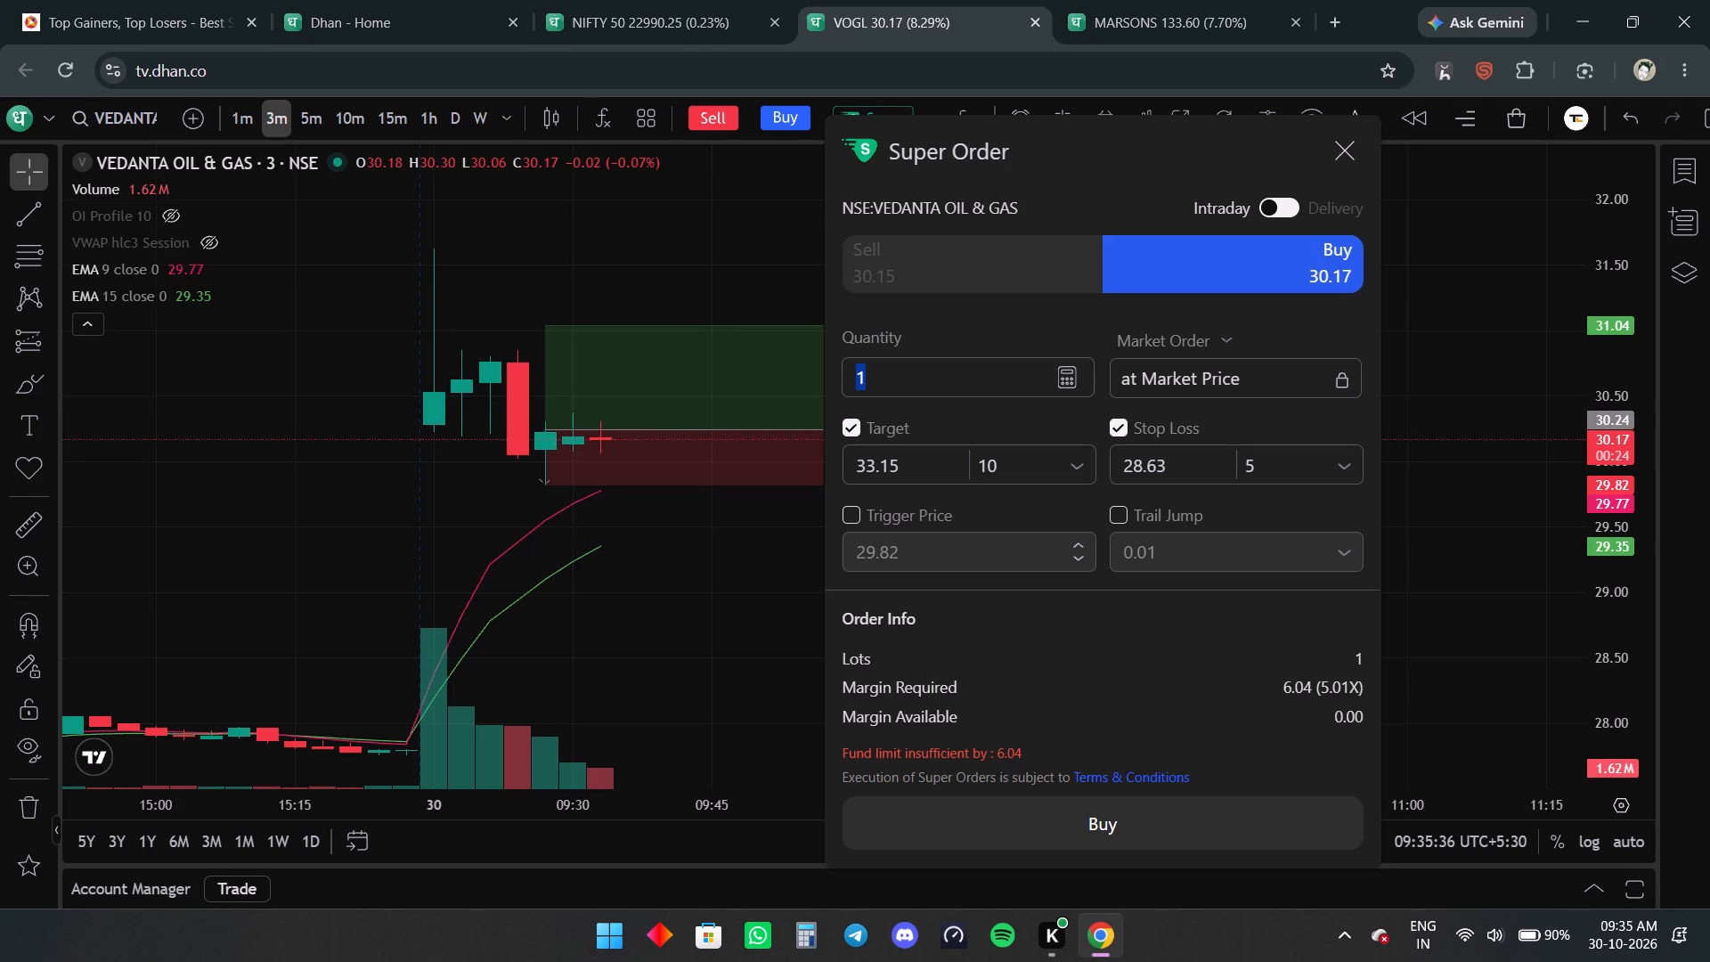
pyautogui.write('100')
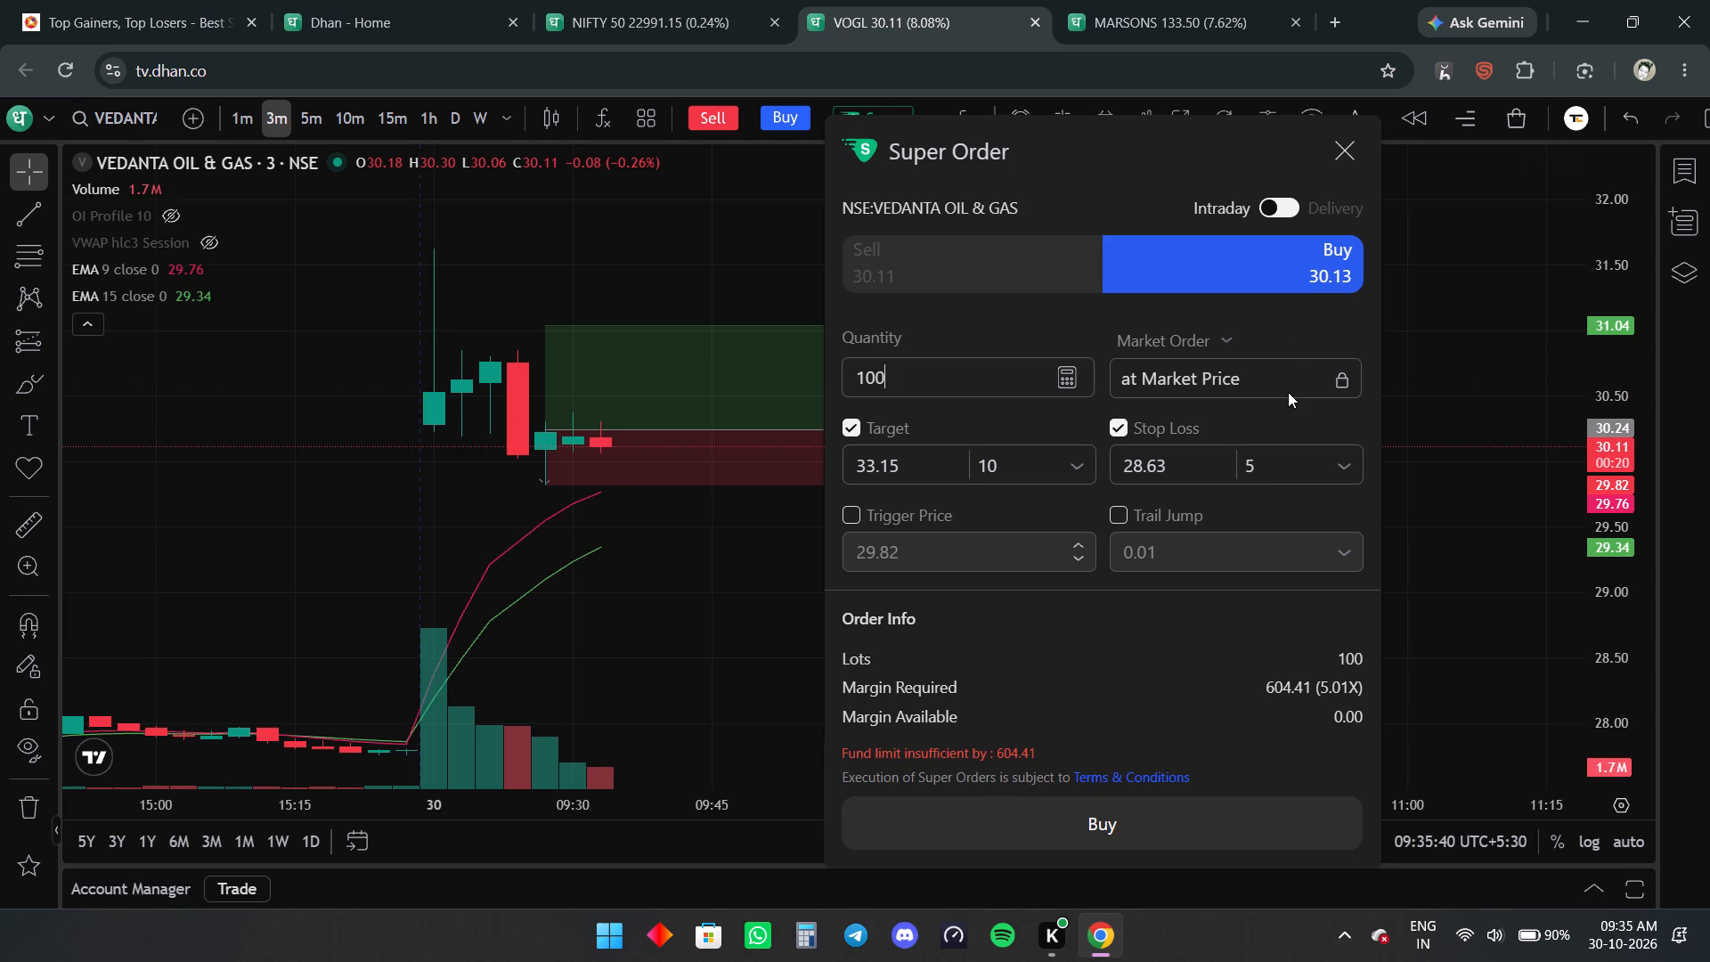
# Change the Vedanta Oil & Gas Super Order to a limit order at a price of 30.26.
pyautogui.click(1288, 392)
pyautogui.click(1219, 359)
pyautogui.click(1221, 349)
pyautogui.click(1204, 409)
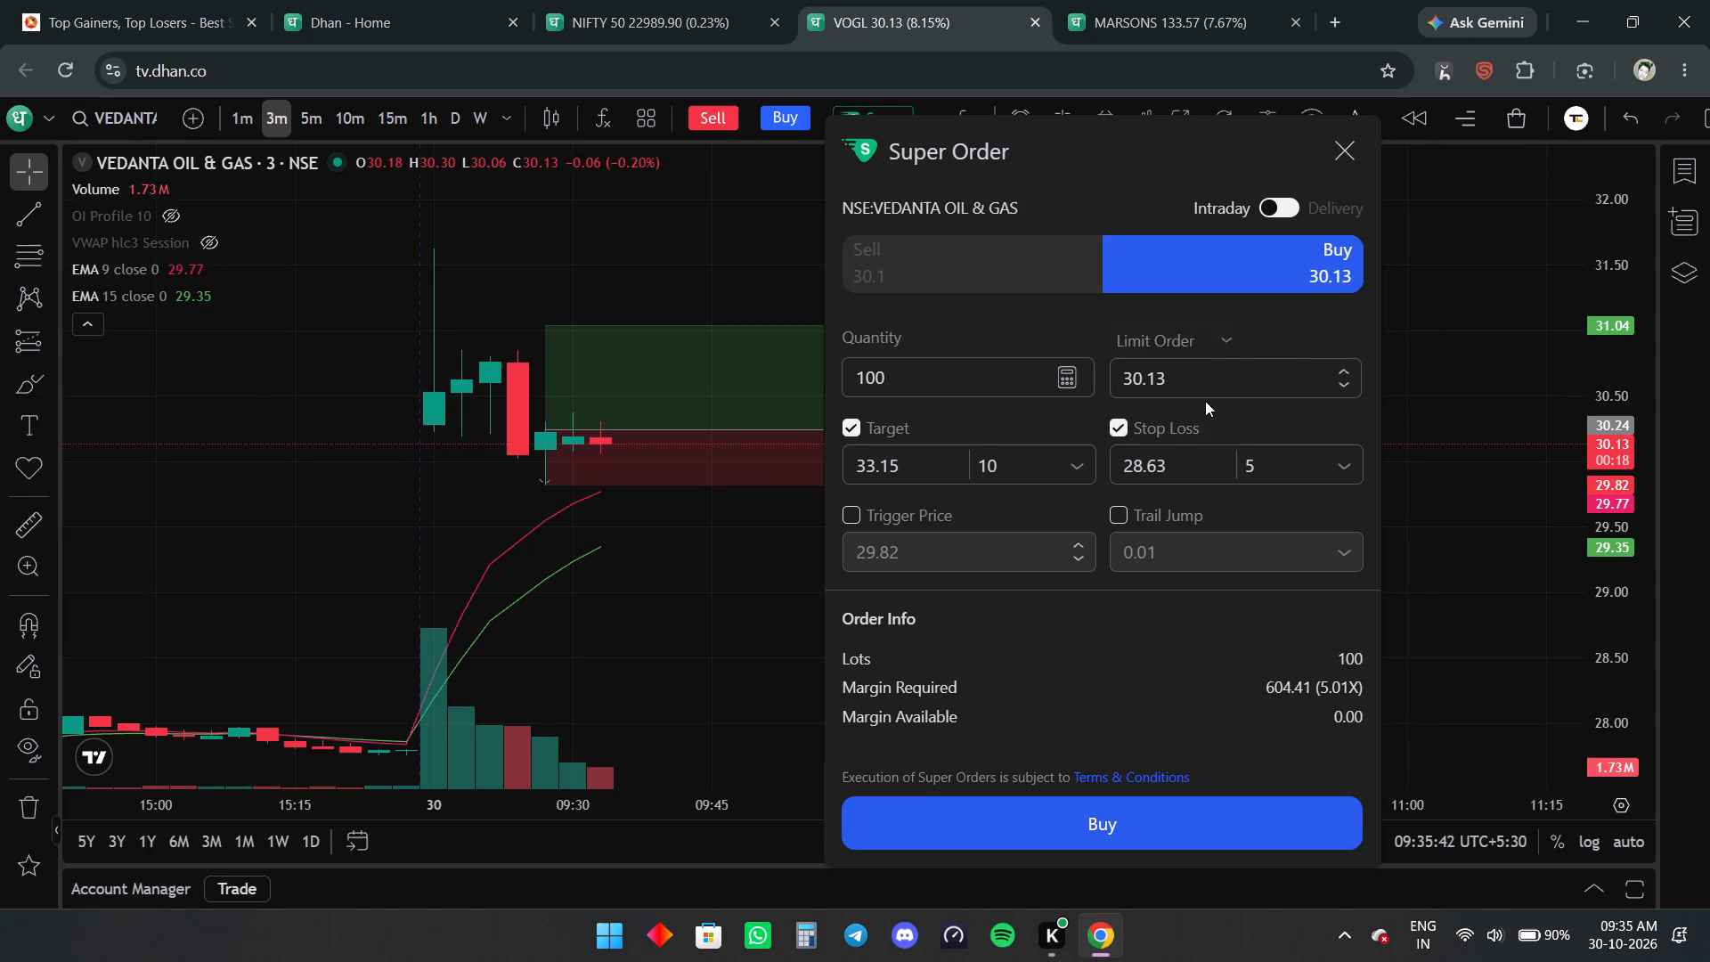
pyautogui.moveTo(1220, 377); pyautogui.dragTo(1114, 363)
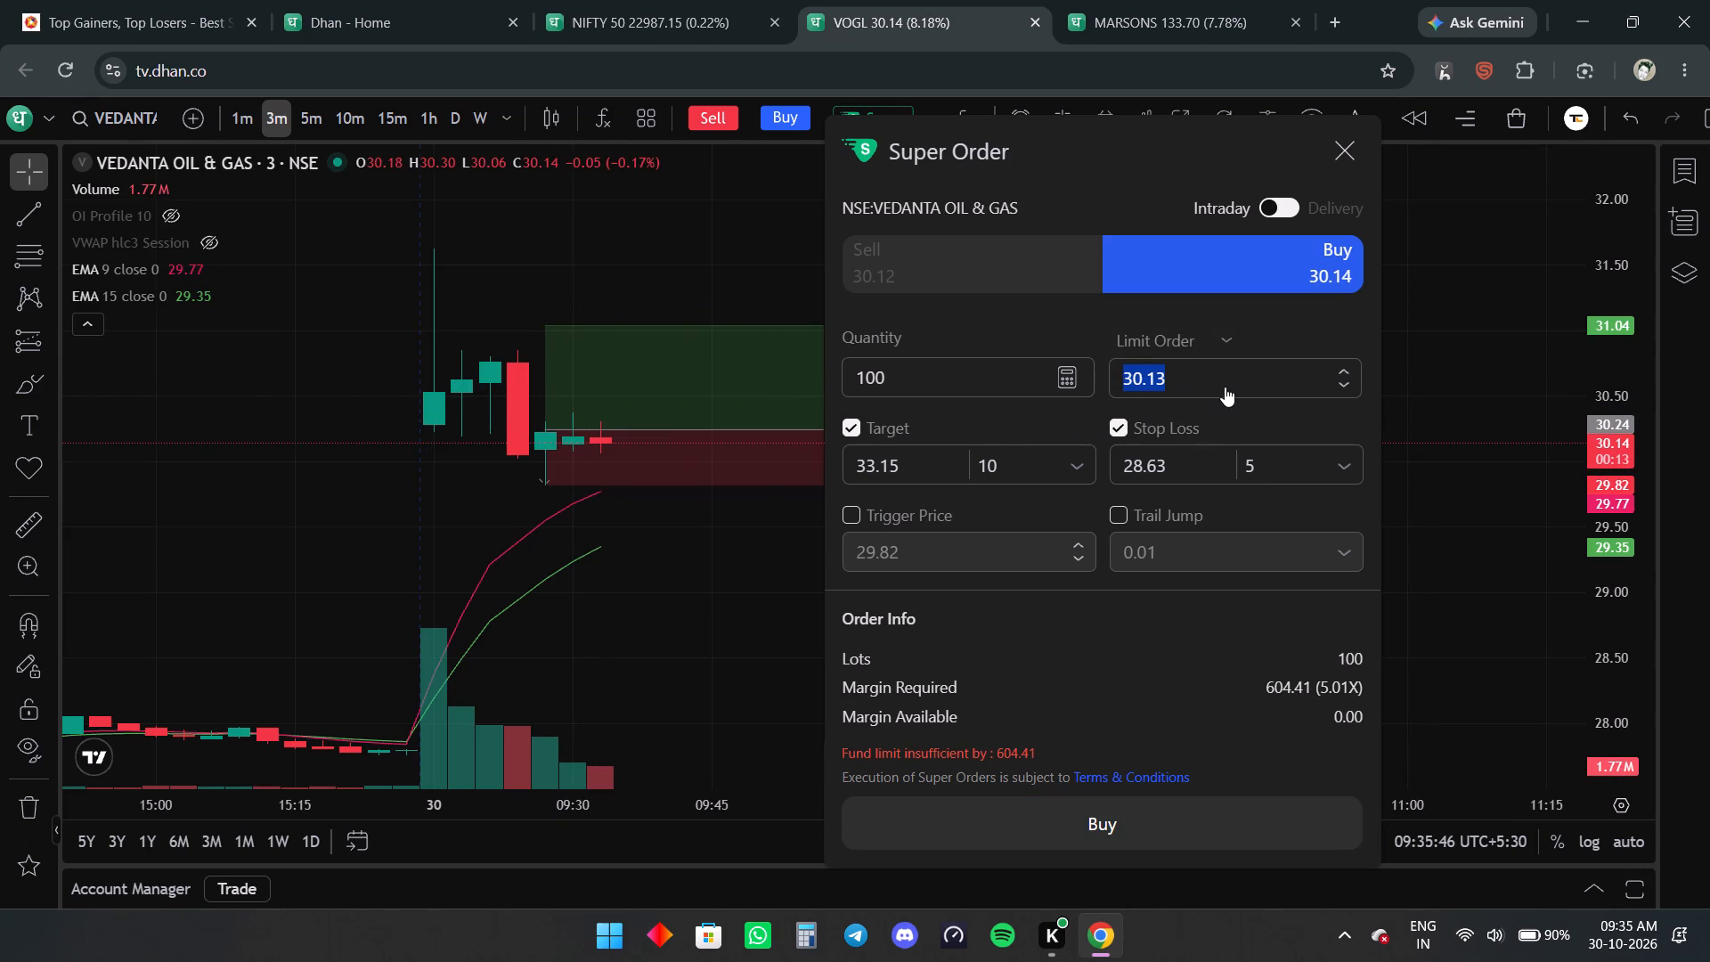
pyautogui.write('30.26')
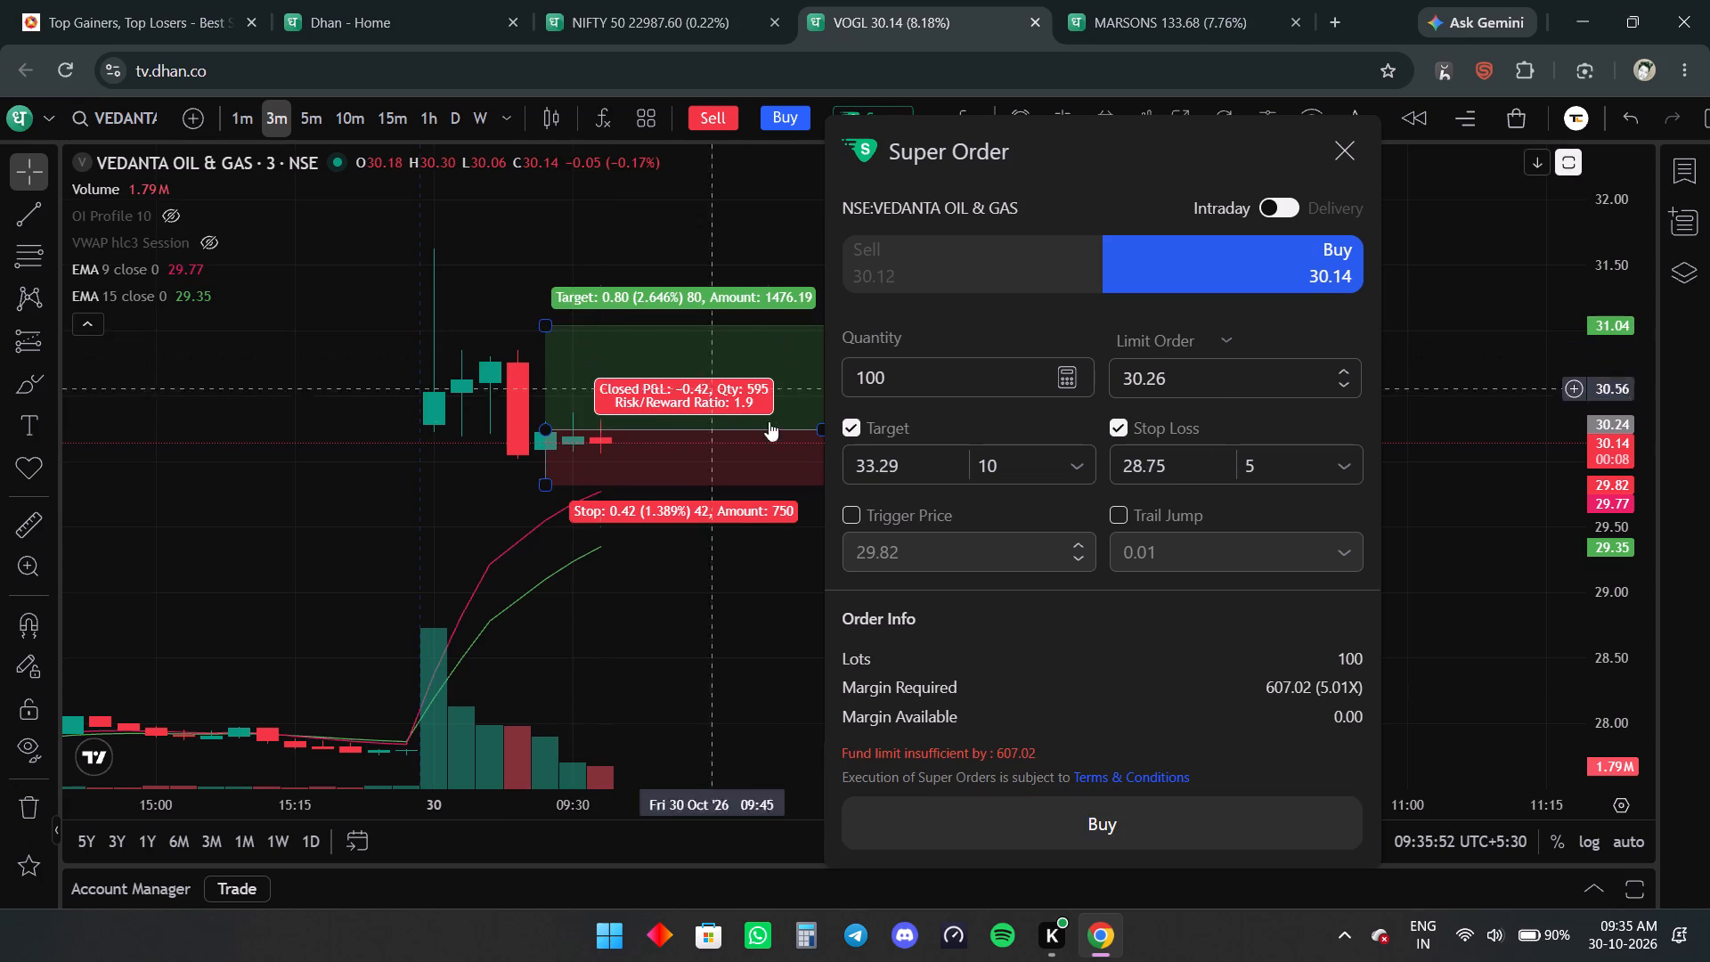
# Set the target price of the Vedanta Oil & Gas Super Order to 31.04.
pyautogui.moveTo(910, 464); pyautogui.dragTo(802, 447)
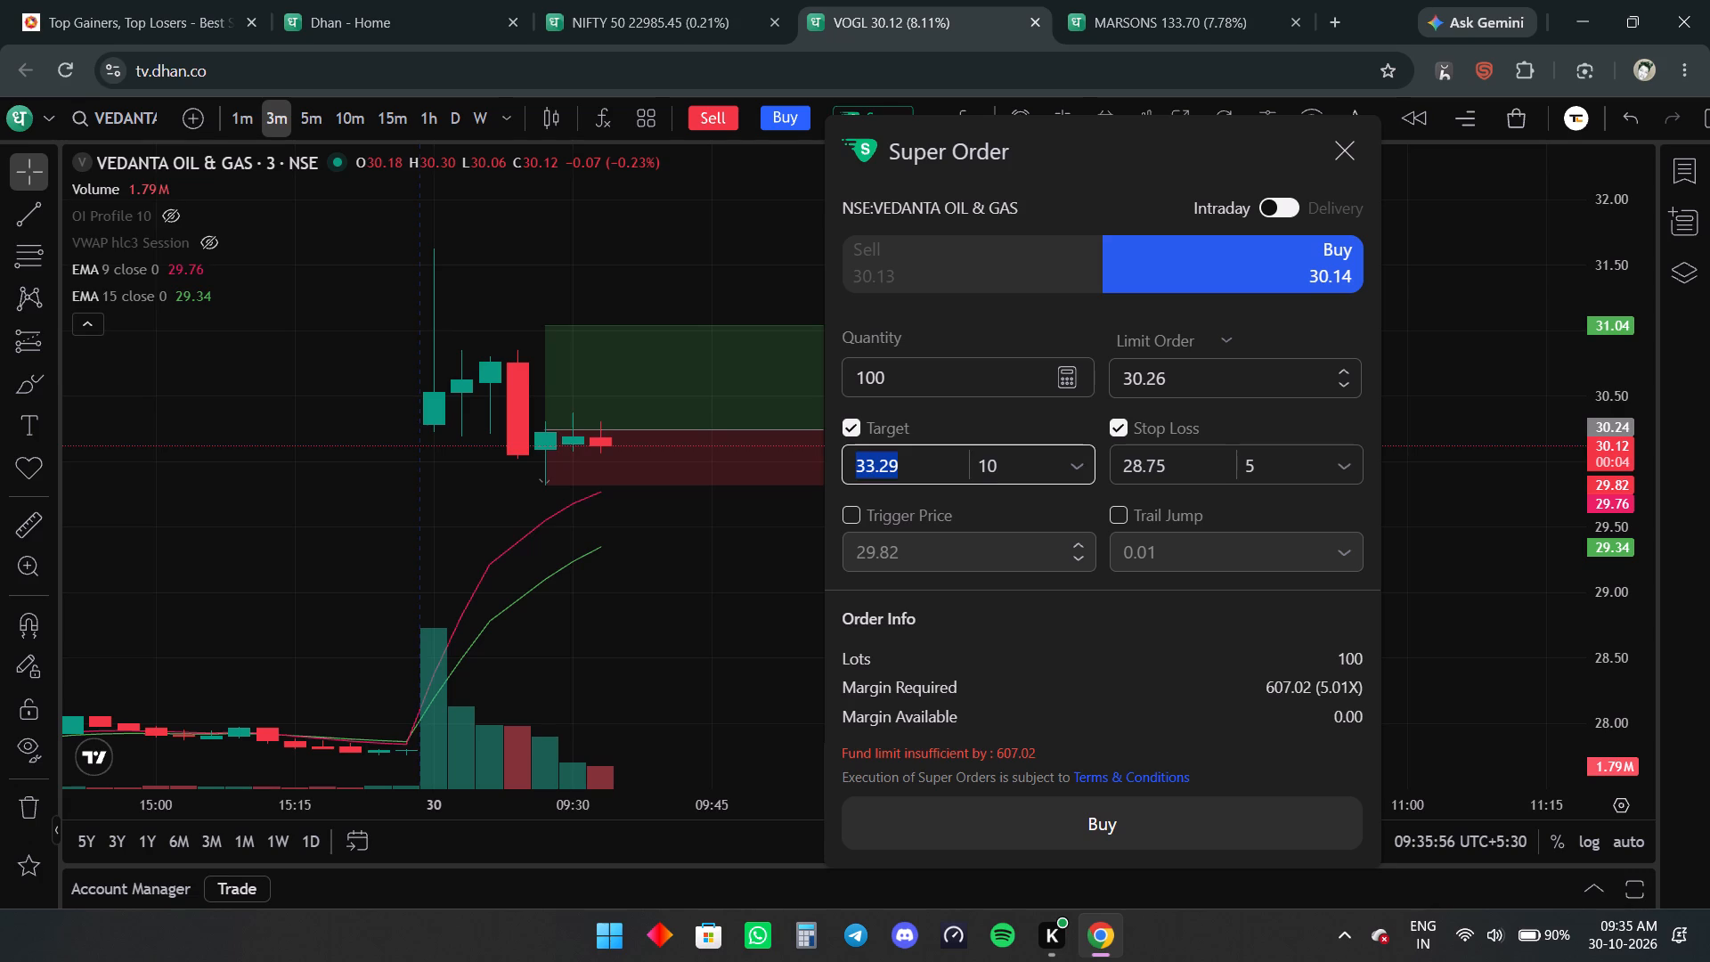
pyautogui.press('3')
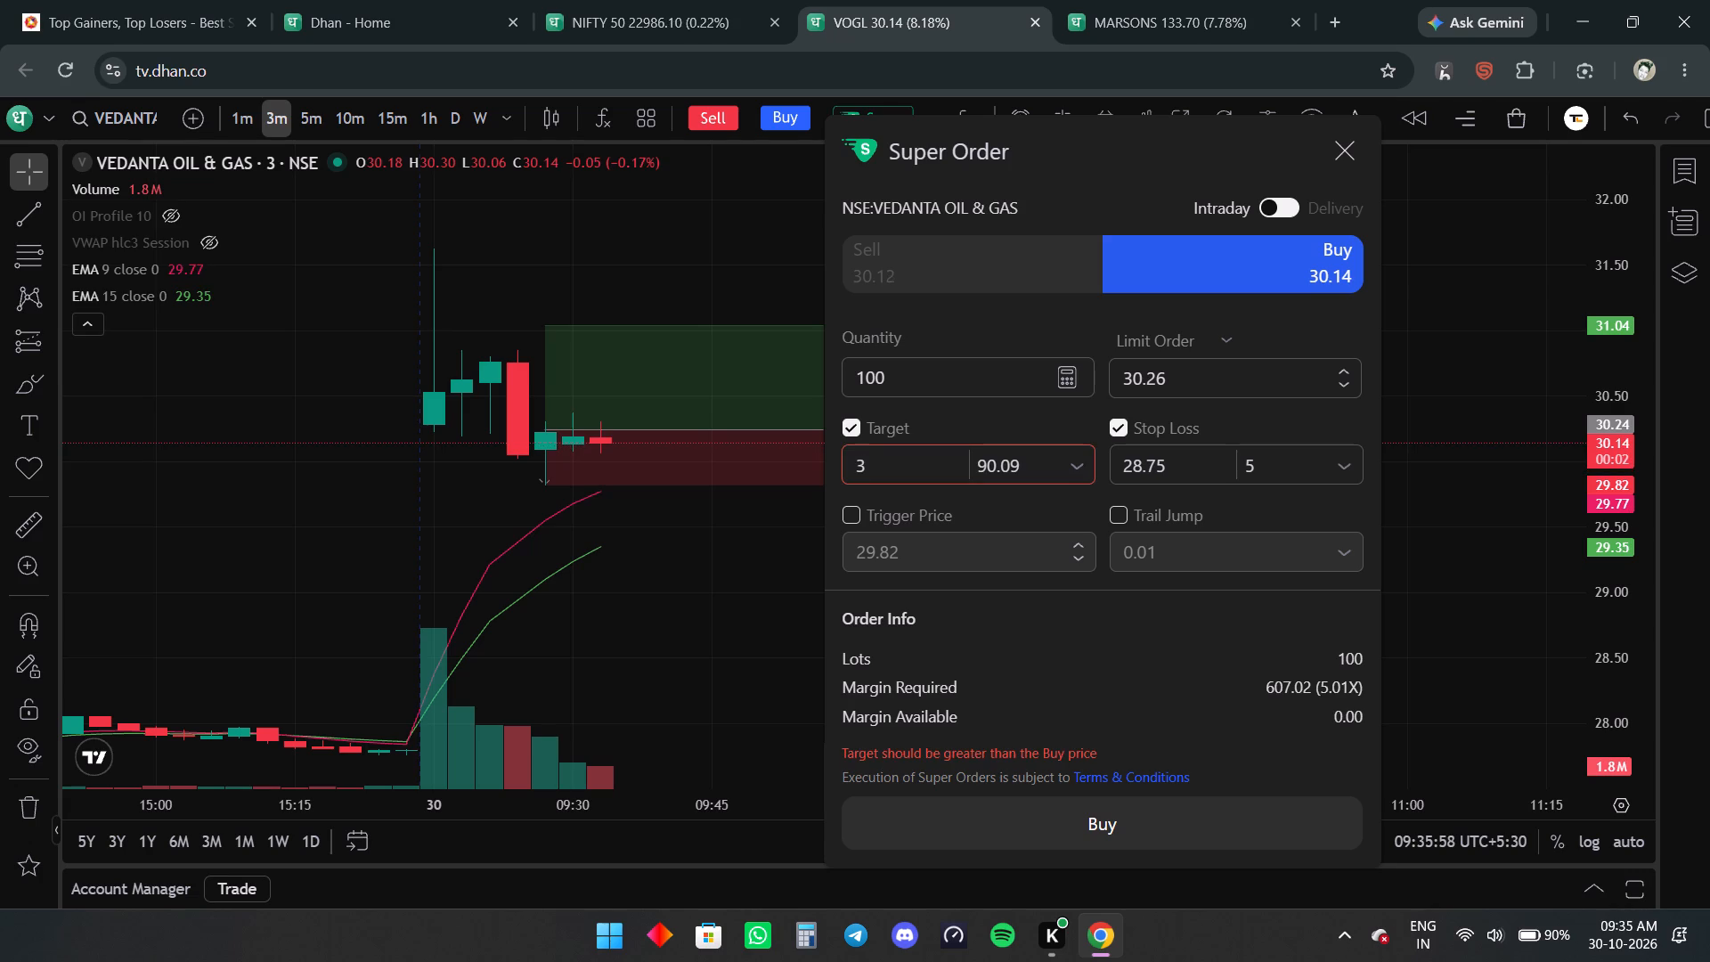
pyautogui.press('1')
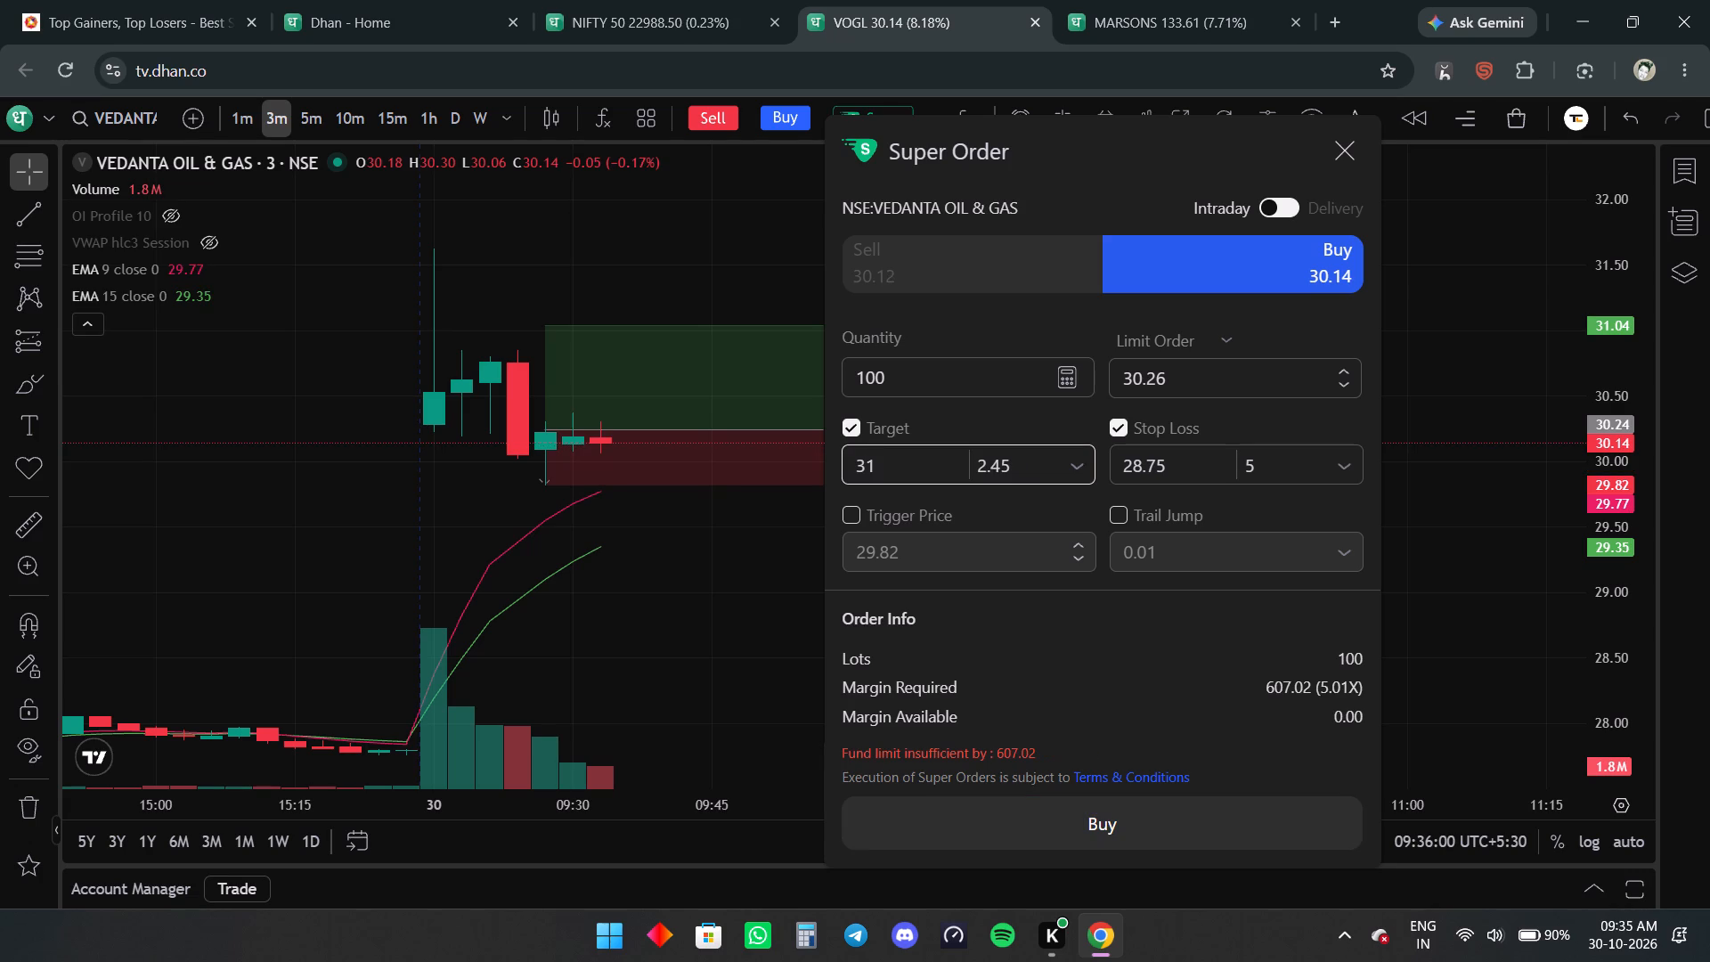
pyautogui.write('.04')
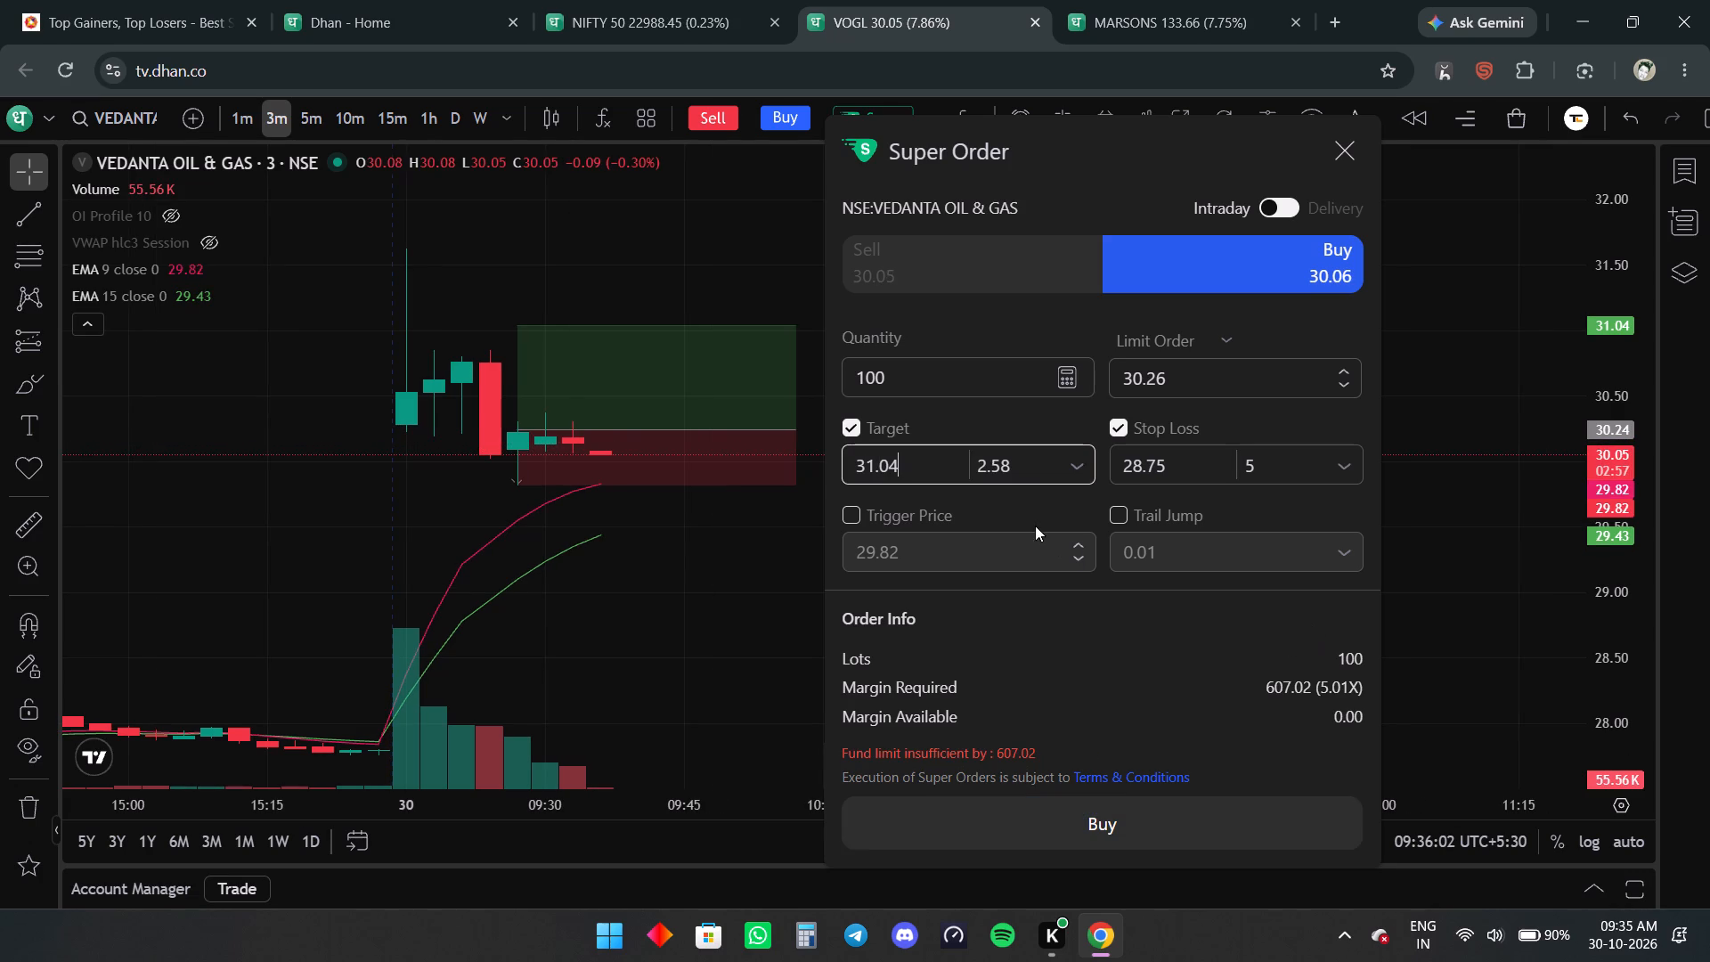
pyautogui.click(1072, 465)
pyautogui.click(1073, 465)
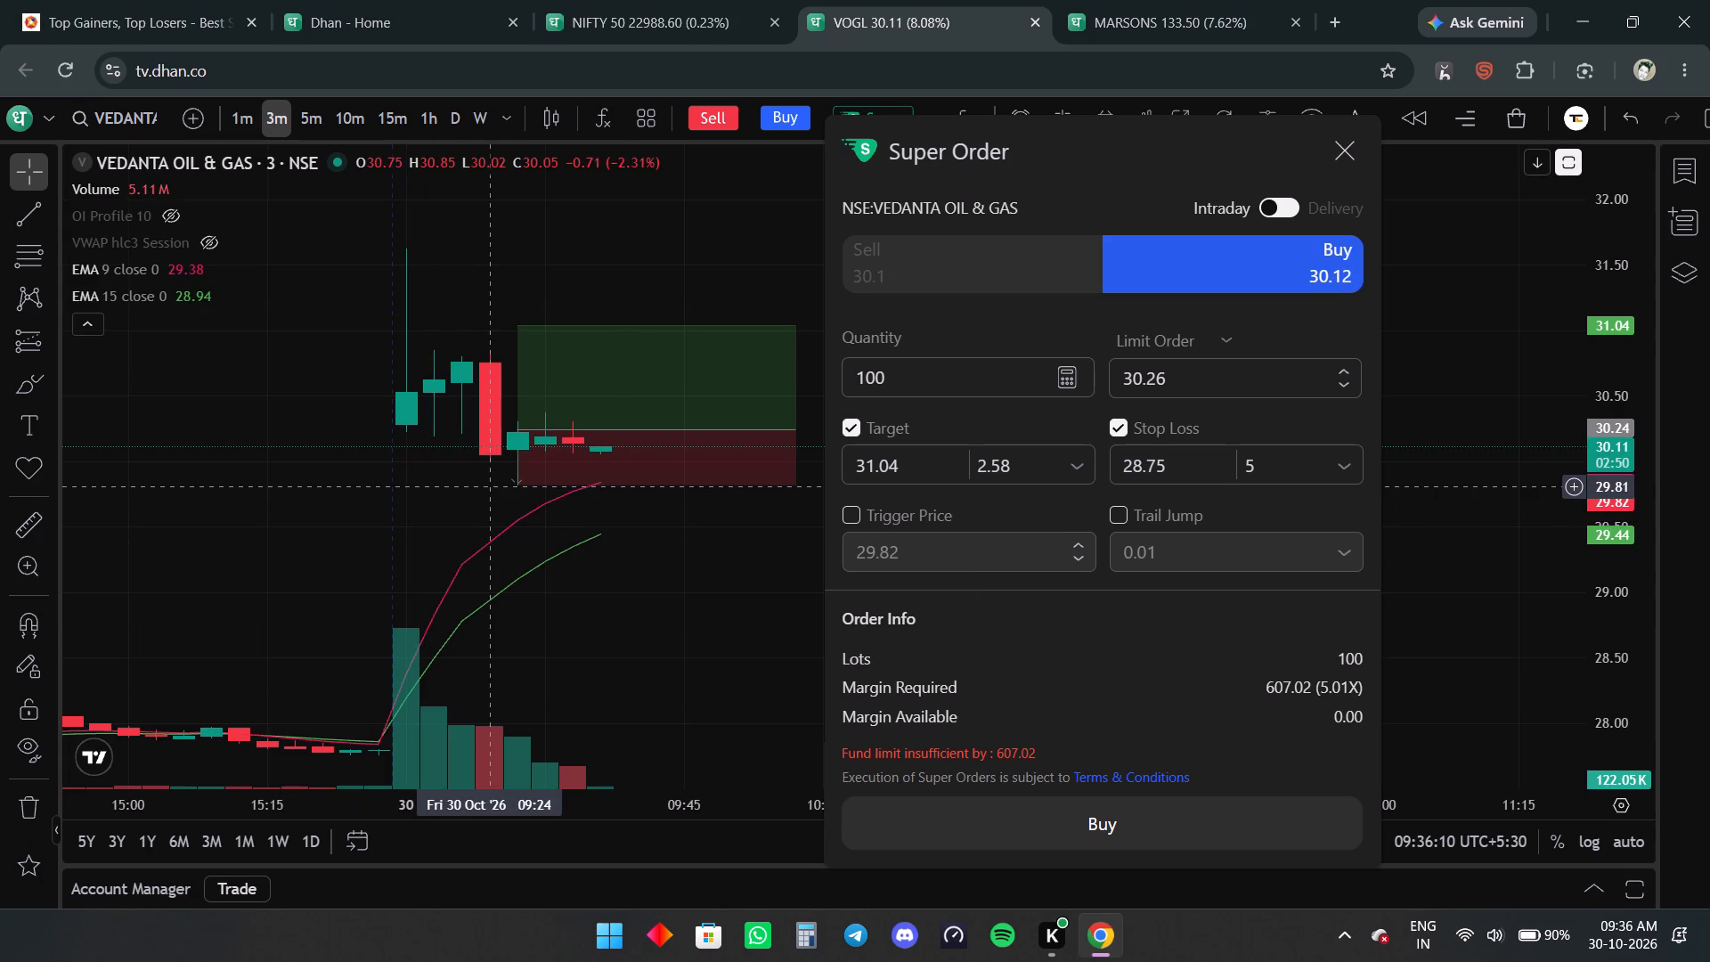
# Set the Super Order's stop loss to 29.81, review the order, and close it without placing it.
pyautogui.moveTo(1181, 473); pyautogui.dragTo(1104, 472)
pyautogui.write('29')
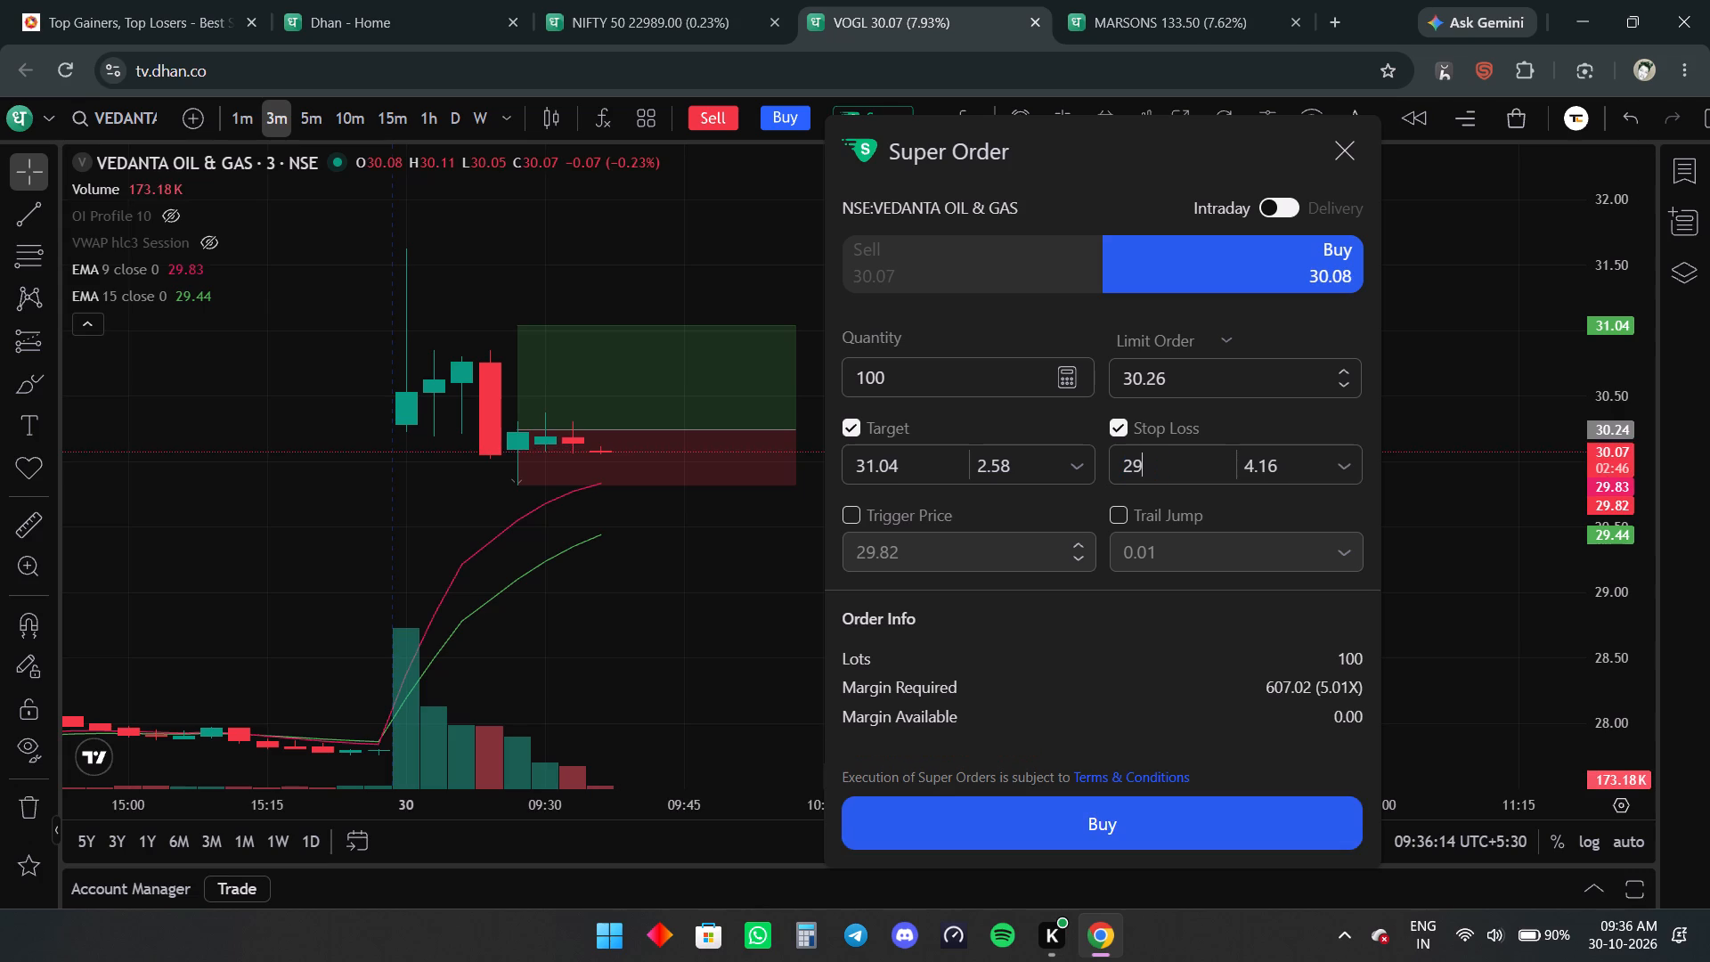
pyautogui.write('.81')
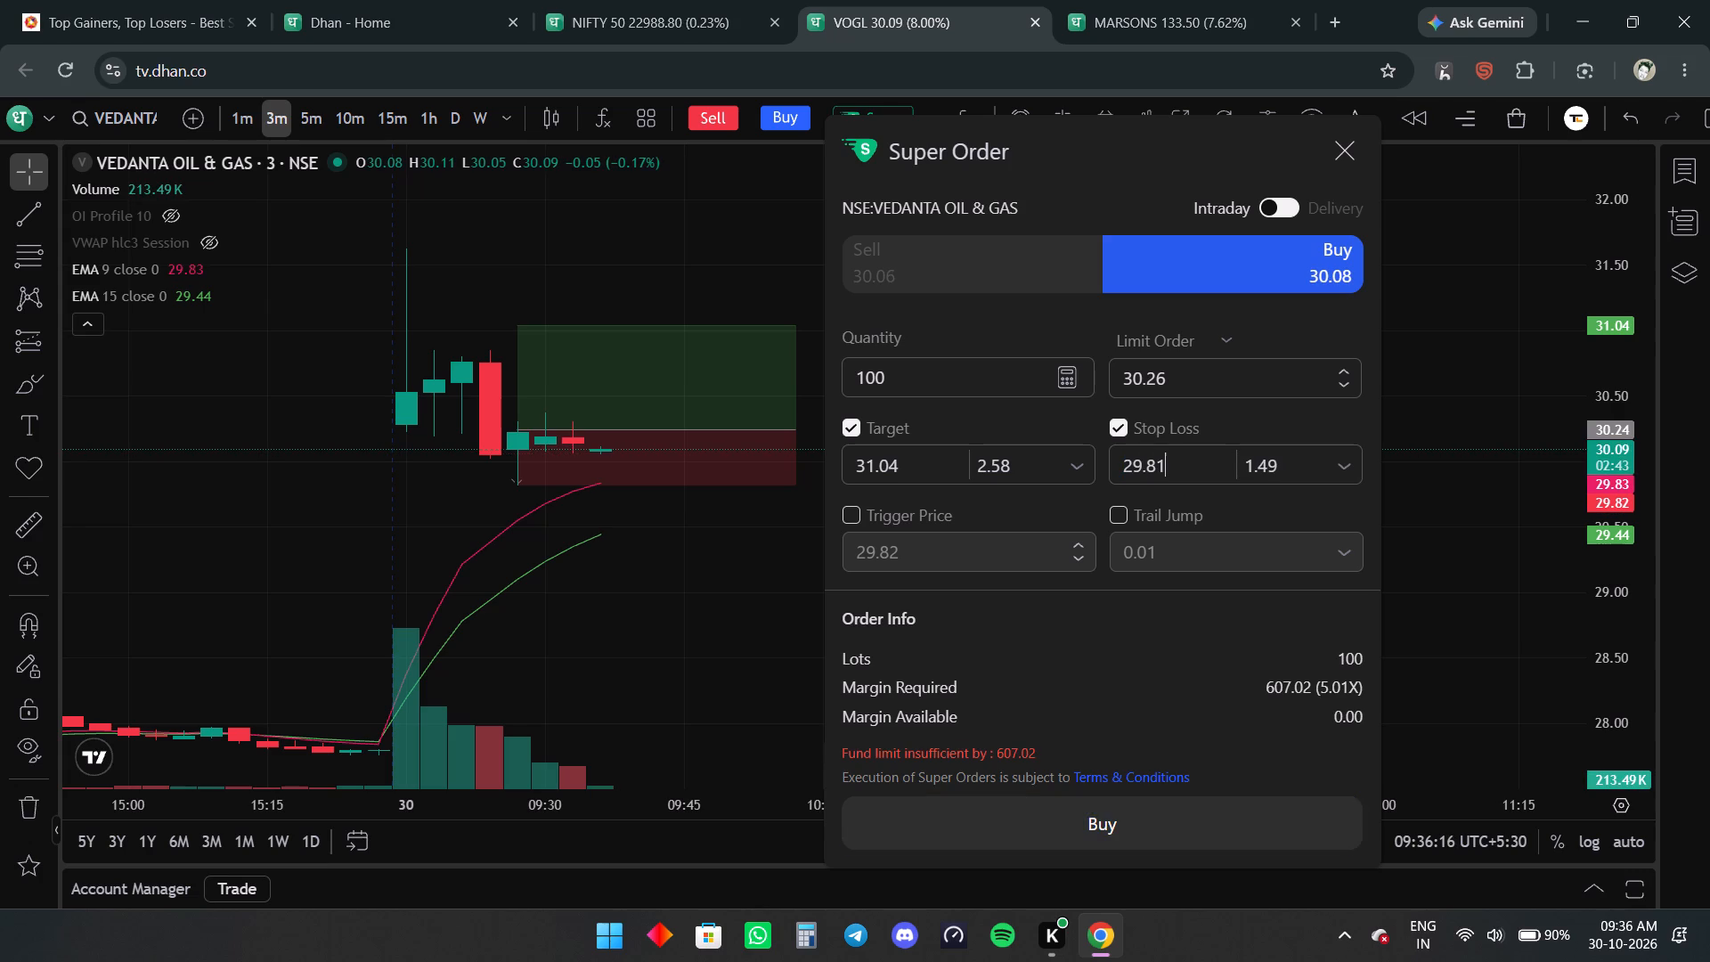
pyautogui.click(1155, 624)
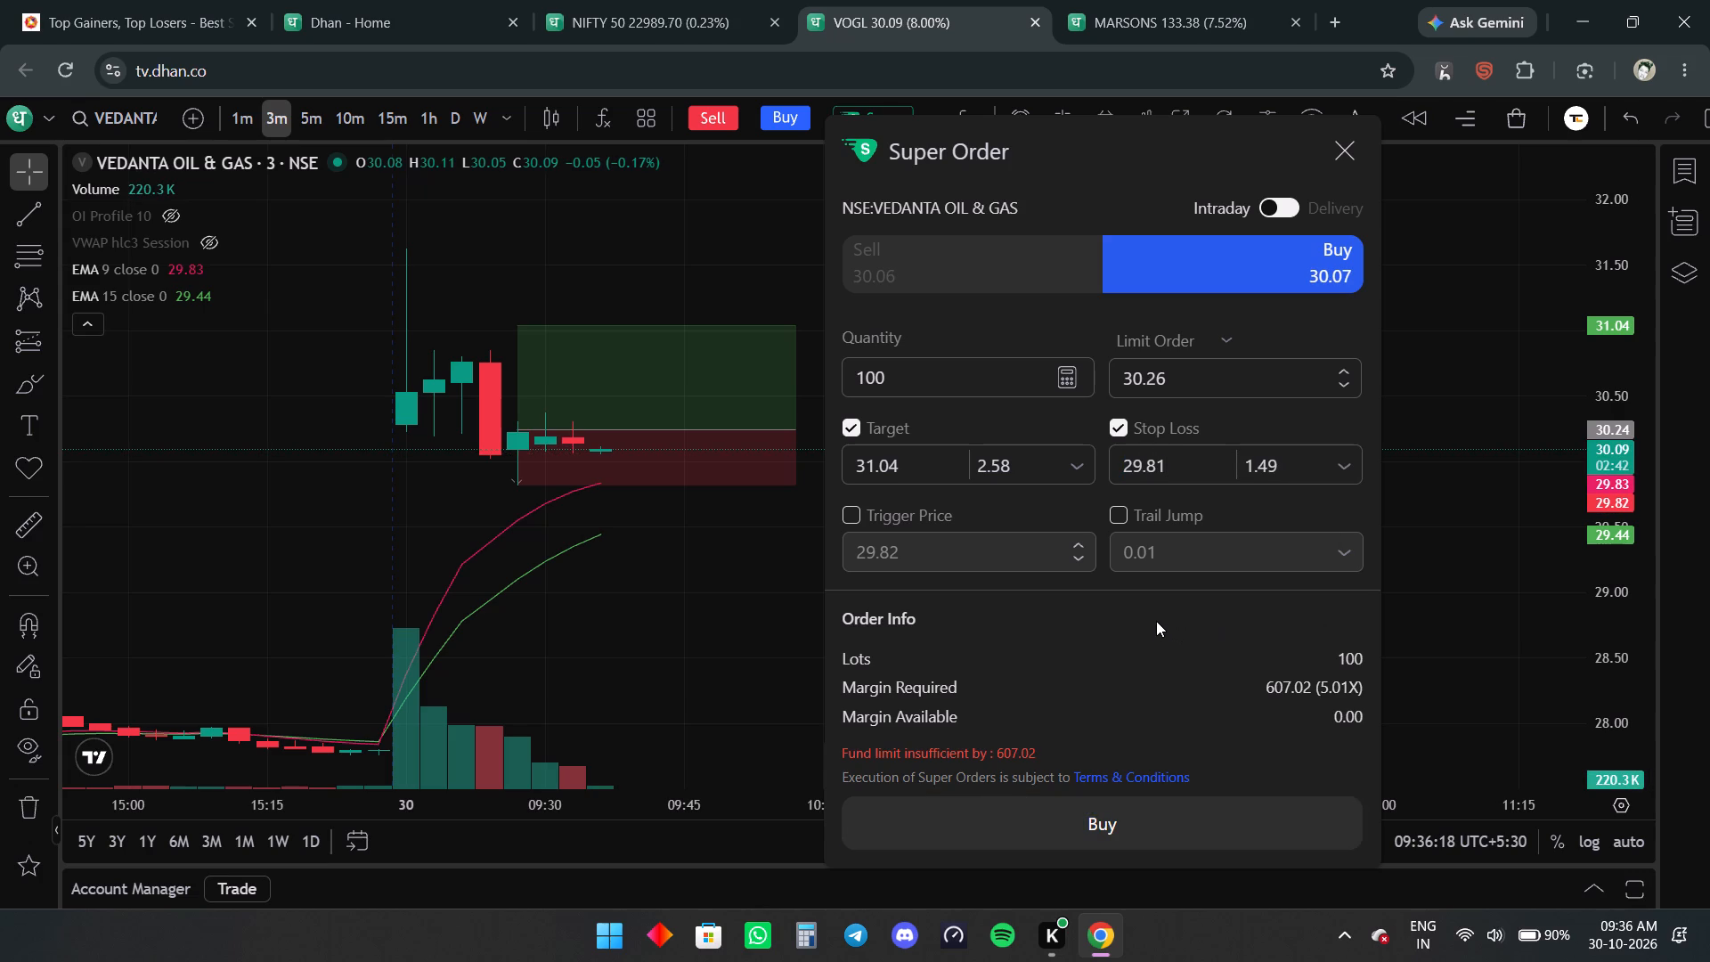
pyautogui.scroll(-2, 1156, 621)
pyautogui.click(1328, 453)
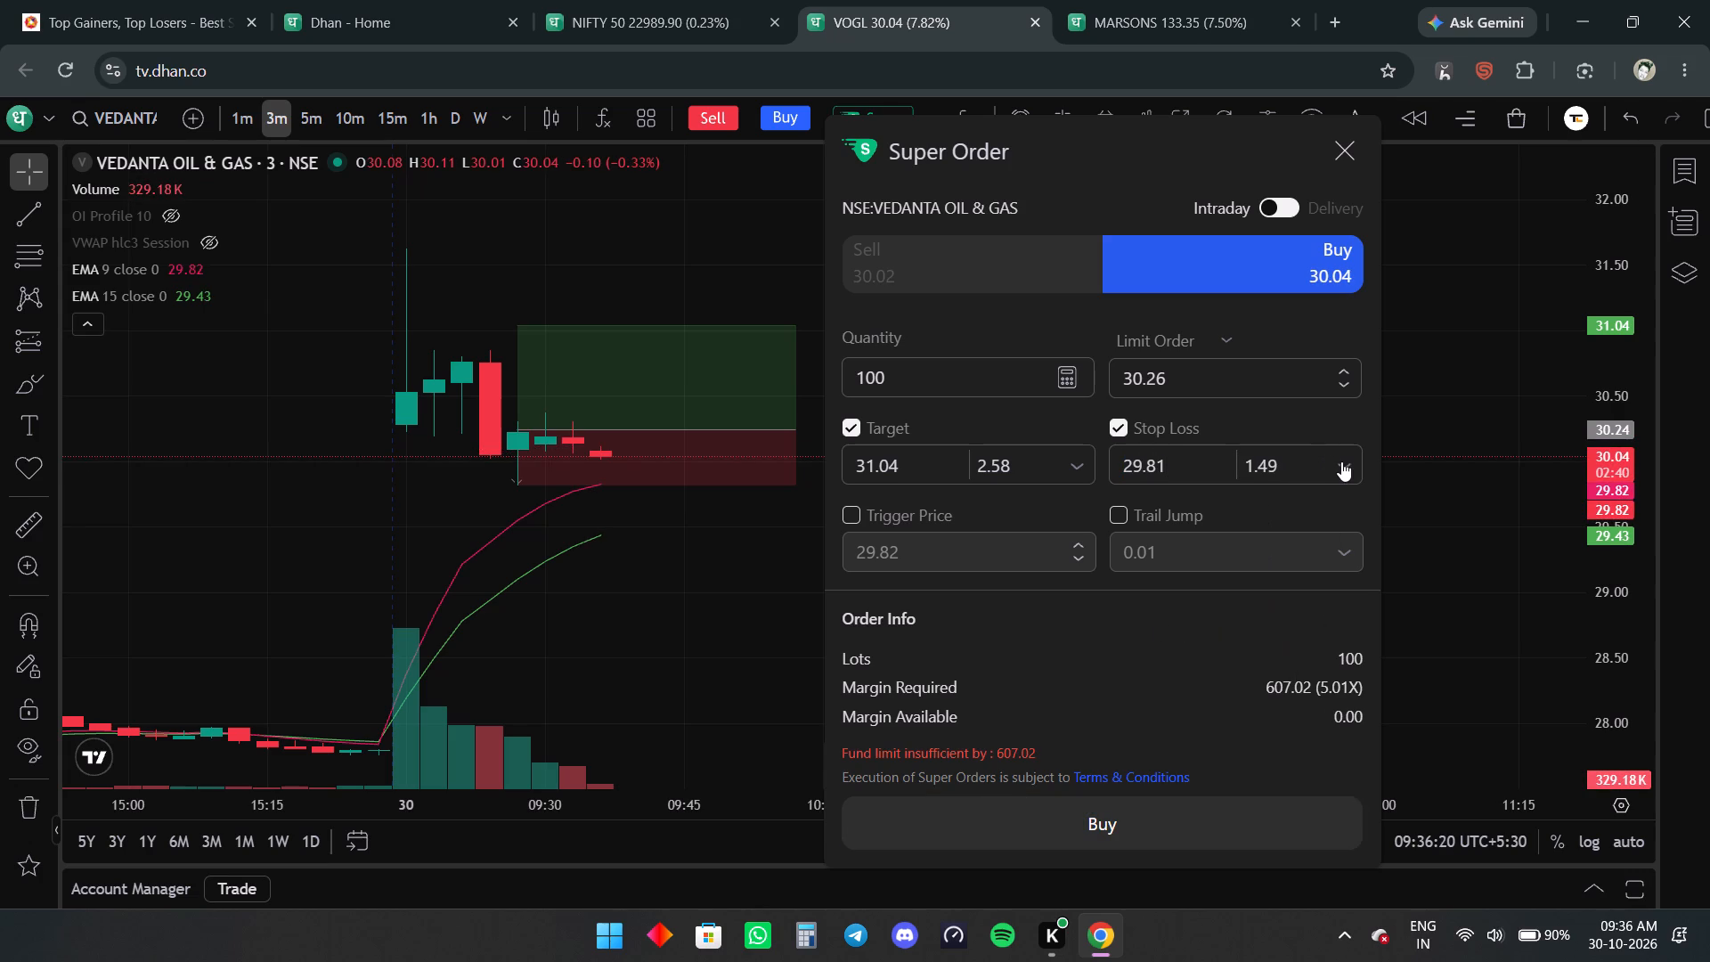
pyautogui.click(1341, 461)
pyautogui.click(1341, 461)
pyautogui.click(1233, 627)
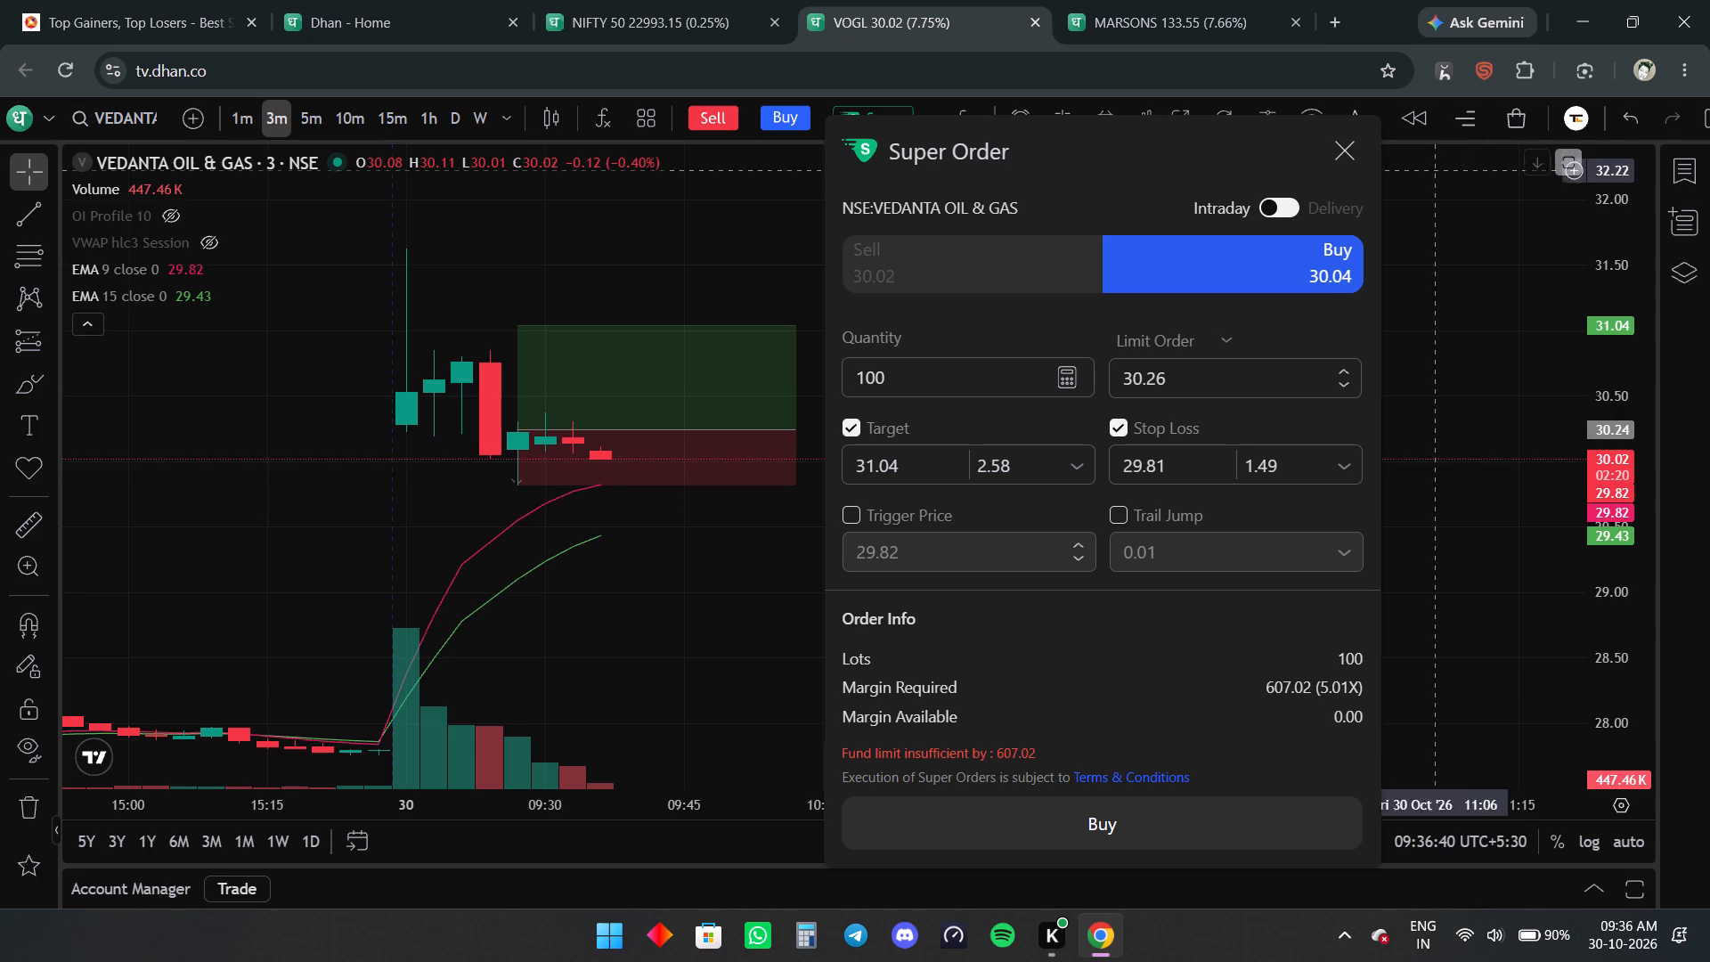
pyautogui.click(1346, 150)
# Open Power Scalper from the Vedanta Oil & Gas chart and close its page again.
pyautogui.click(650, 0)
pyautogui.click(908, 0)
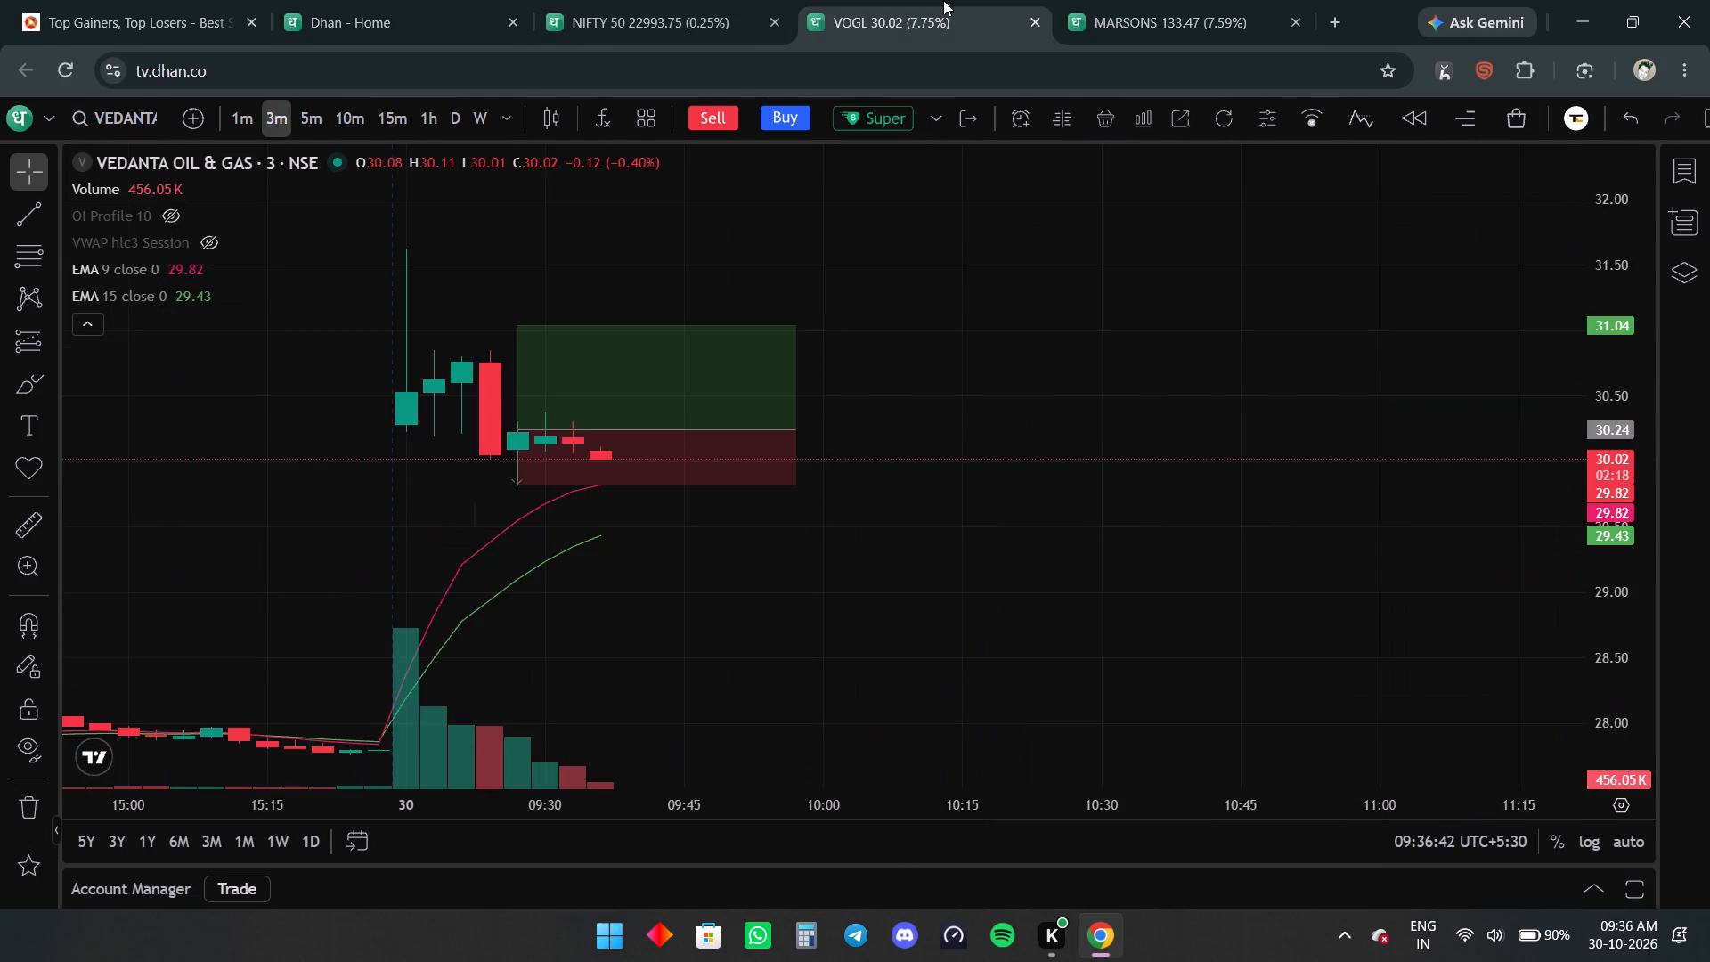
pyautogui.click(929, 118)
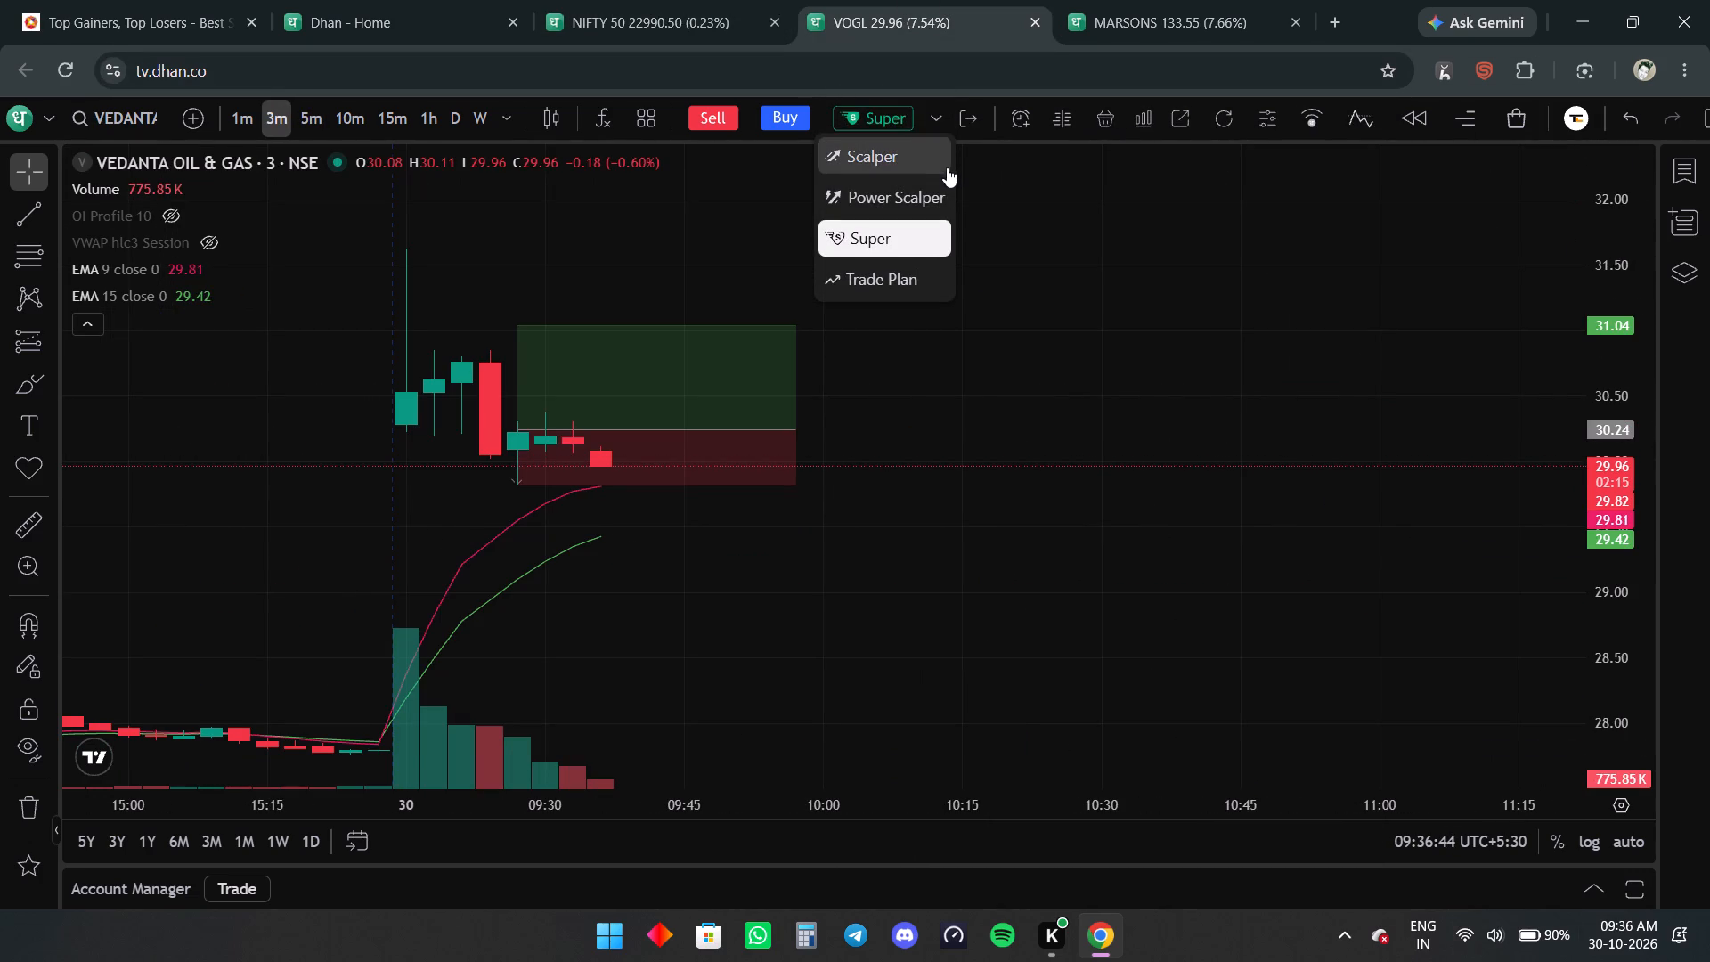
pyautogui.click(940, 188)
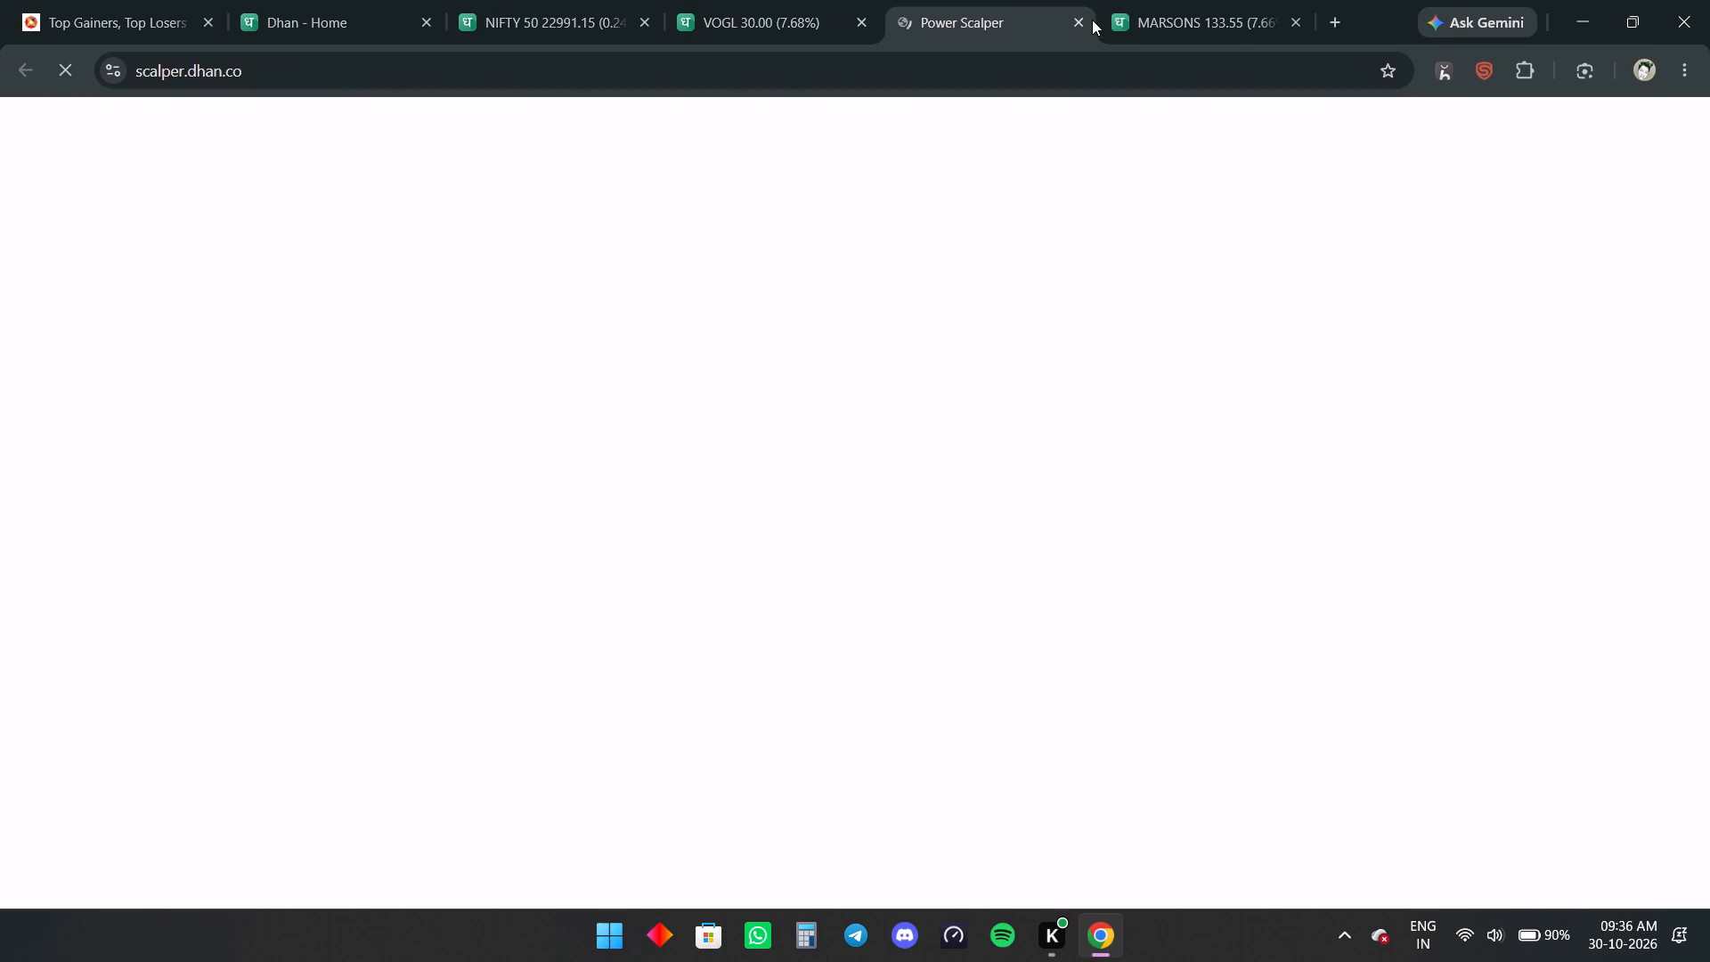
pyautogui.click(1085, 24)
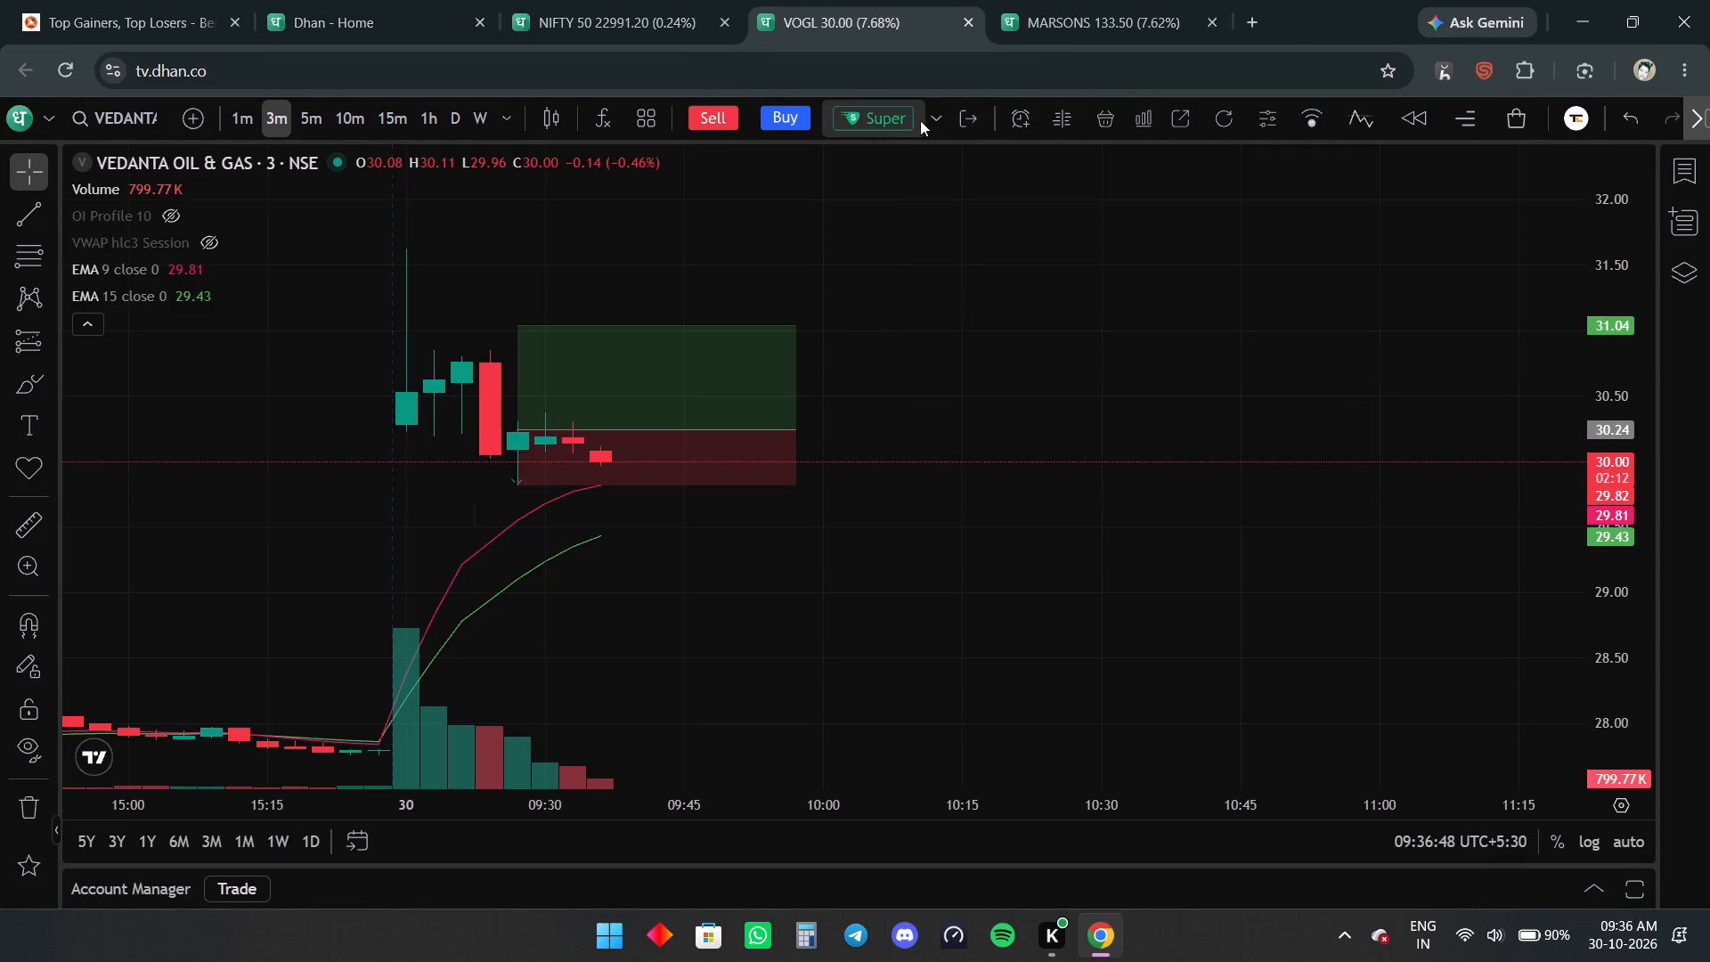
# Open the Trade Plan for Vedanta Oil & Gas, review its allocation and risk settings, and close it.
pyautogui.click(931, 116)
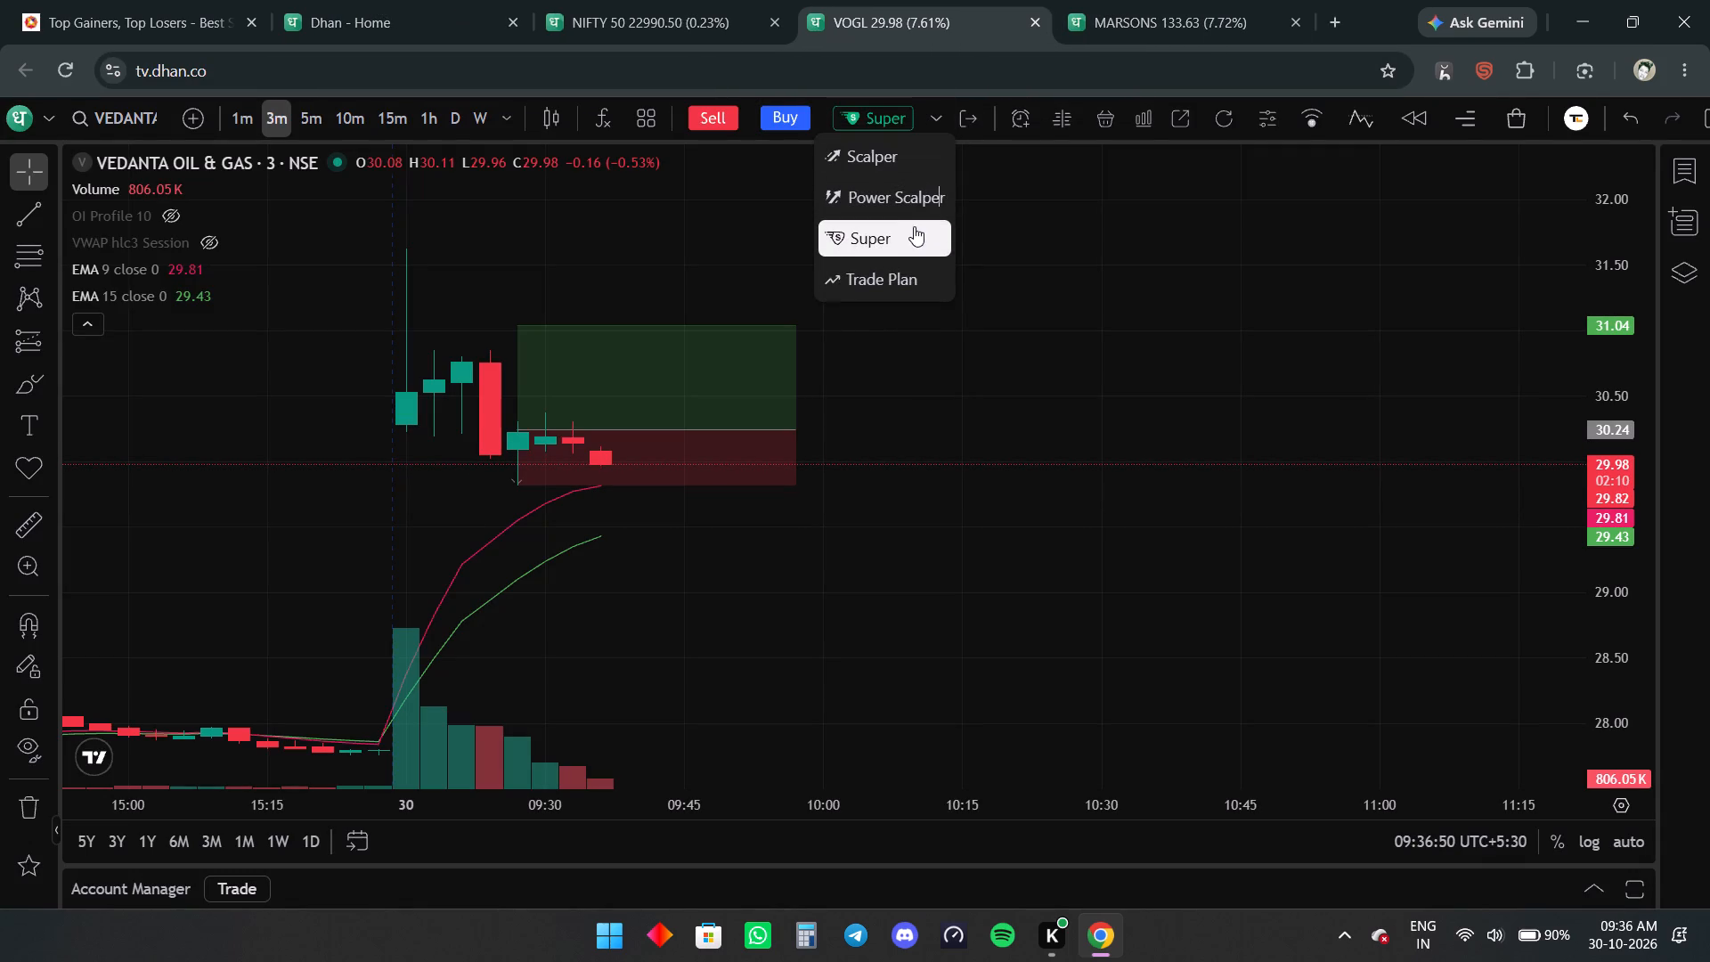
pyautogui.click(904, 268)
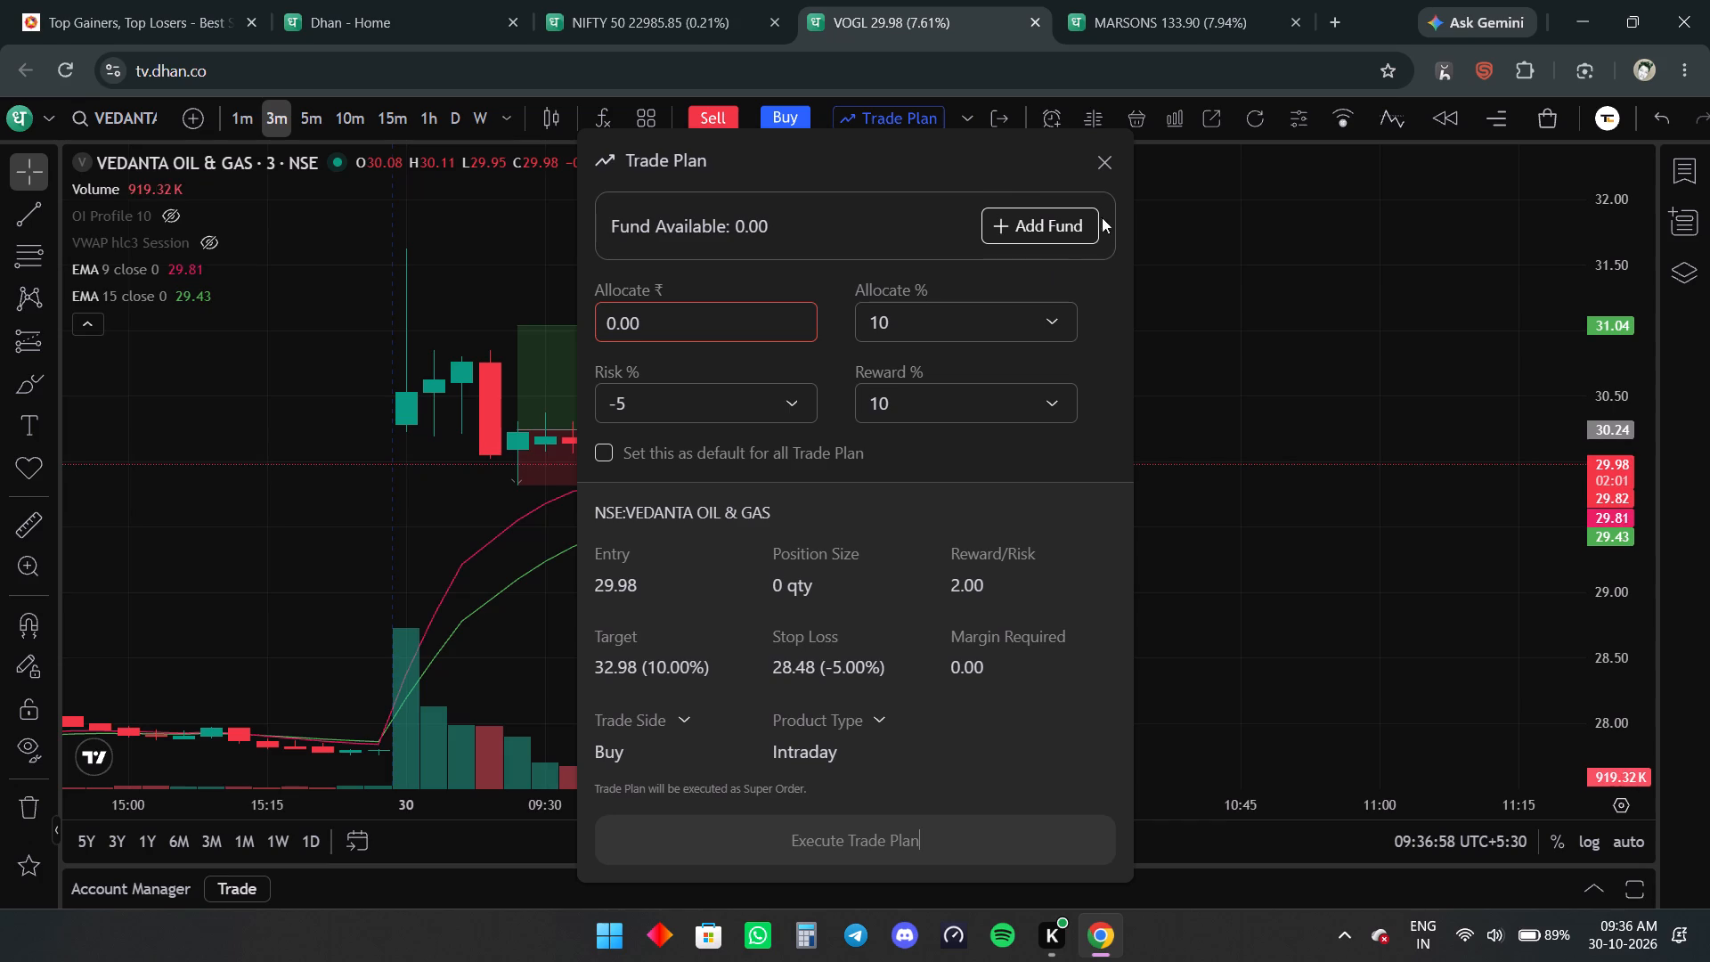
pyautogui.click(1099, 171)
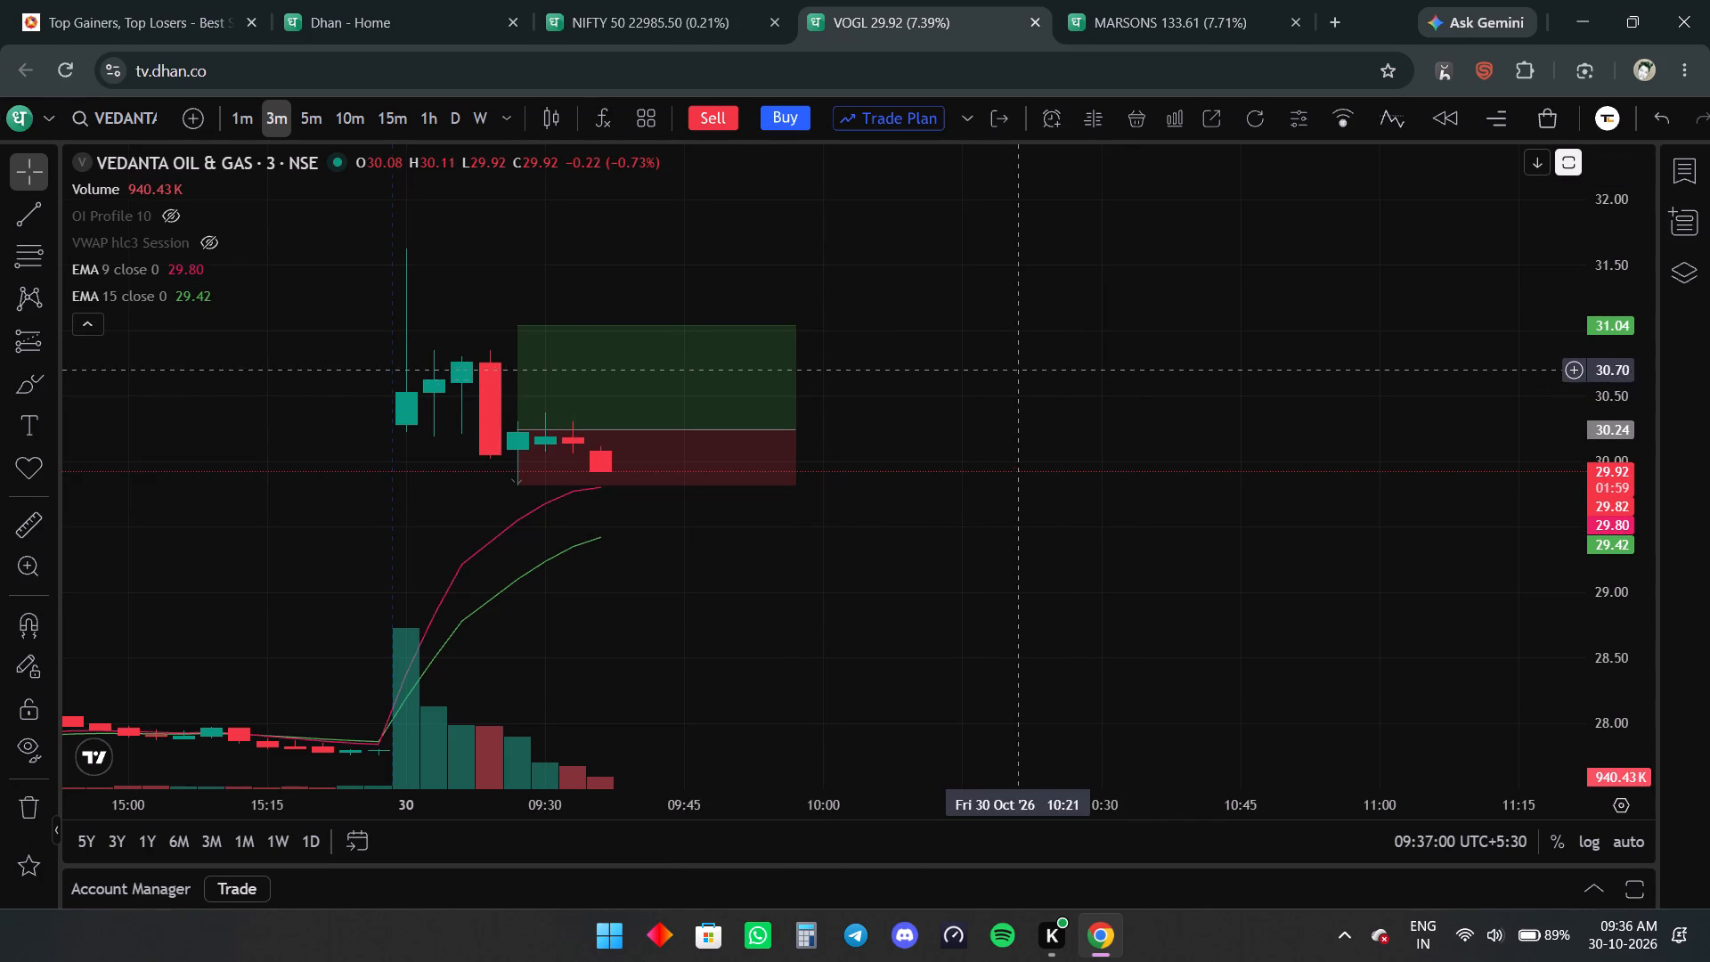
# Check the Marsons chart and return to the NIFTY 50 chart to review its price action.
pyautogui.click(1159, 38)
pyautogui.click(736, 0)
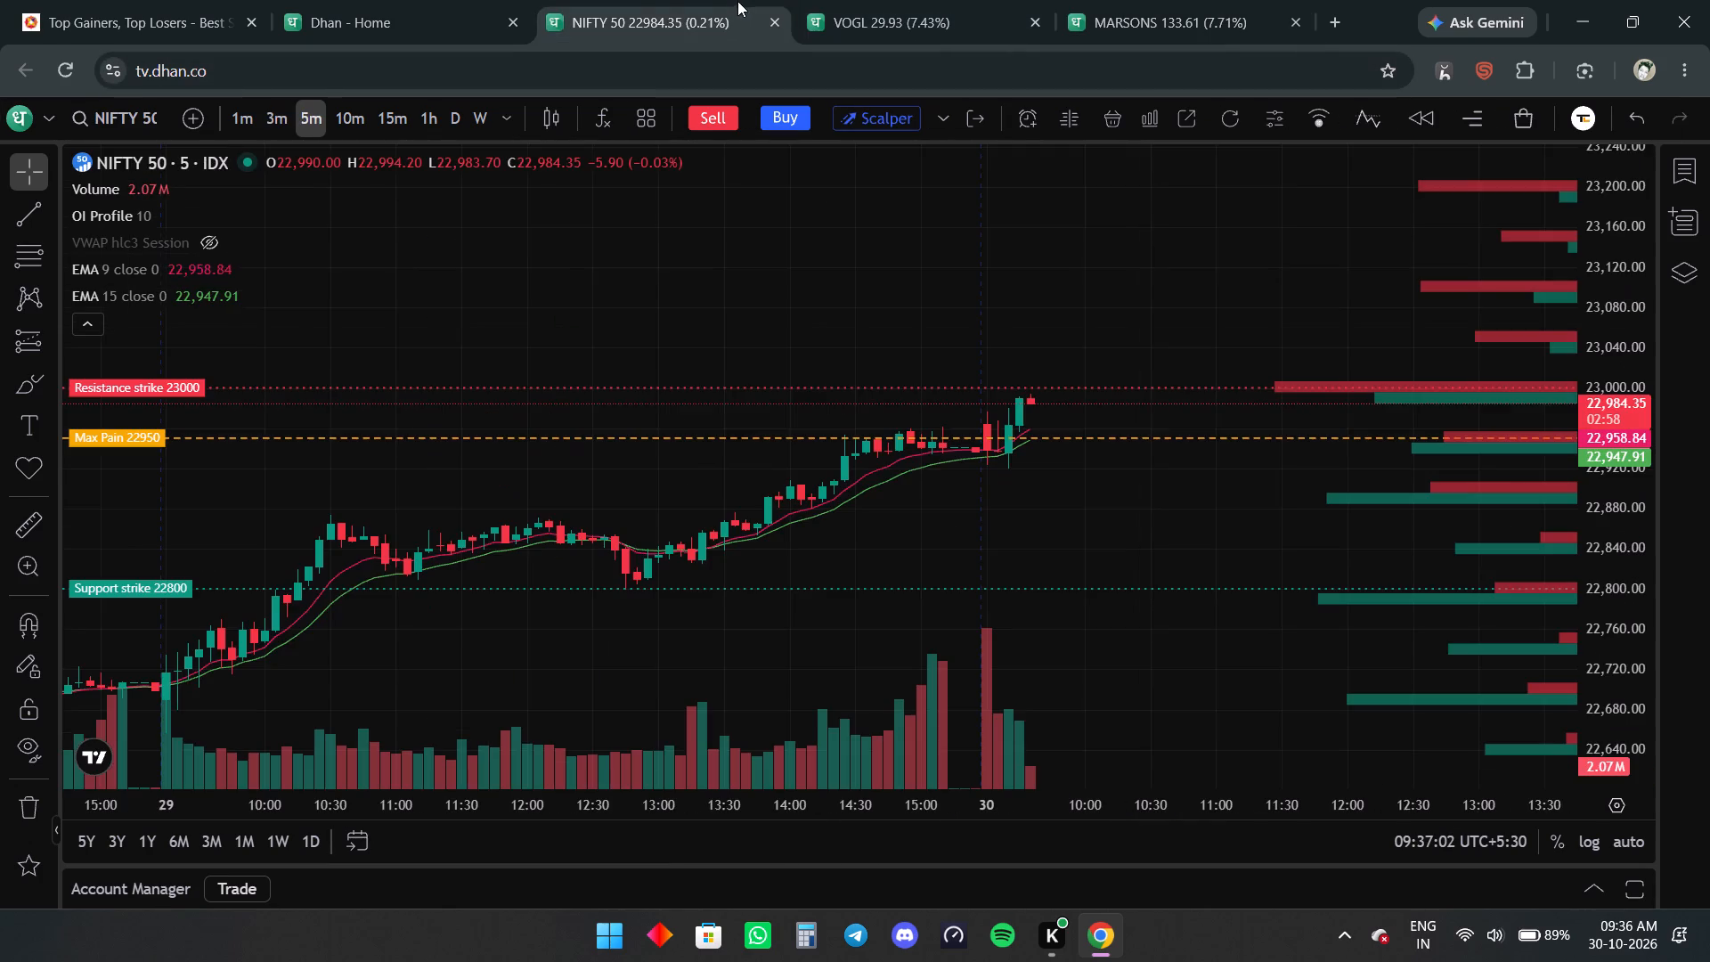
# Compare price action on the Vedanta Oil & Gas, Marsons and NIFTY 50 charts, glancing at the NSE gainers list.
pyautogui.click(927, 0)
pyautogui.click(1114, 0)
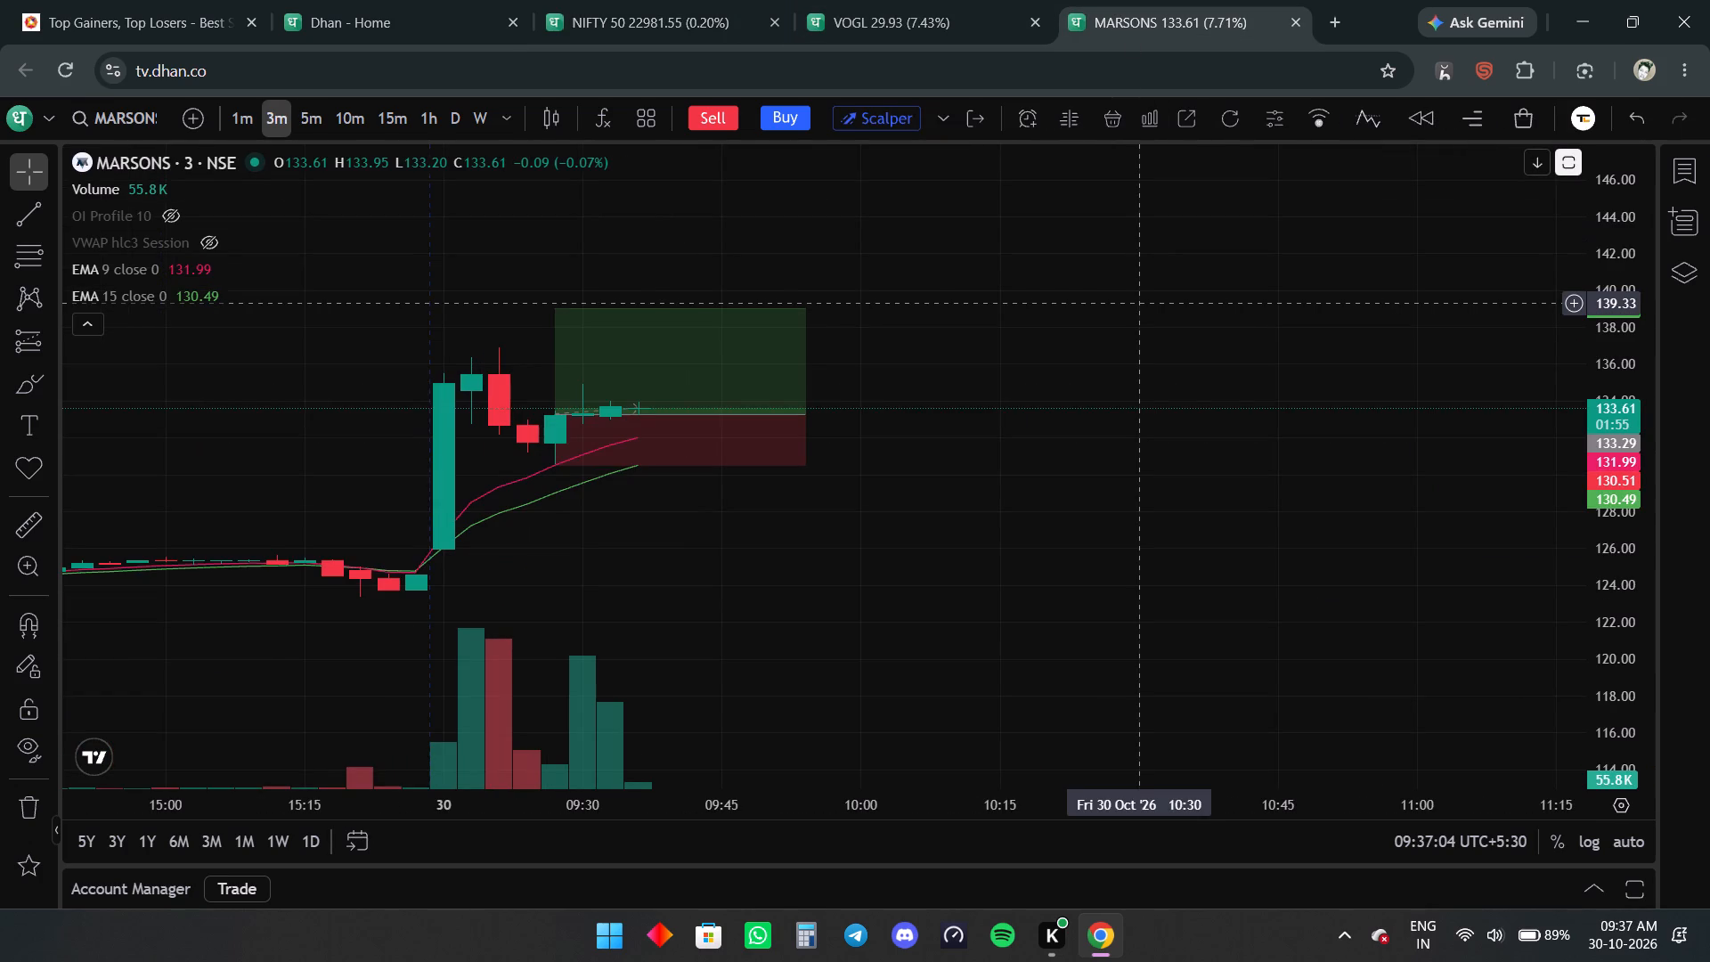
pyautogui.click(940, 0)
pyautogui.click(172, 0)
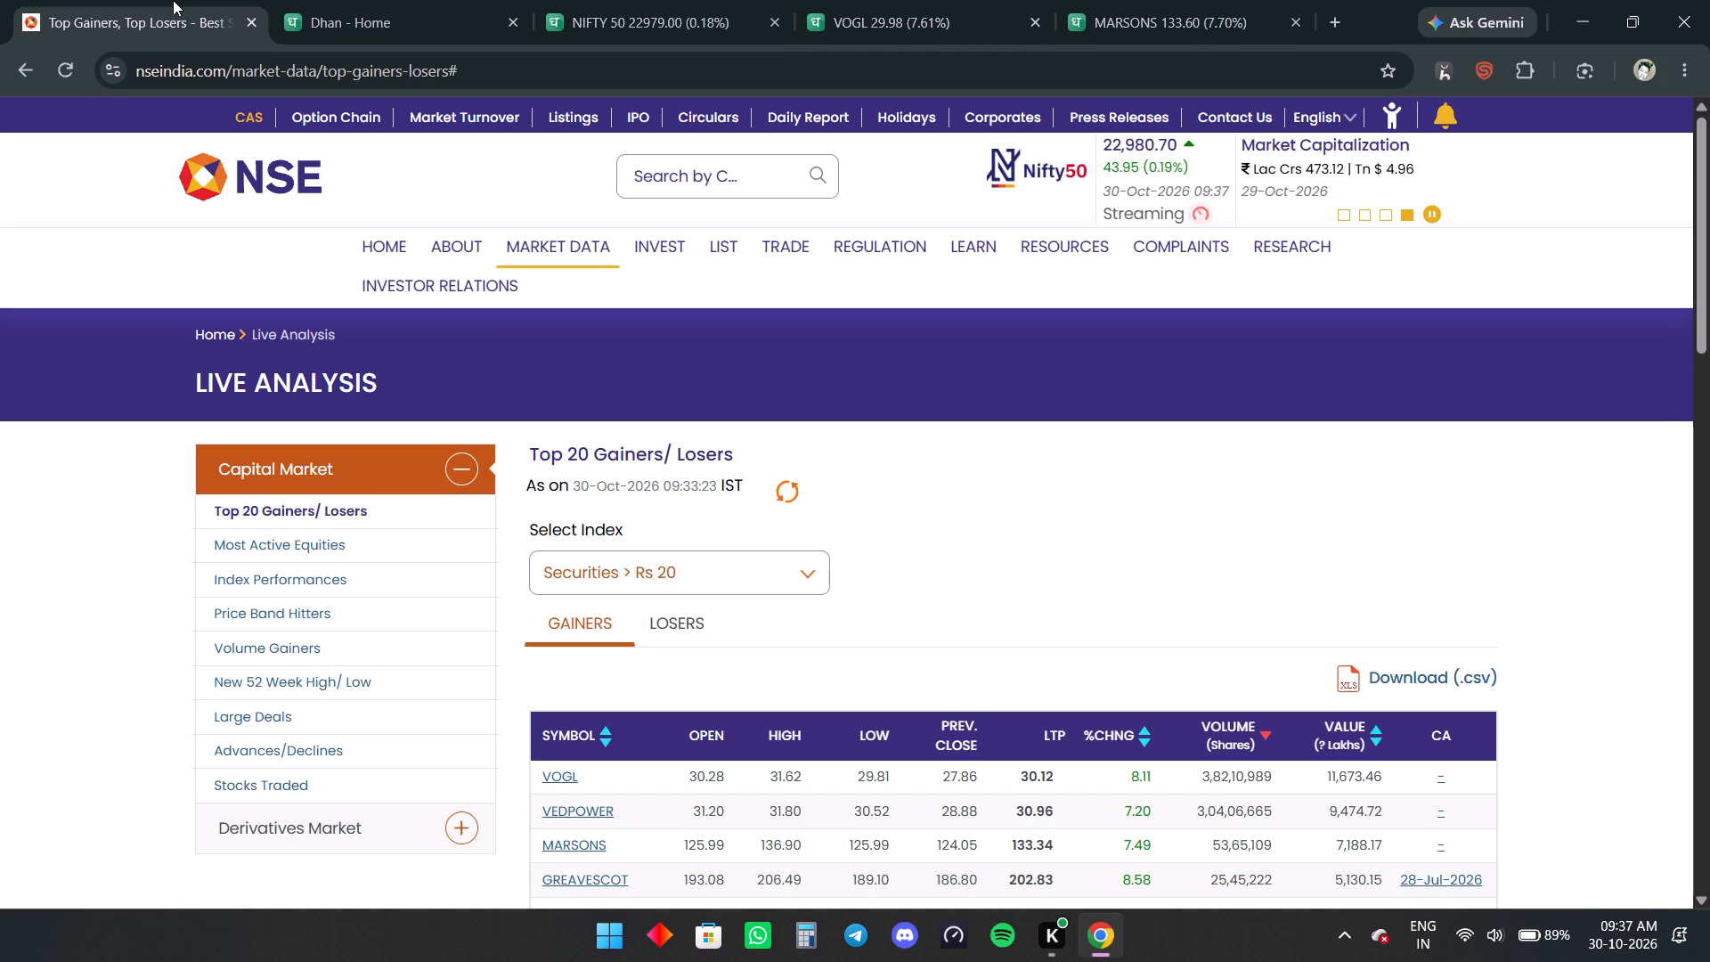
pyautogui.scroll(-1, 610, 361)
pyautogui.click(679, 0)
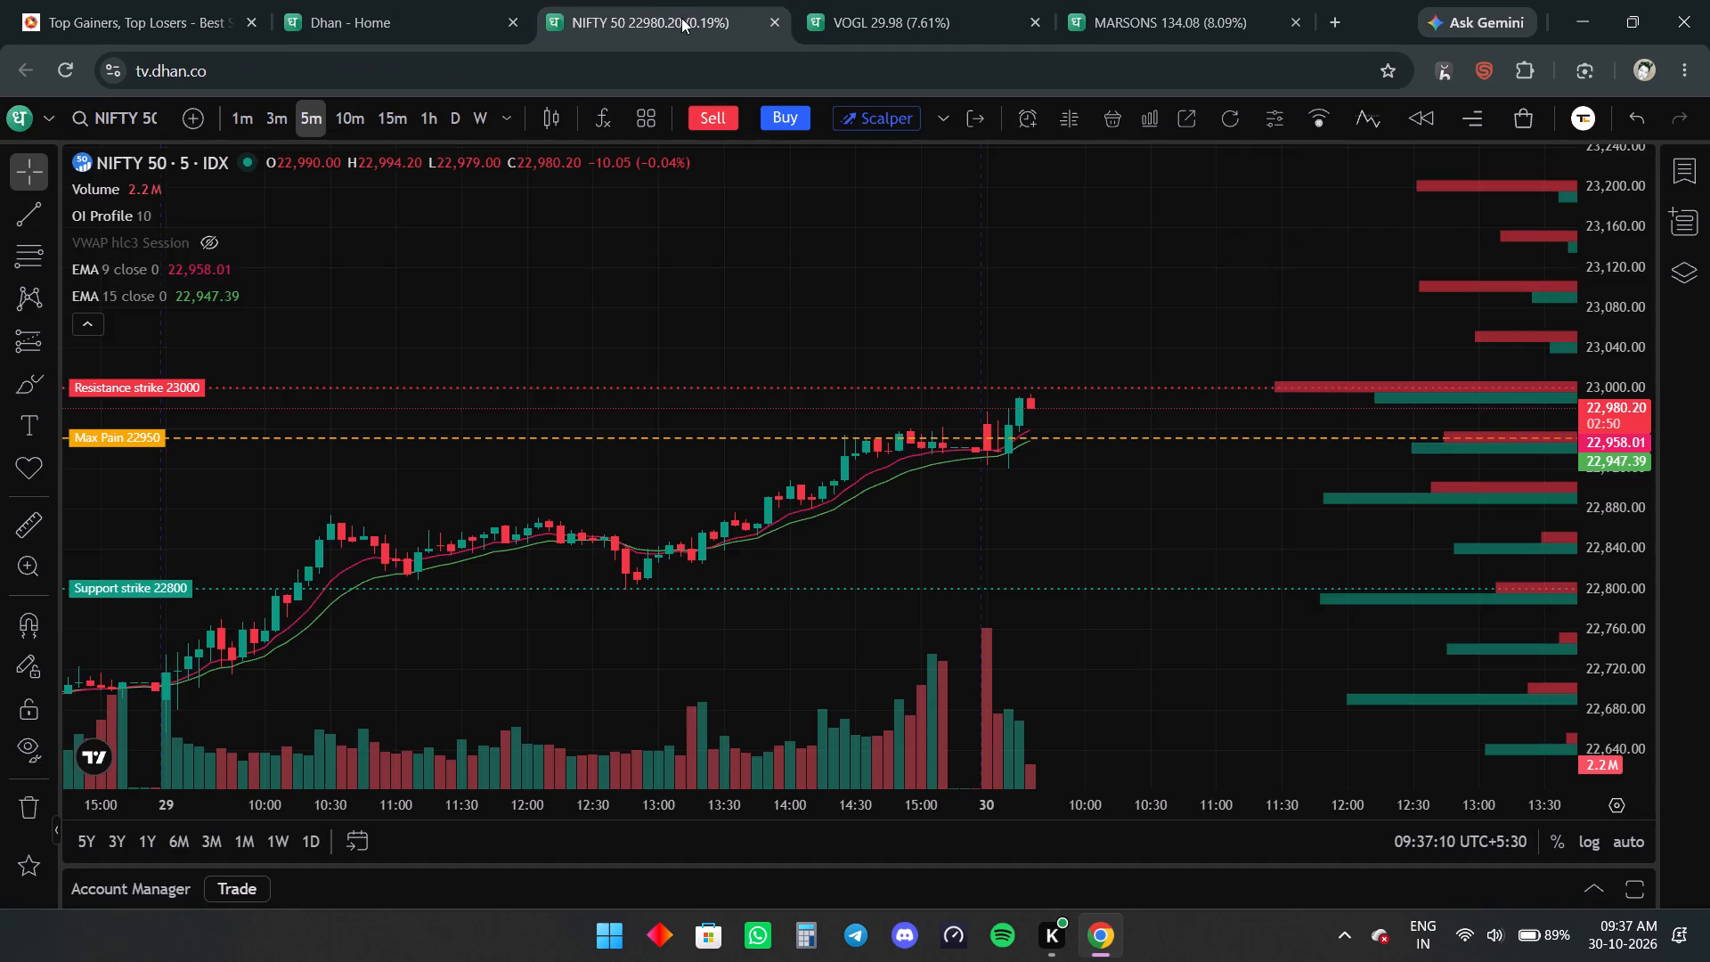
pyautogui.click(810, 0)
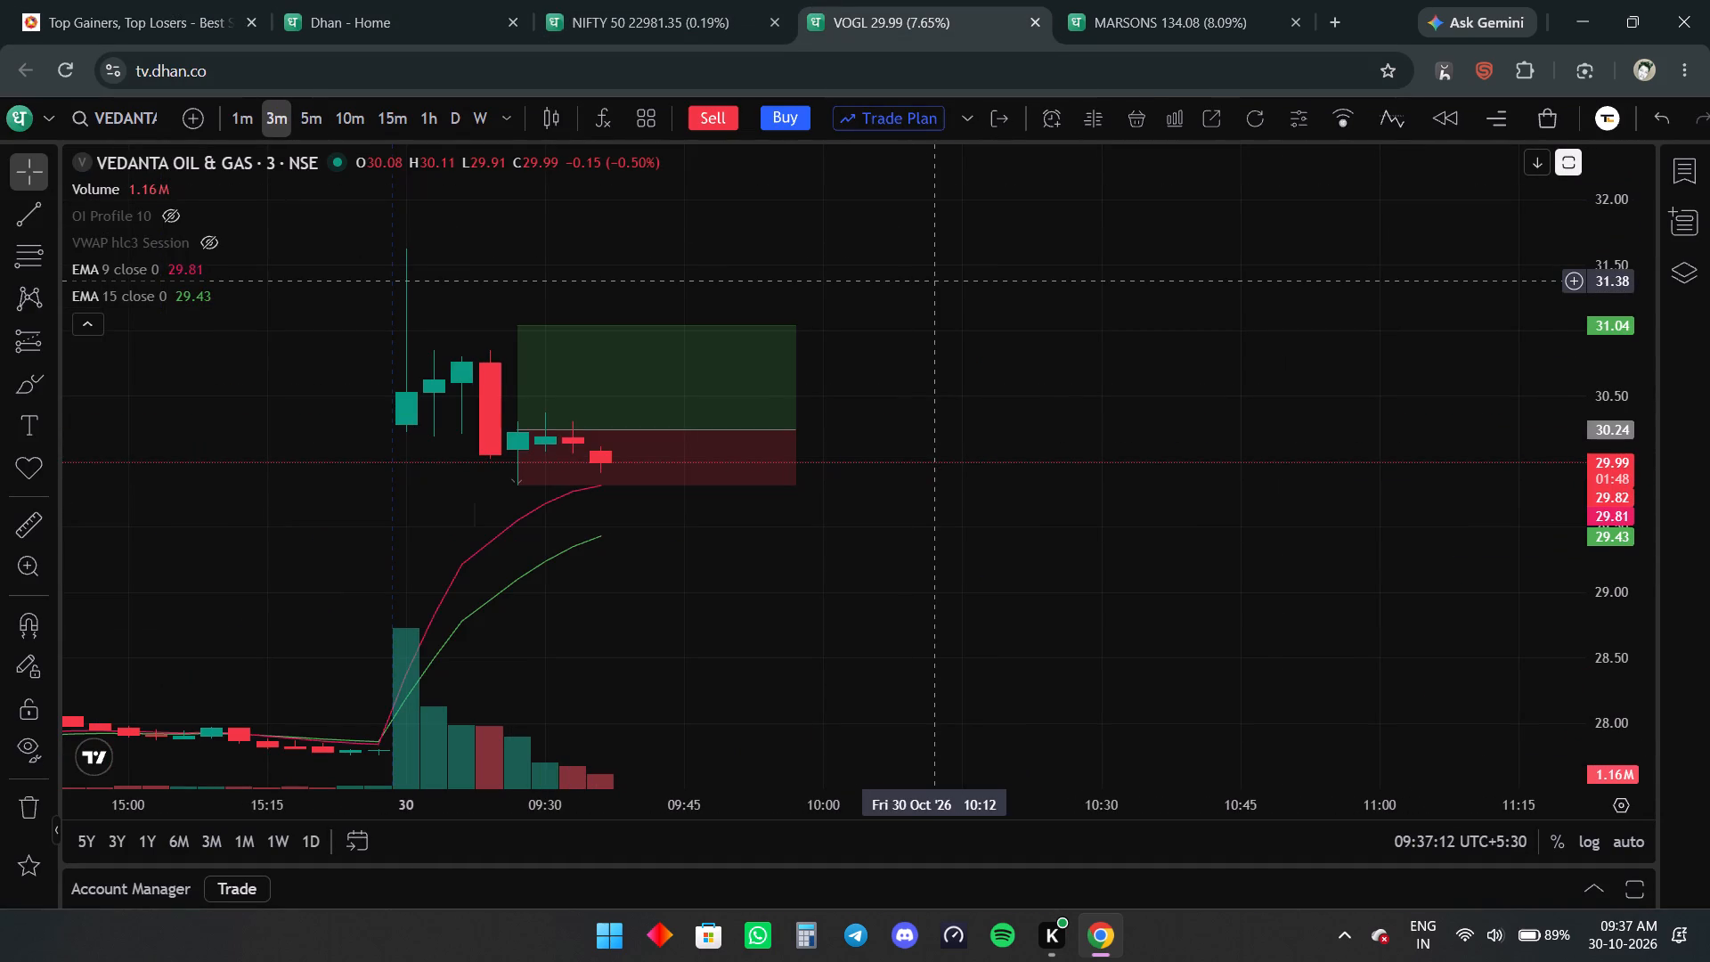
pyautogui.click(1162, 20)
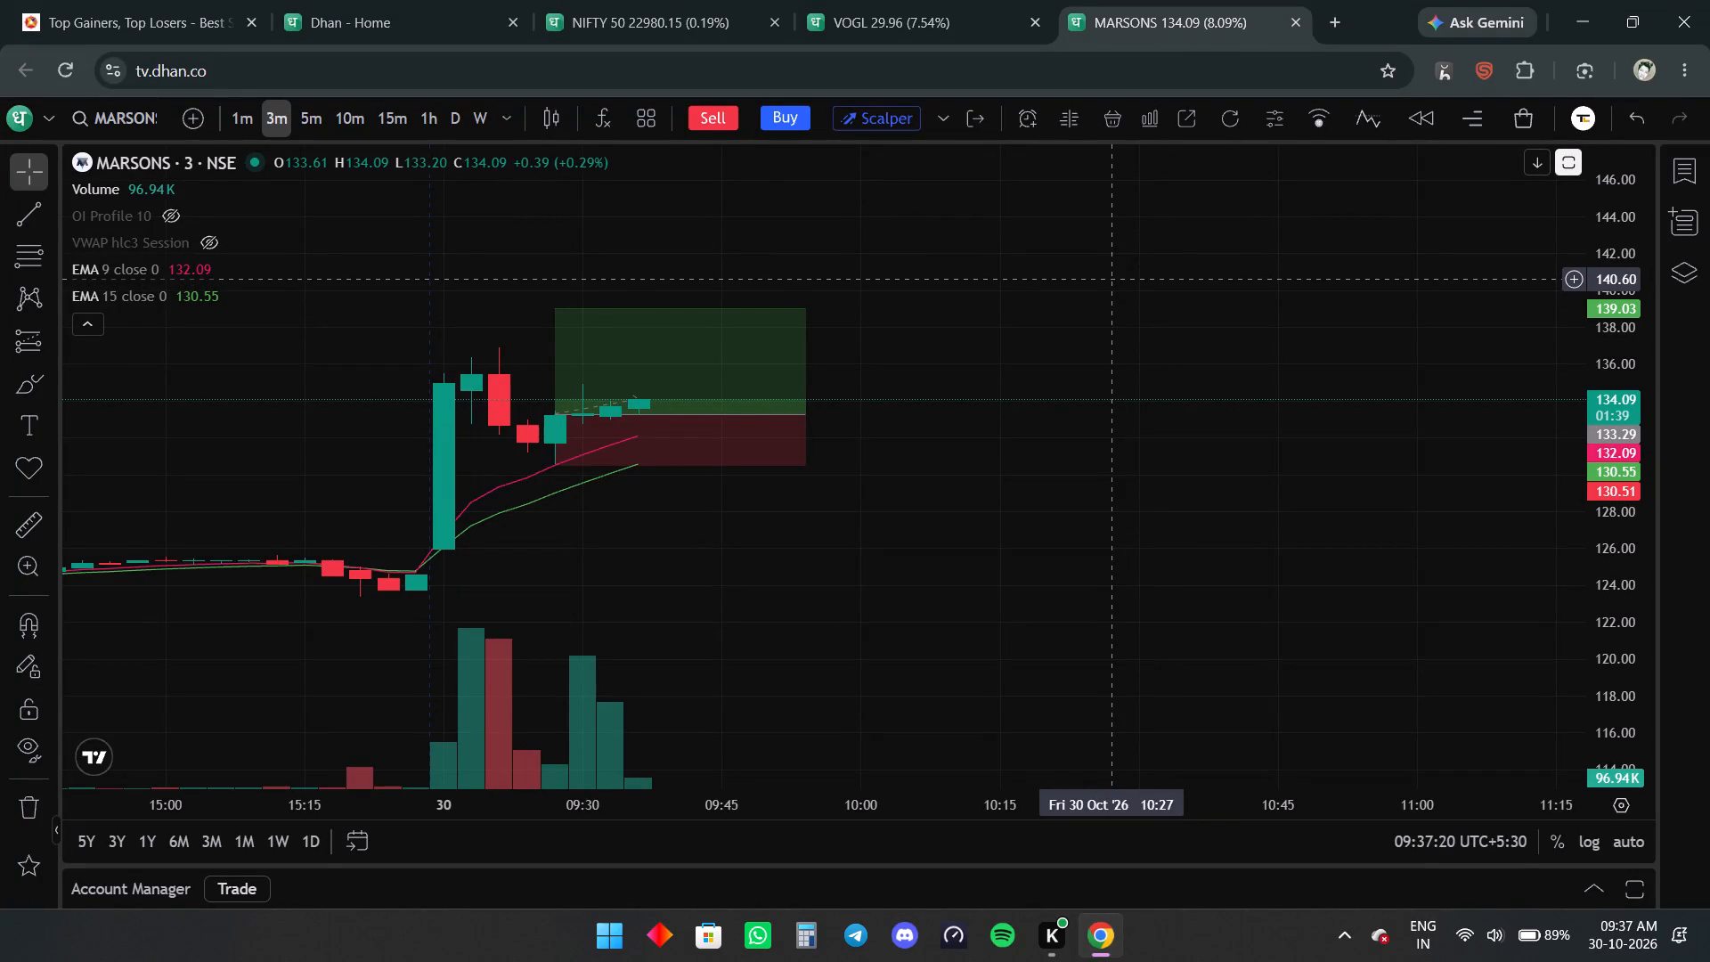
# Reload the NSE Top 20 Gainers page, filter it to Securities > Rs 20, and sort the list by volume in descending order.
pyautogui.click(95, 0)
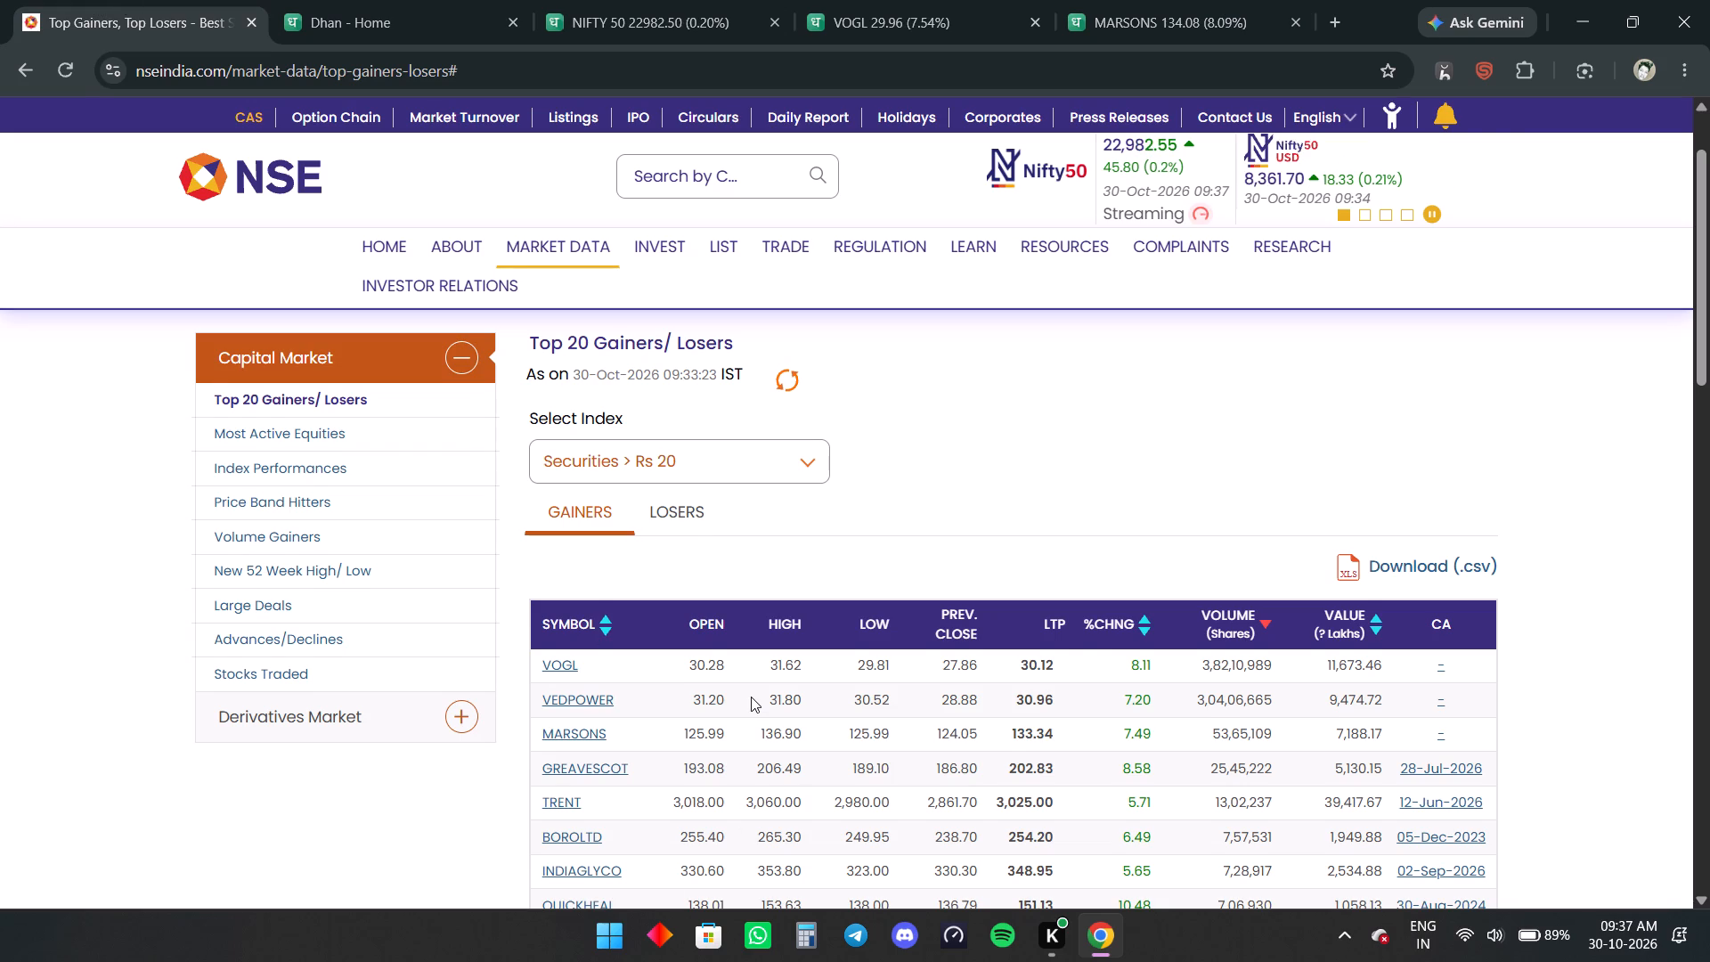
pyautogui.scroll(-2, 750, 697)
pyautogui.scroll(4, 741, 673)
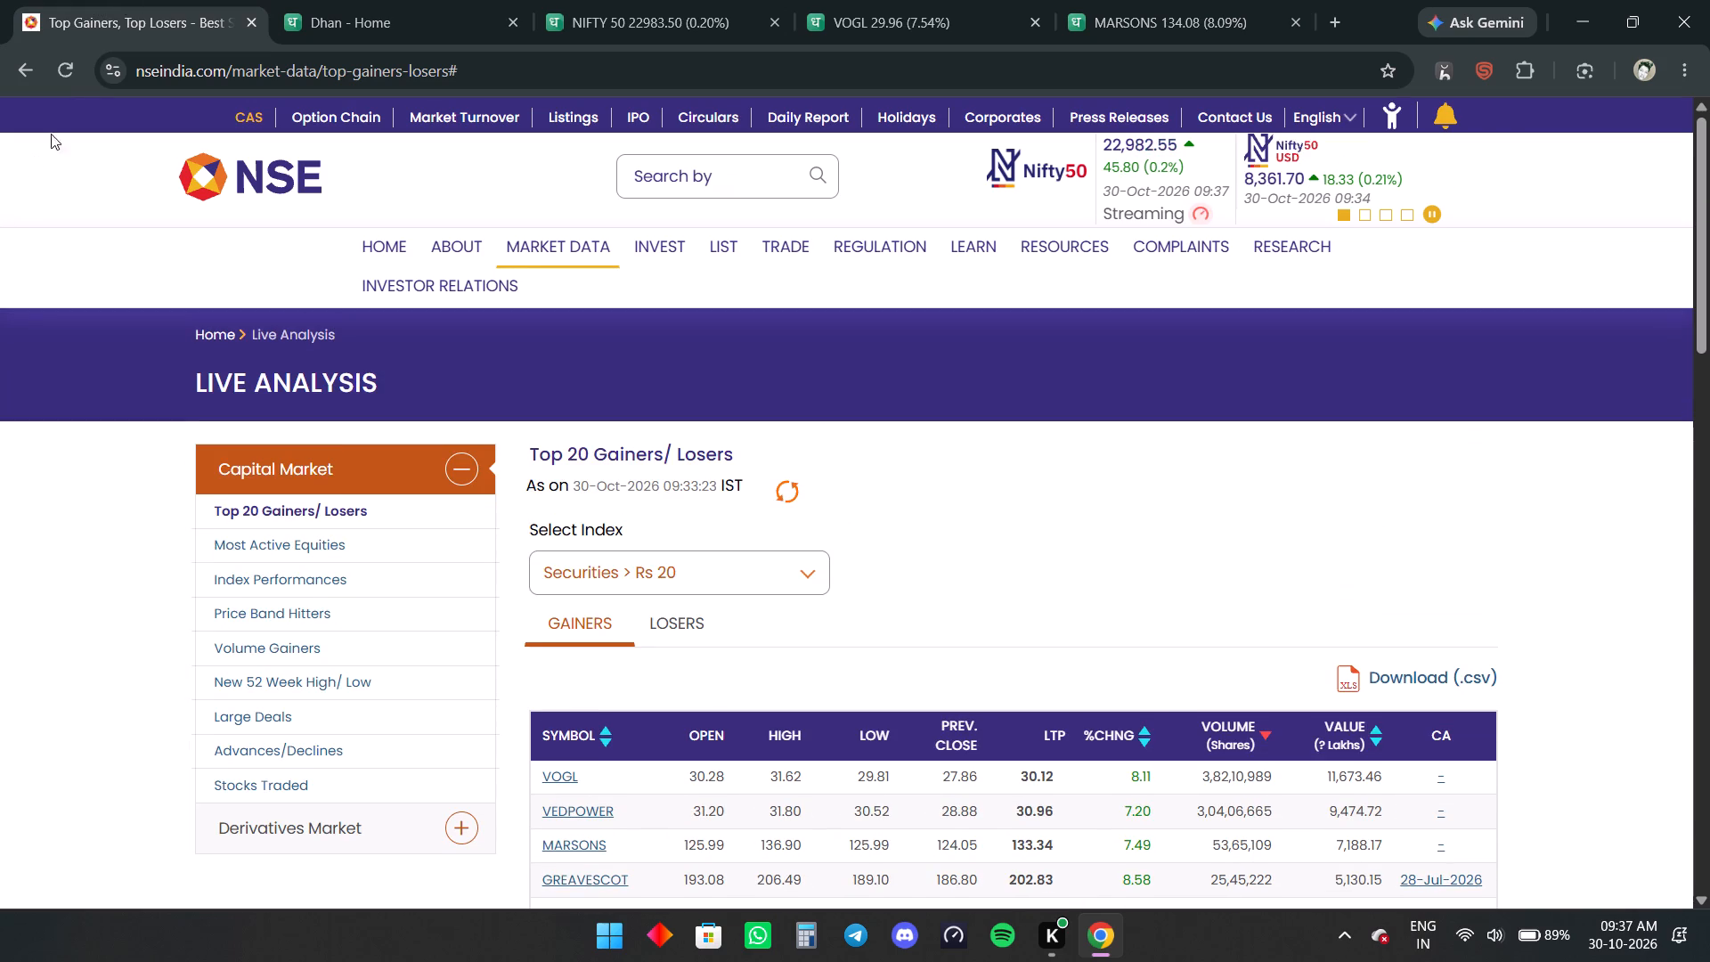
pyautogui.click(65, 72)
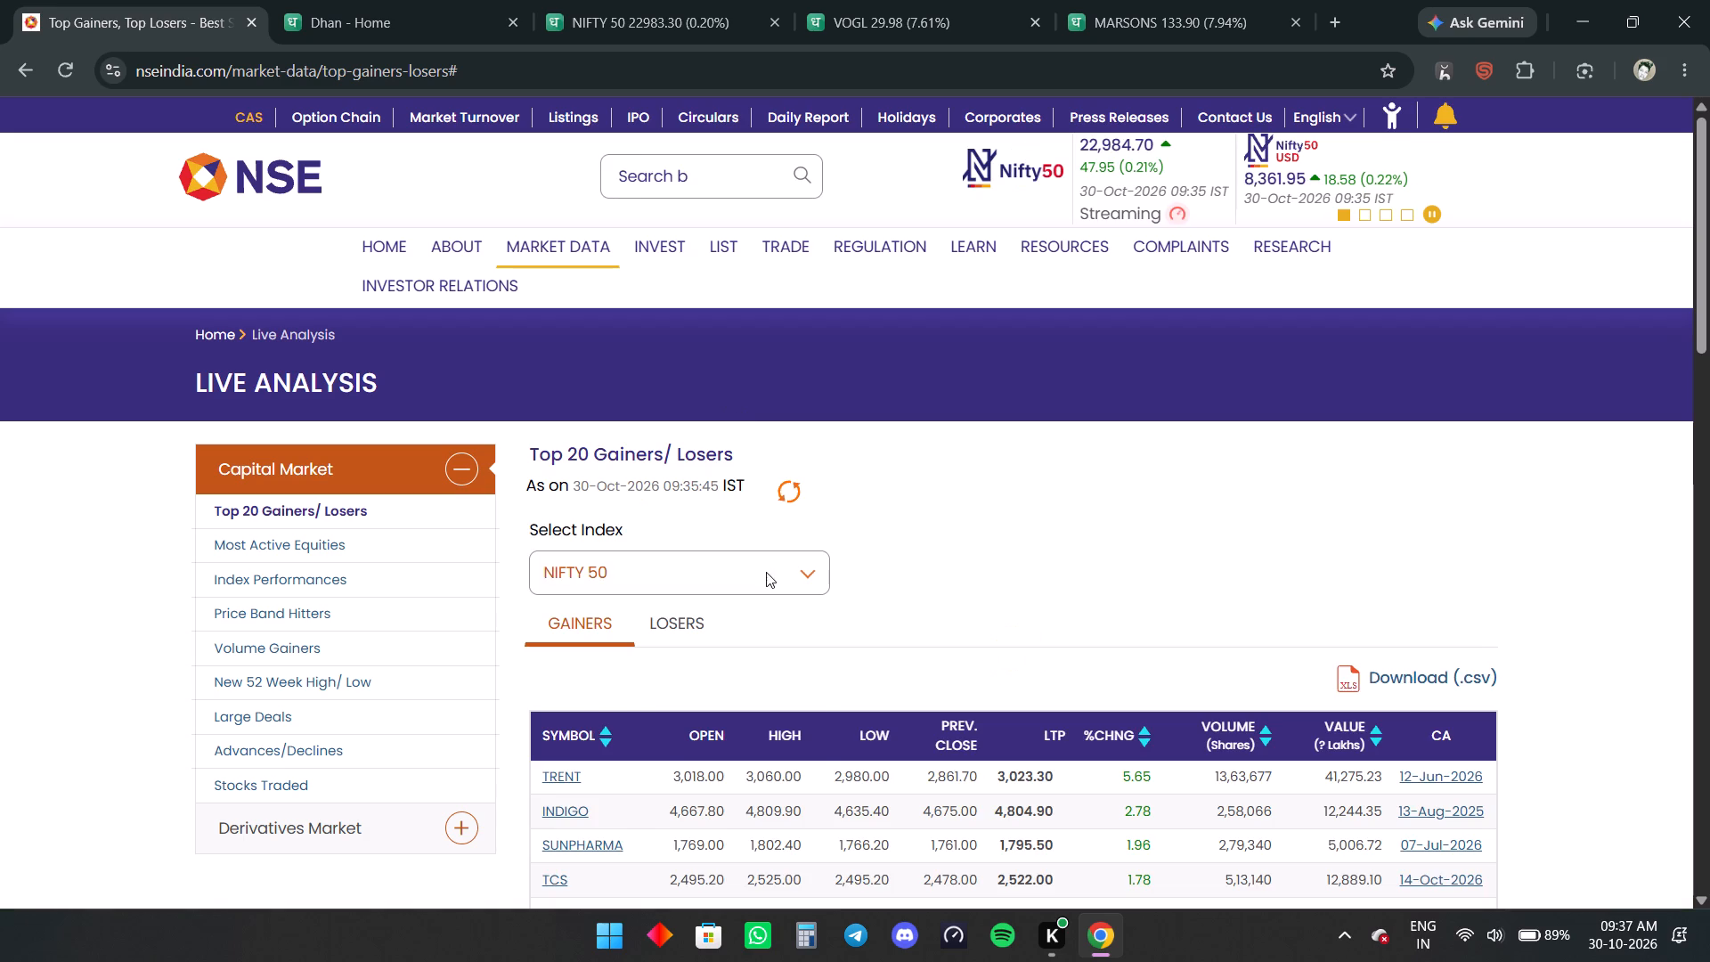
pyautogui.click(765, 572)
pyautogui.click(768, 735)
pyautogui.scroll(-1, 787, 724)
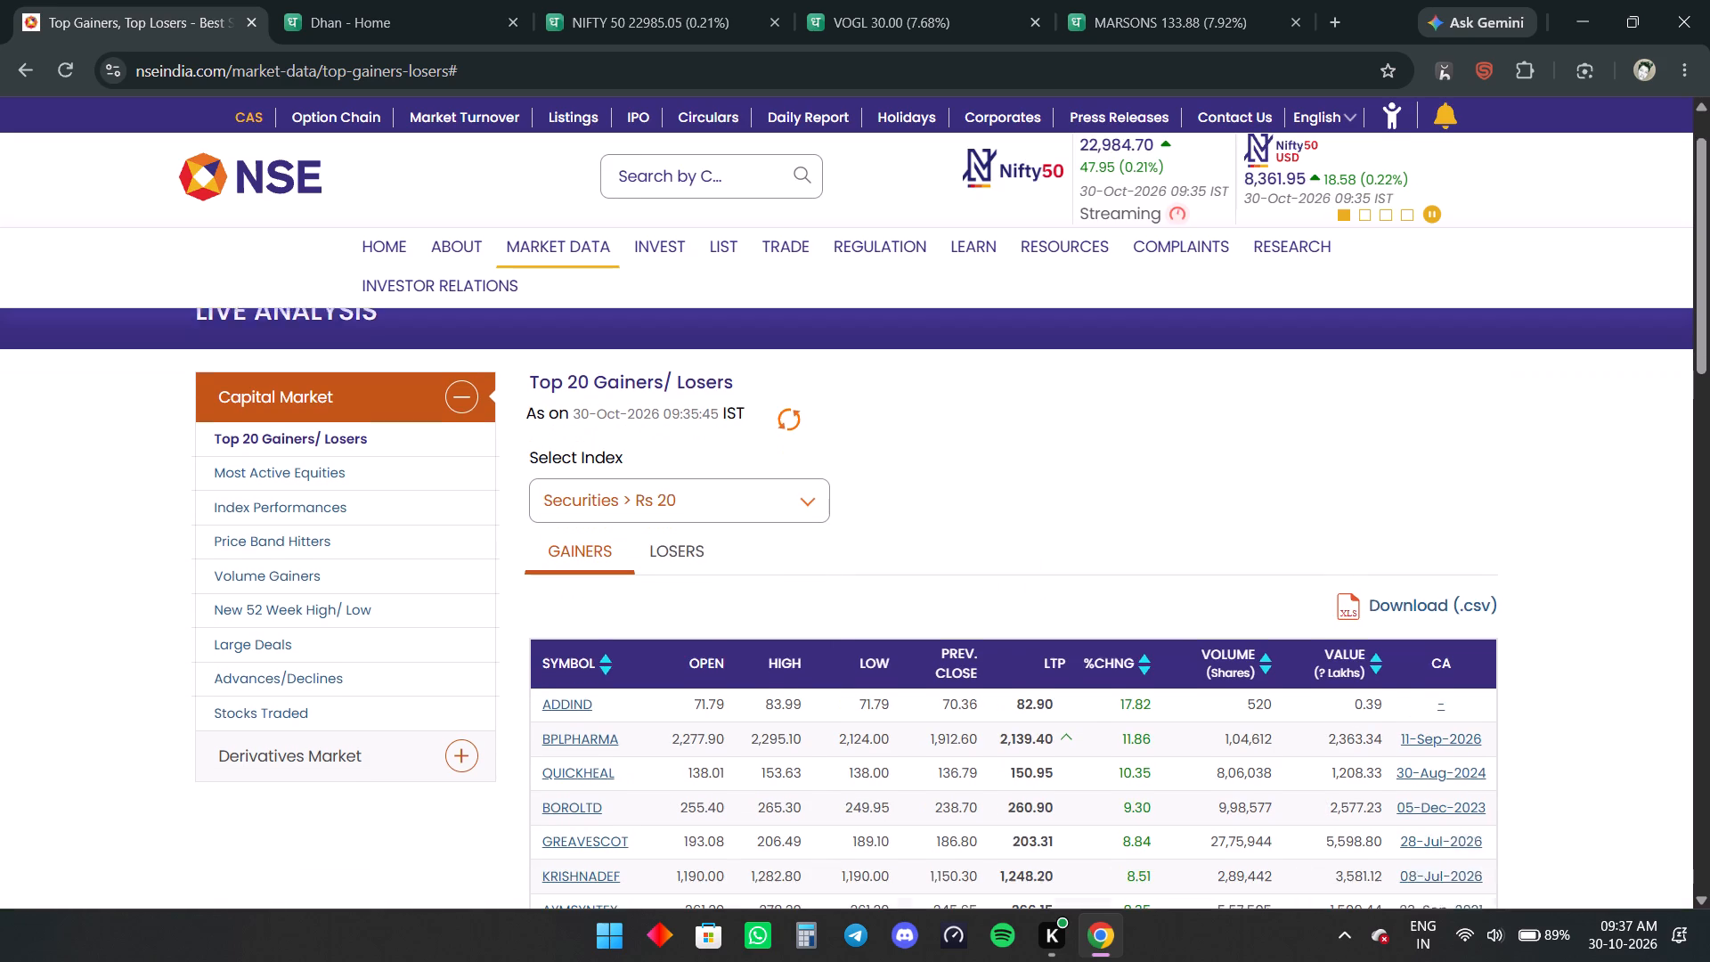
pyautogui.click(1274, 616)
pyautogui.click(1261, 620)
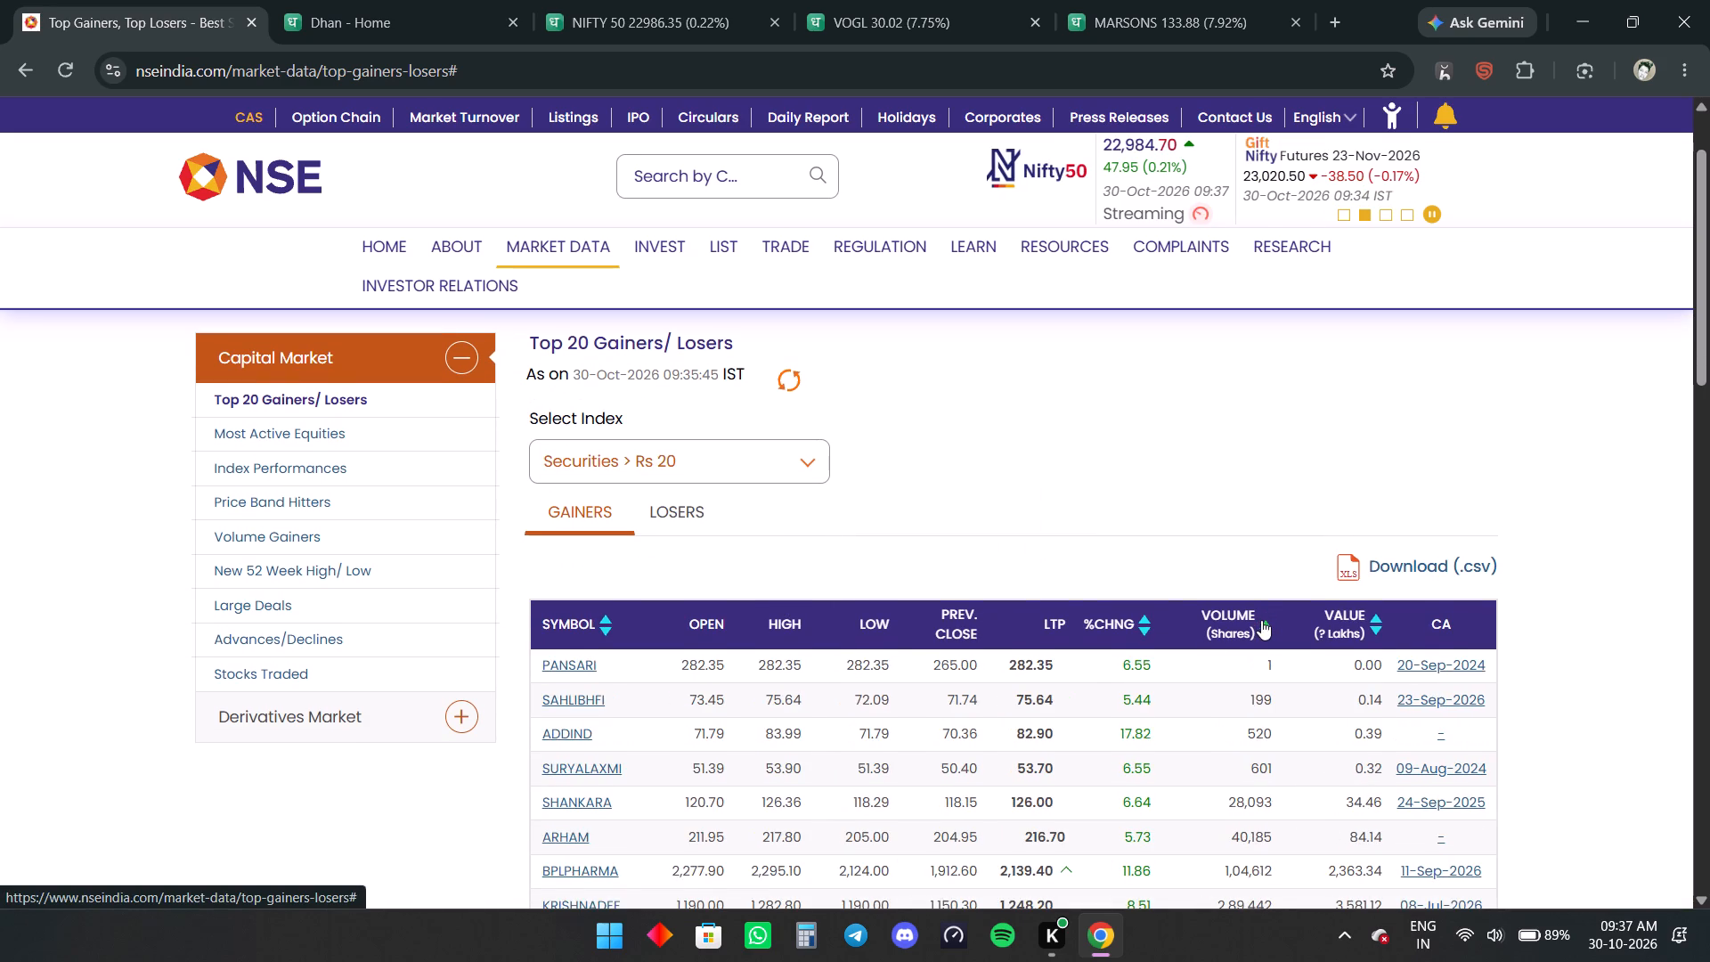
pyautogui.click(1261, 620)
pyautogui.scroll(-2, 1551, 615)
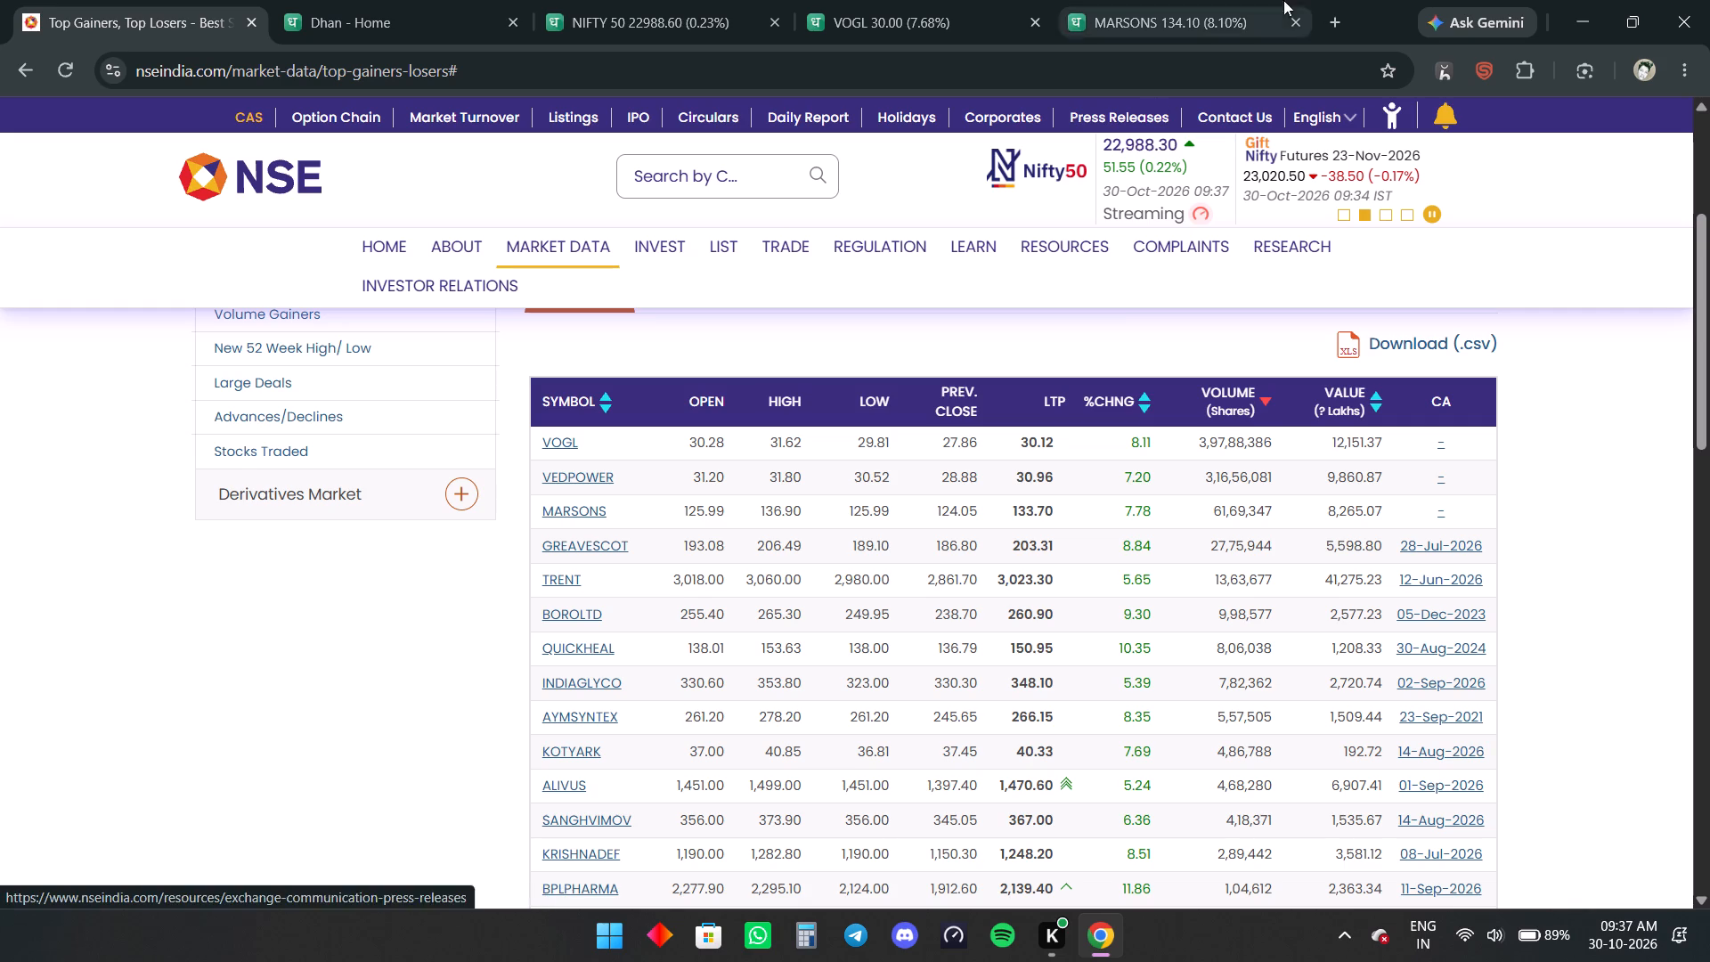
# Check the Vedanta Oil & Gas chart against the Marsons chart, ending on Marsons.
pyautogui.click(1232, 0)
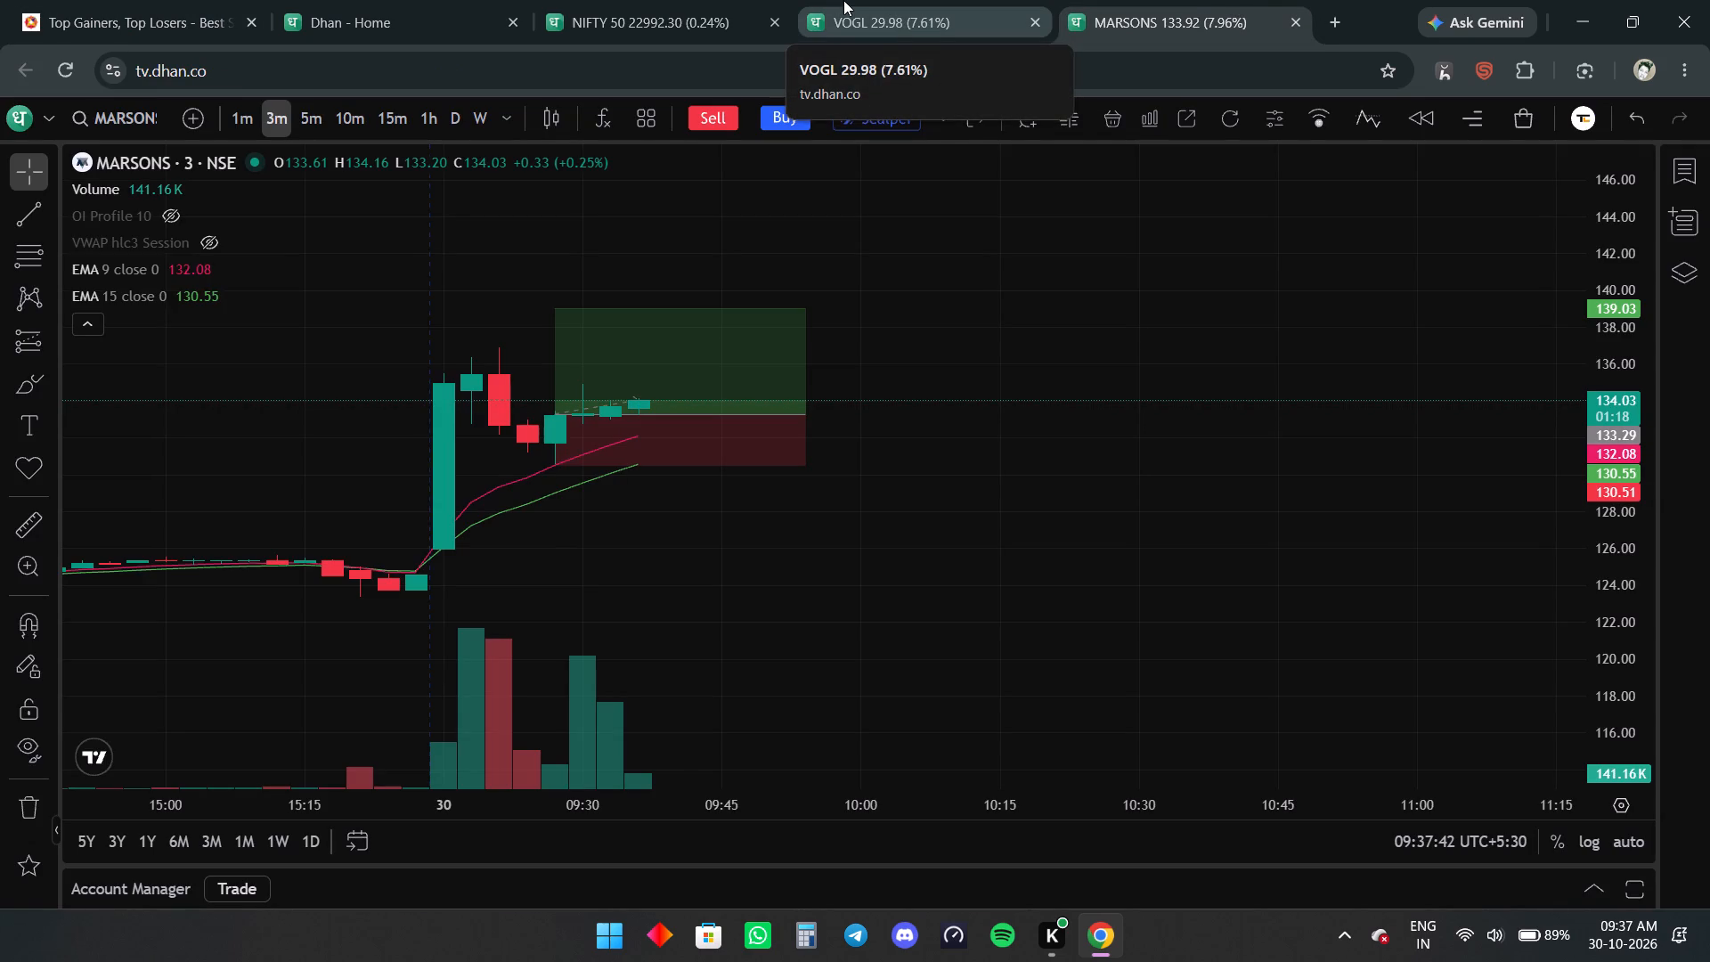
pyautogui.click(843, 0)
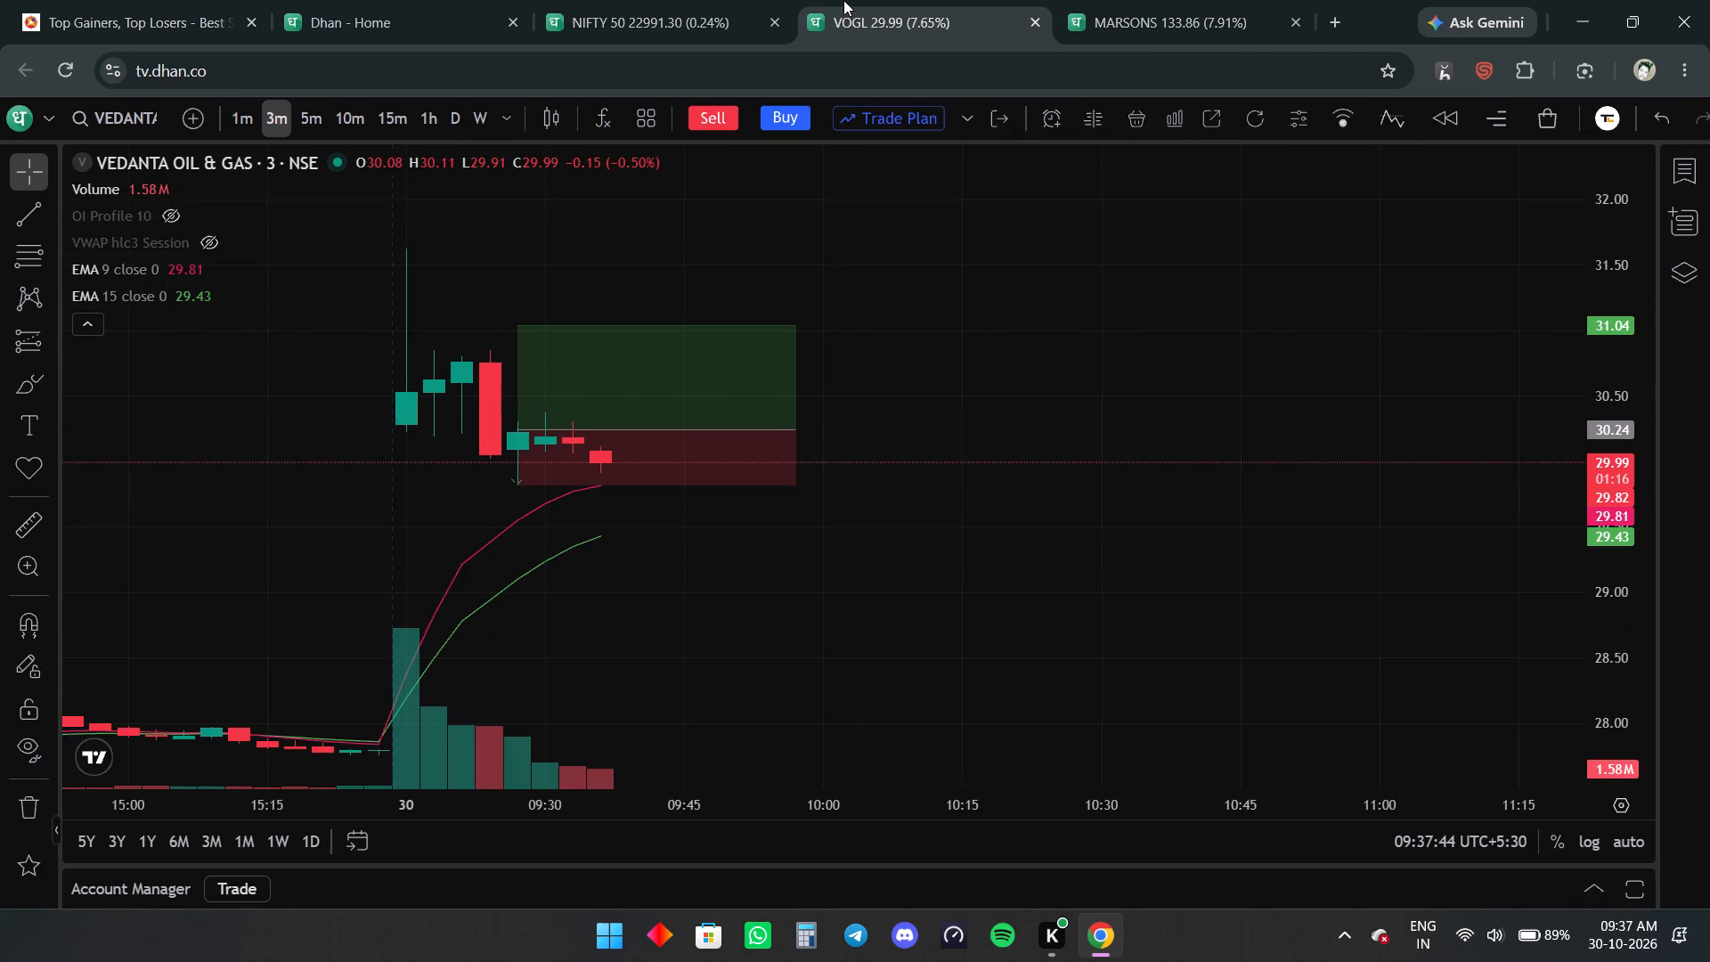
pyautogui.click(1186, 0)
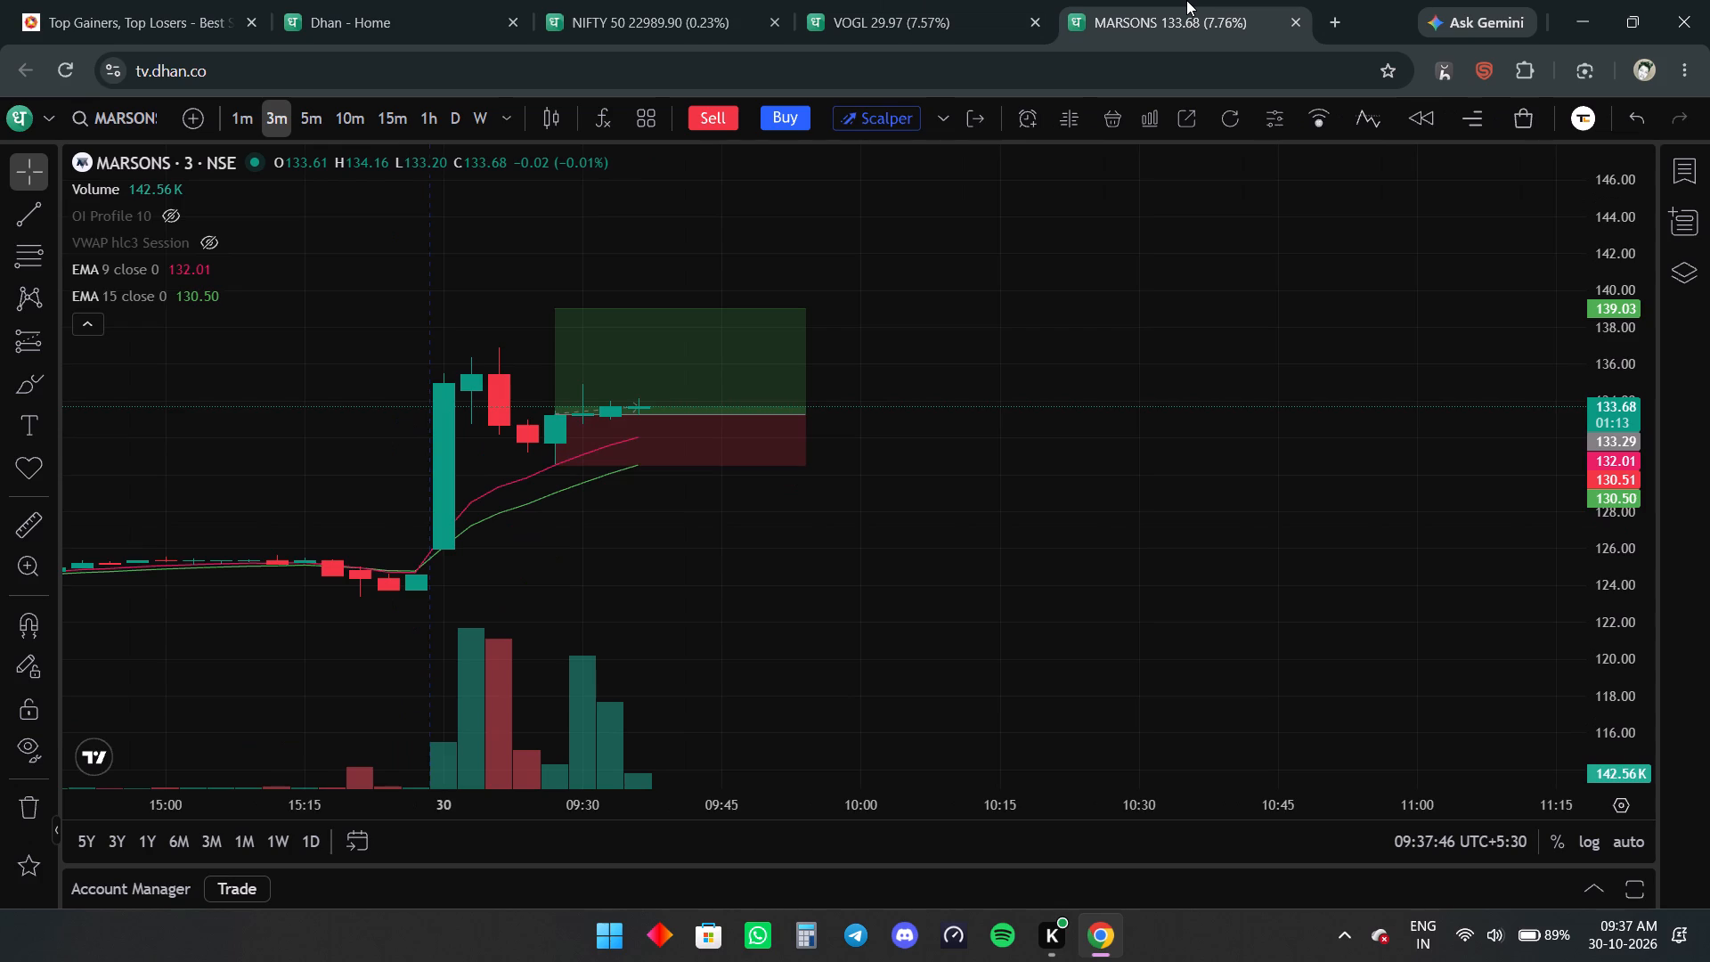
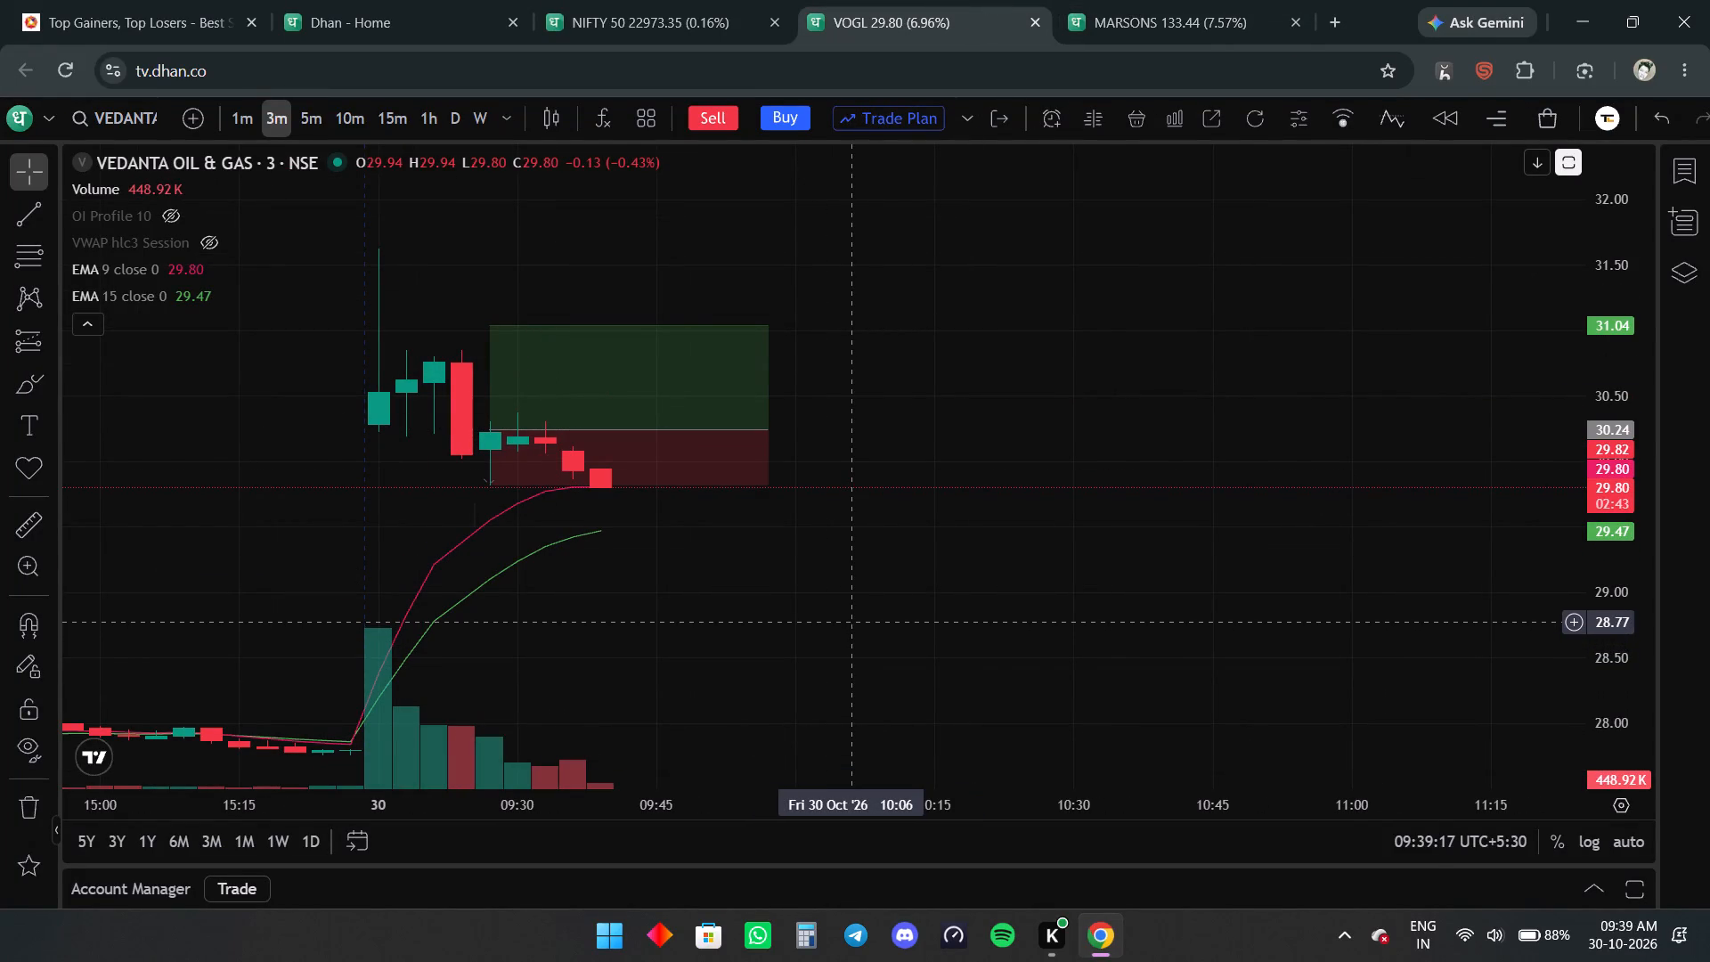
# Close the Vedanta Oil & Gas chart and return to the NSE gainers list sorted by volume.
pyautogui.click(1039, 20)
pyautogui.click(182, 0)
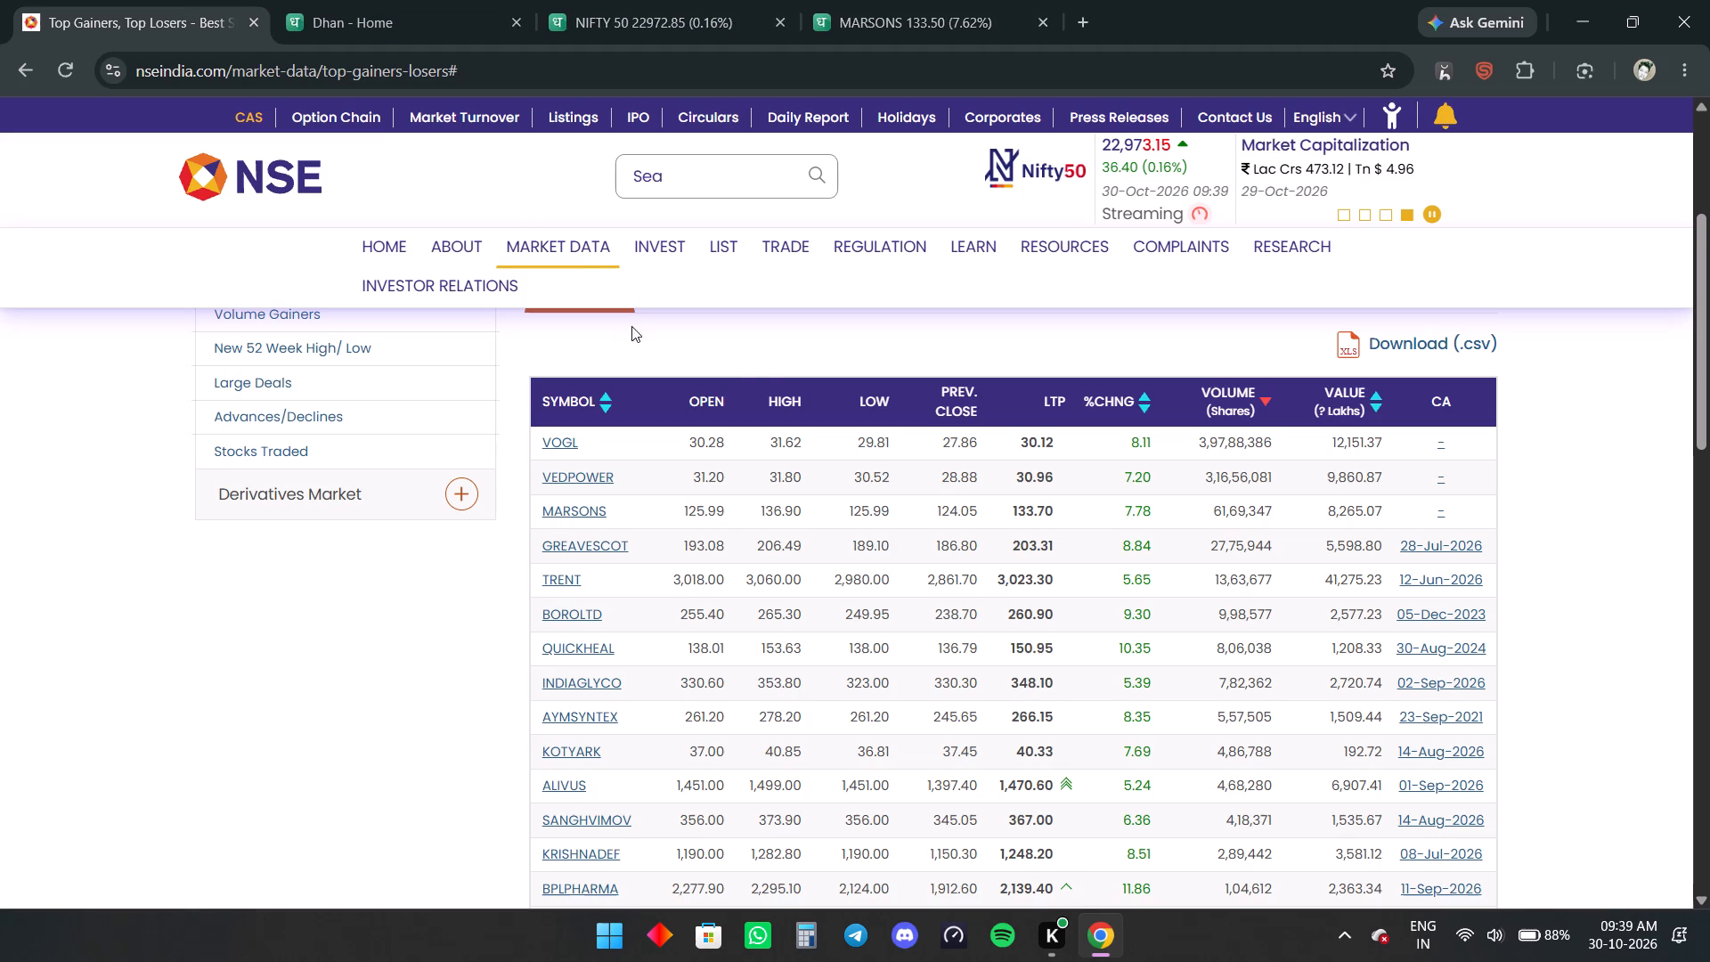
# Load Vedanta Power (VEDPOWER, NSE) in place of the NIFTY 50 chart, examine its 5-minute price action, and close that chart.
pyautogui.click(835, 0)
pyautogui.click(731, 12)
pyautogui.click(138, 127)
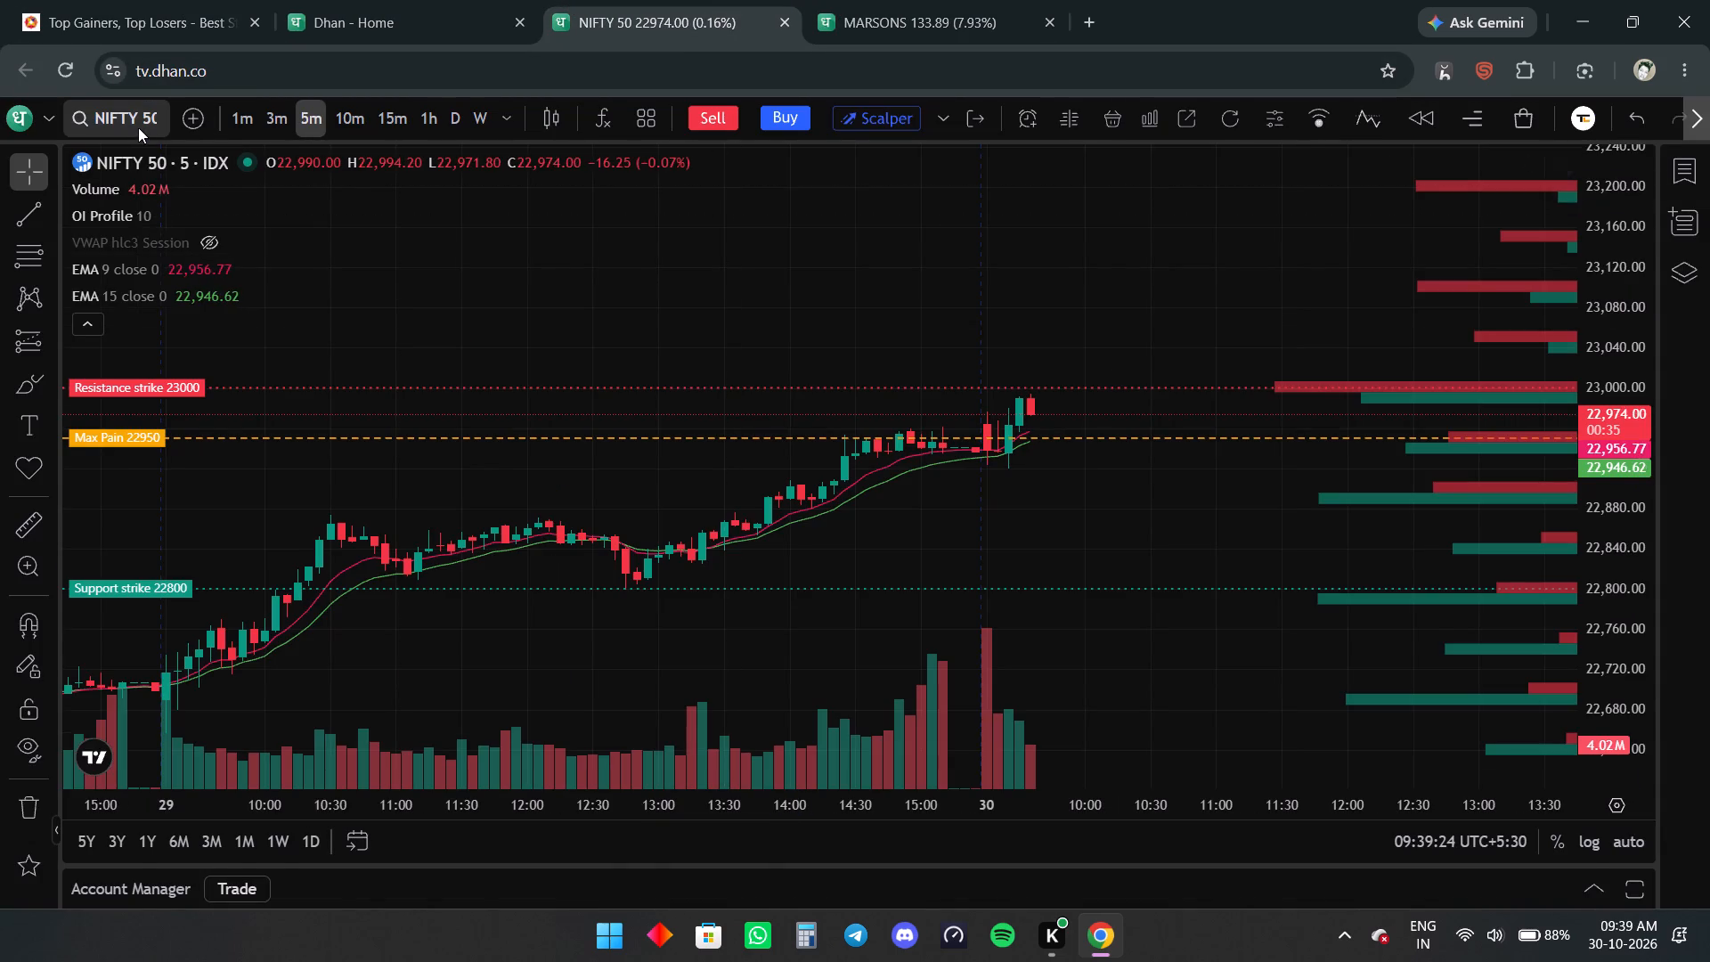
pyautogui.write('ved')
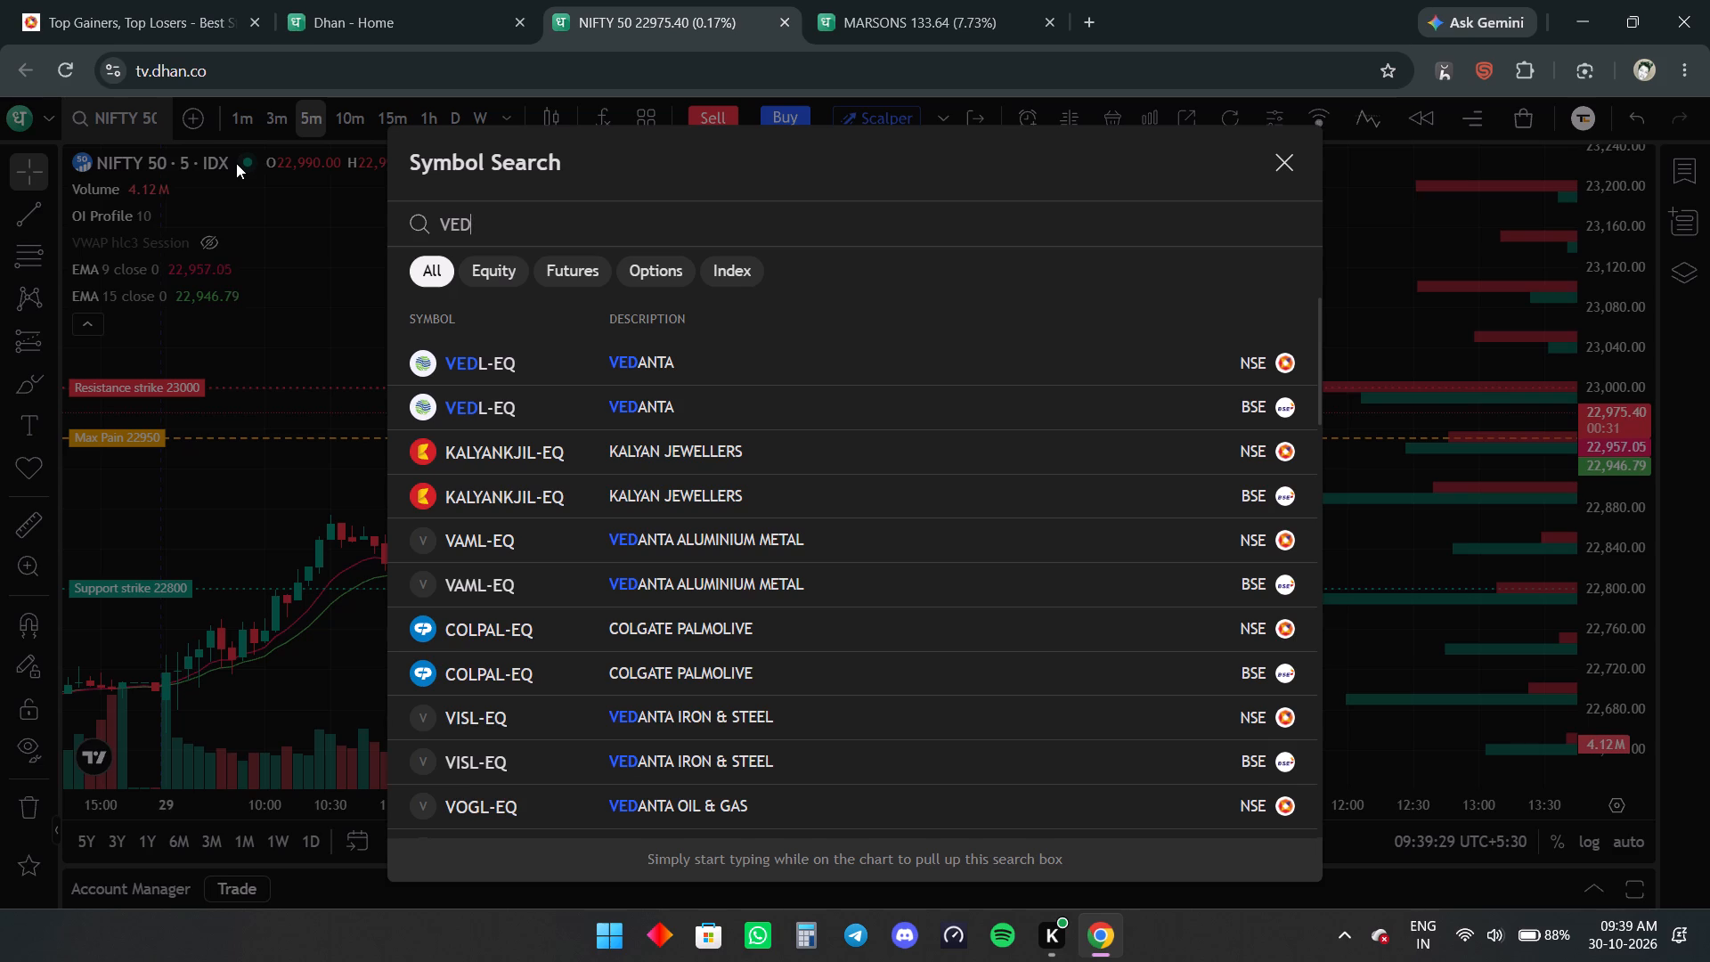
pyautogui.write('po')
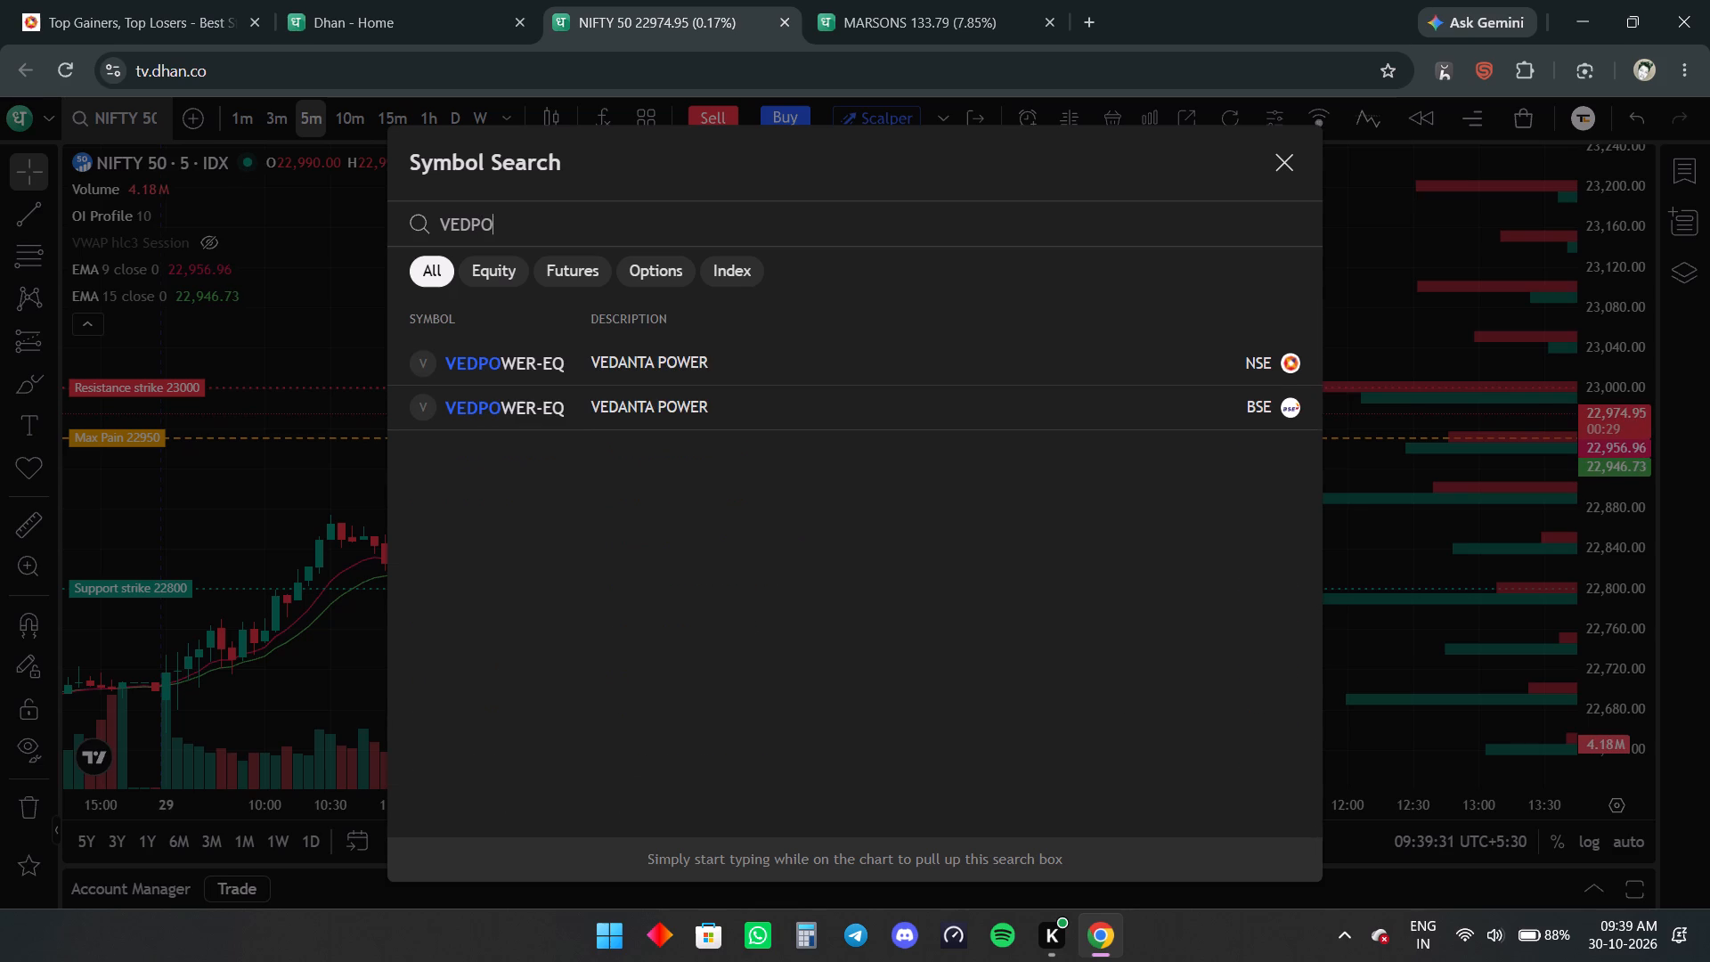
pyautogui.click(685, 365)
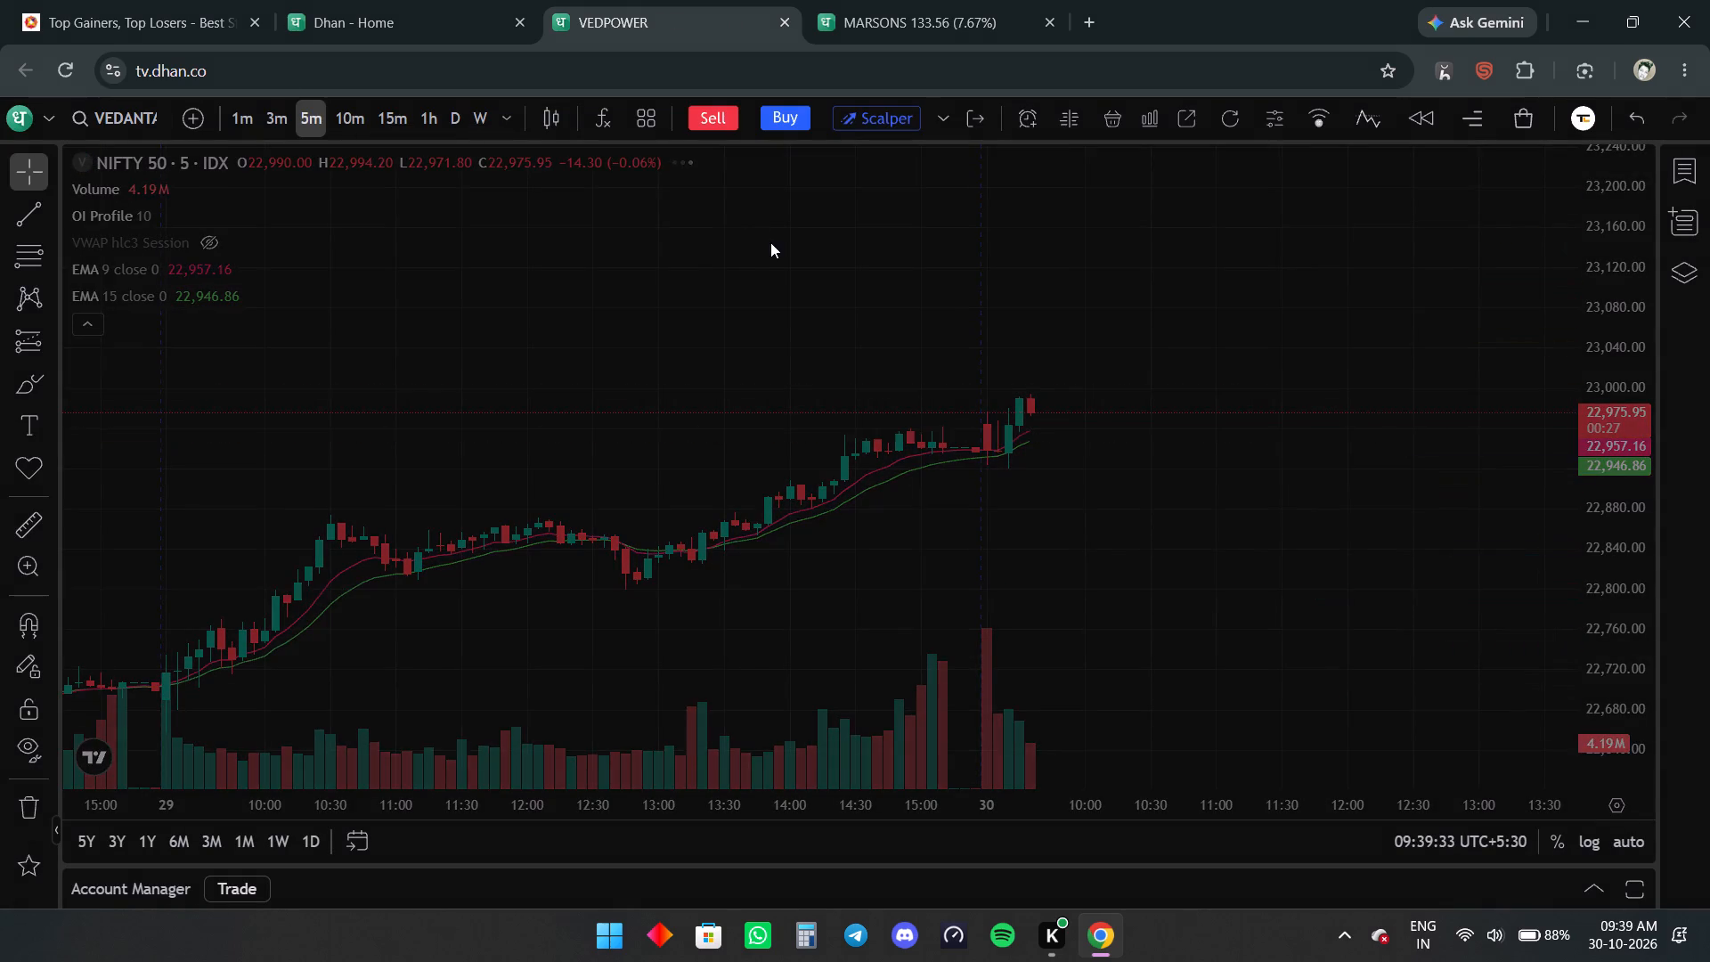
pyautogui.scroll(8, 1107, 457)
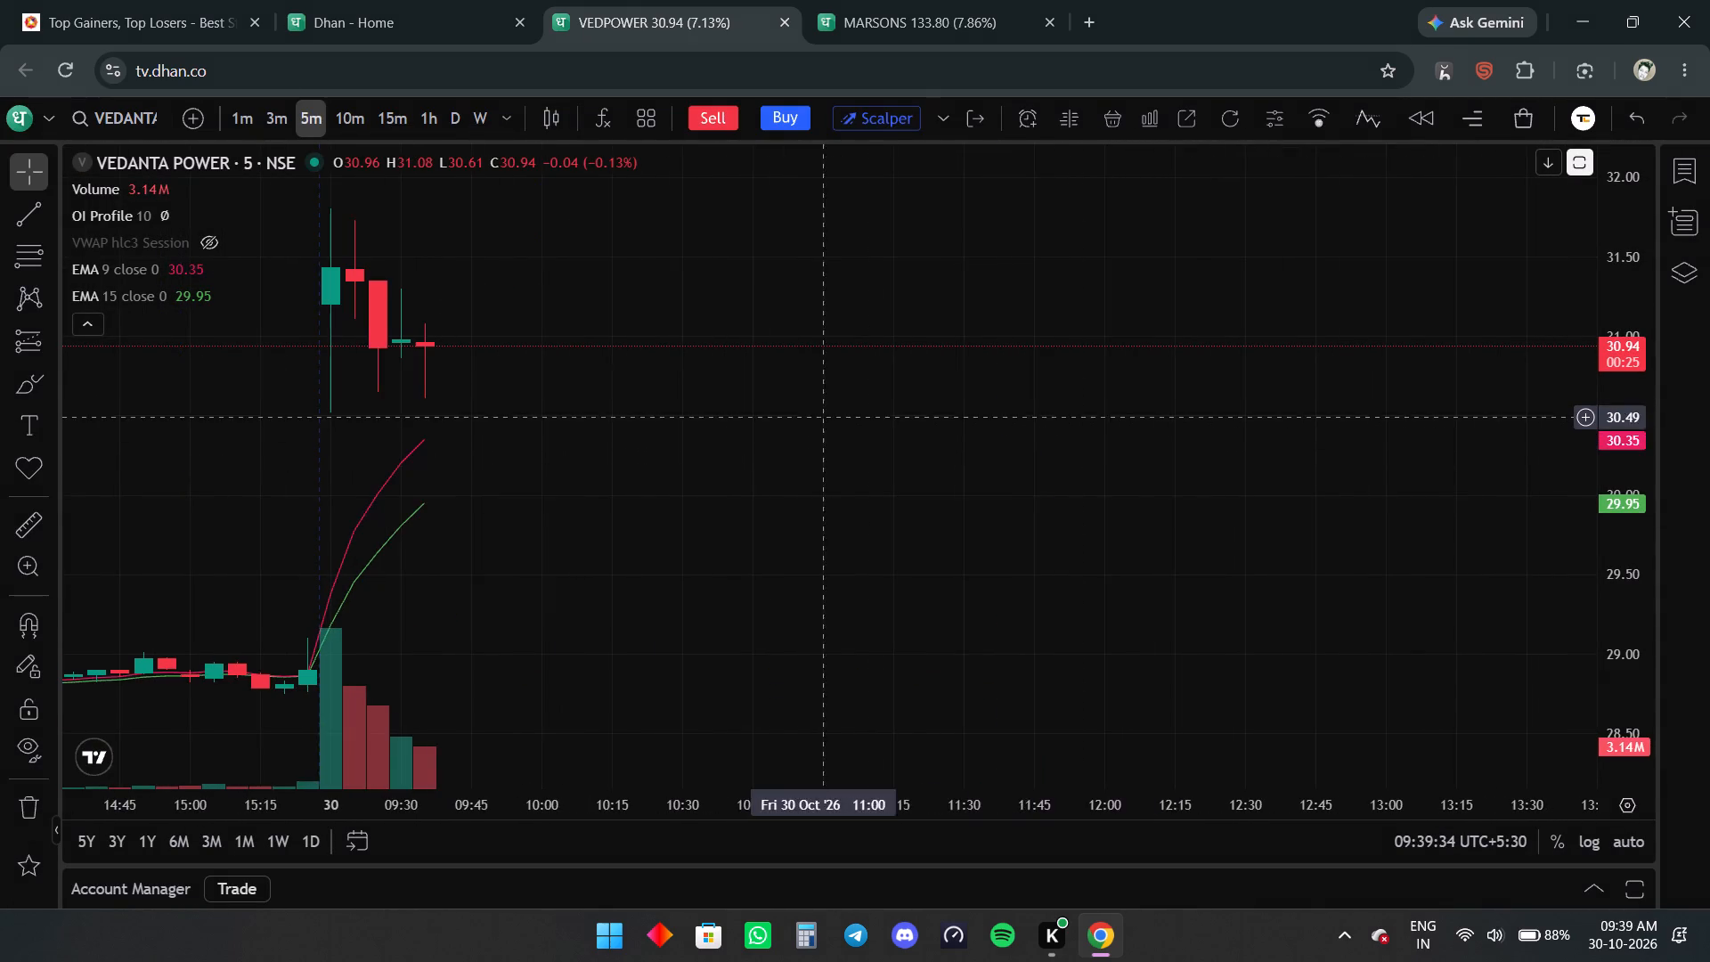
pyautogui.moveTo(808, 409); pyautogui.dragTo(964, 523)
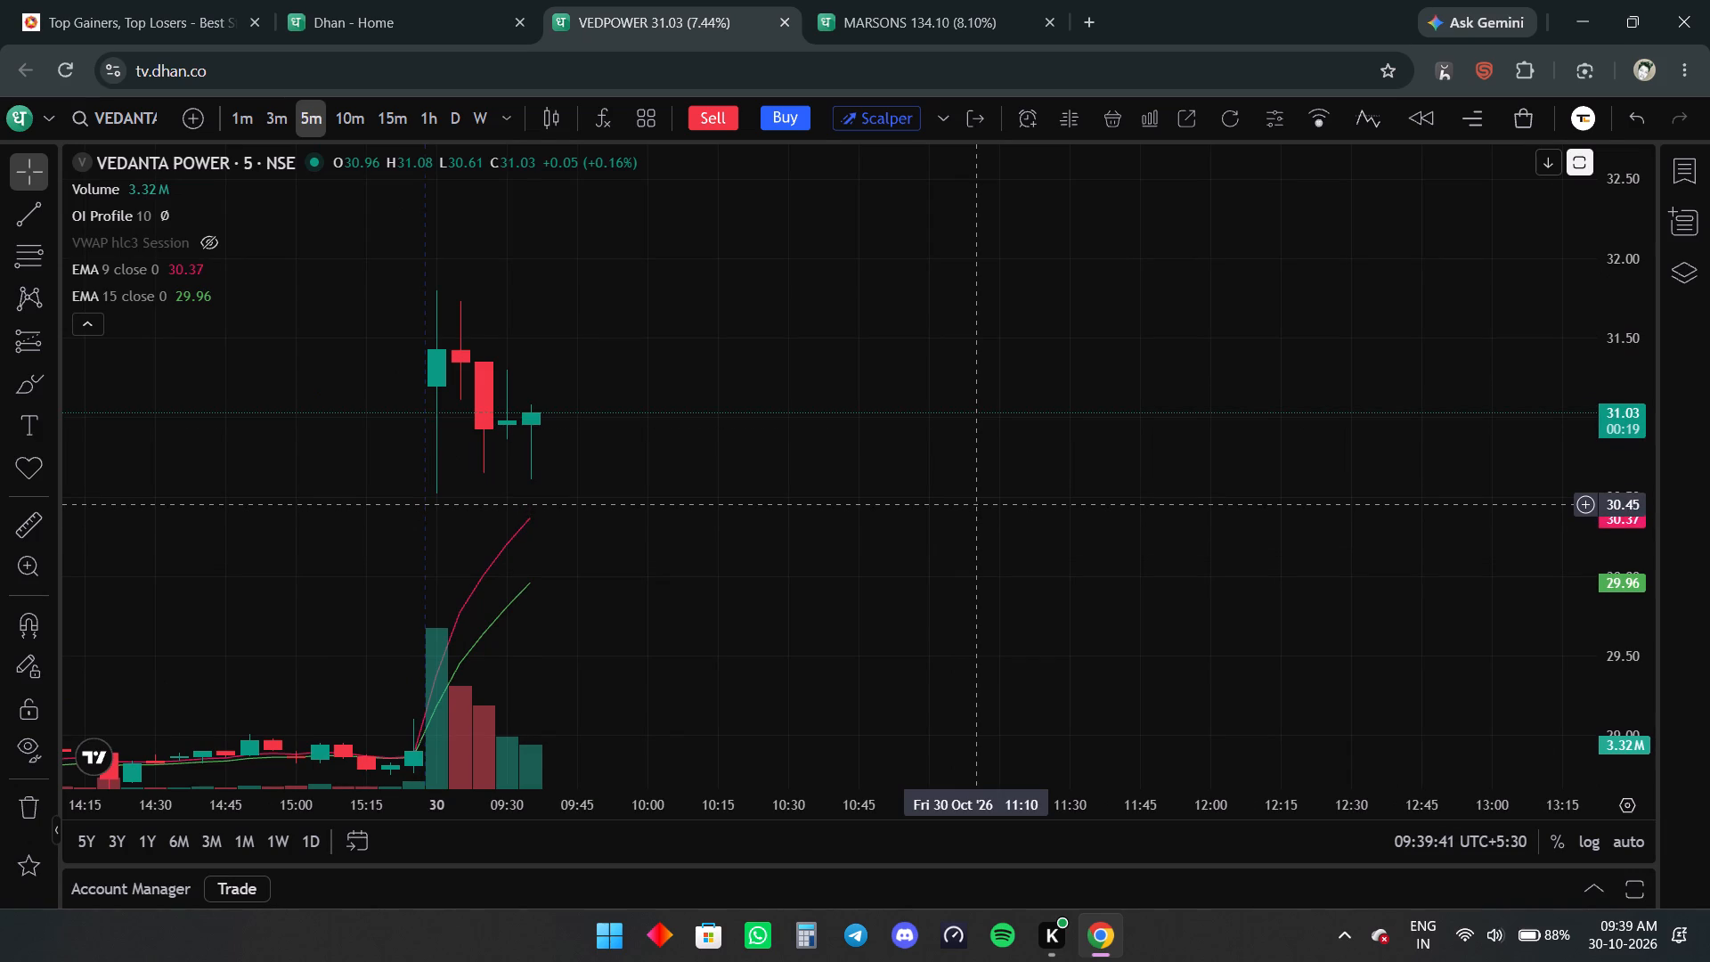
pyautogui.click(788, 23)
# Glance at the NSE gainers list and Marsons chart, and open a new trade-on-charts page from the Dhan home page.
pyautogui.click(104, 0)
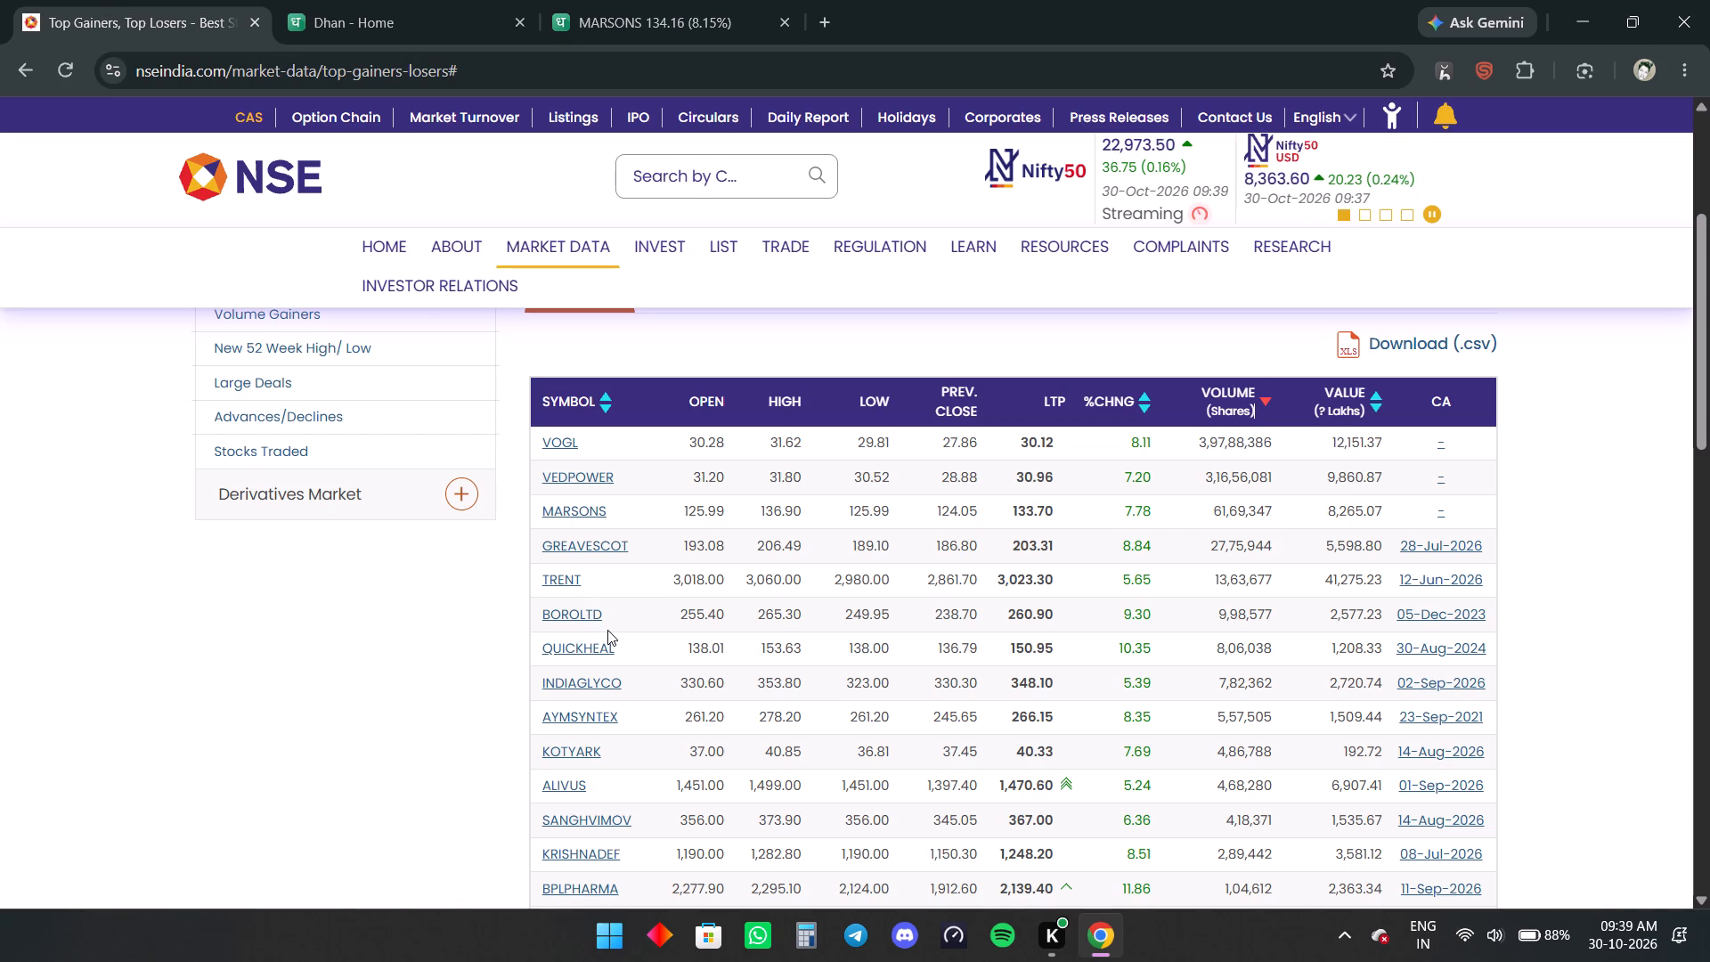
pyautogui.click(581, 9)
pyautogui.click(383, 0)
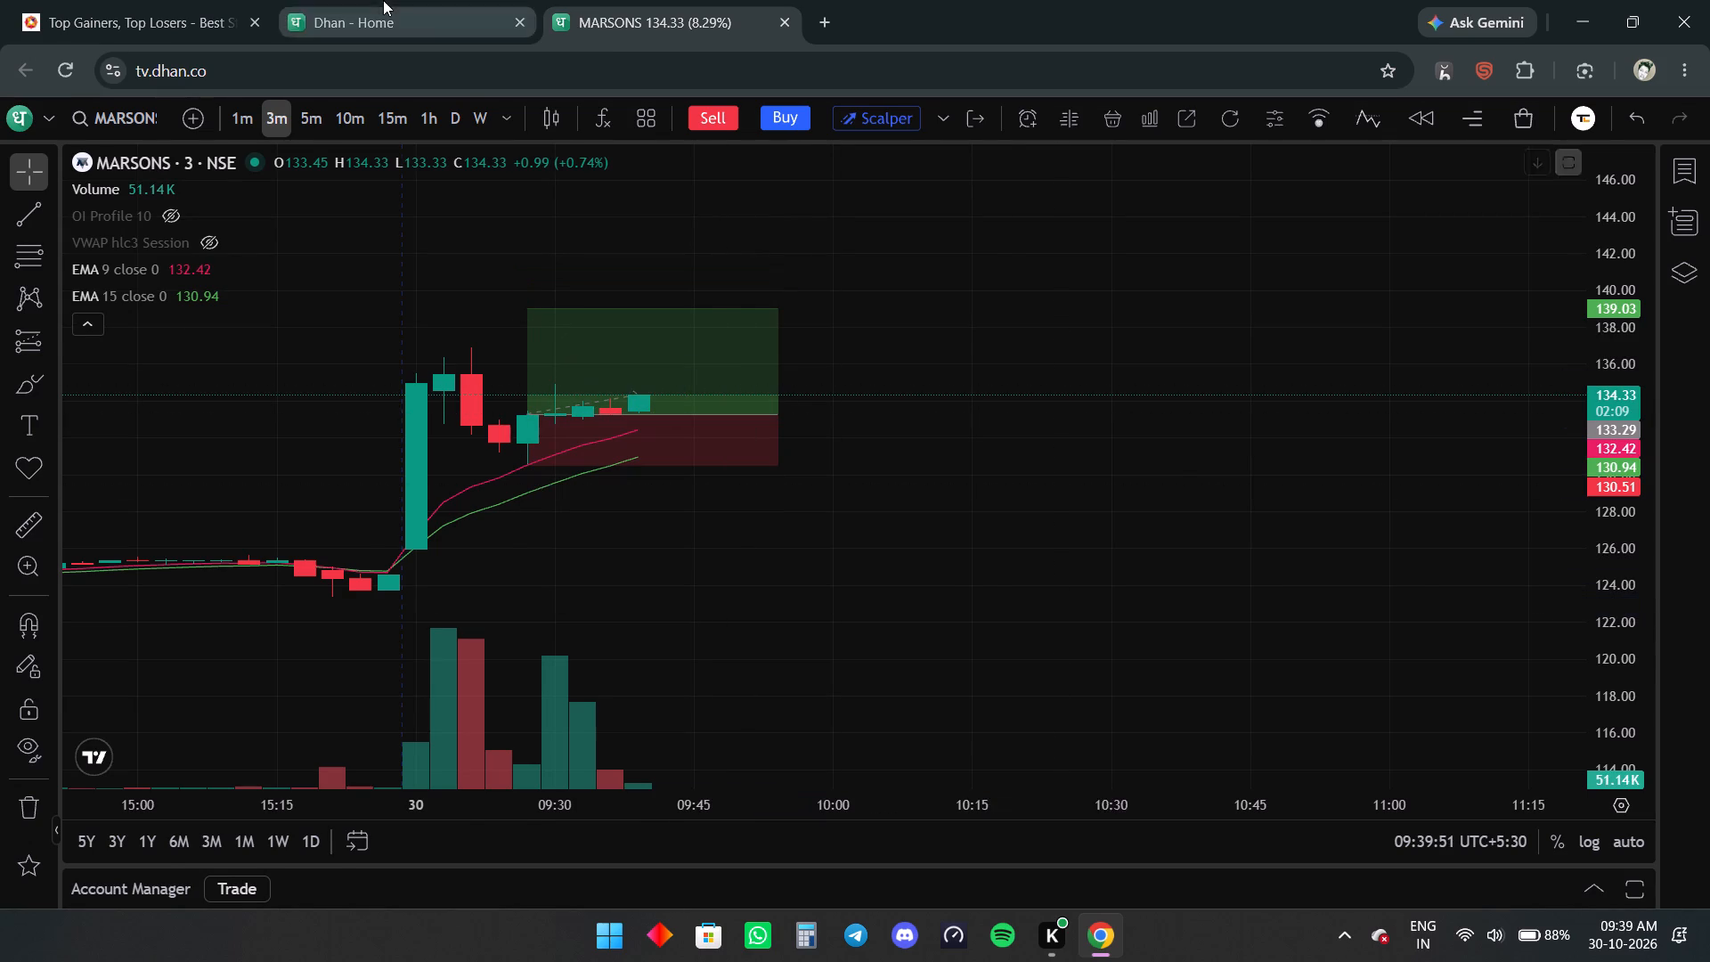
pyautogui.click(1637, 129)
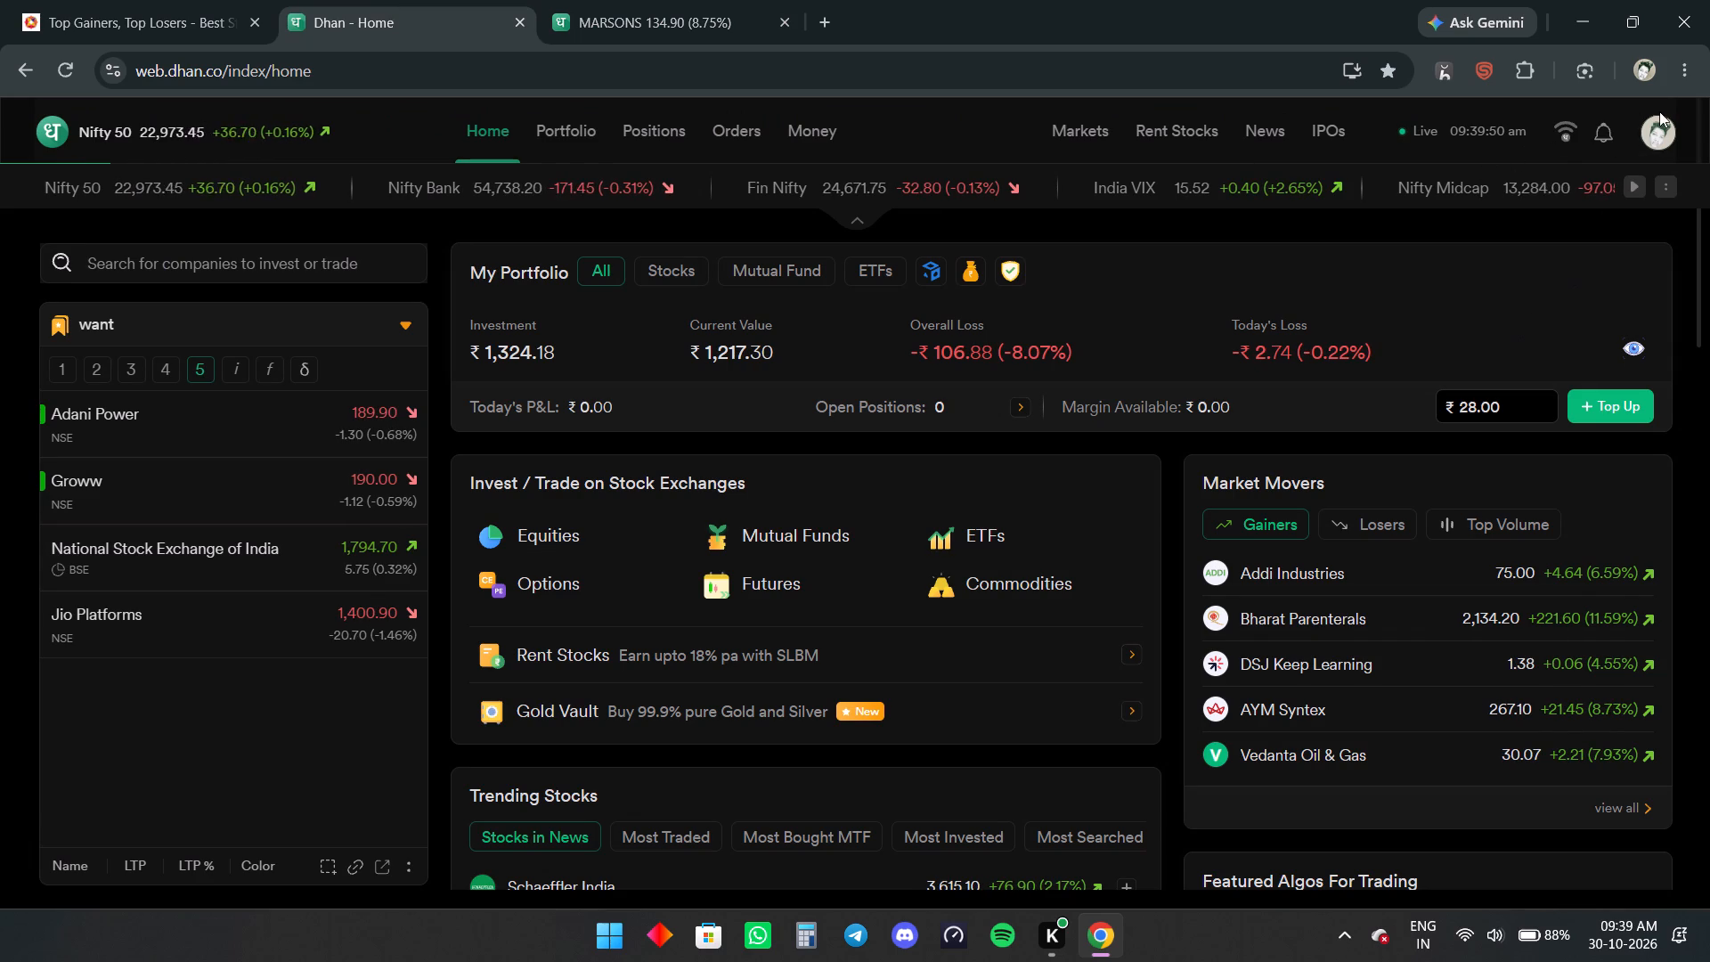
pyautogui.click(1660, 111)
pyautogui.click(1657, 130)
pyautogui.click(1535, 295)
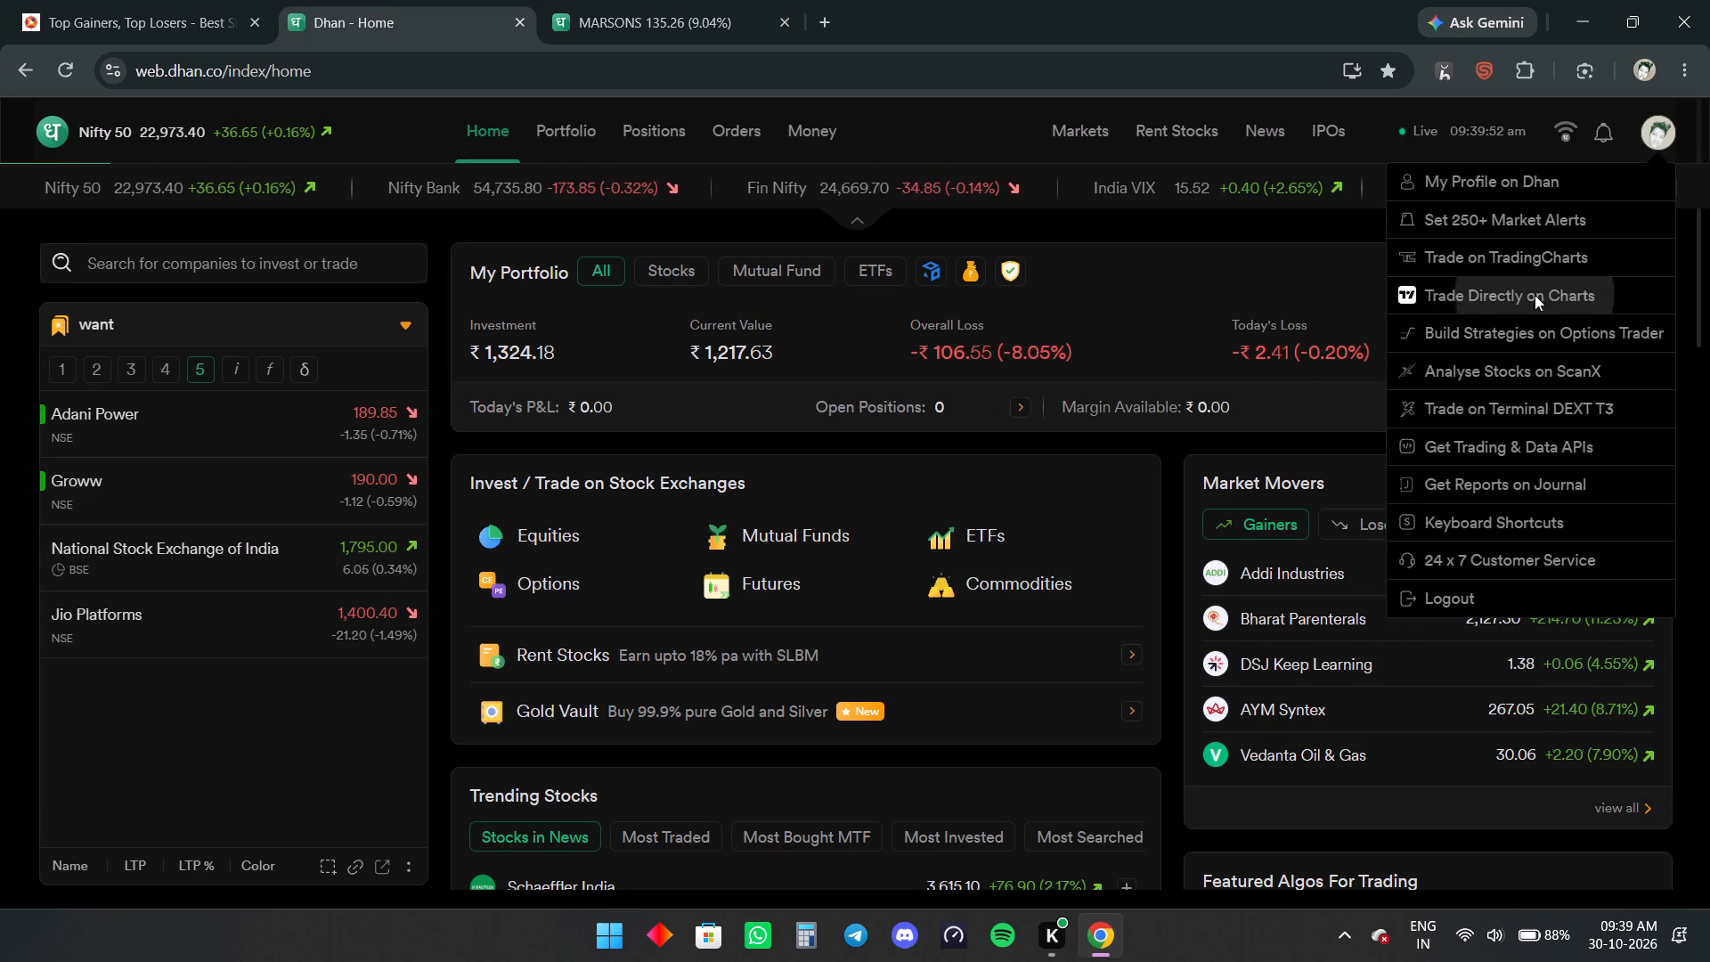
pyautogui.click(939, 0)
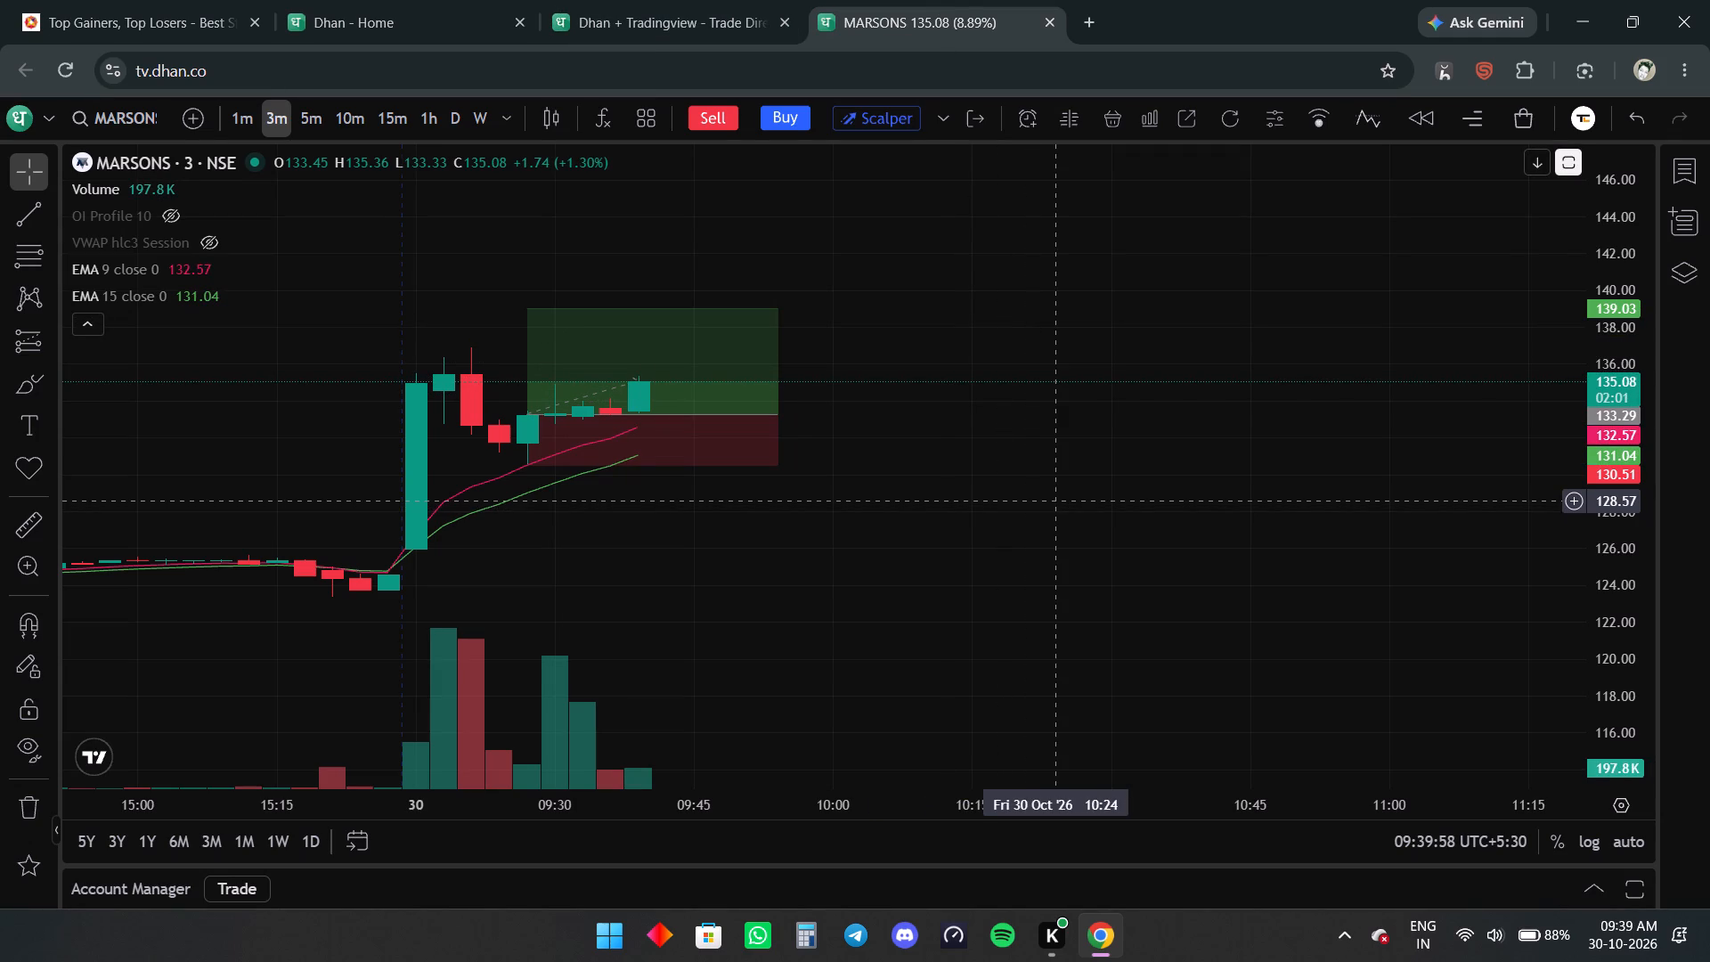
pyautogui.click(680, 42)
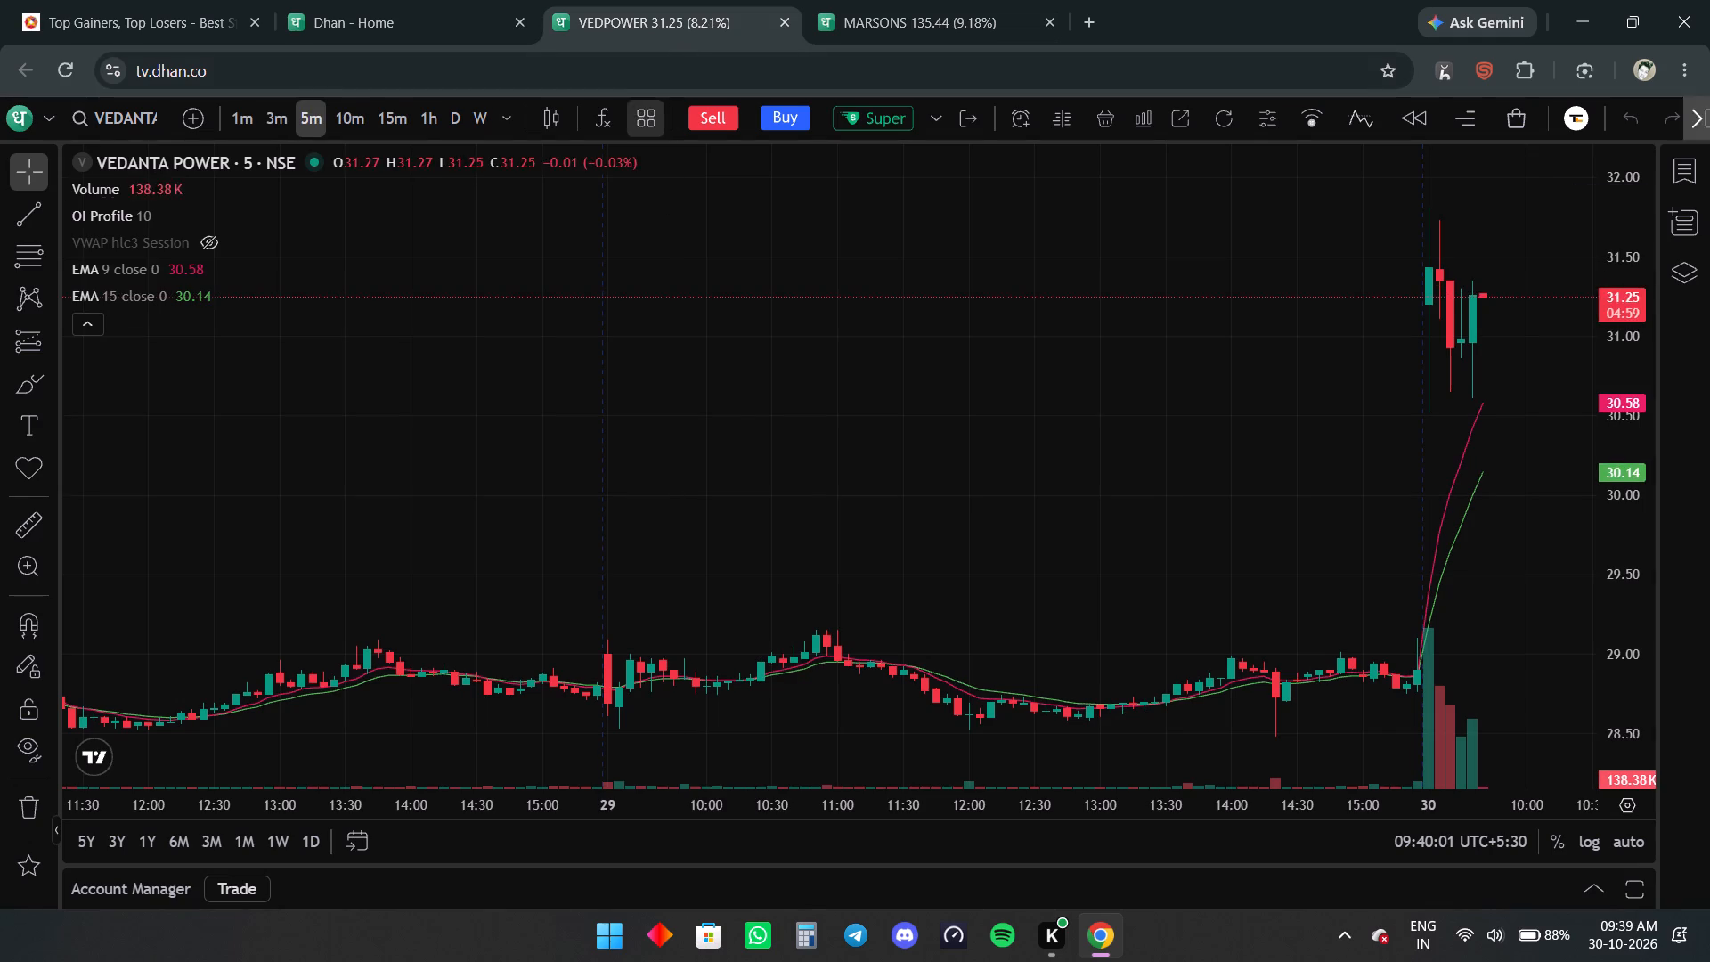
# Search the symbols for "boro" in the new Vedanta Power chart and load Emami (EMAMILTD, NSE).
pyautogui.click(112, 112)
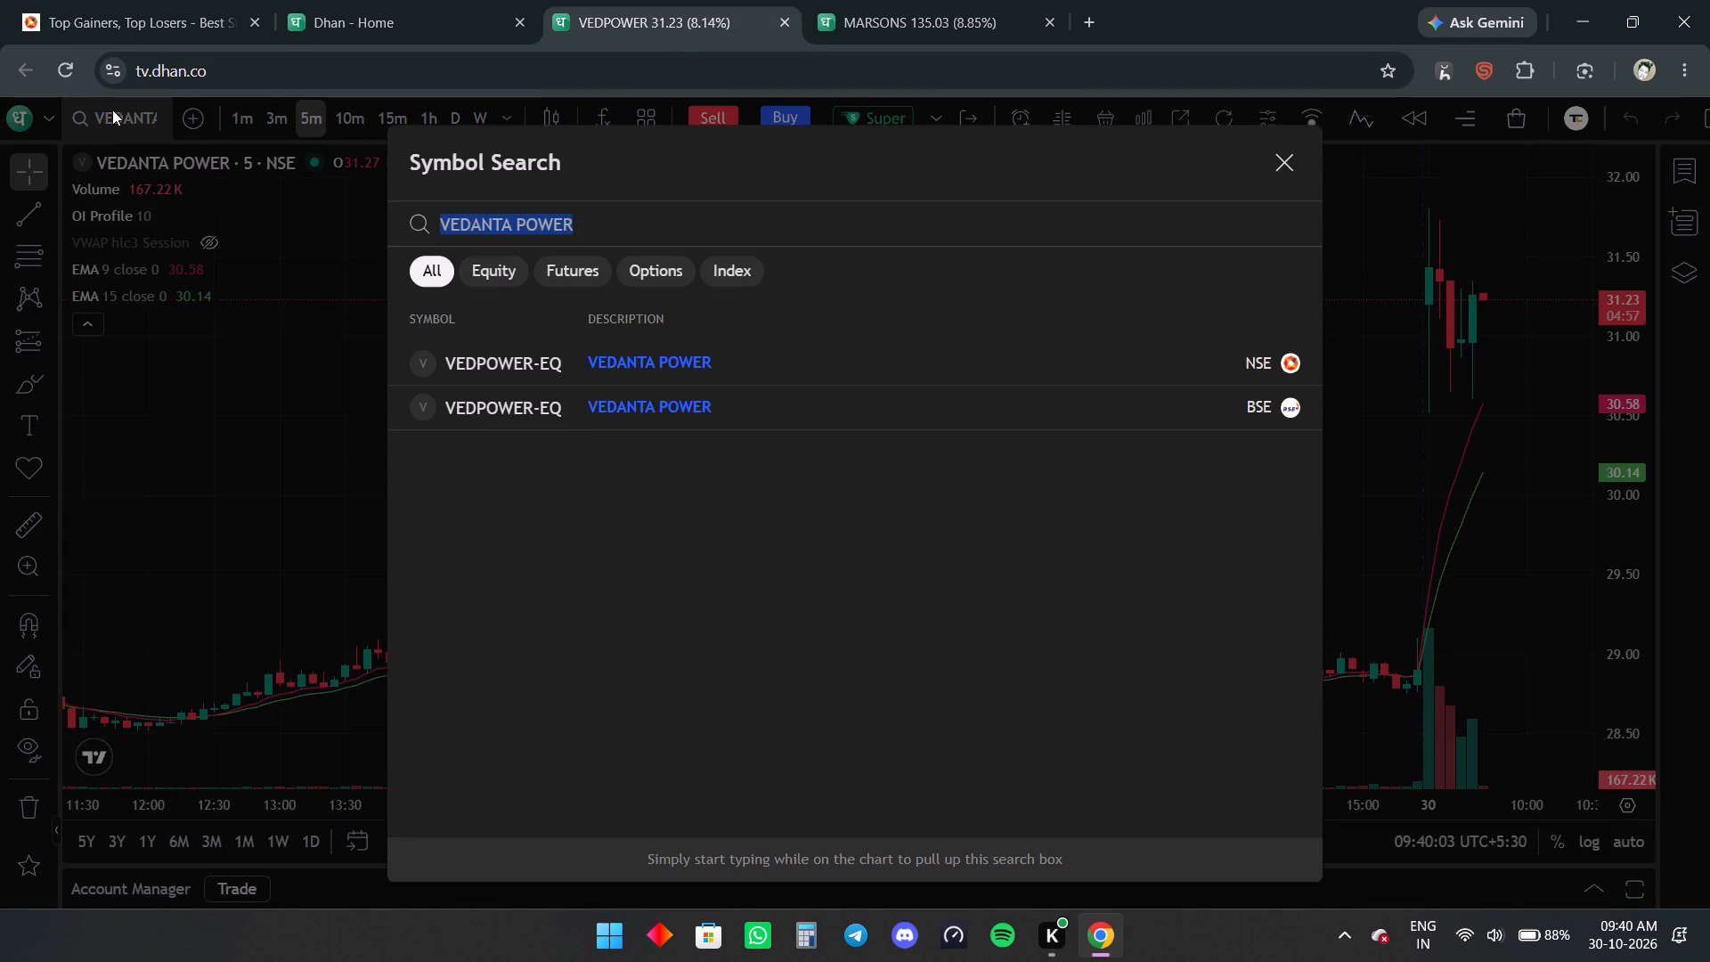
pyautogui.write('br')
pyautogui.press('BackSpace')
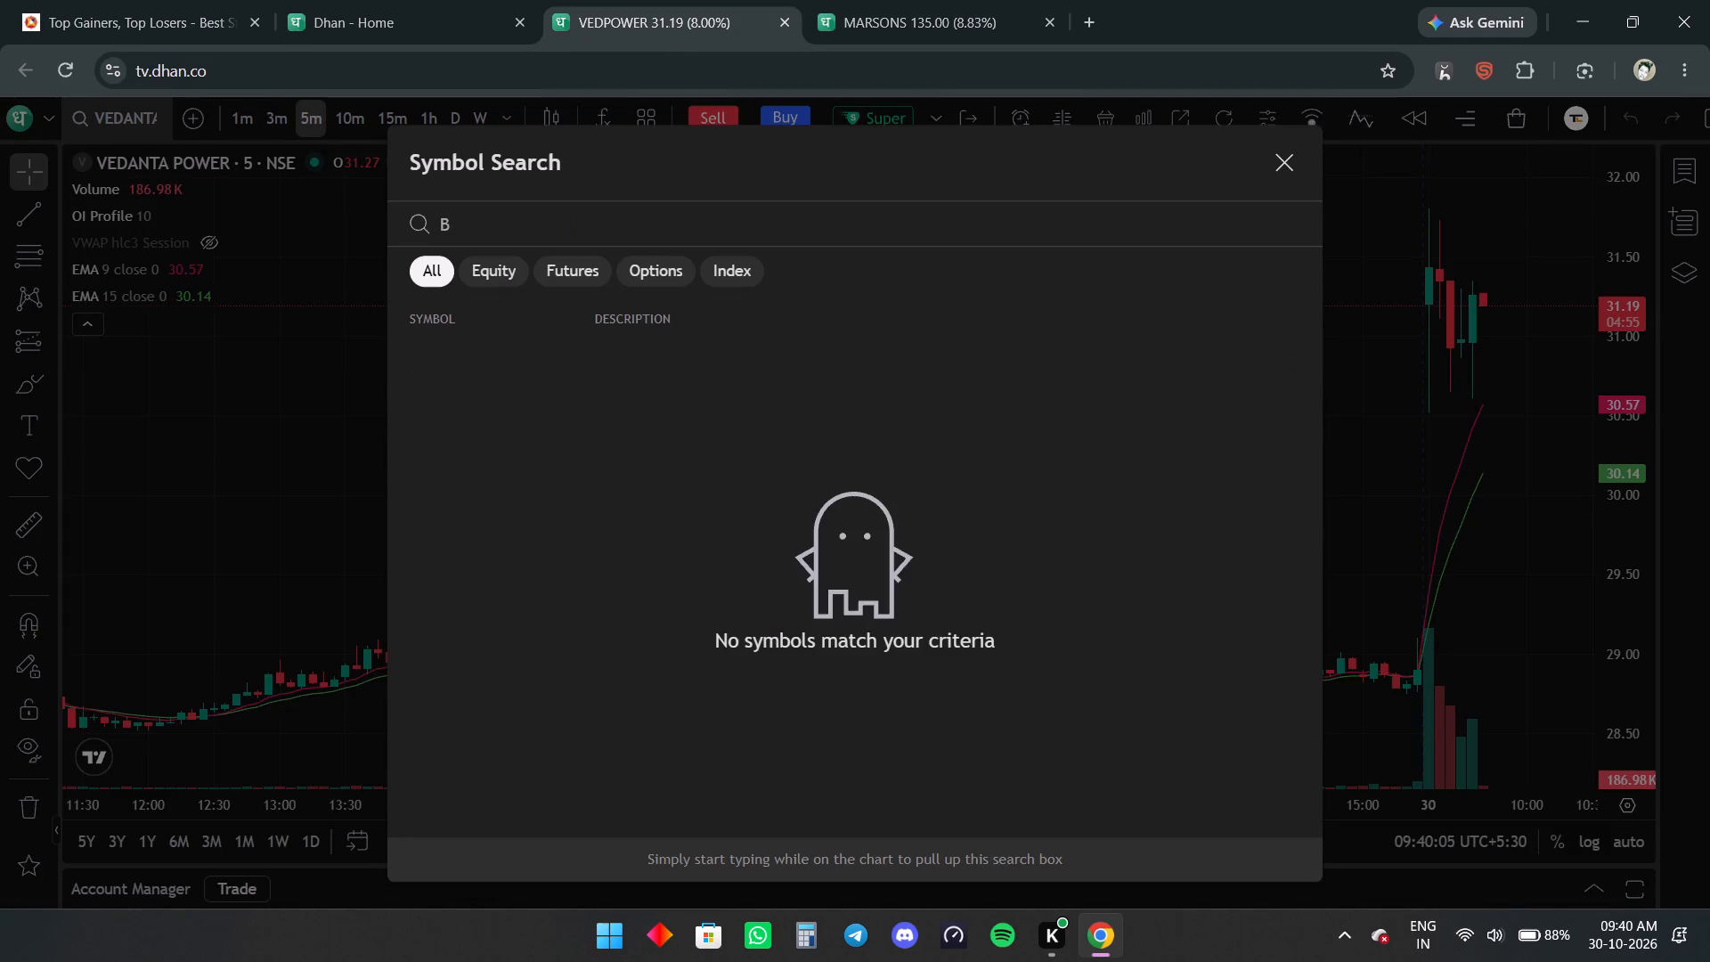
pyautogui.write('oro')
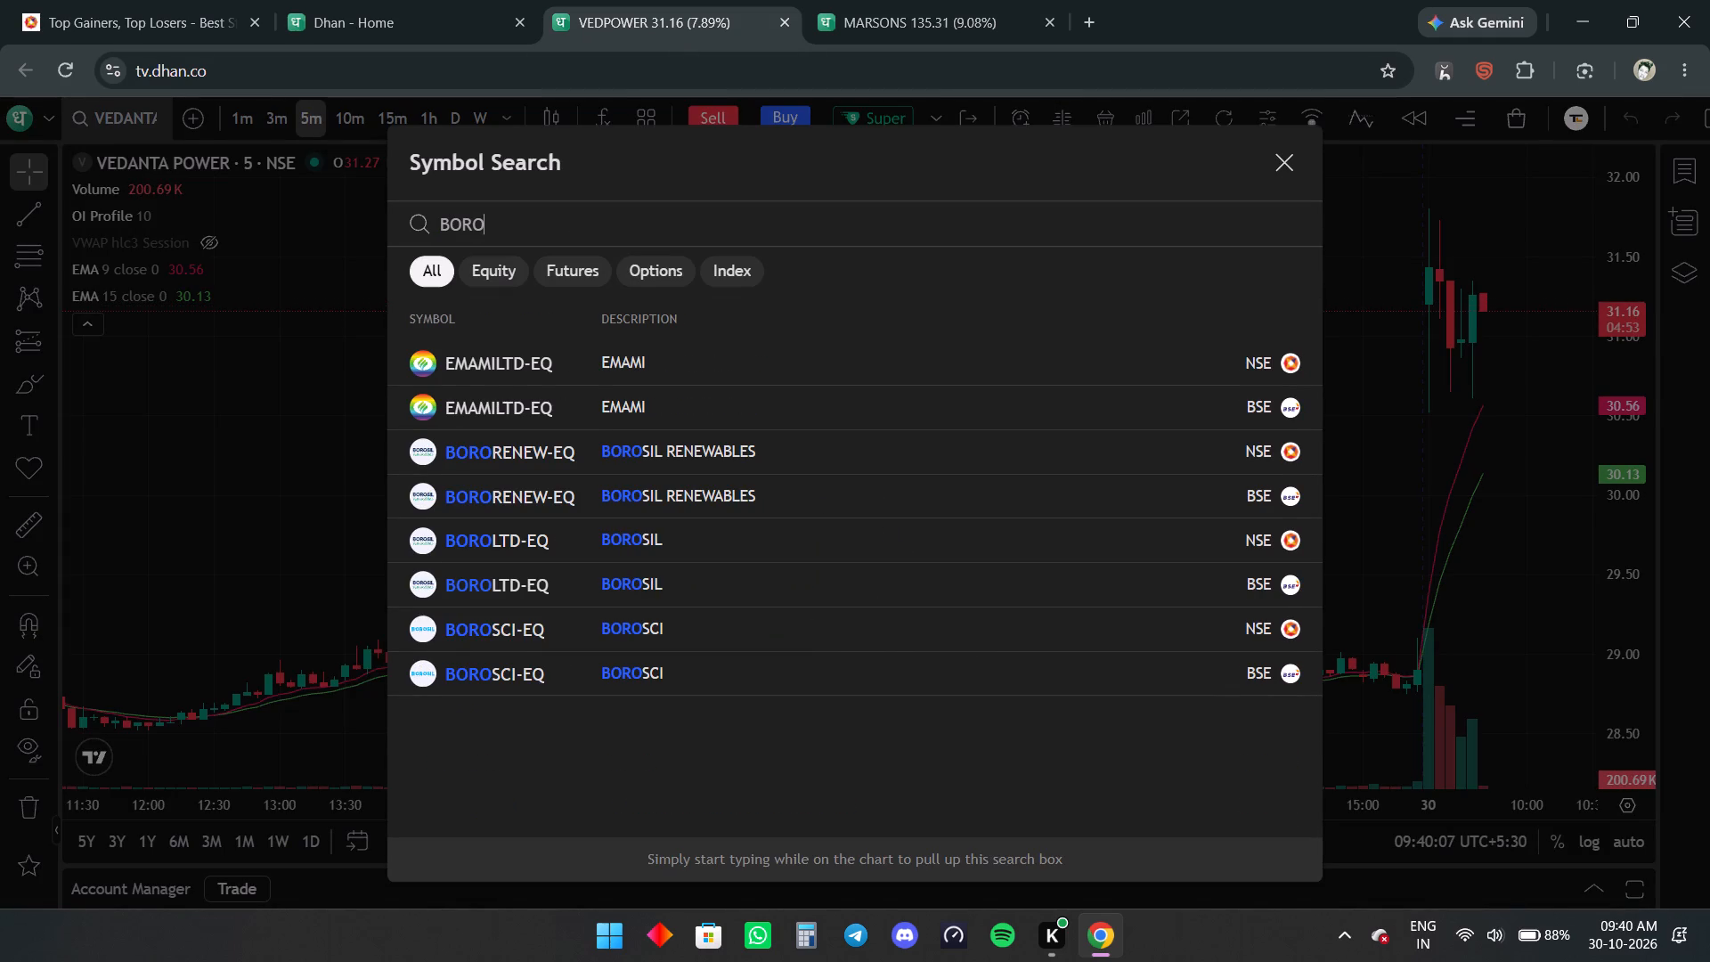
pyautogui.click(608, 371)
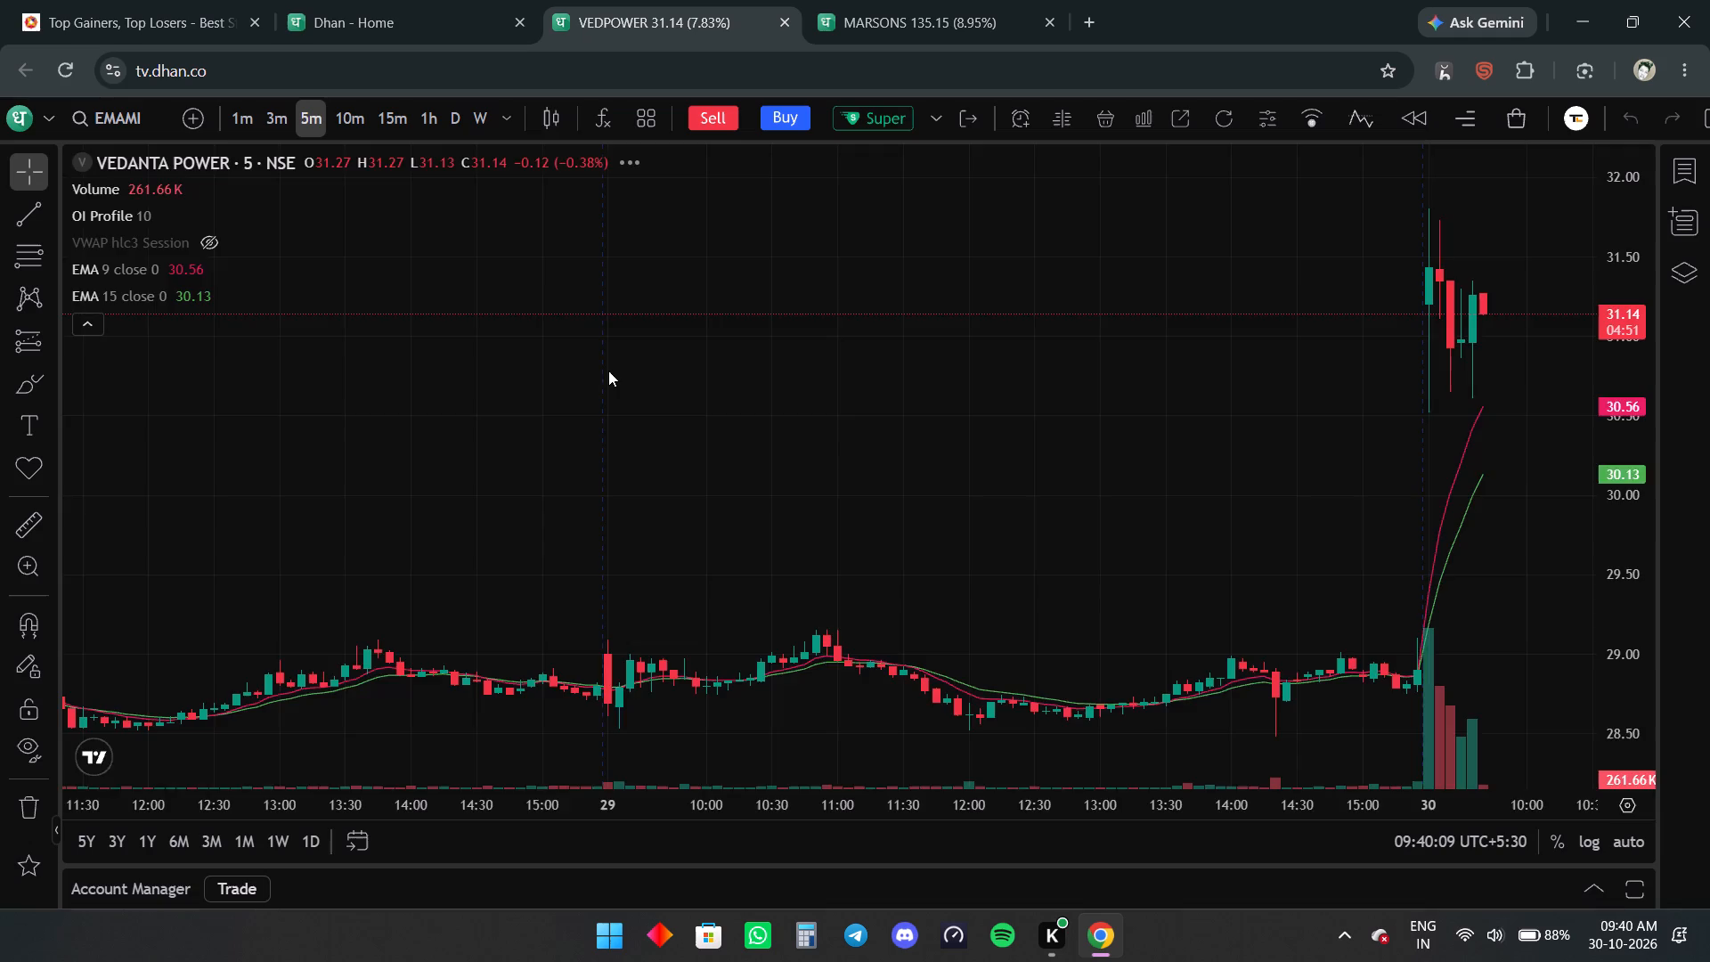
# Set the Emami chart to the 3-minute interval and examine its latest candles.
pyautogui.moveTo(1171, 597); pyautogui.dragTo(502, 499)
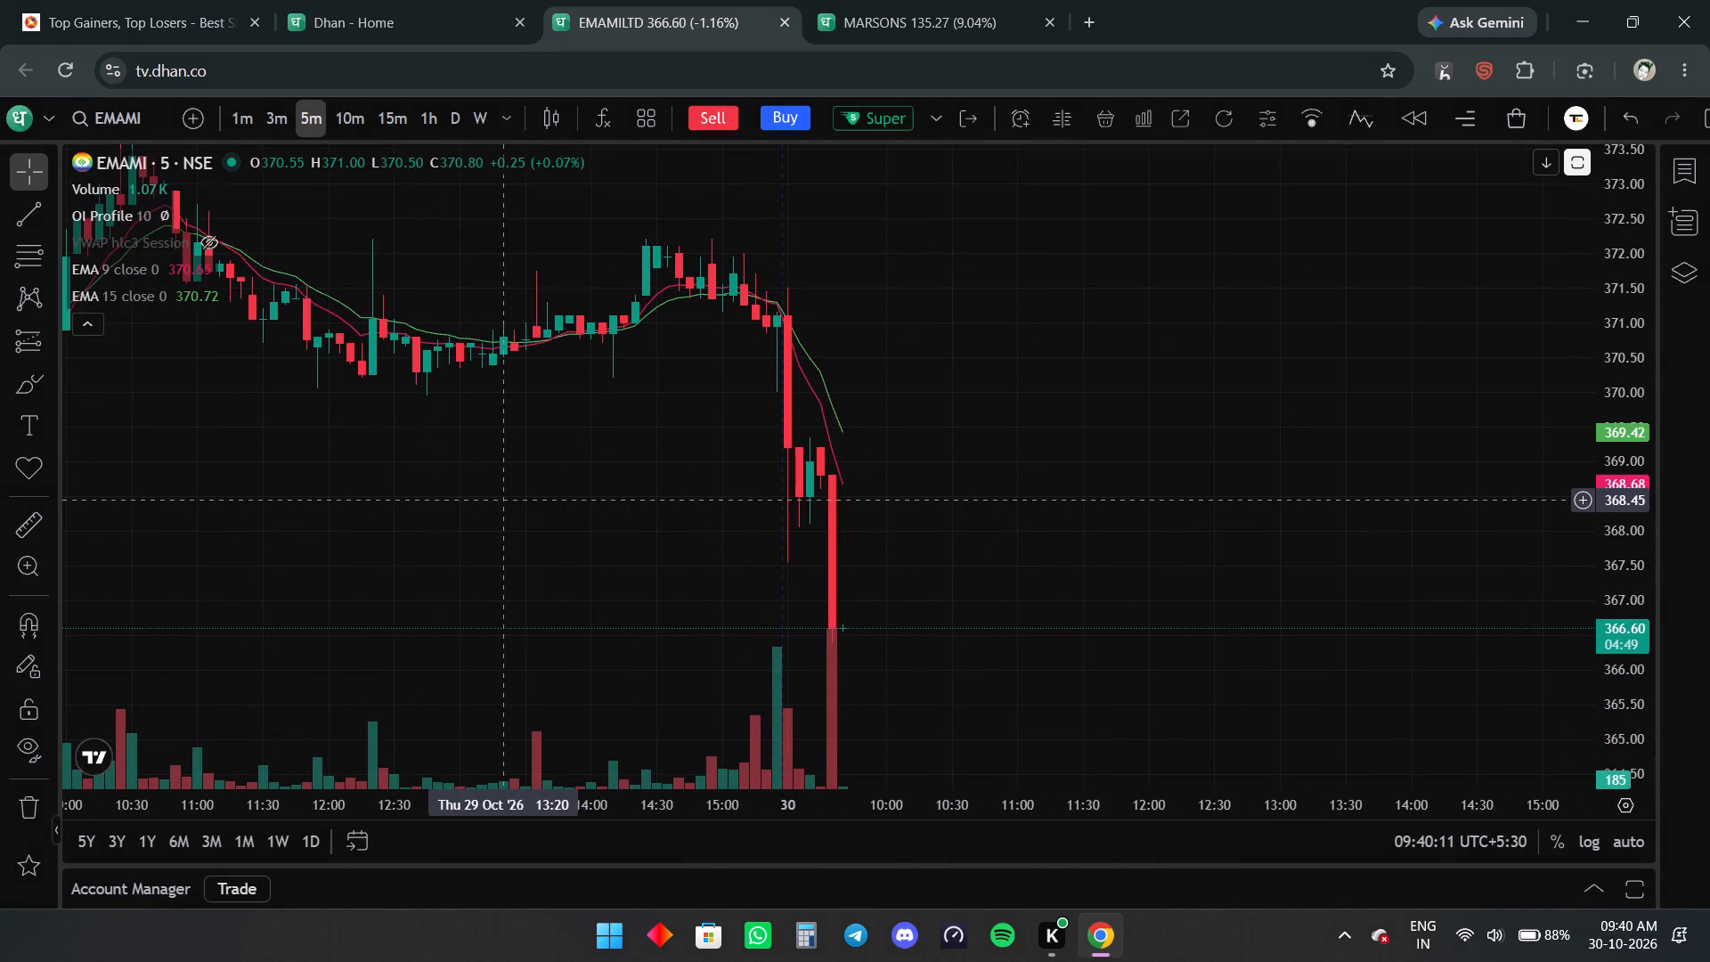
pyautogui.scroll(5, 721, 502)
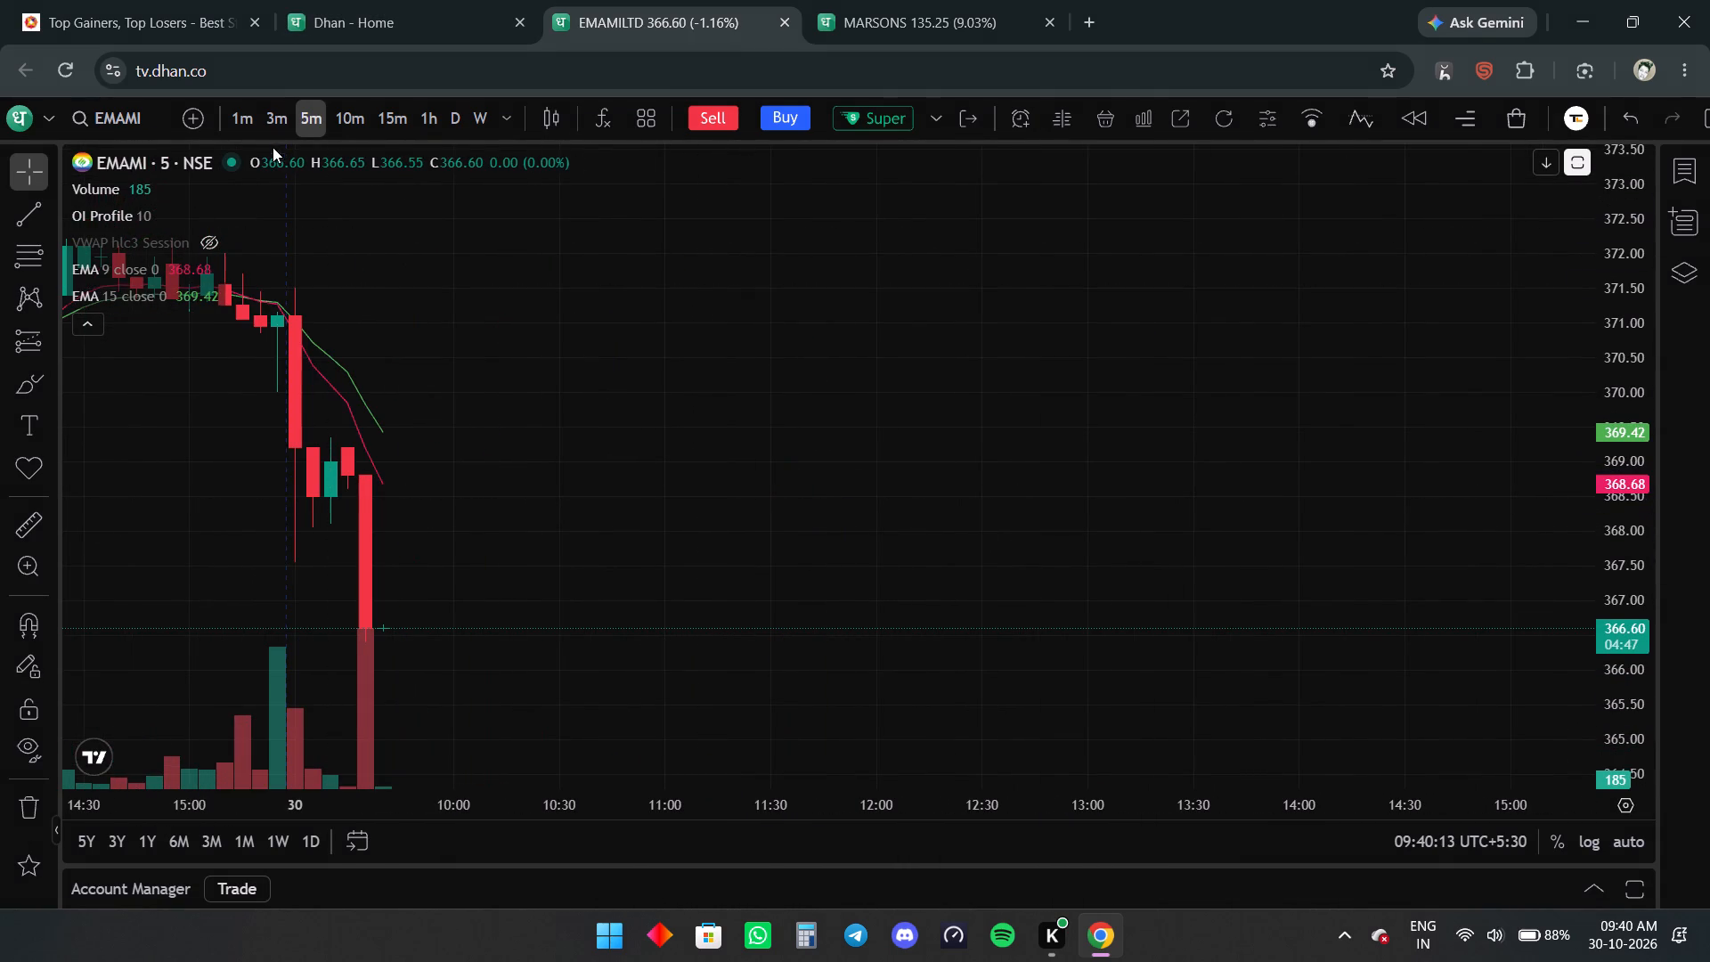
pyautogui.click(274, 137)
pyautogui.moveTo(503, 522); pyautogui.dragTo(807, 429)
pyautogui.scroll(-6, 811, 445)
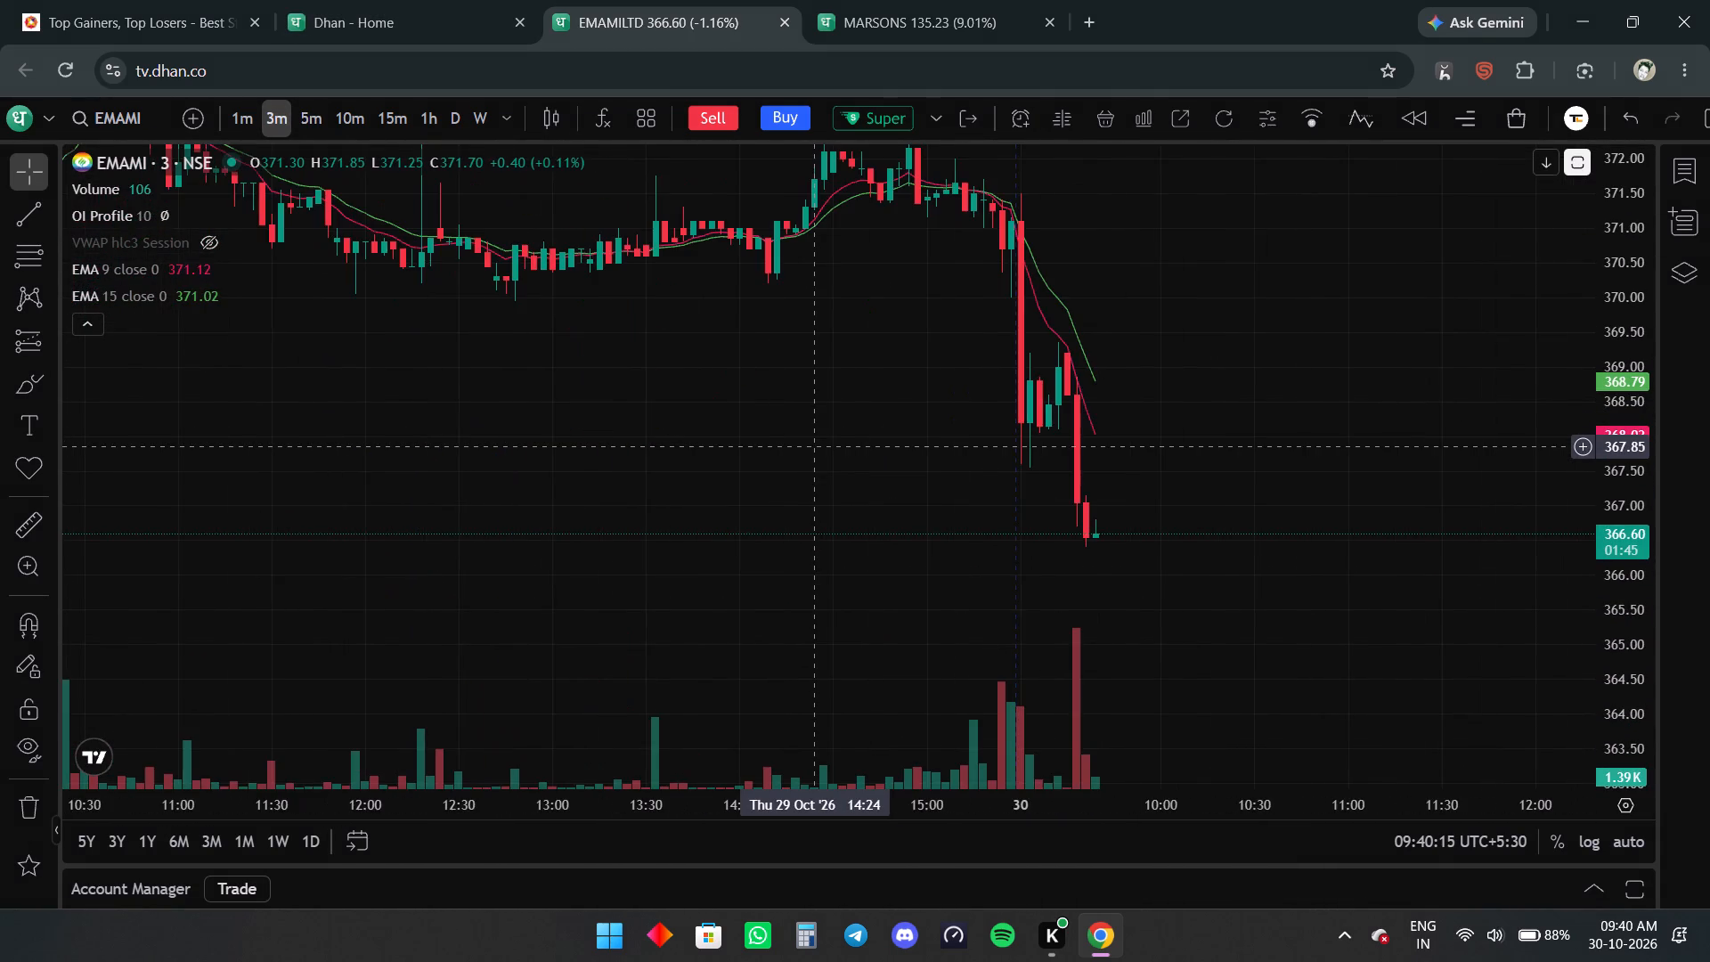
pyautogui.scroll(4, 811, 445)
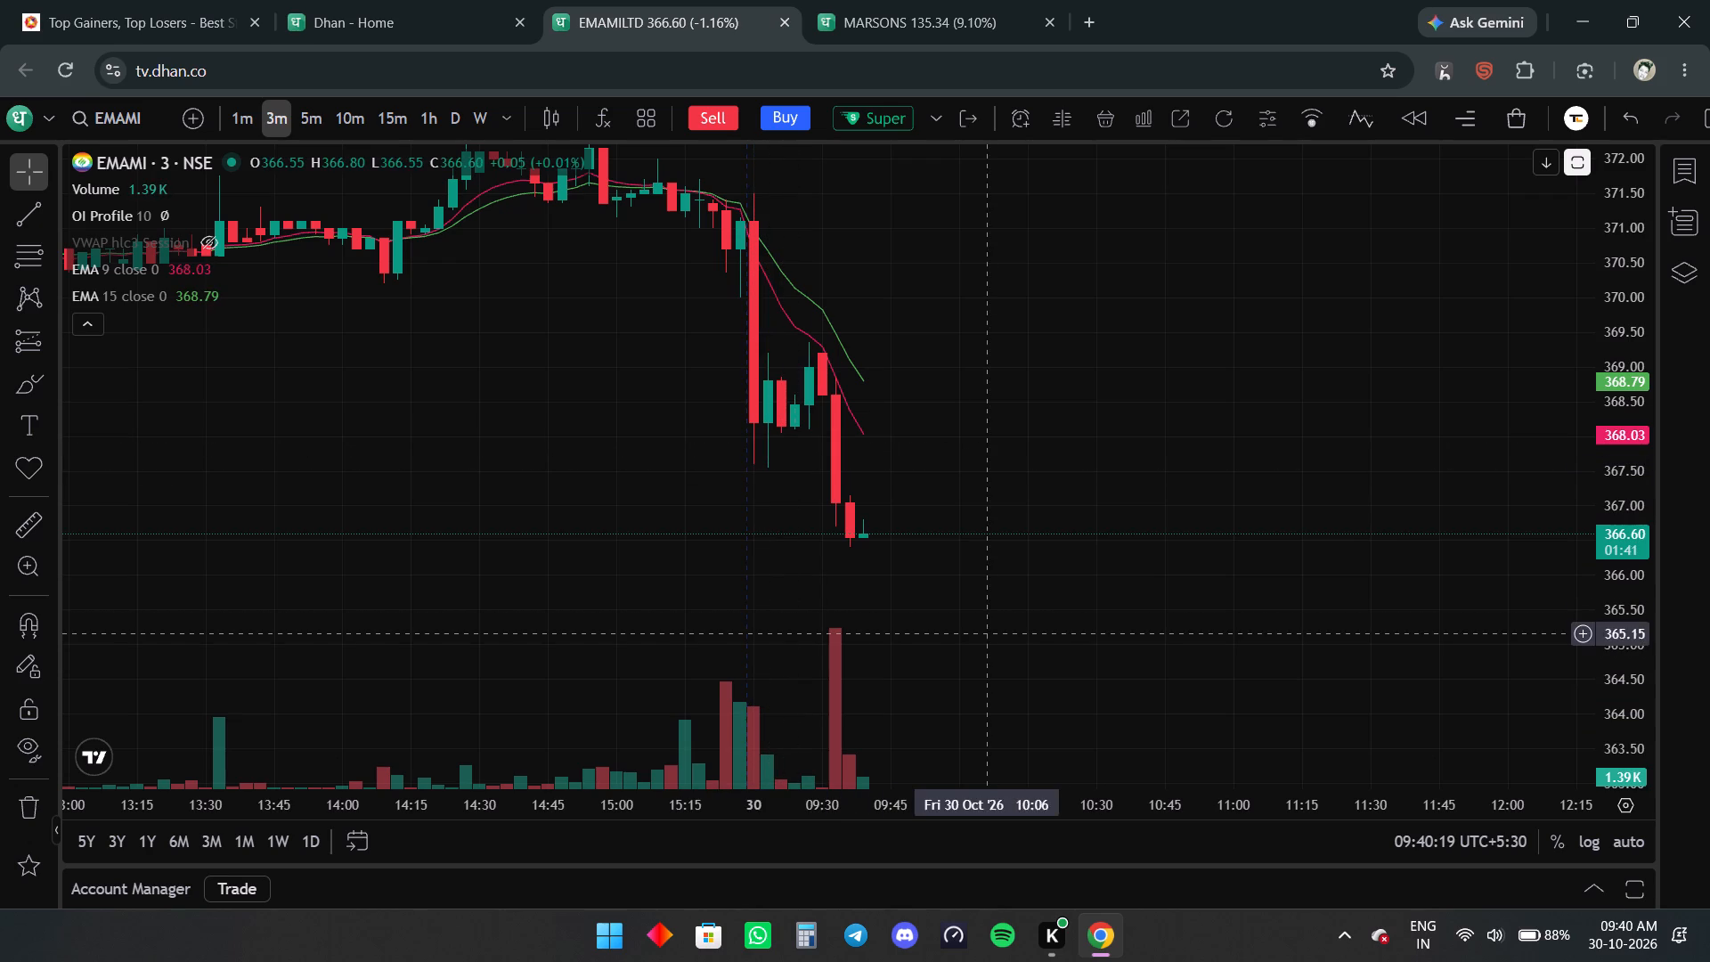
# Check the NSE gainers list against the Emami chart to identify the intended stock symbol.
pyautogui.click(331, 0)
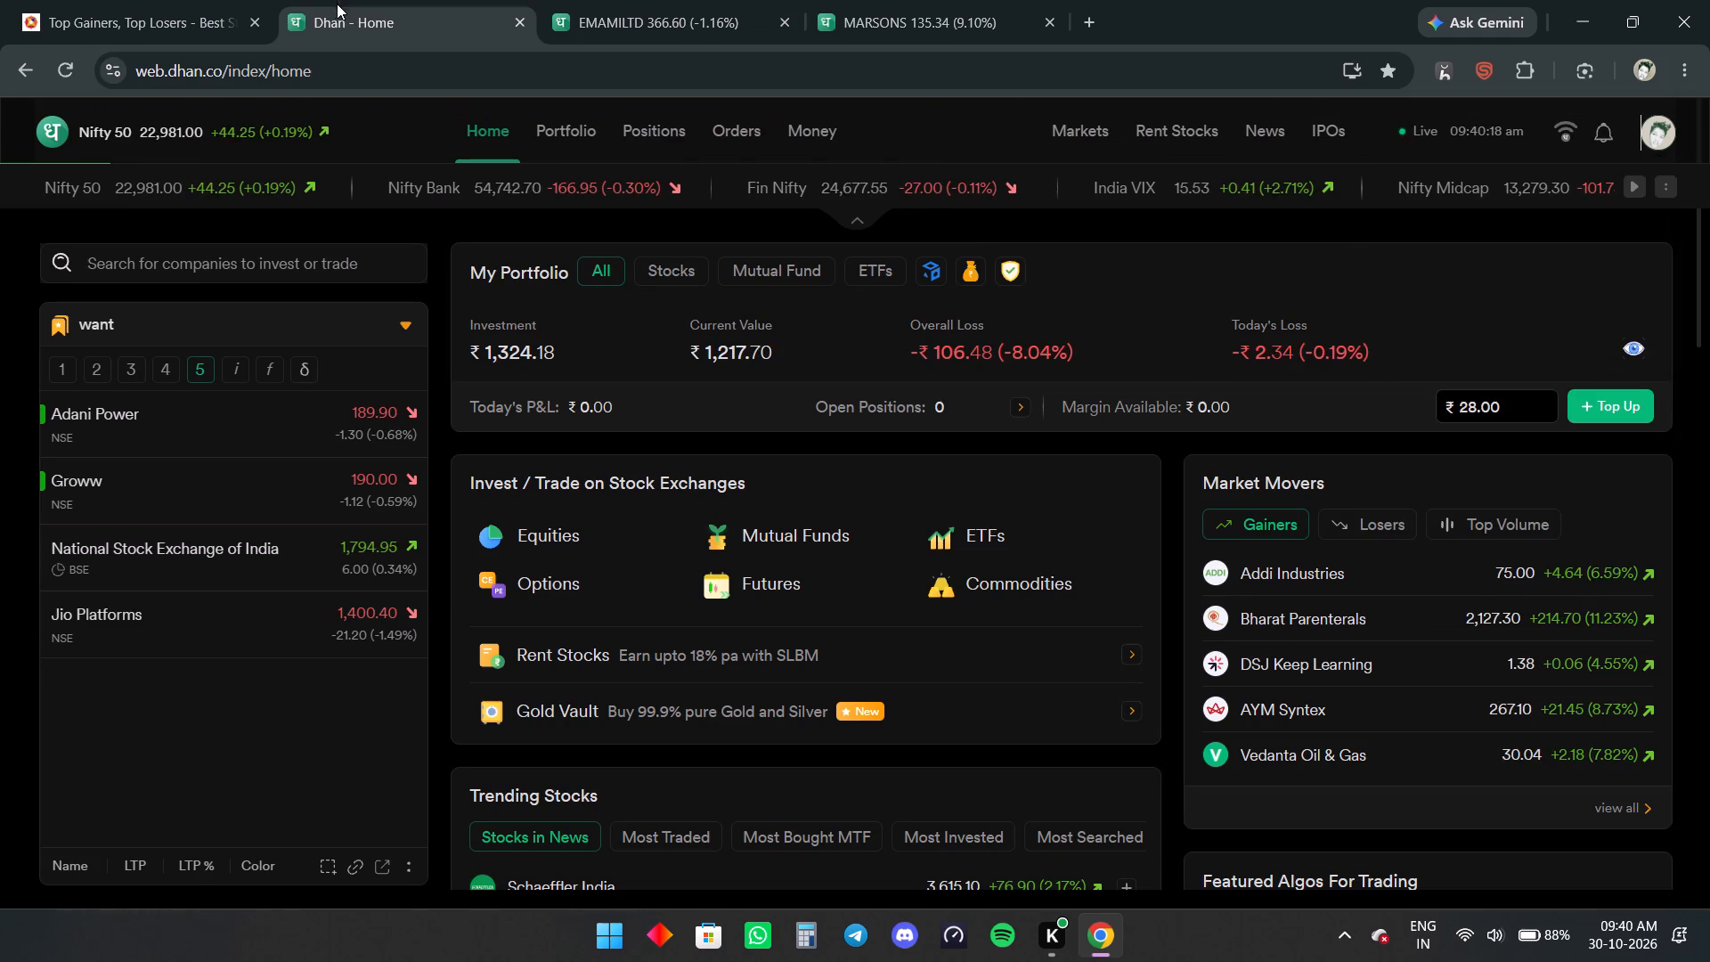
pyautogui.click(169, 0)
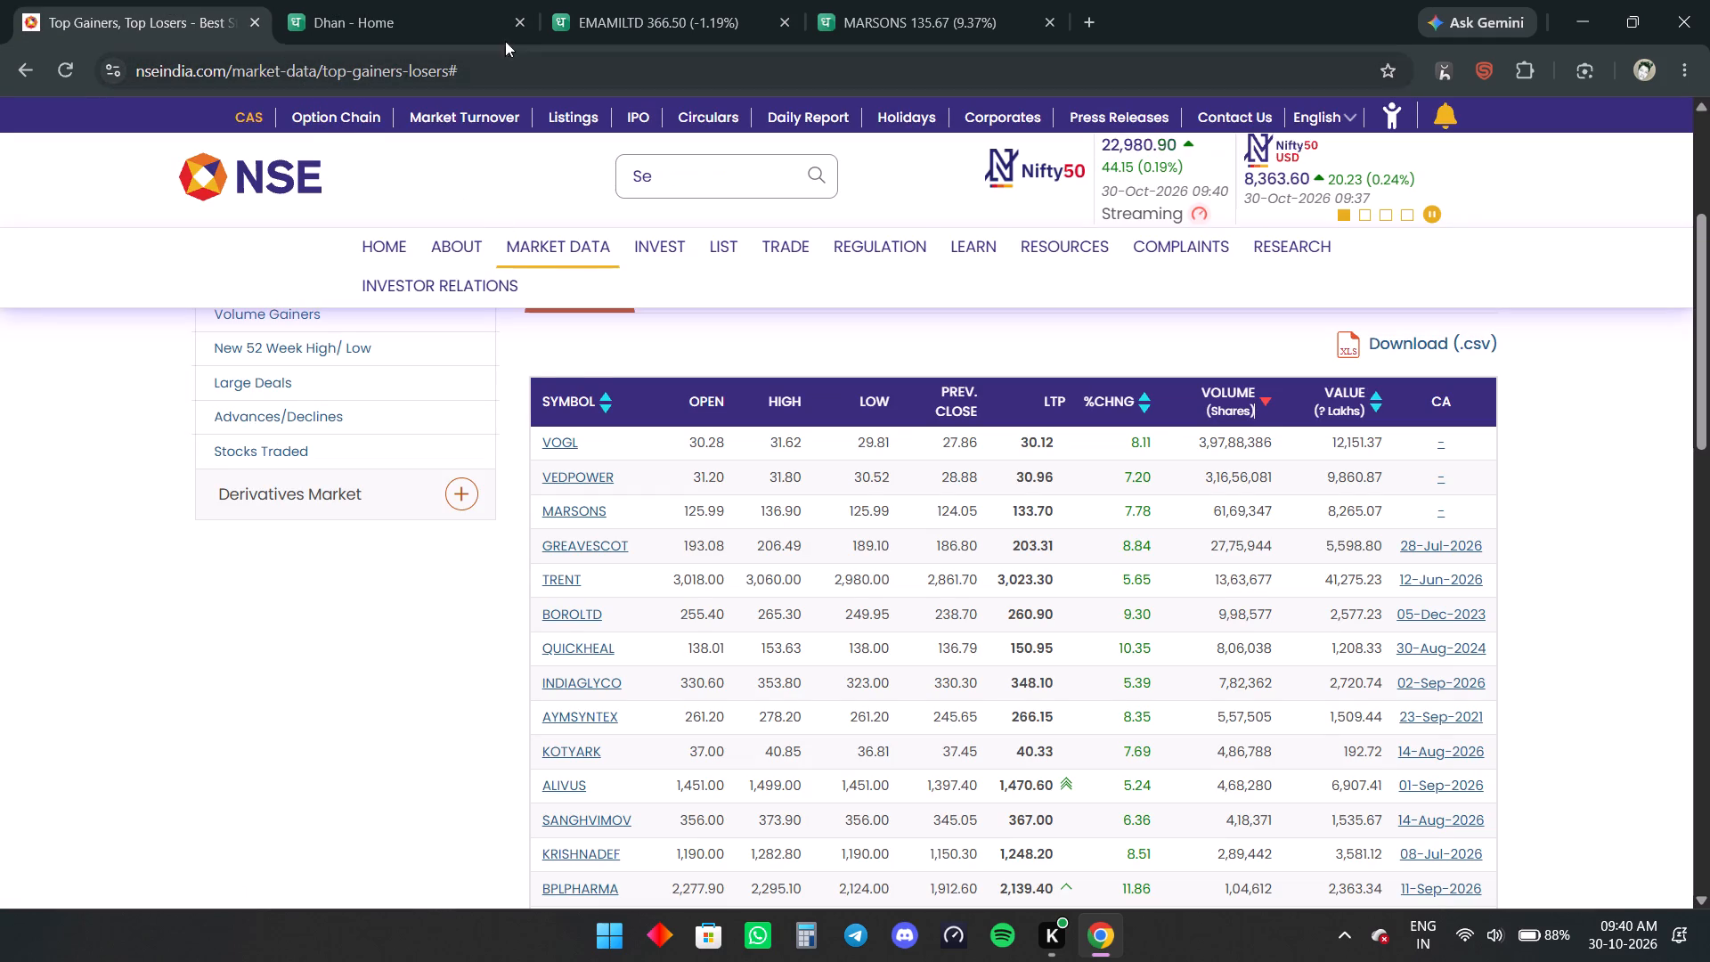
pyautogui.click(599, 0)
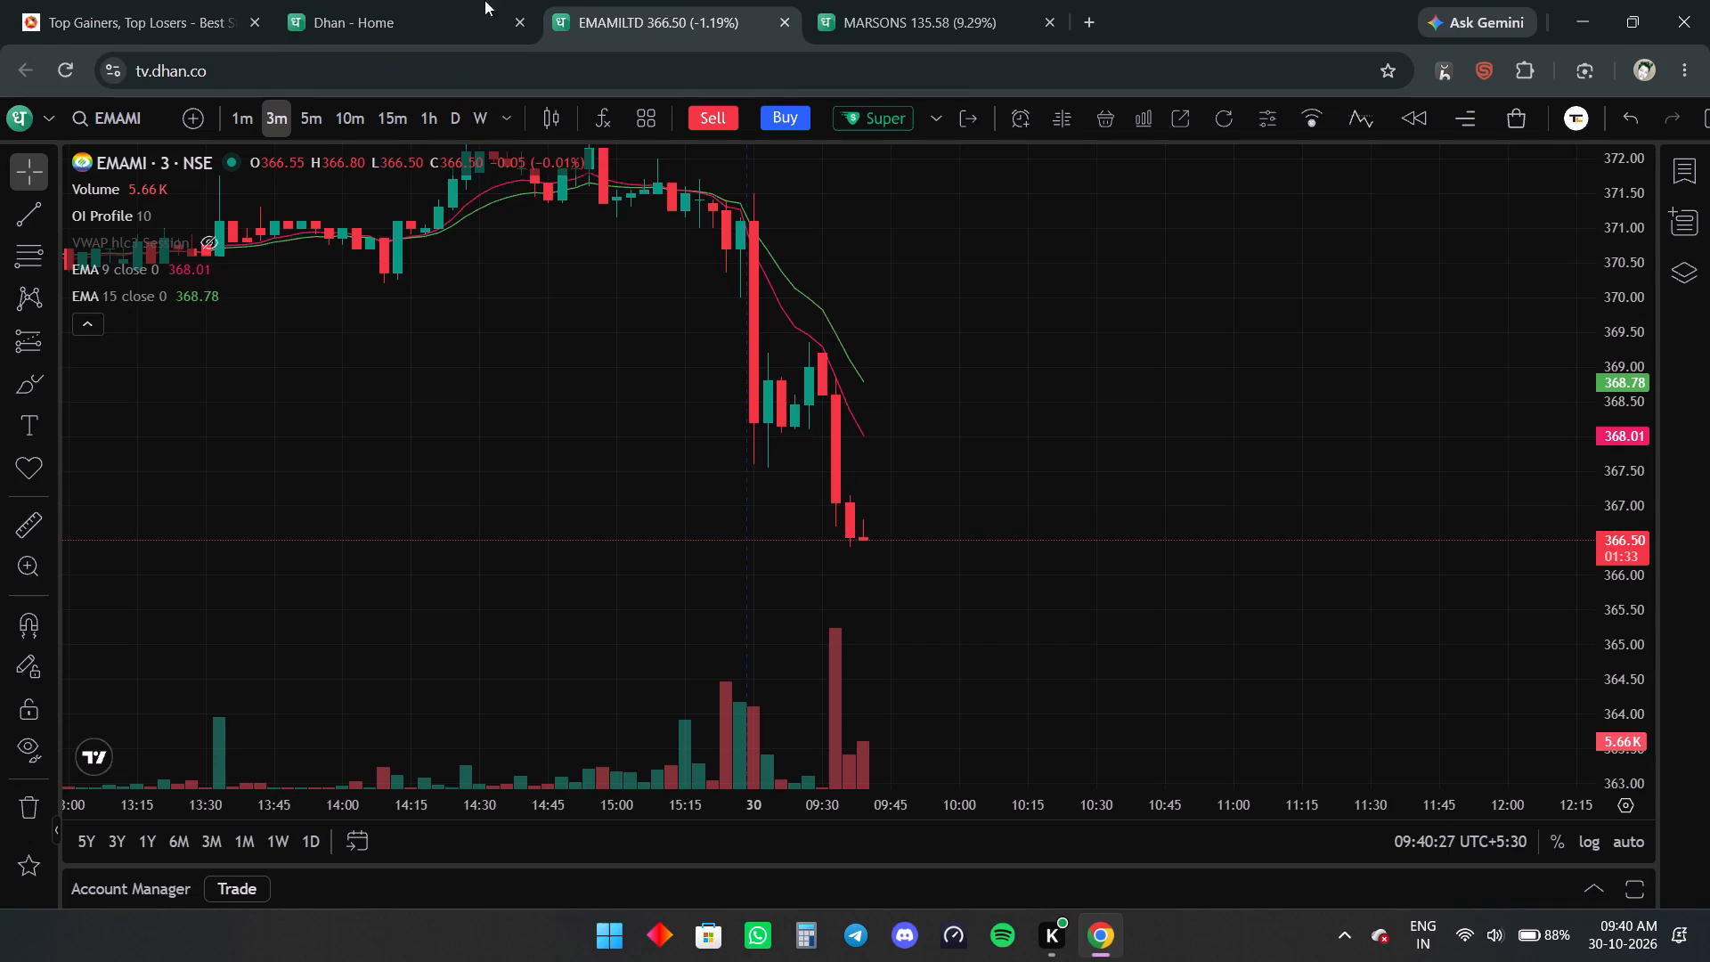
pyautogui.click(155, 0)
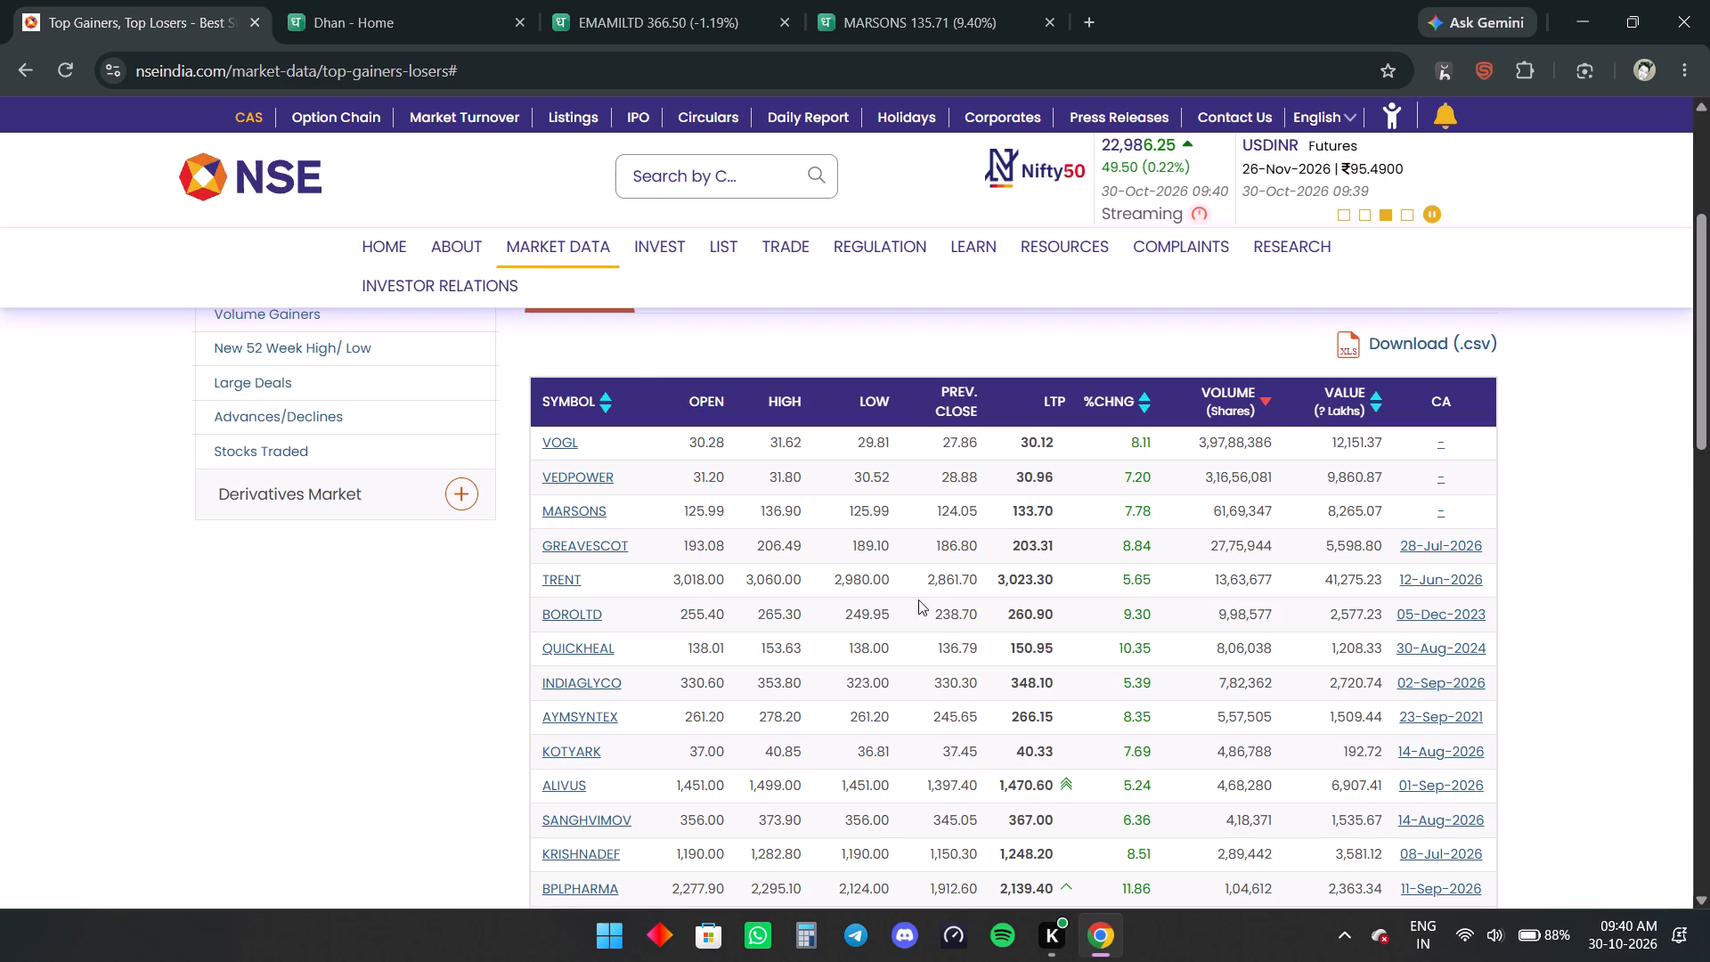
pyautogui.click(596, 0)
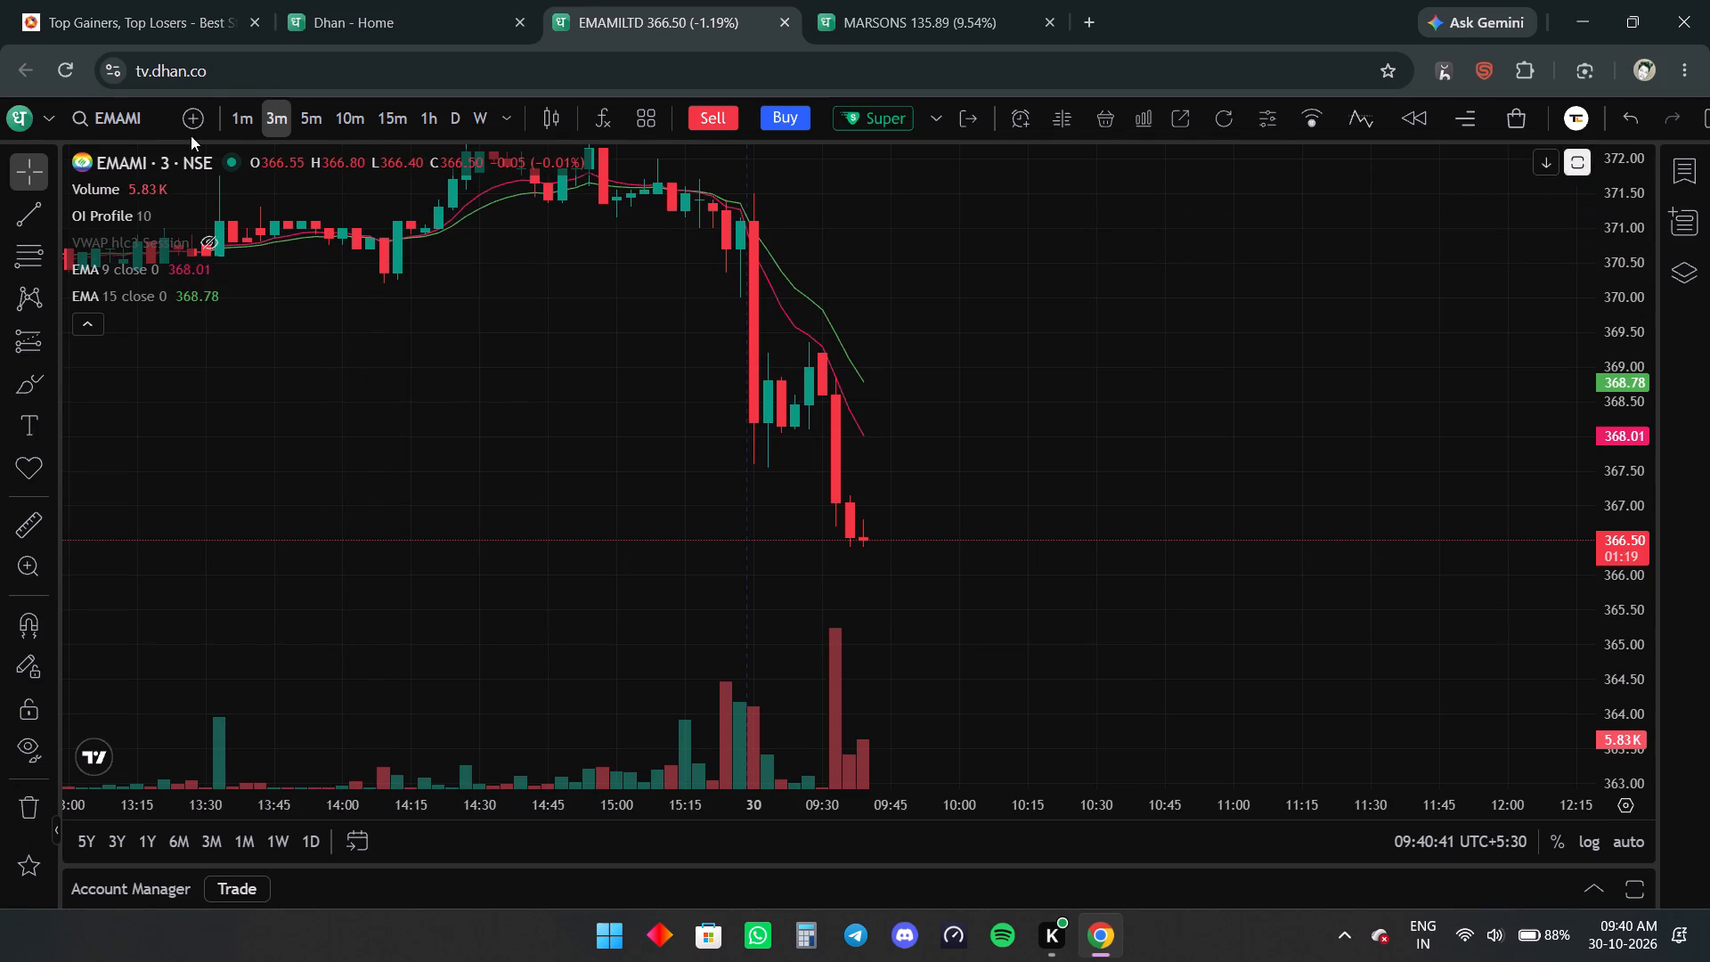
# Replace Emami with Borosil (BOROLTD, NSE) on the 3-minute chart and examine its price action since the open.
pyautogui.click(155, 118)
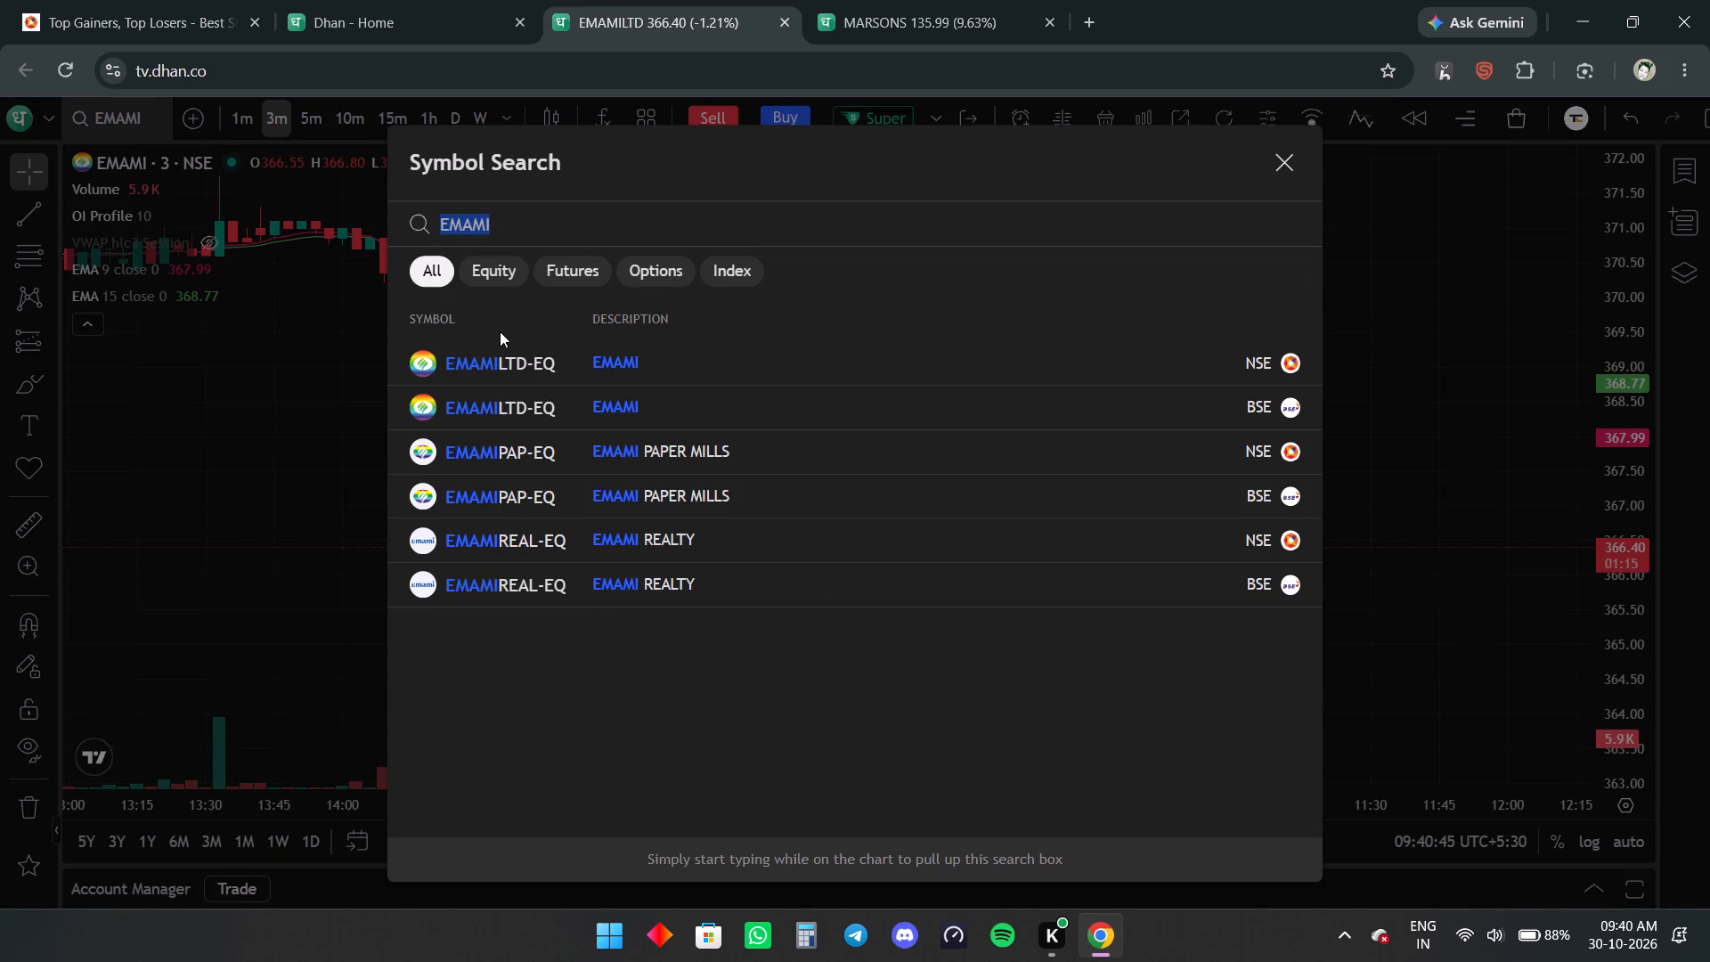
pyautogui.write('boro')
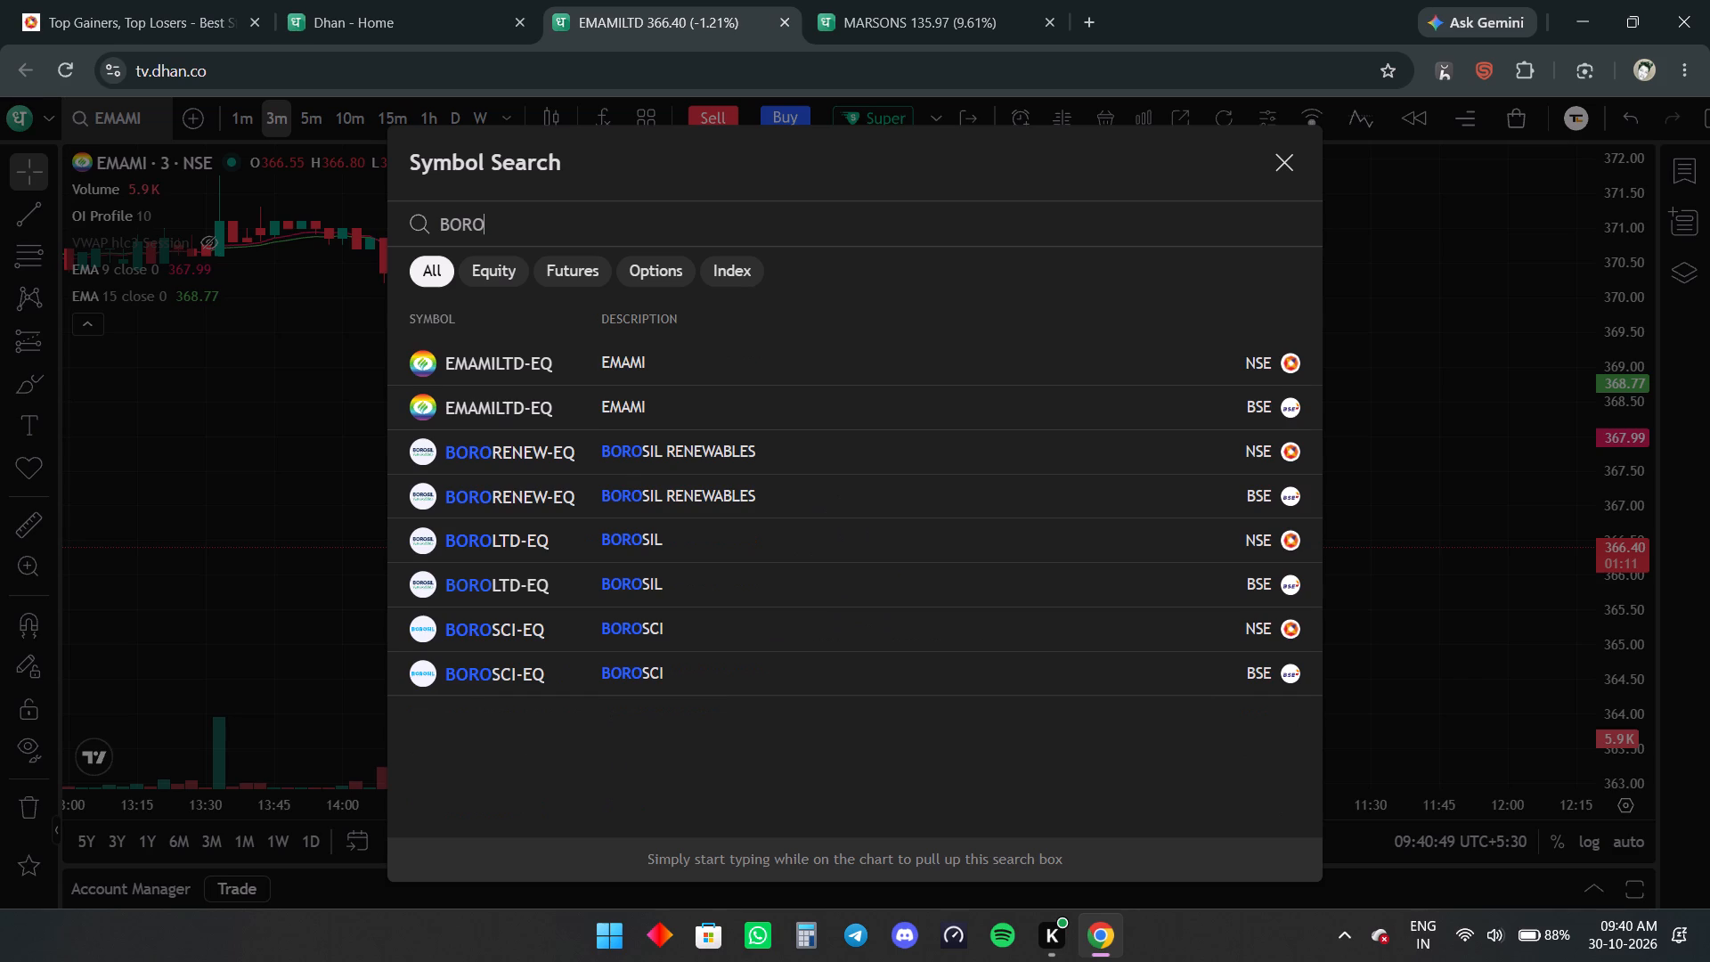
pyautogui.write('ltd')
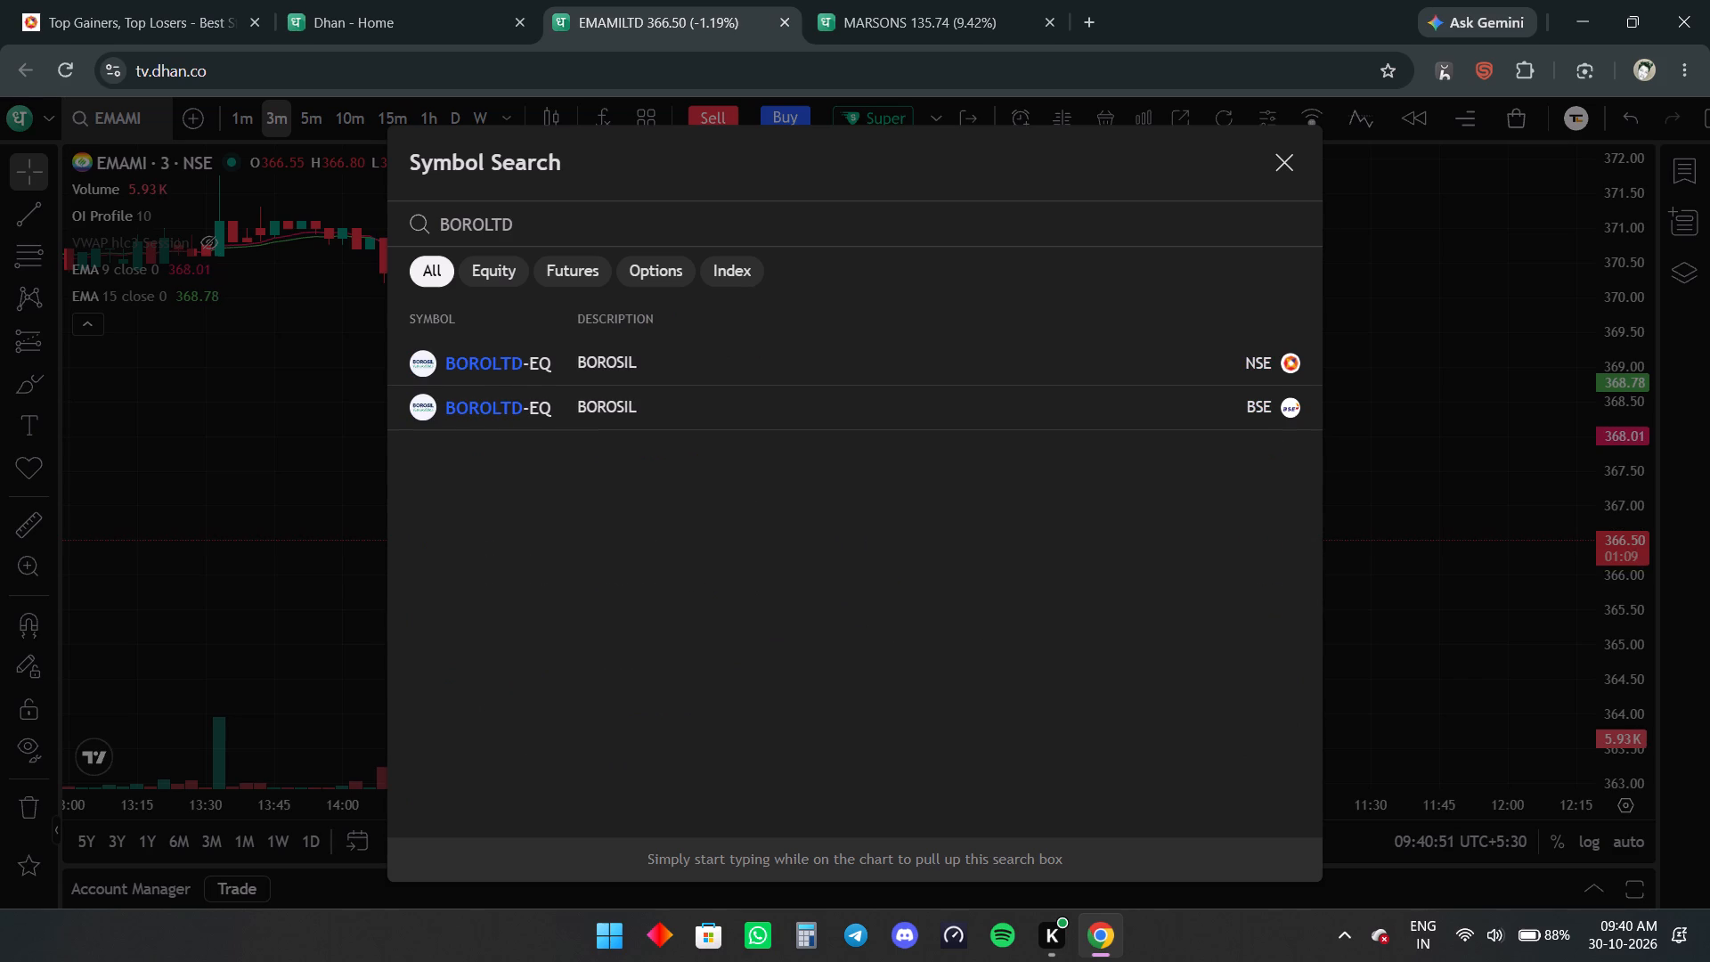
pyautogui.click(773, 366)
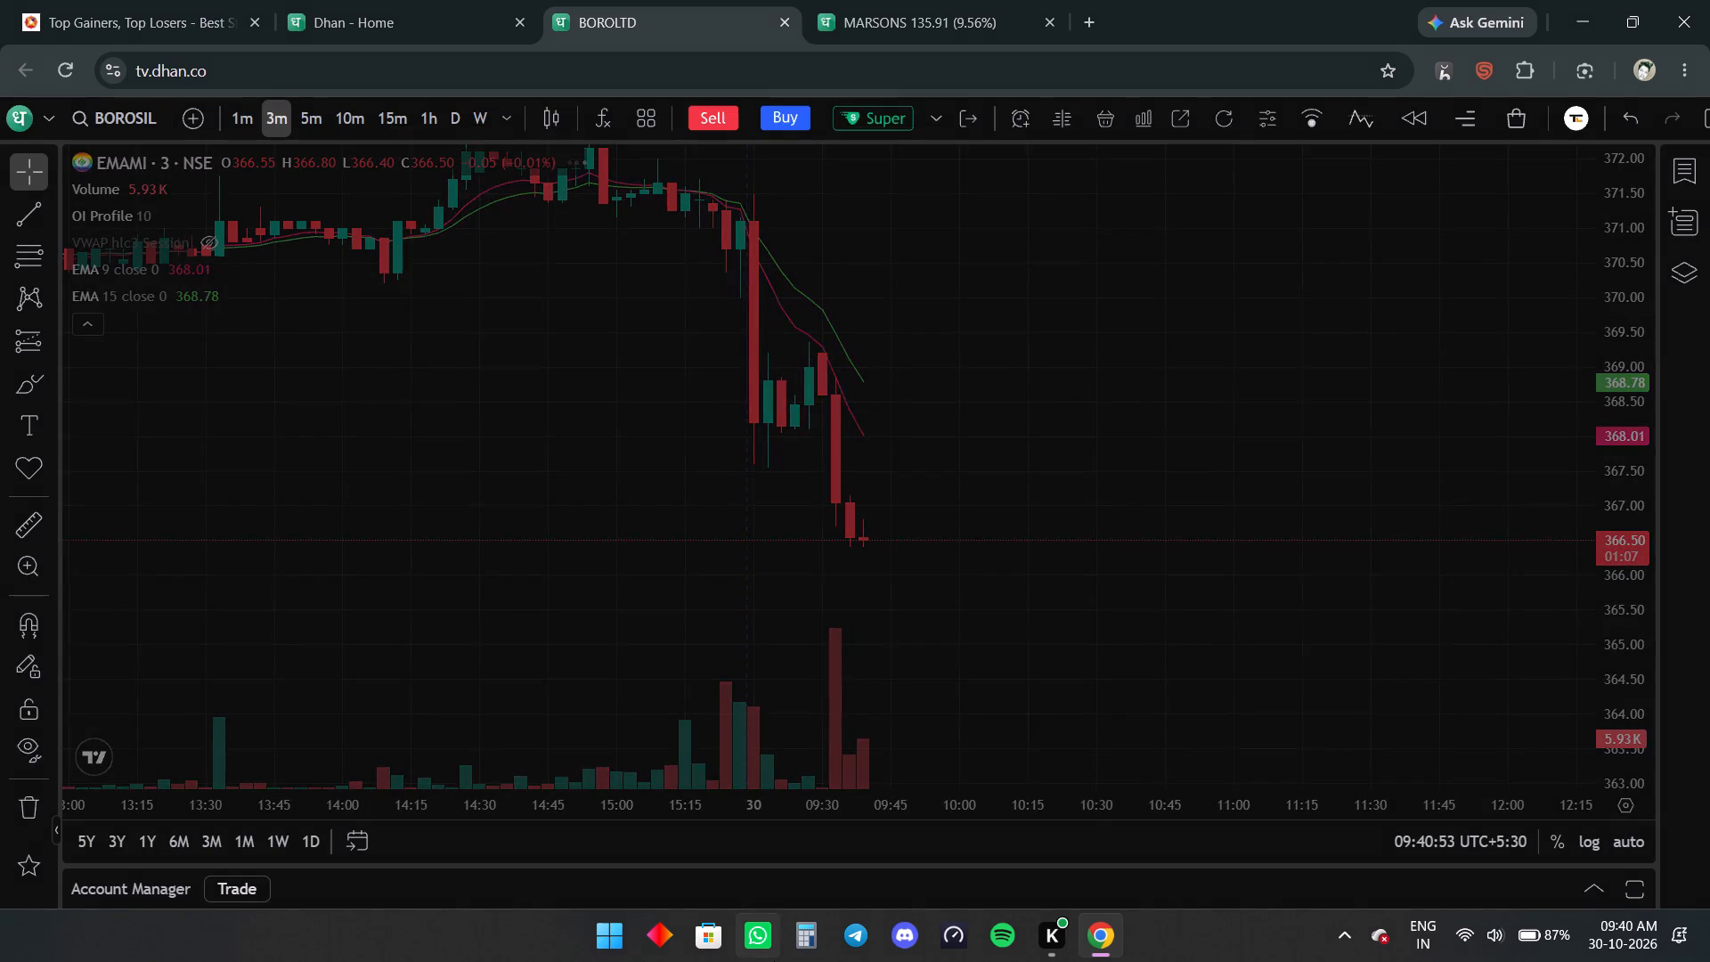
pyautogui.scroll(4, 854, 733)
pyautogui.moveTo(846, 477); pyautogui.dragTo(911, 607)
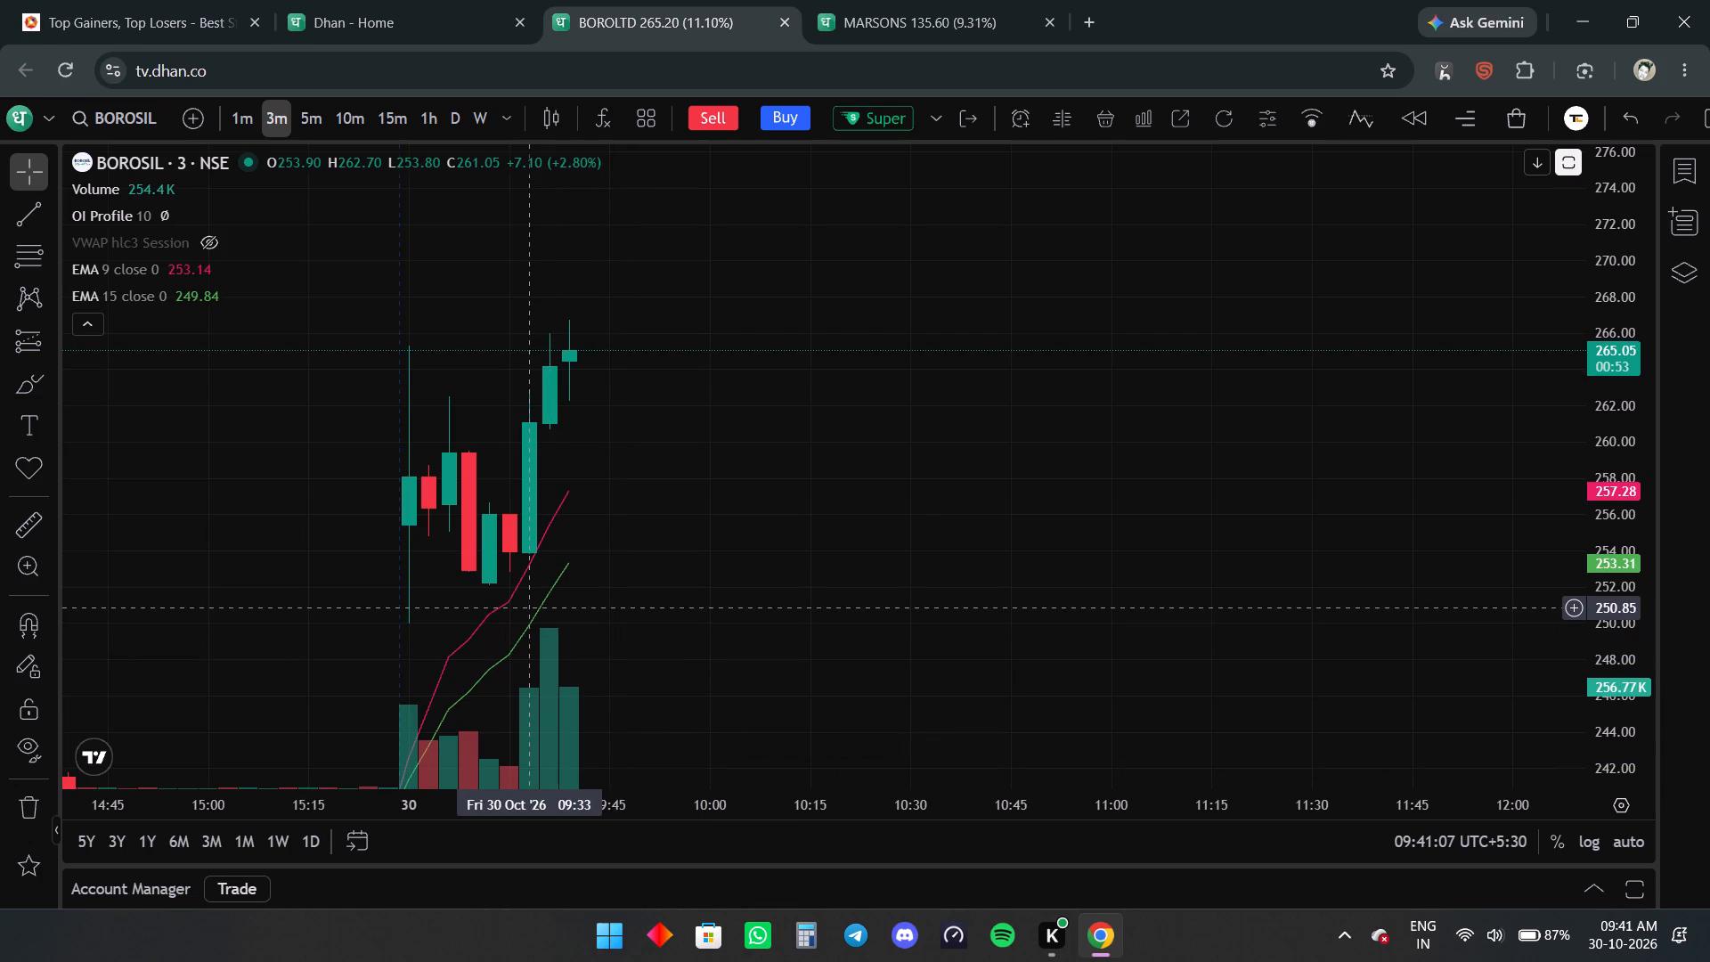
# Review the Marsons chart and the lower rows of the NSE gainers list for further candidates.
pyautogui.click(232, 0)
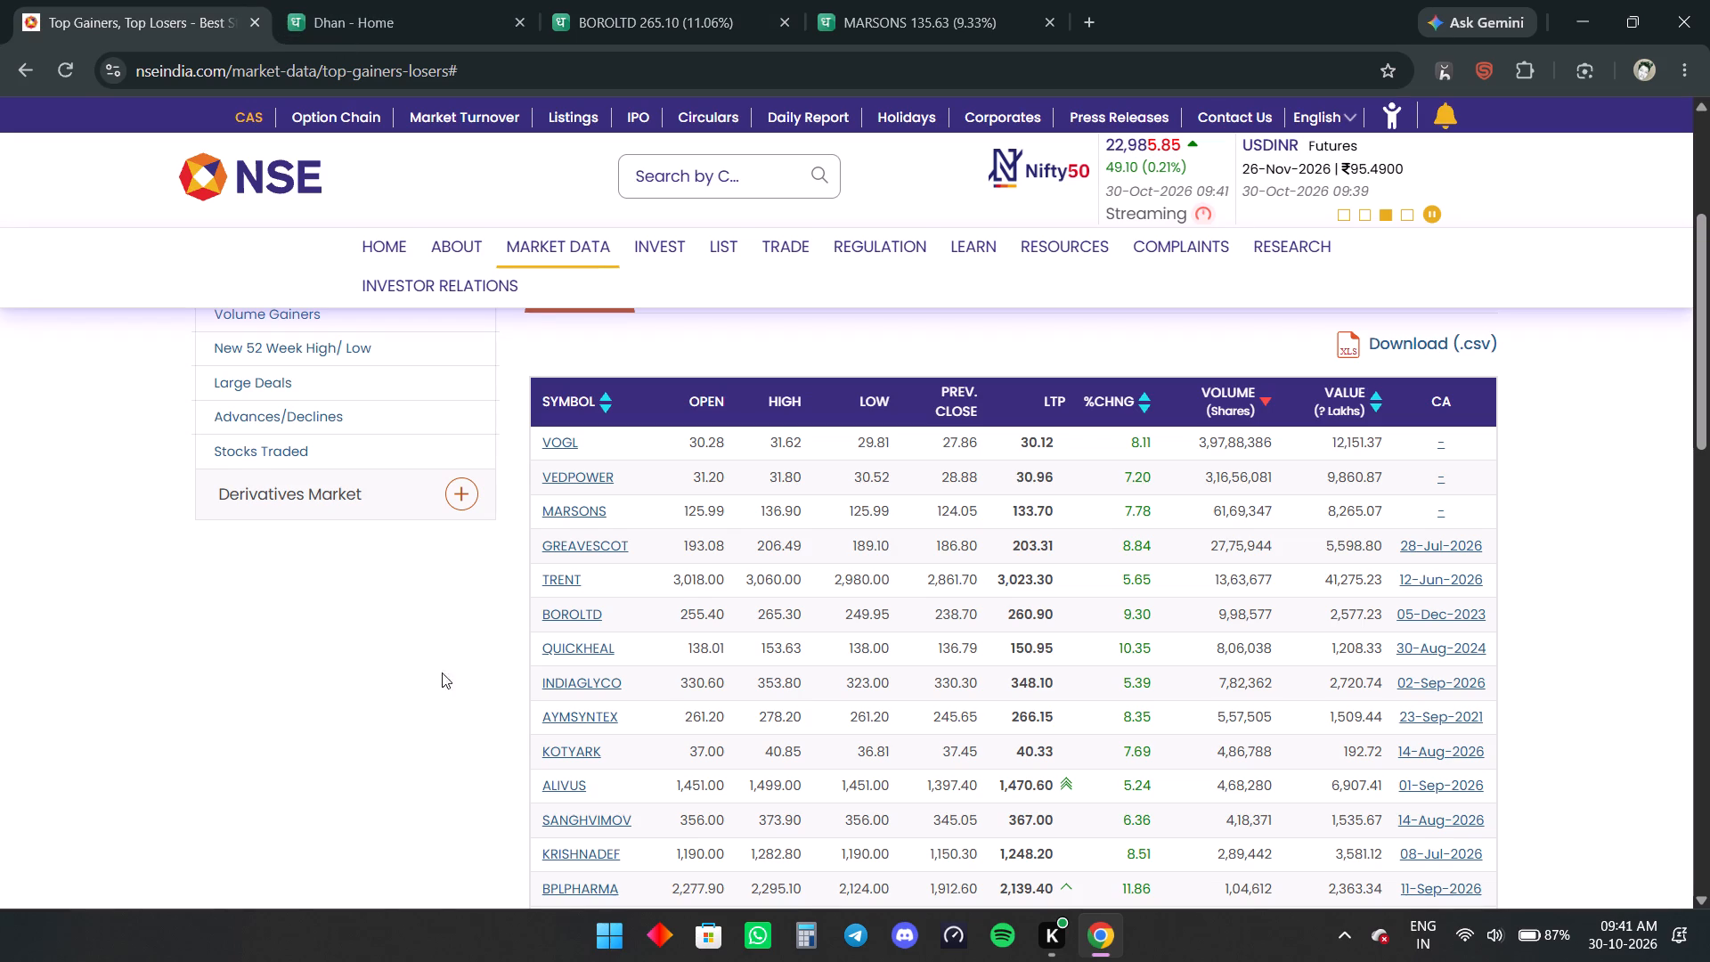
pyautogui.click(887, 0)
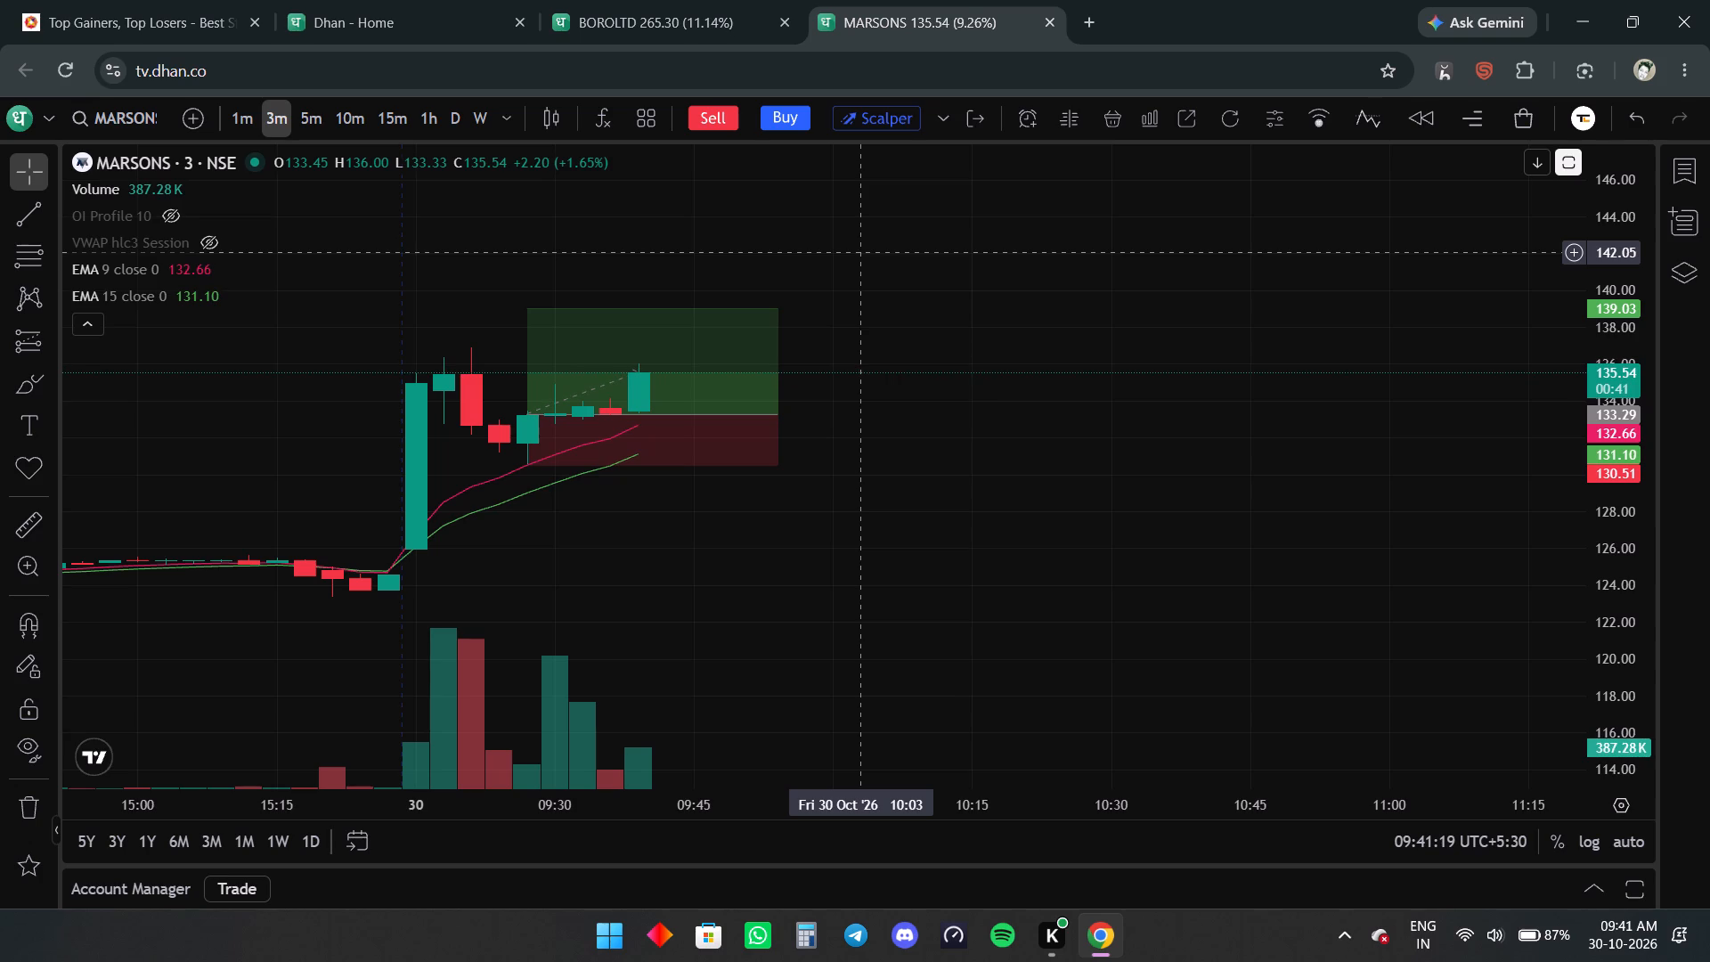
pyautogui.click(168, 0)
pyautogui.scroll(-2, 659, 559)
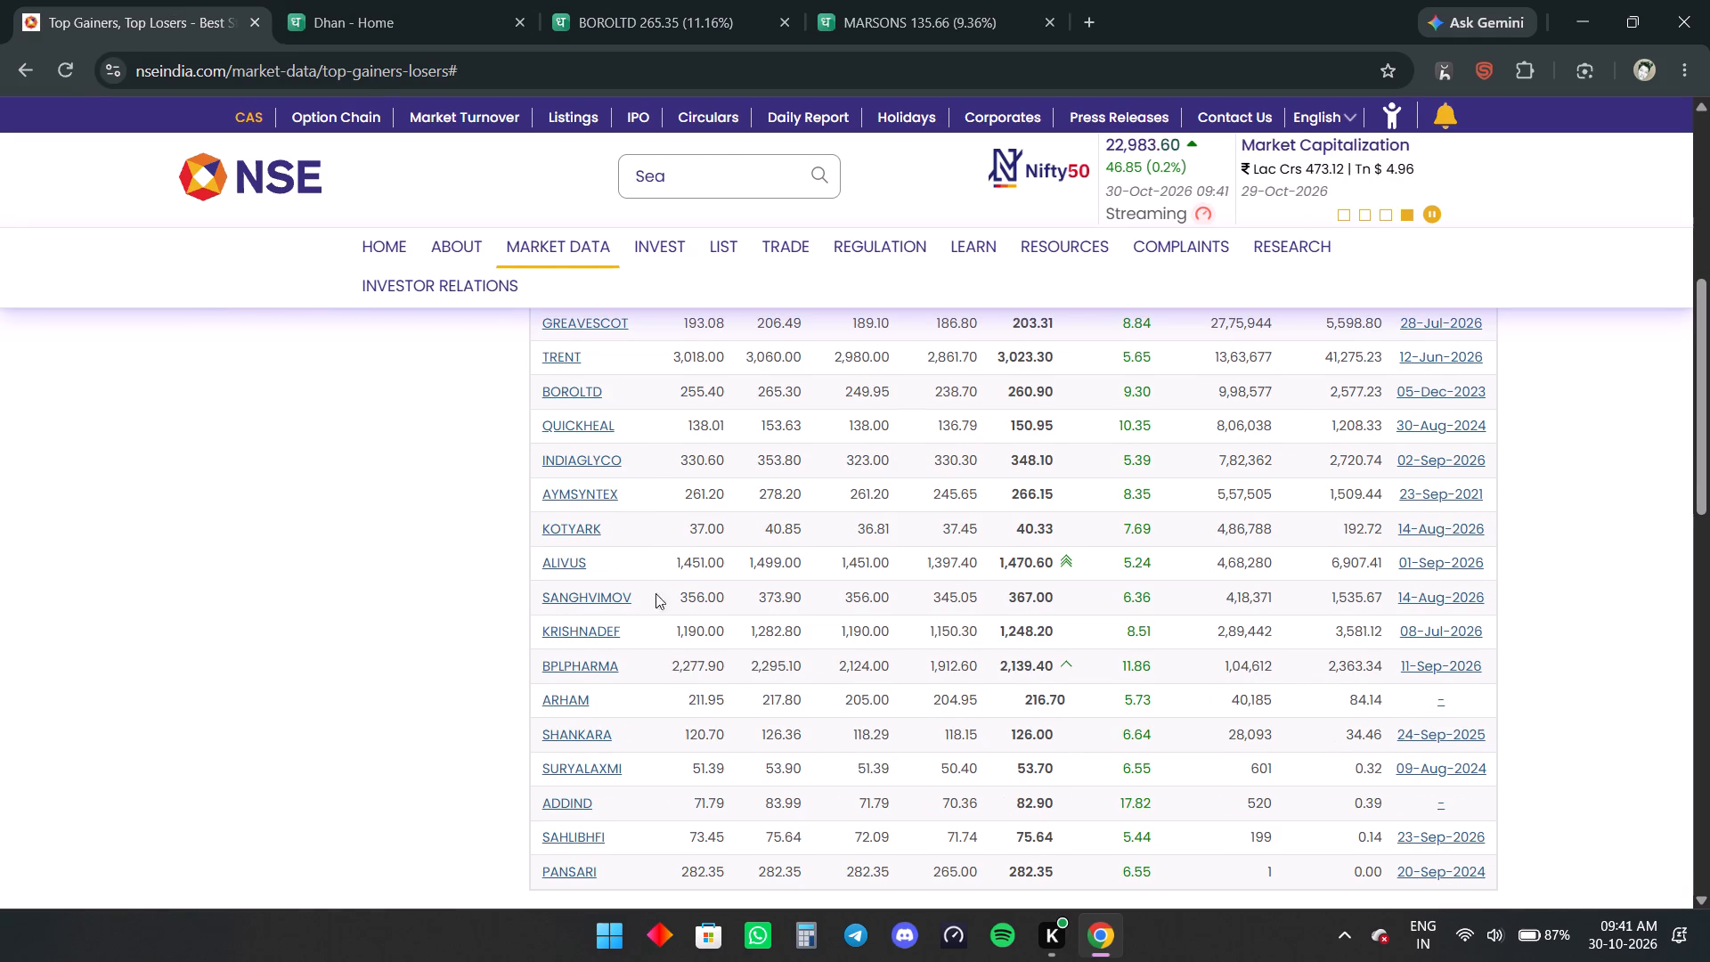
# Replace Borosil with Quick Heal Technologies (QUICKHEAL, NSE) on the 3-minute chart and examine its price action since the open.
pyautogui.click(618, 0)
pyautogui.click(140, 122)
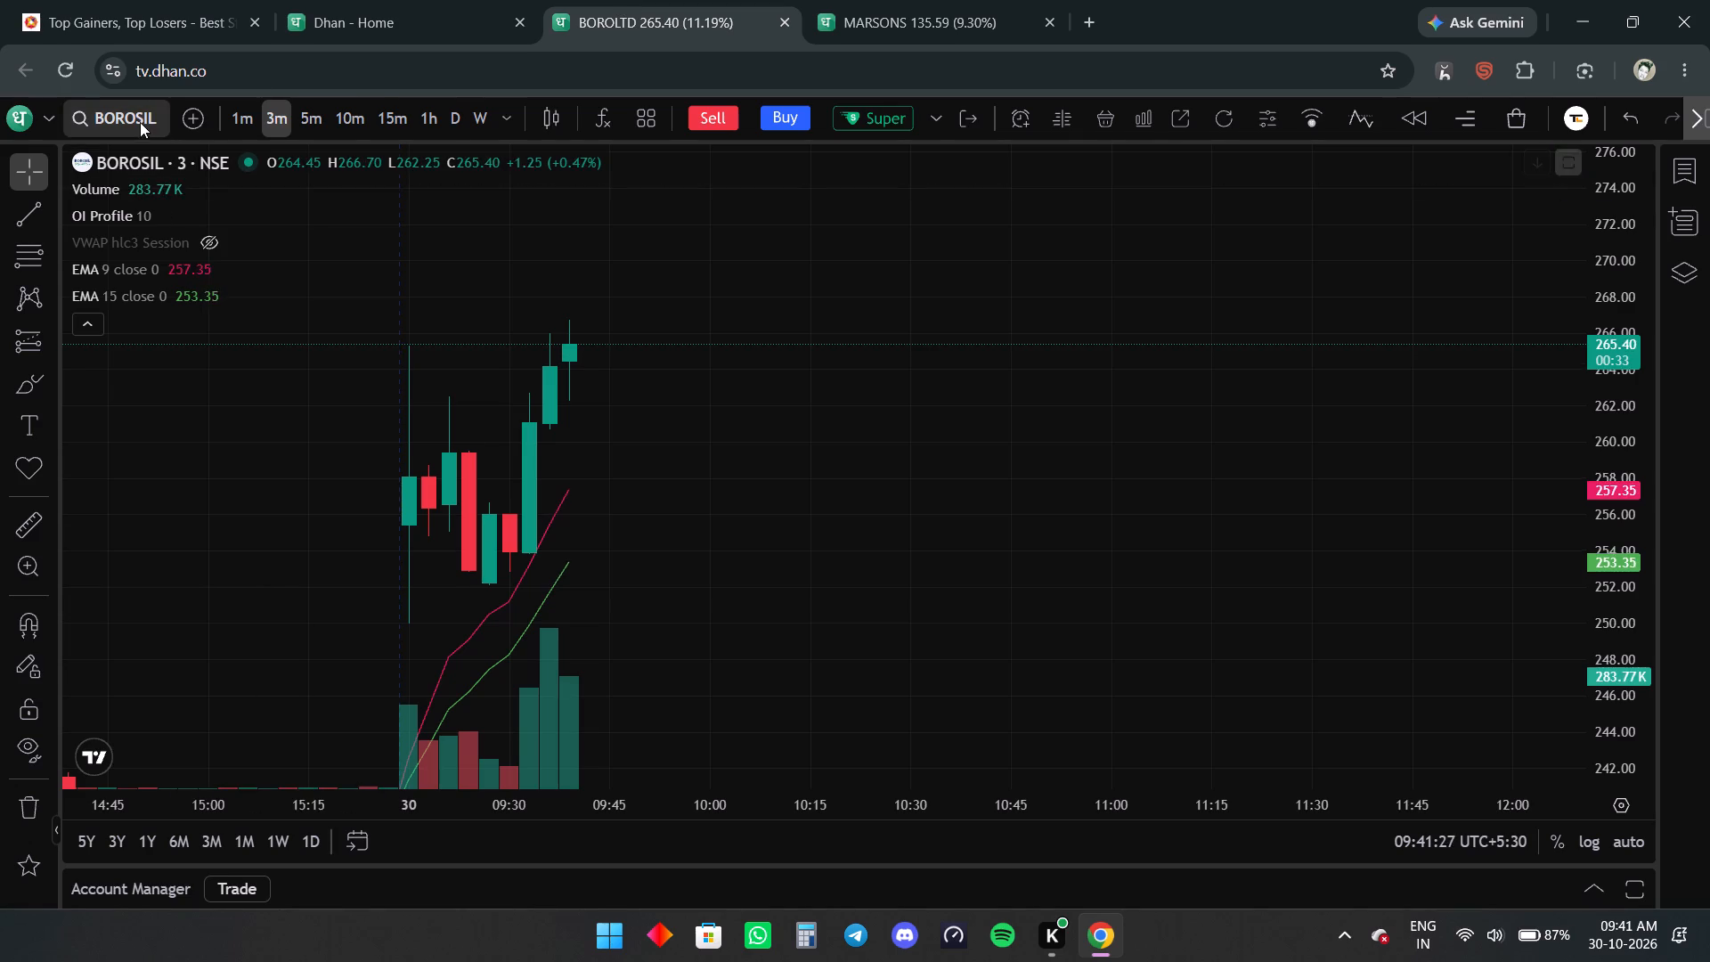
pyautogui.write('wui')
pyautogui.press('BackSpace')
pyautogui.press('BackSpace')
pyautogui.press('BackSpace')
pyautogui.press('BackSpace')
pyautogui.write('quickhe')
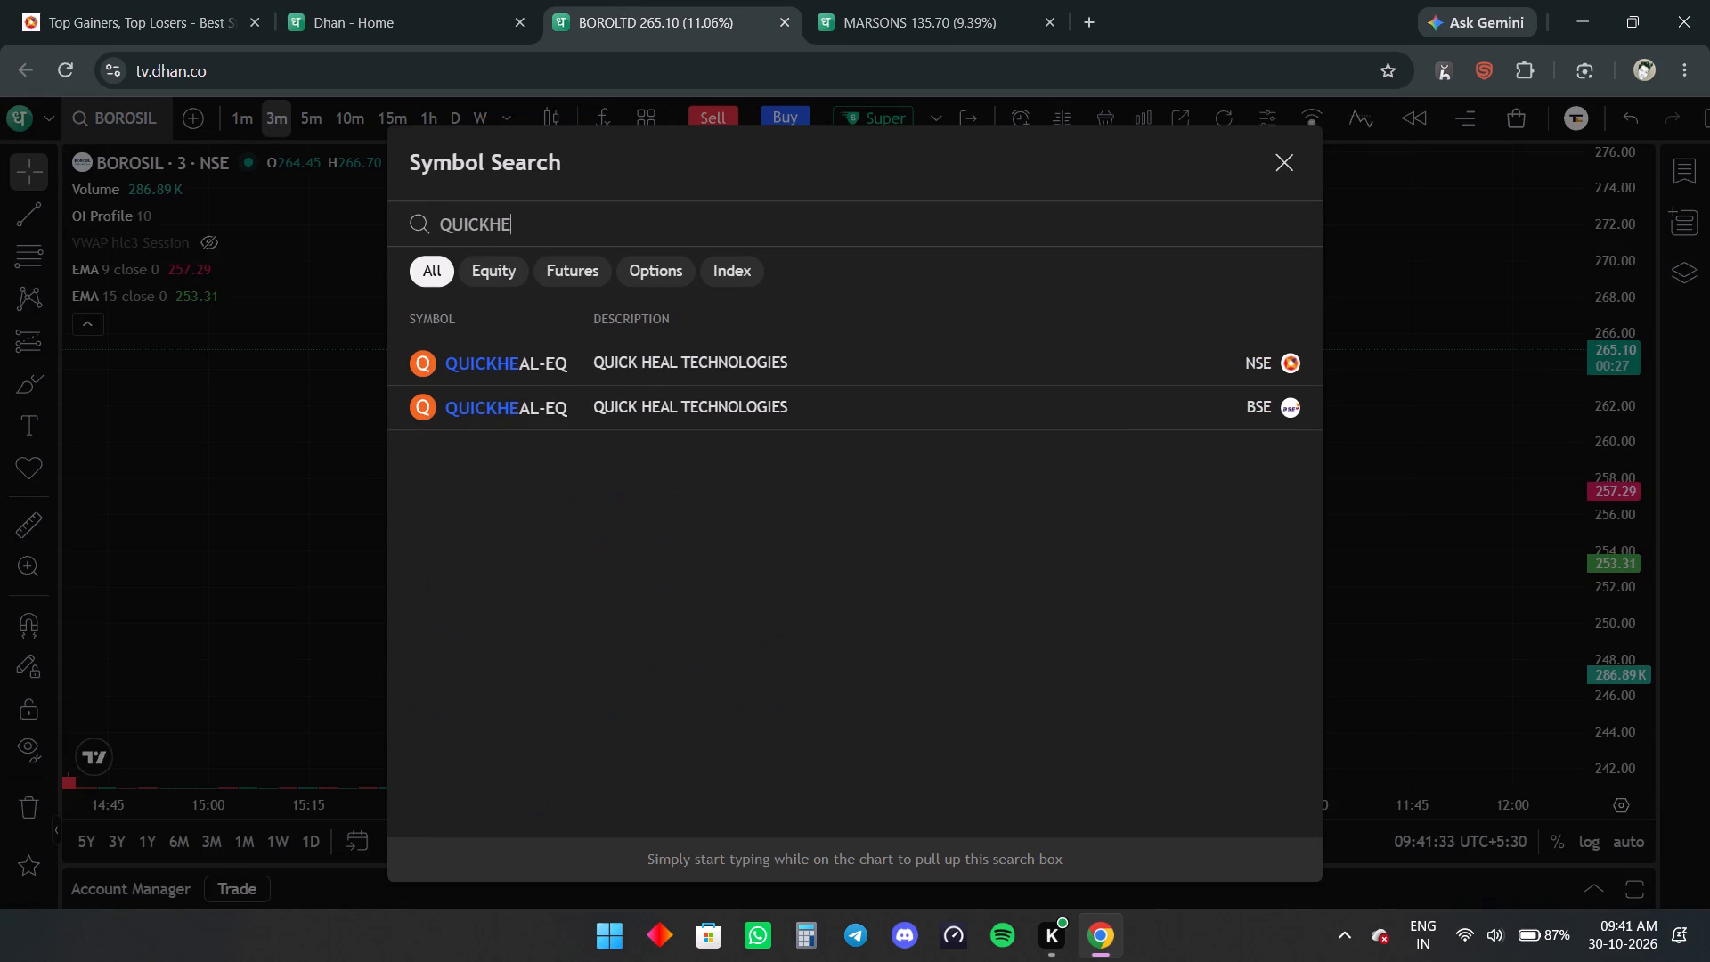
pyautogui.click(689, 356)
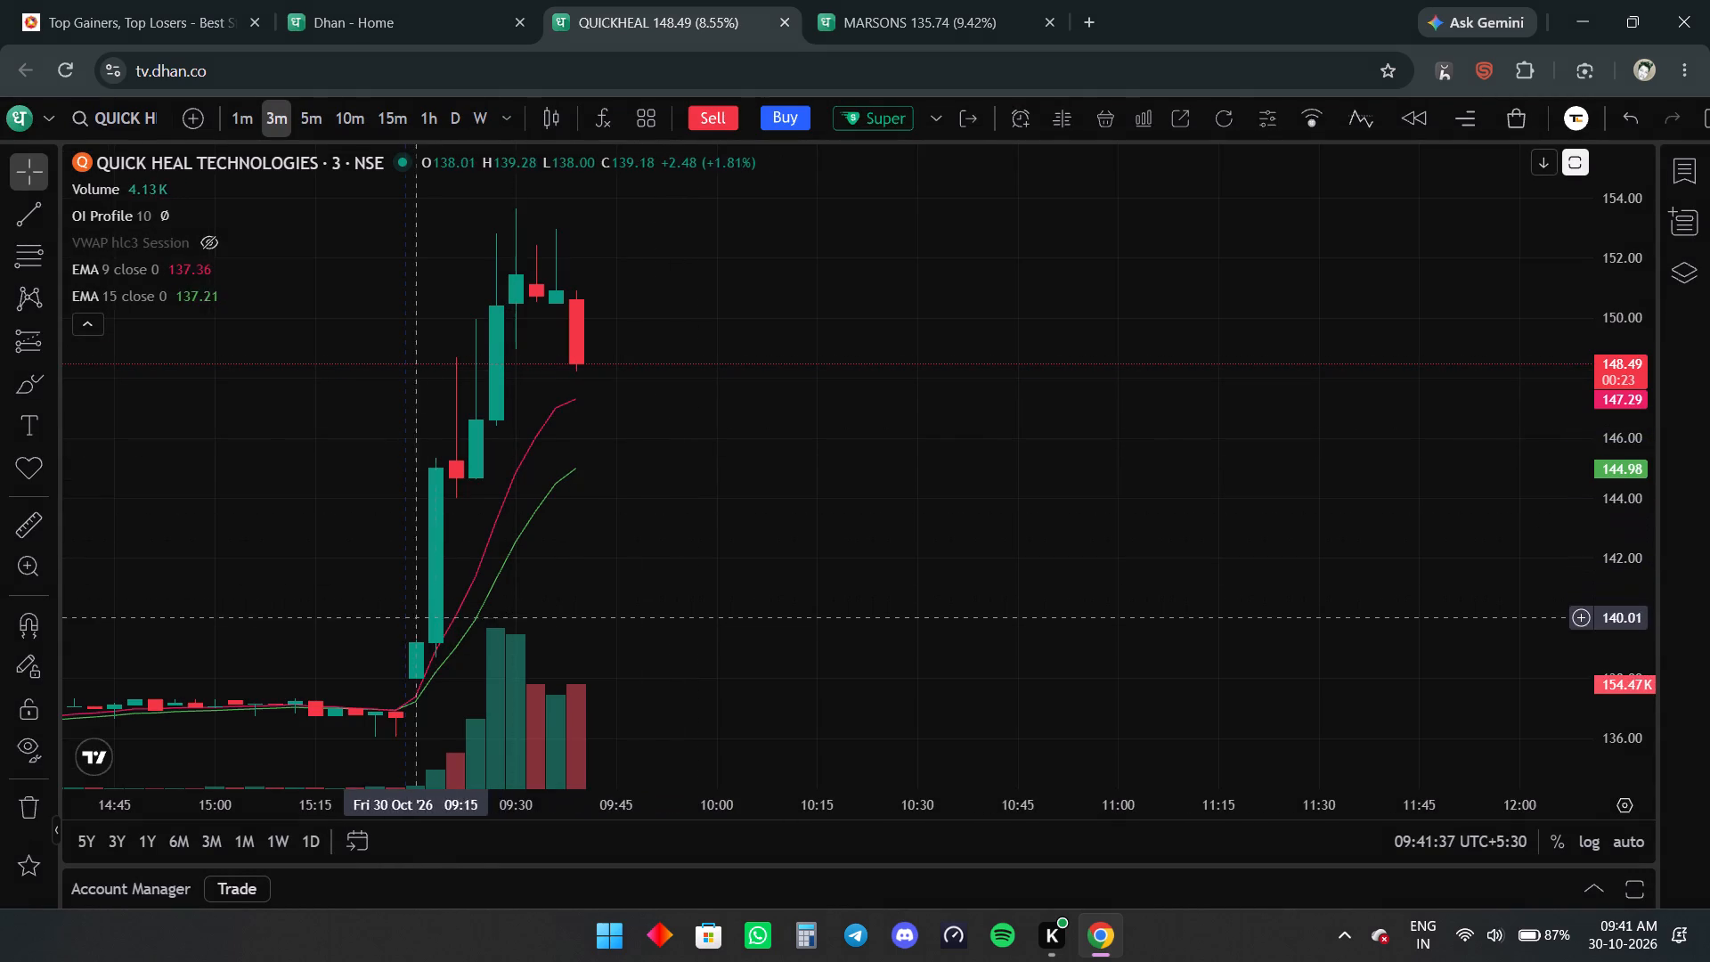
pyautogui.moveTo(1638, 267); pyautogui.dragTo(1637, 485)
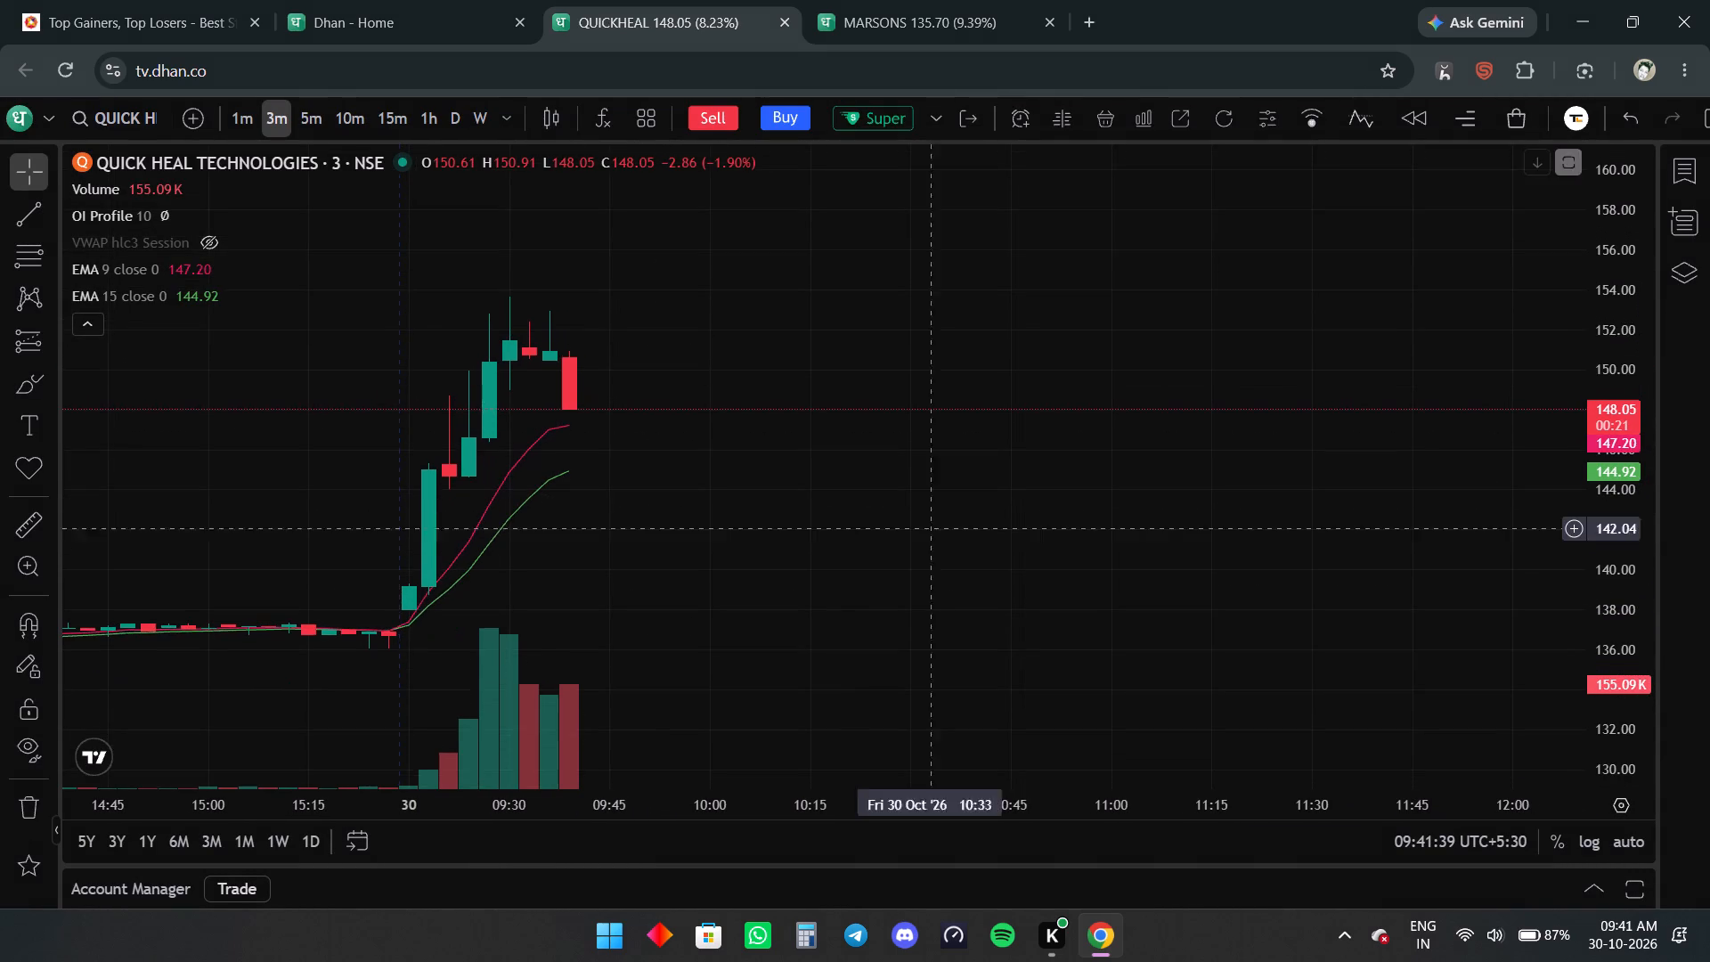
pyautogui.moveTo(877, 515); pyautogui.dragTo(1084, 502)
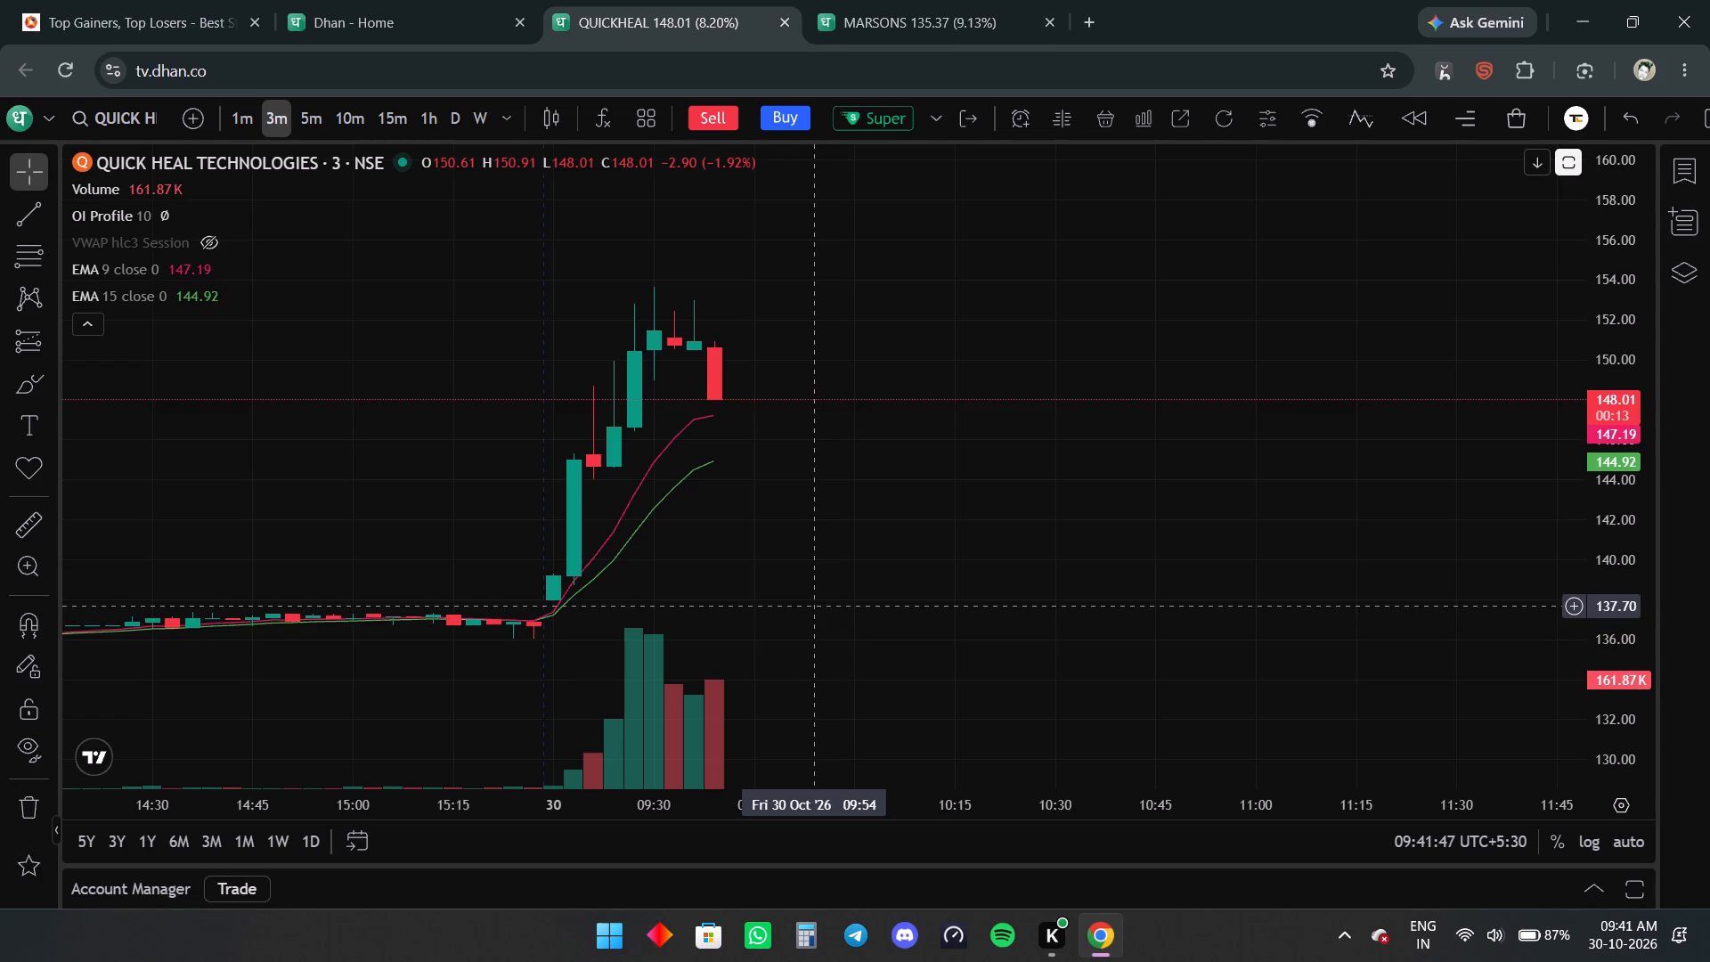
# Review the Marsons planned long, the NSE gainers list, the Dhan home page's market movers and the Quick Heal chart.
pyautogui.click(897, 0)
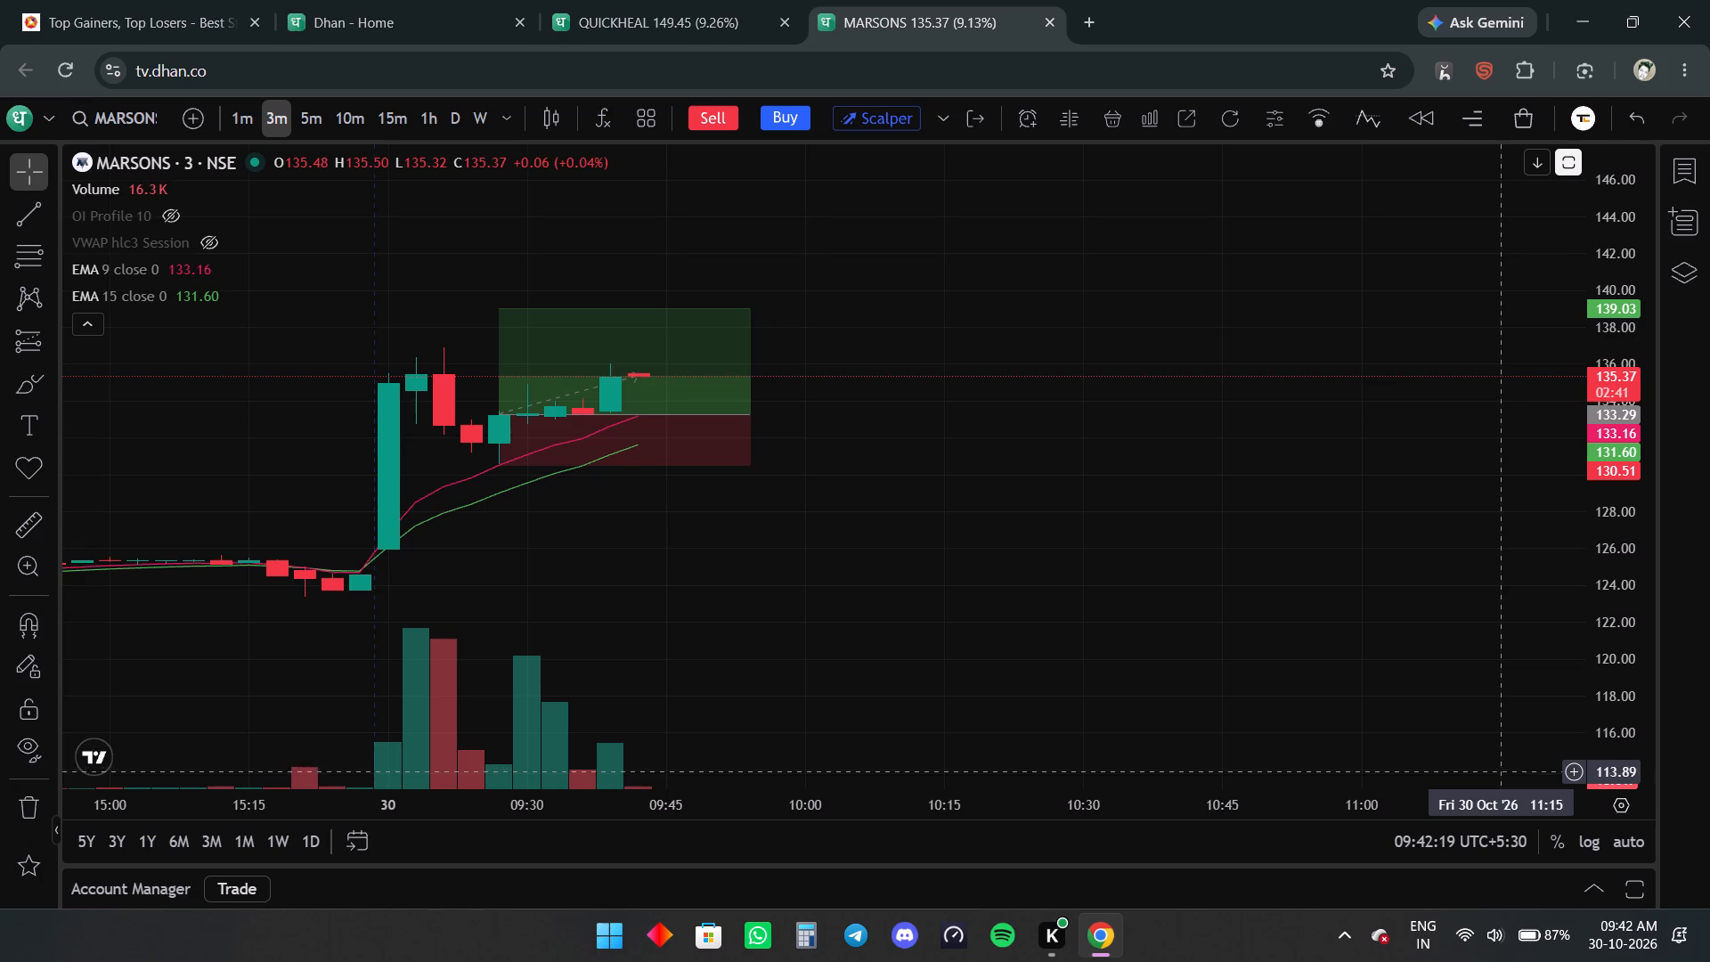
pyautogui.click(114, 0)
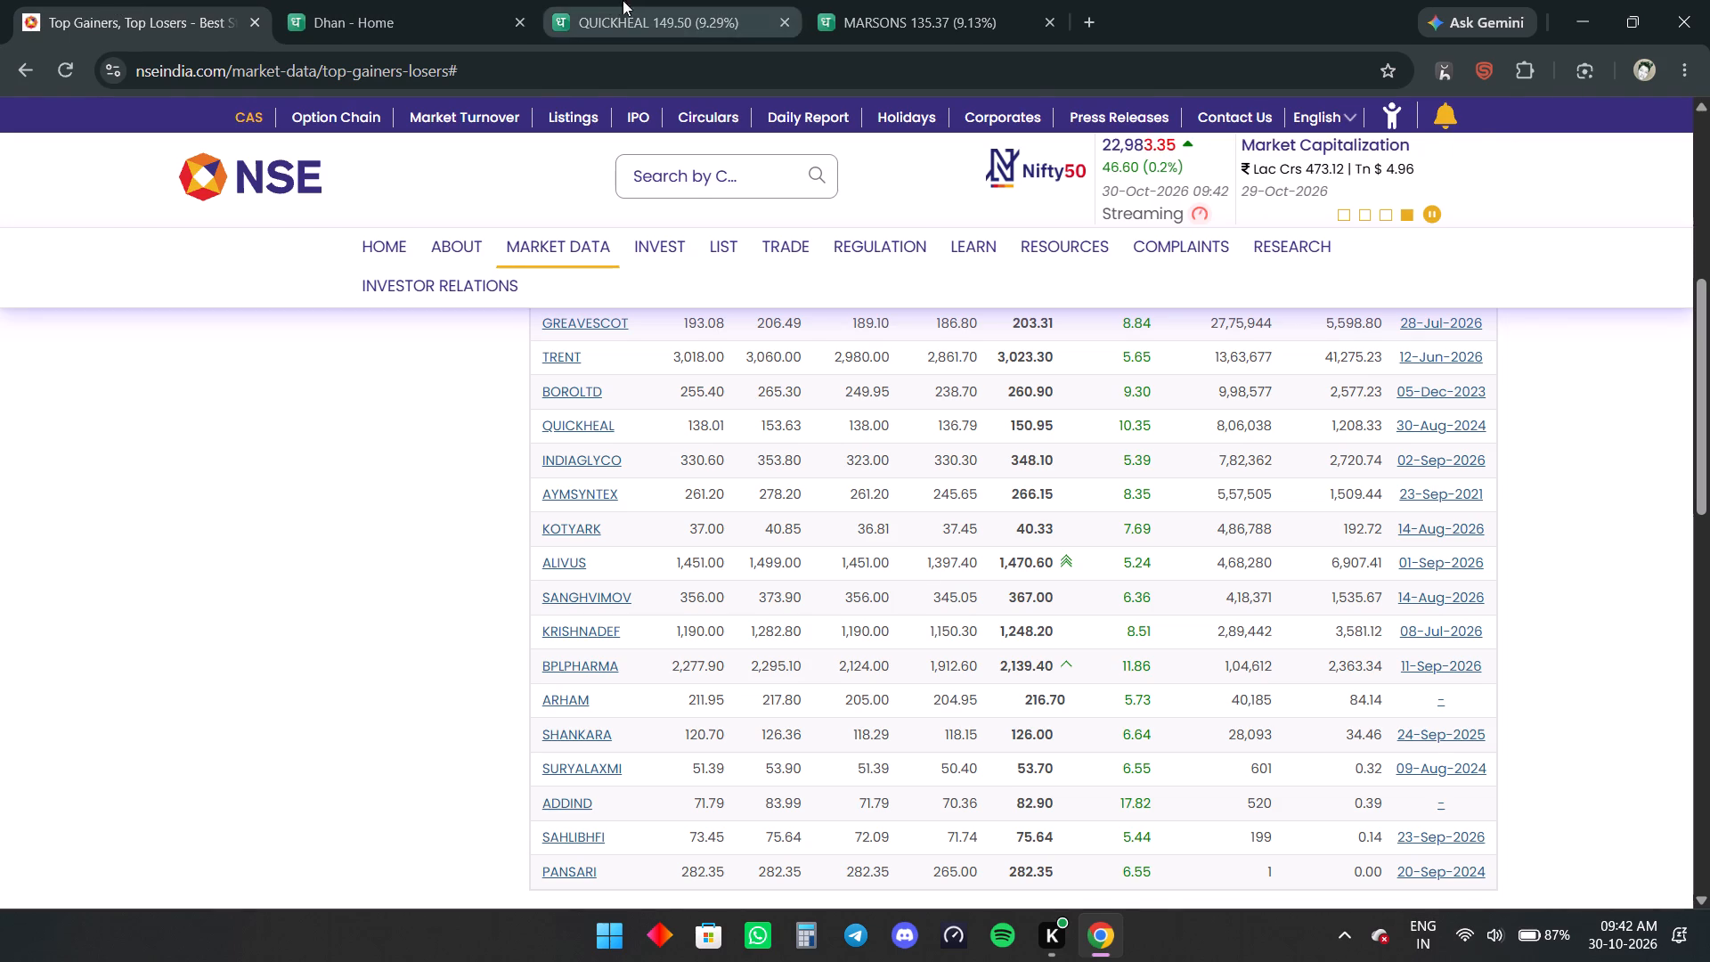
pyautogui.click(341, 0)
pyautogui.scroll(8, 1148, 613)
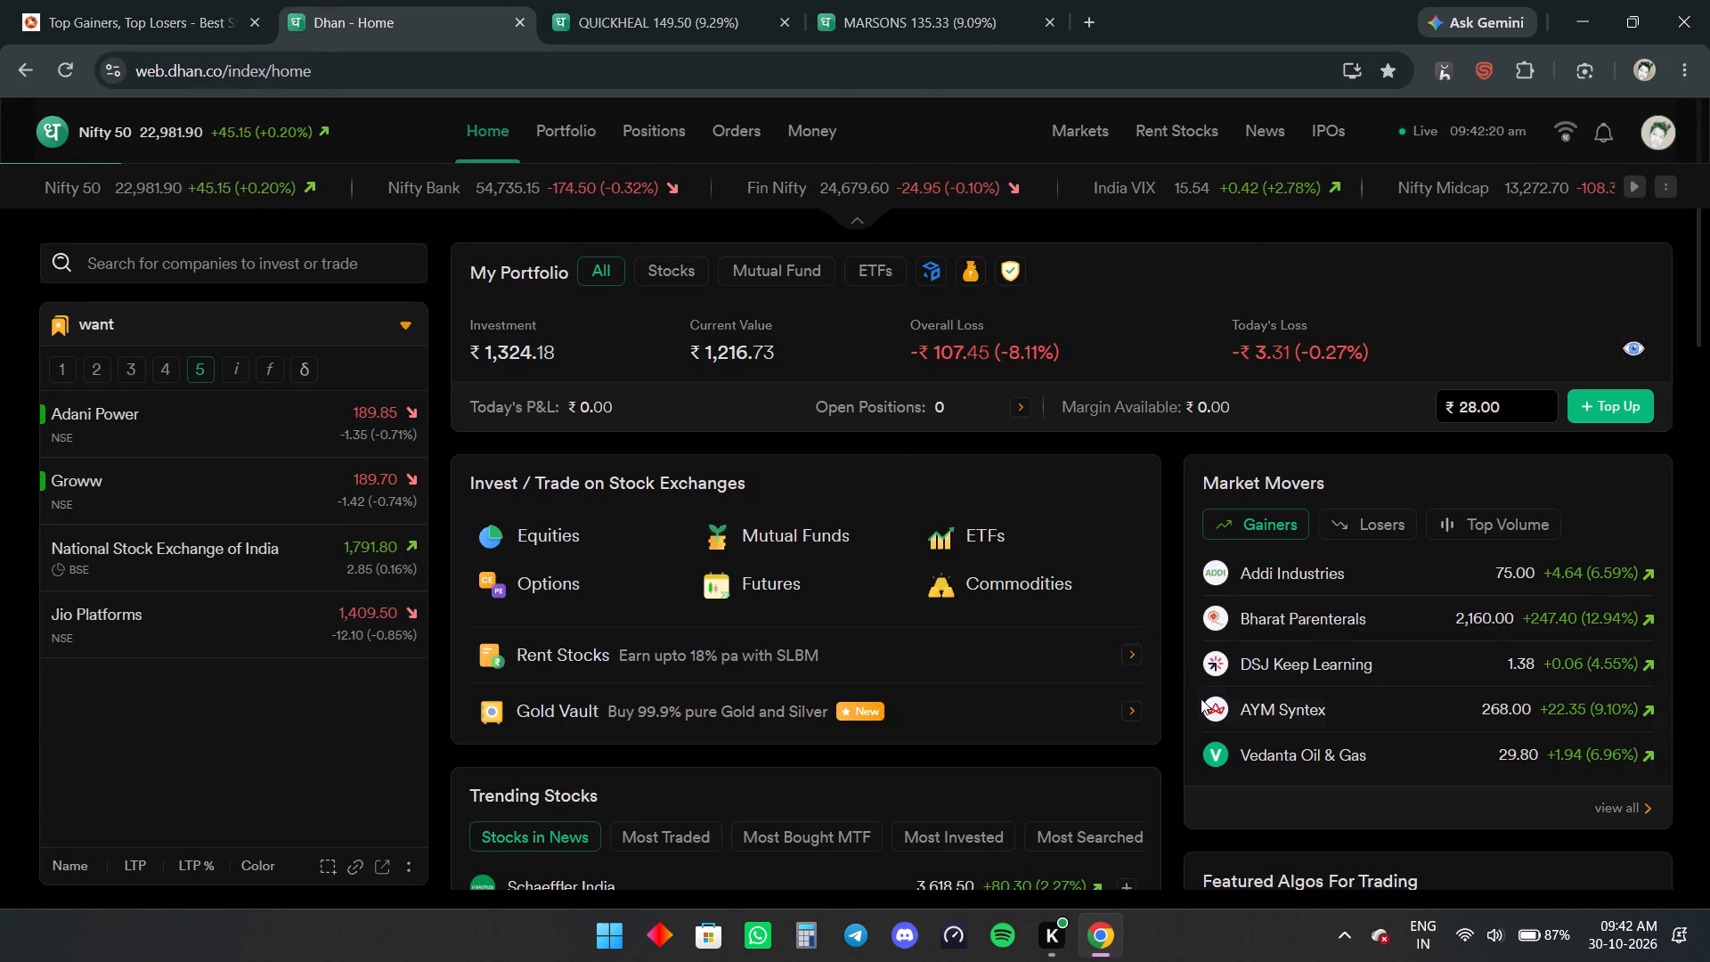
pyautogui.click(691, 0)
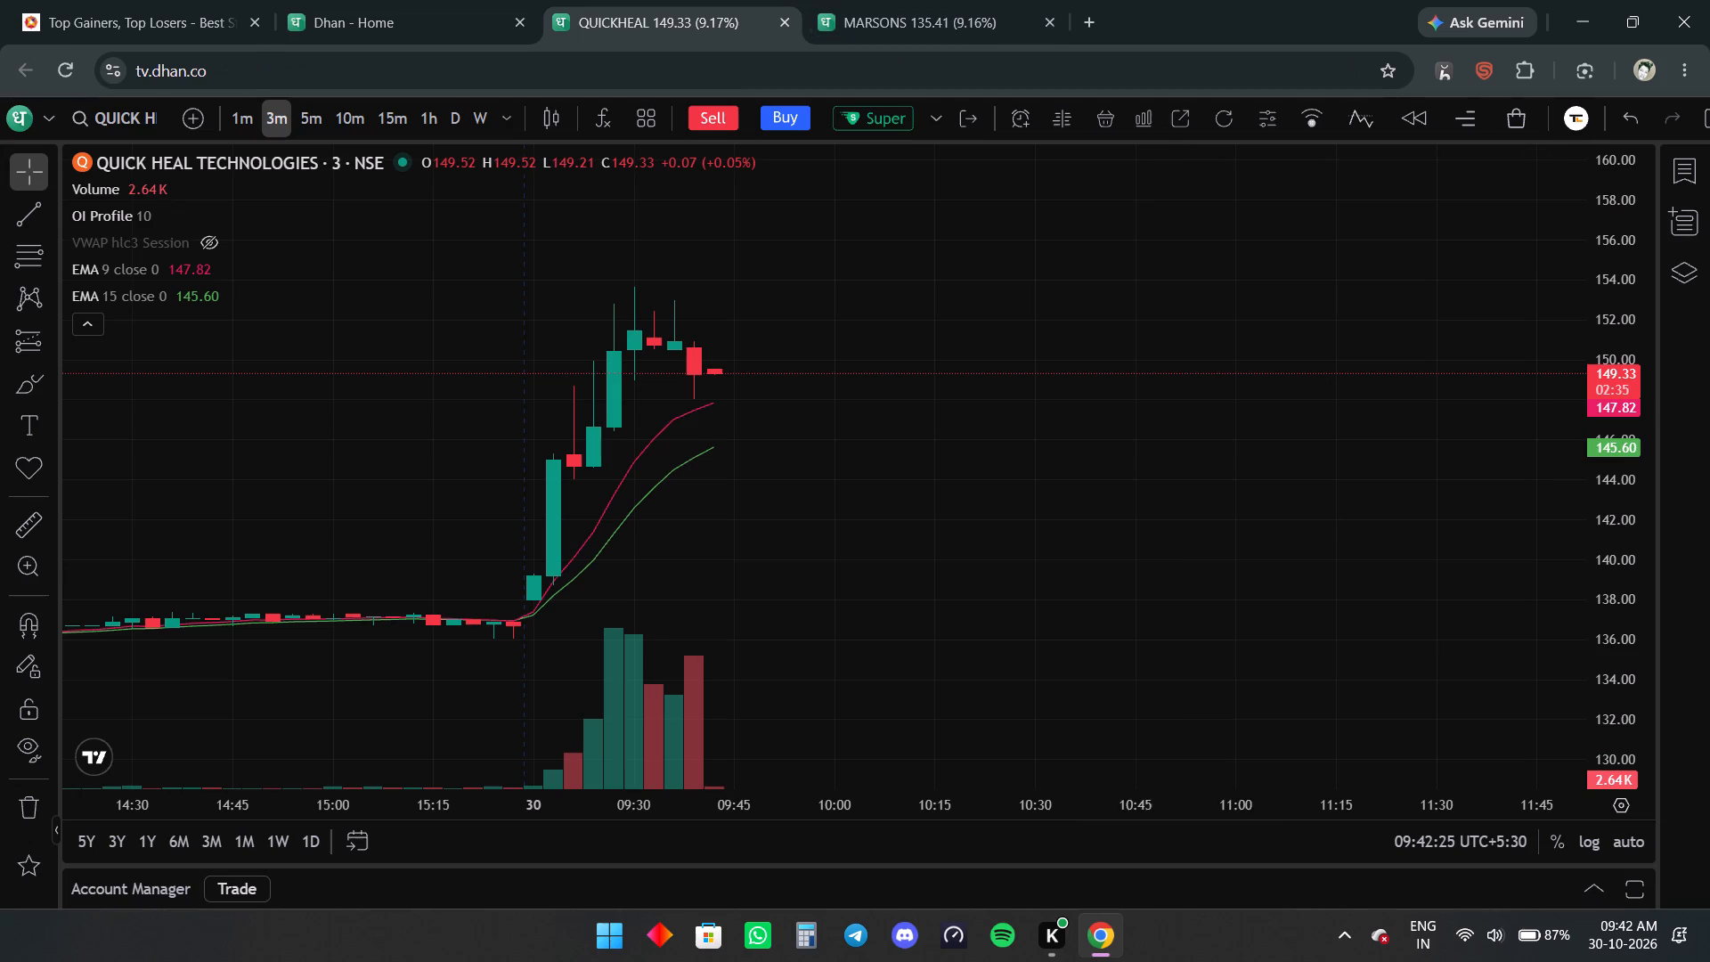
pyautogui.click(868, 0)
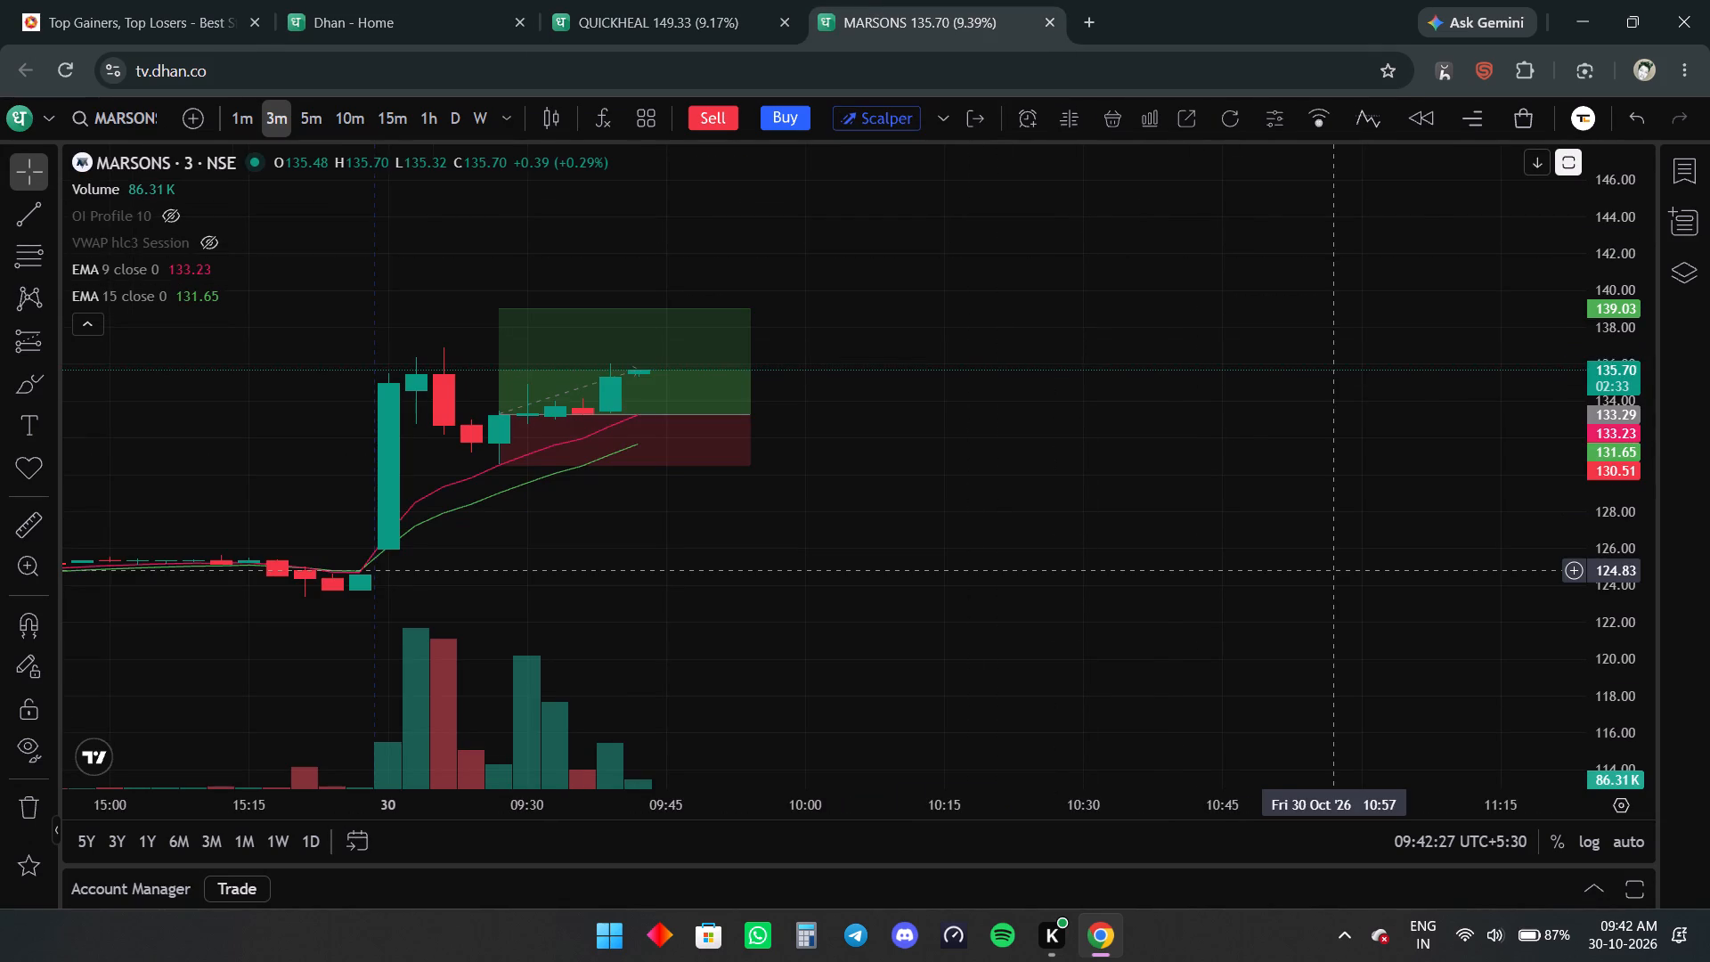
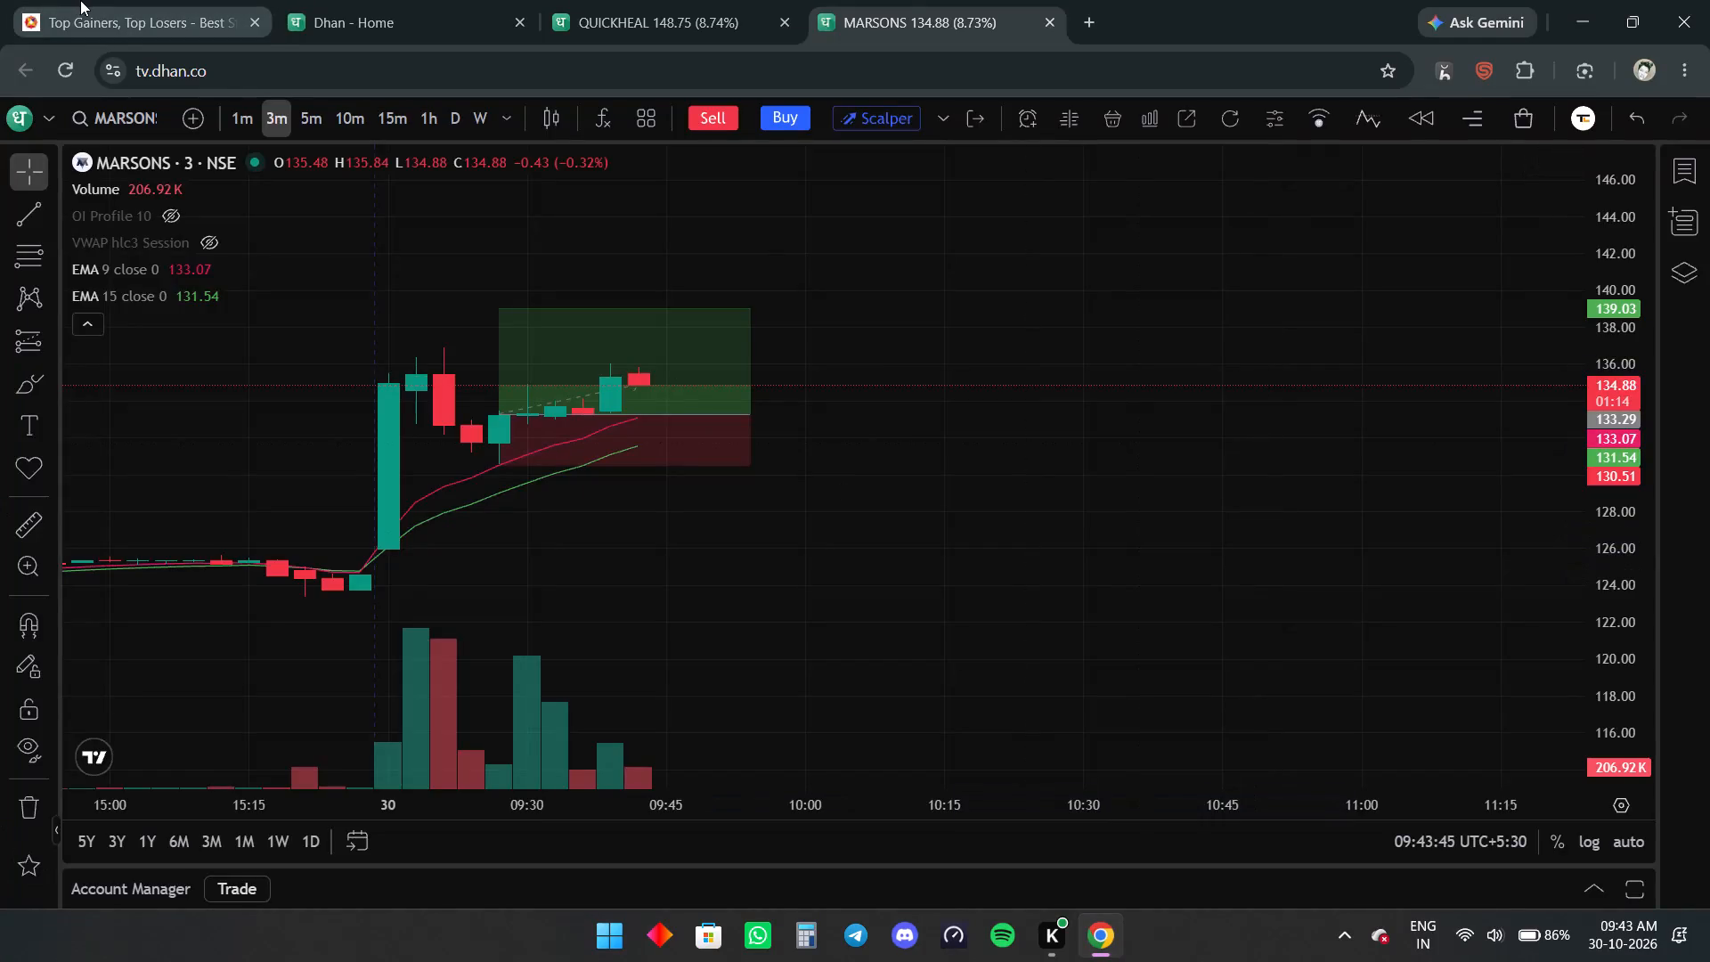
# Open the India Glycols (INDIAGLYCO) quote from the NSE gainers list and examine its pre-open and one-day price charts.
pyautogui.click(80, 0)
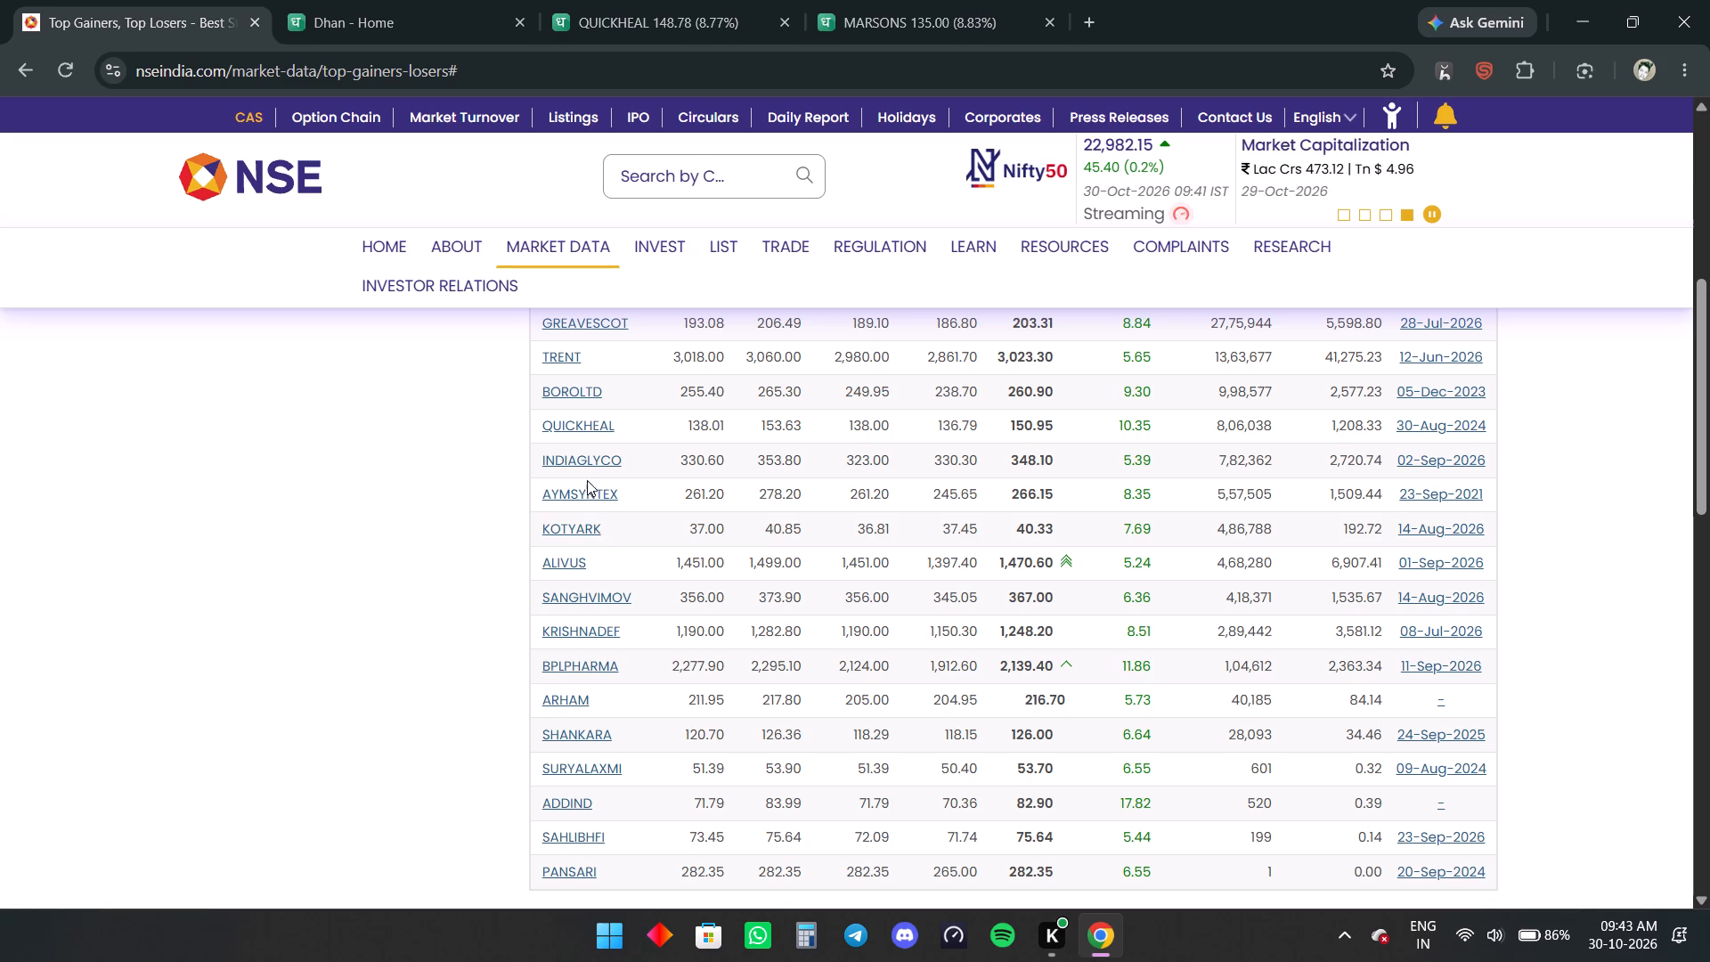
pyautogui.scroll(11, 611, 474)
pyautogui.scroll(-4, 669, 634)
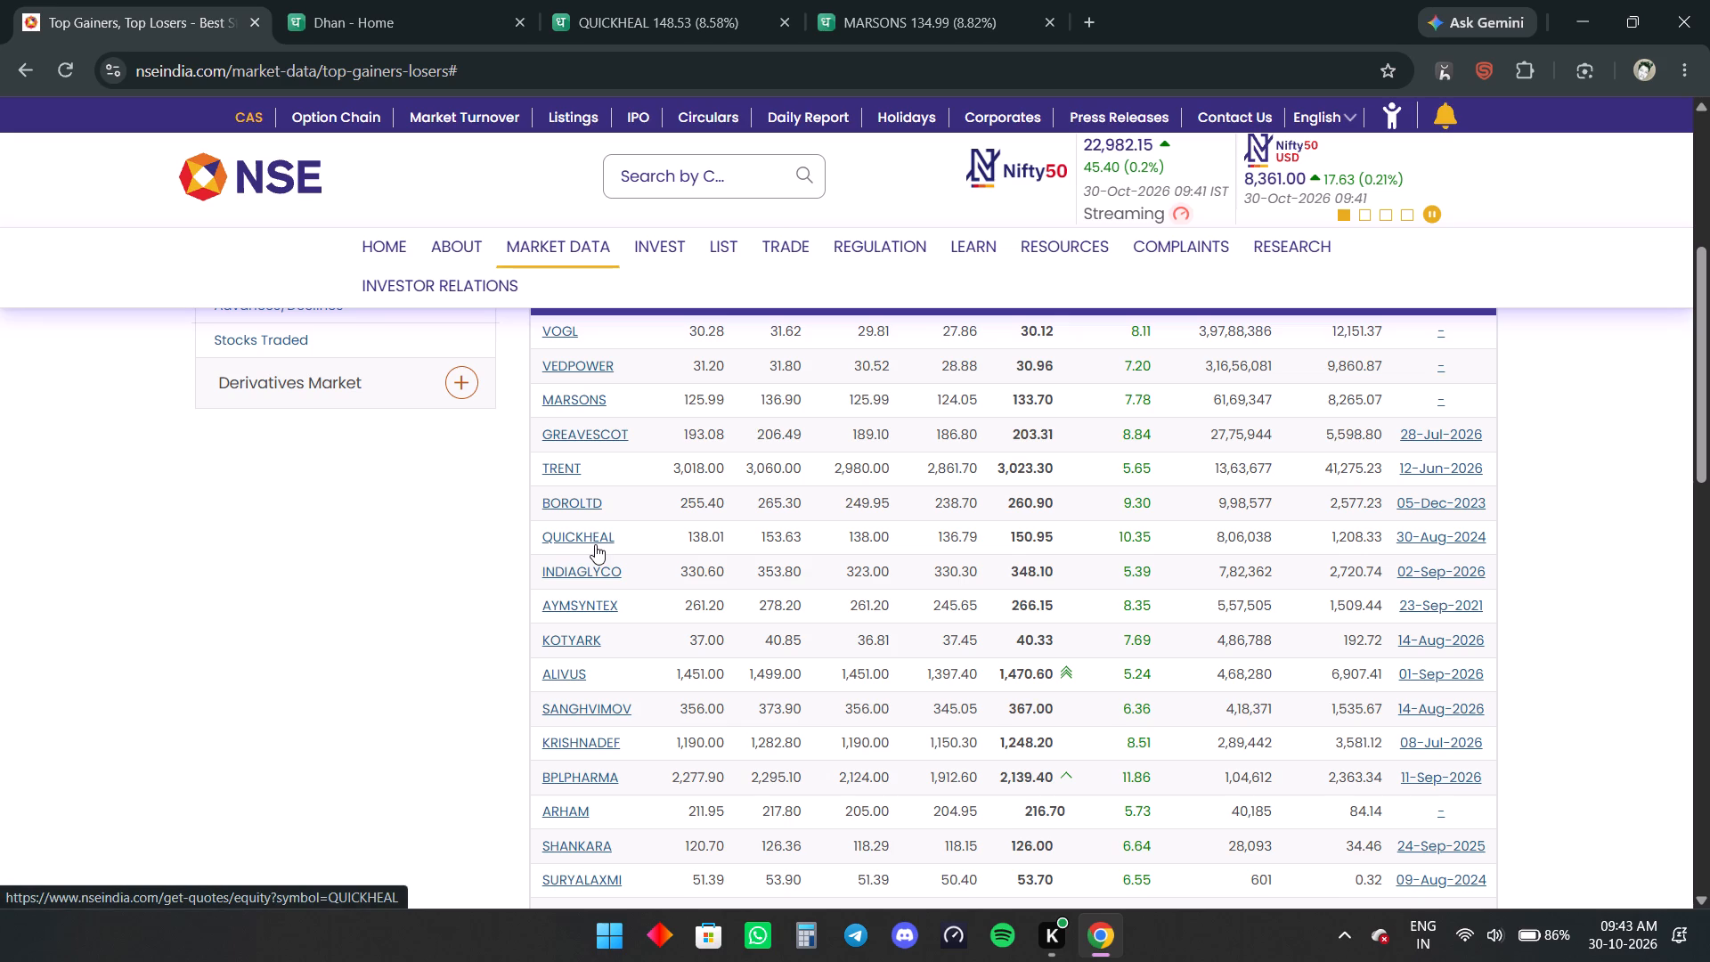
pyautogui.click(558, 562)
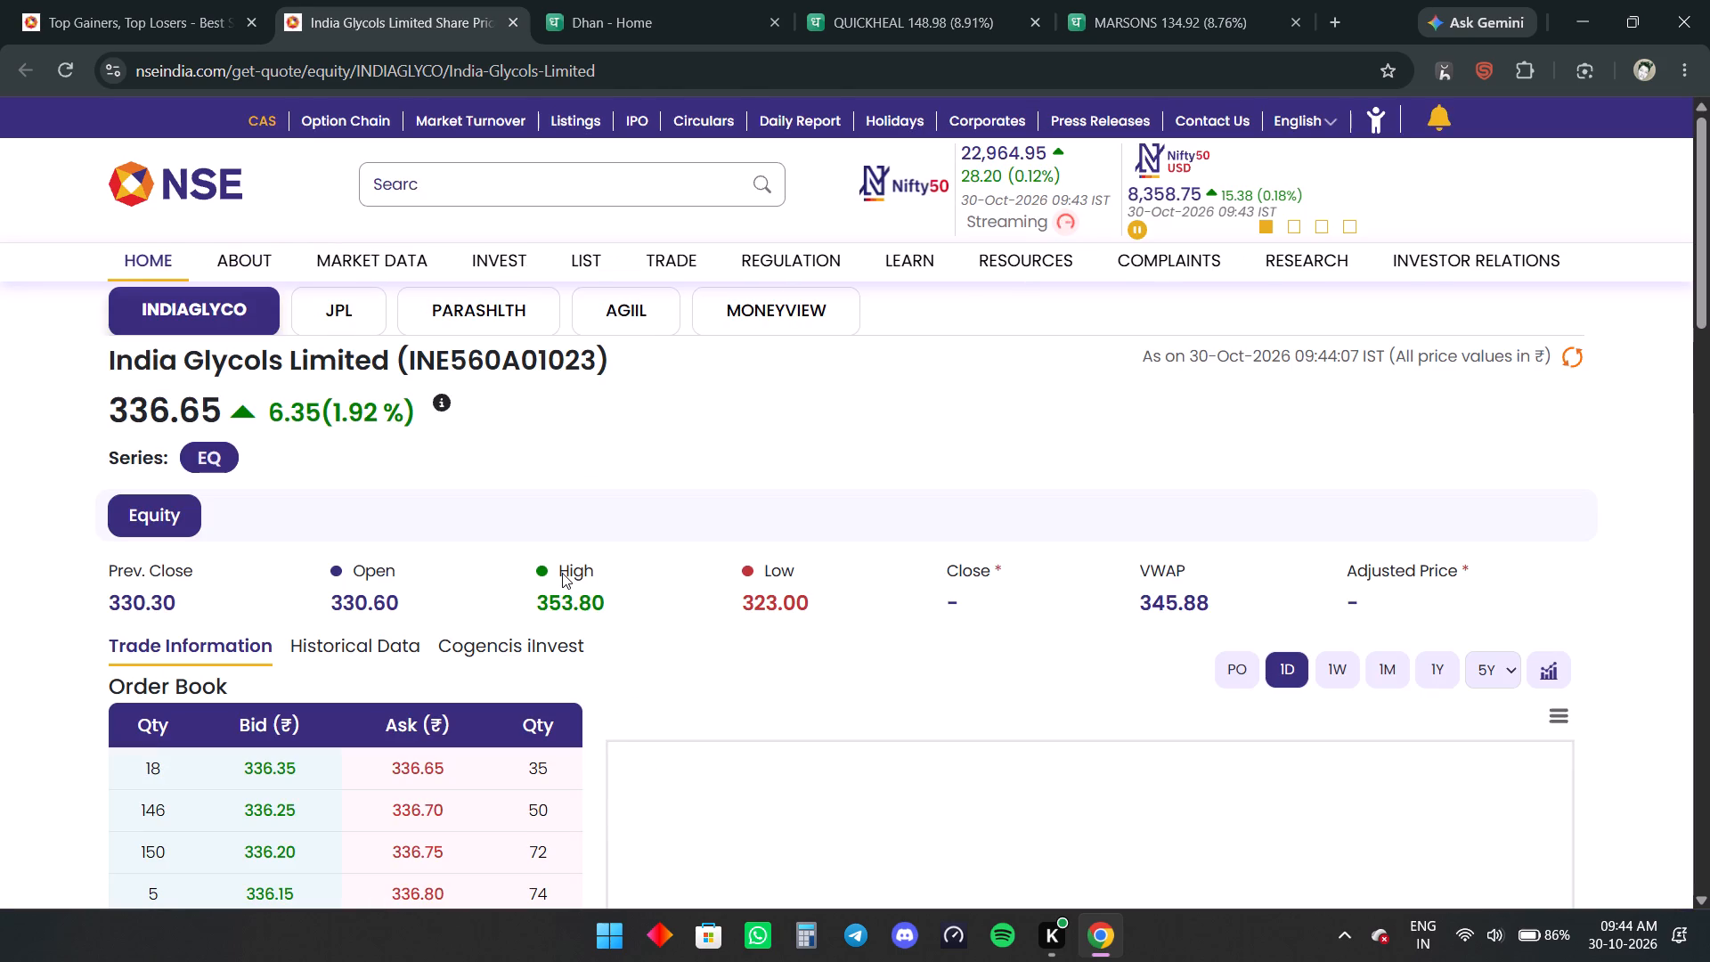
pyautogui.scroll(-3, 914, 575)
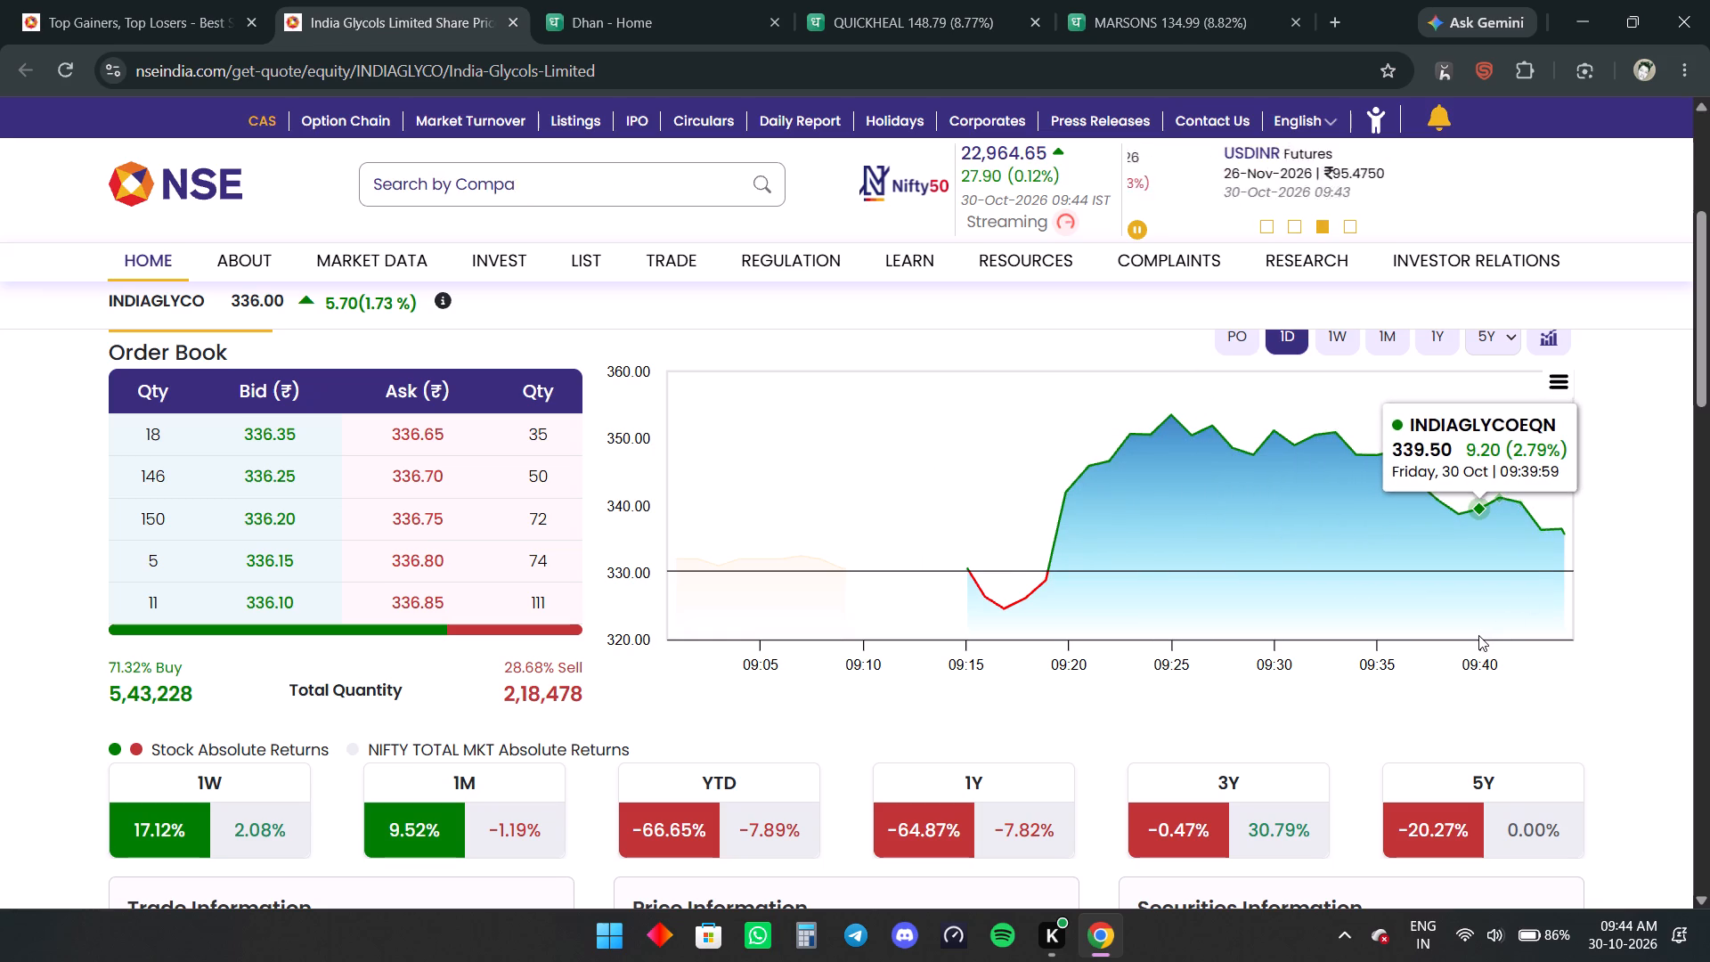
pyautogui.scroll(2, 1478, 635)
pyautogui.click(1234, 341)
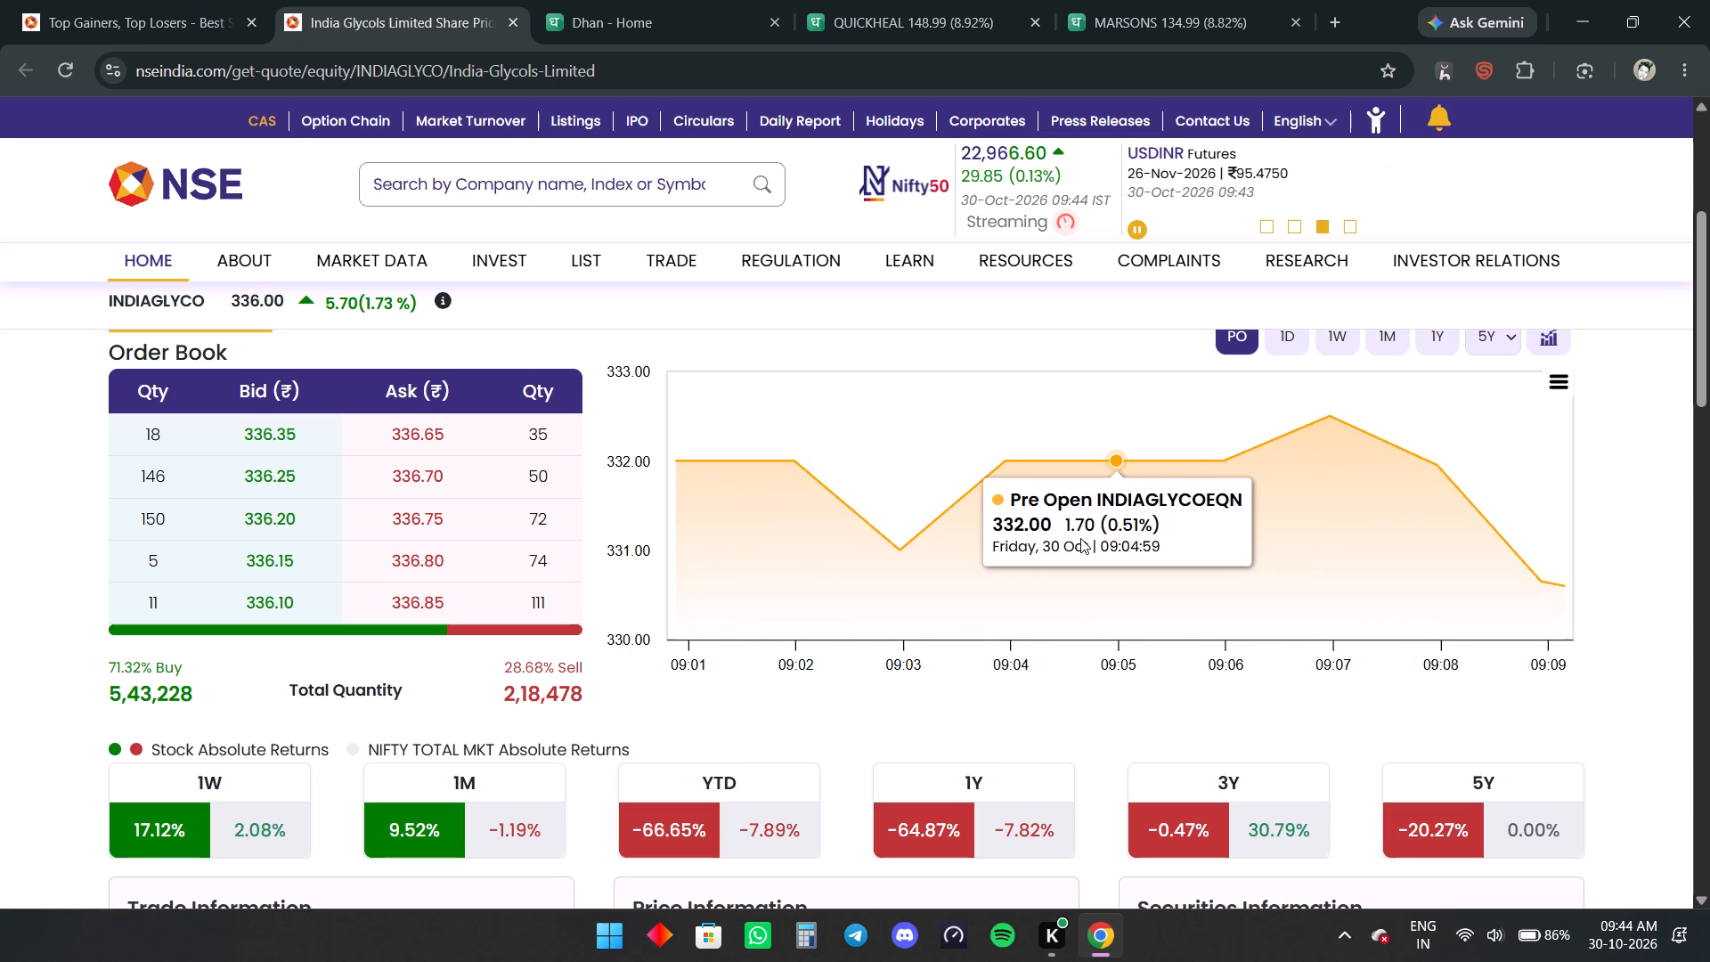
pyautogui.scroll(-3, 1103, 708)
pyautogui.scroll(5, 1103, 705)
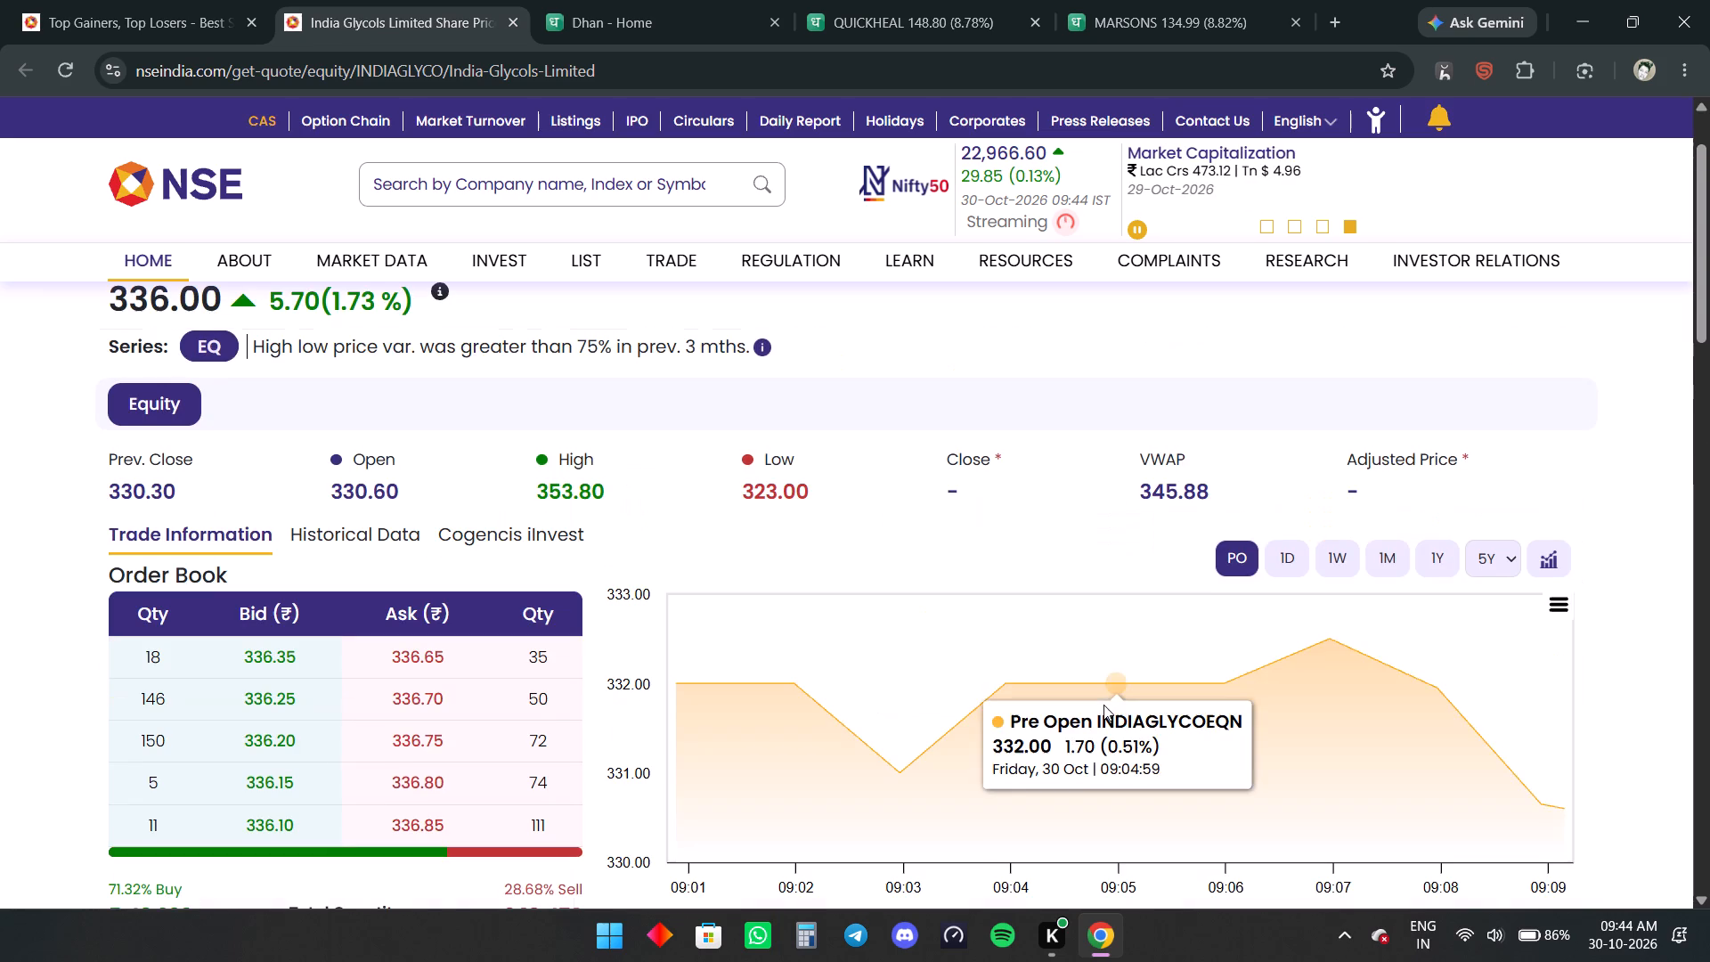
pyautogui.click(1287, 566)
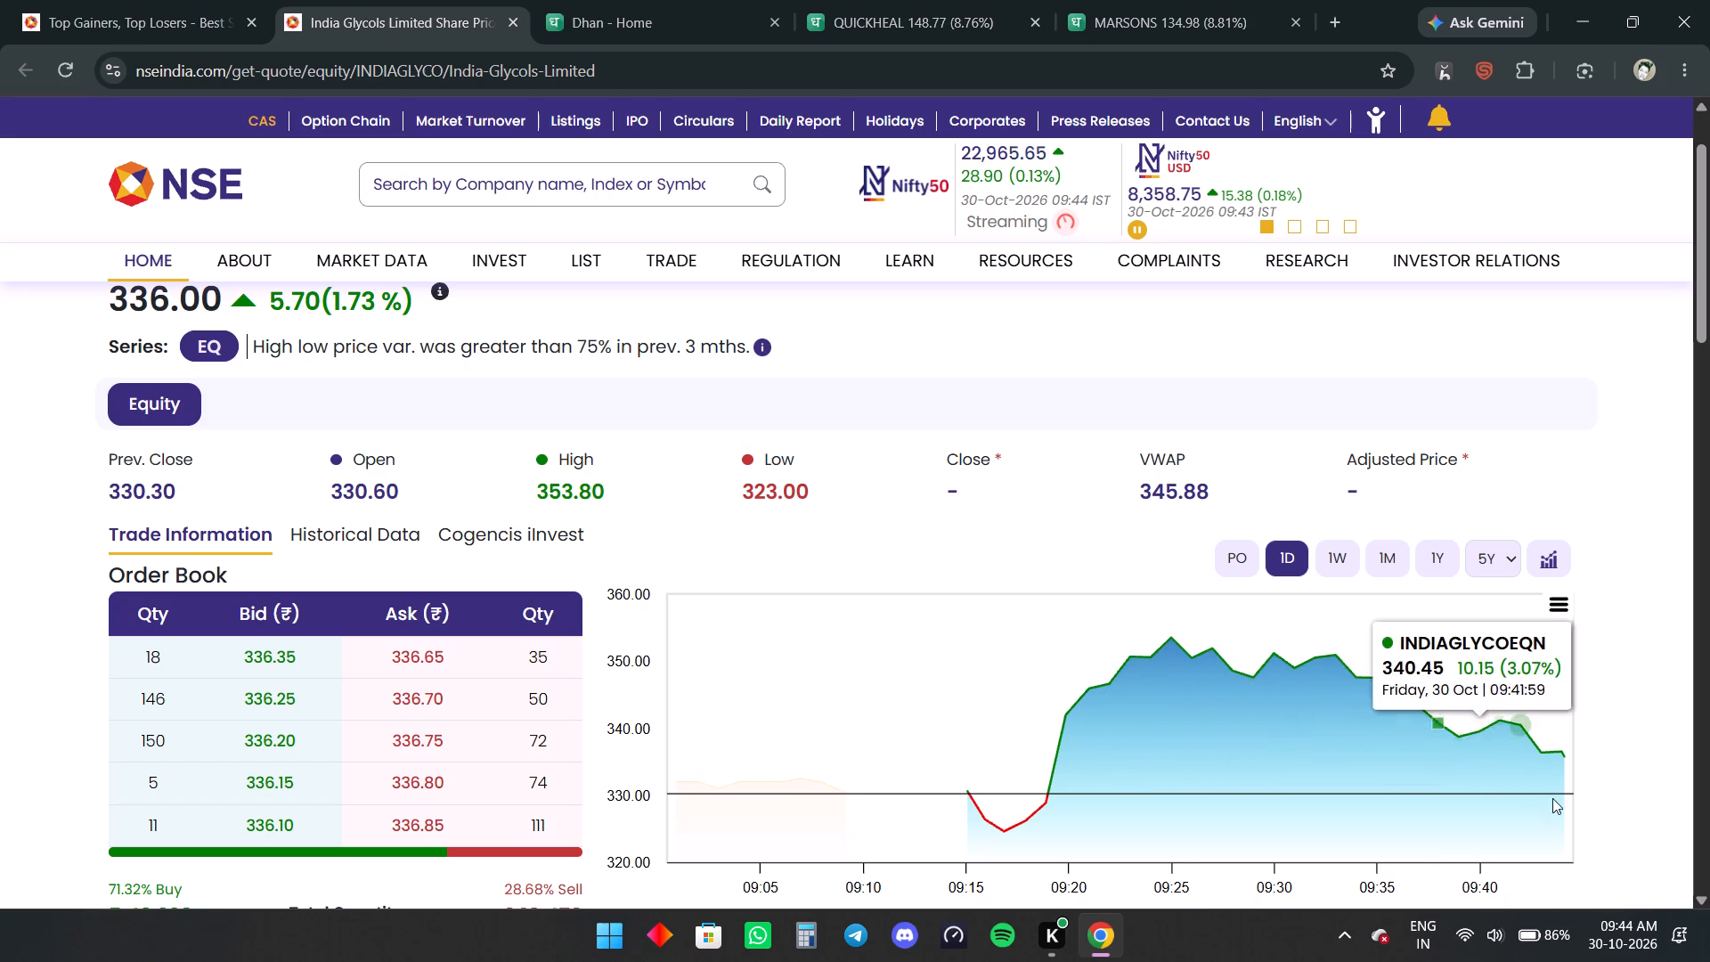
pyautogui.scroll(11, 354, 809)
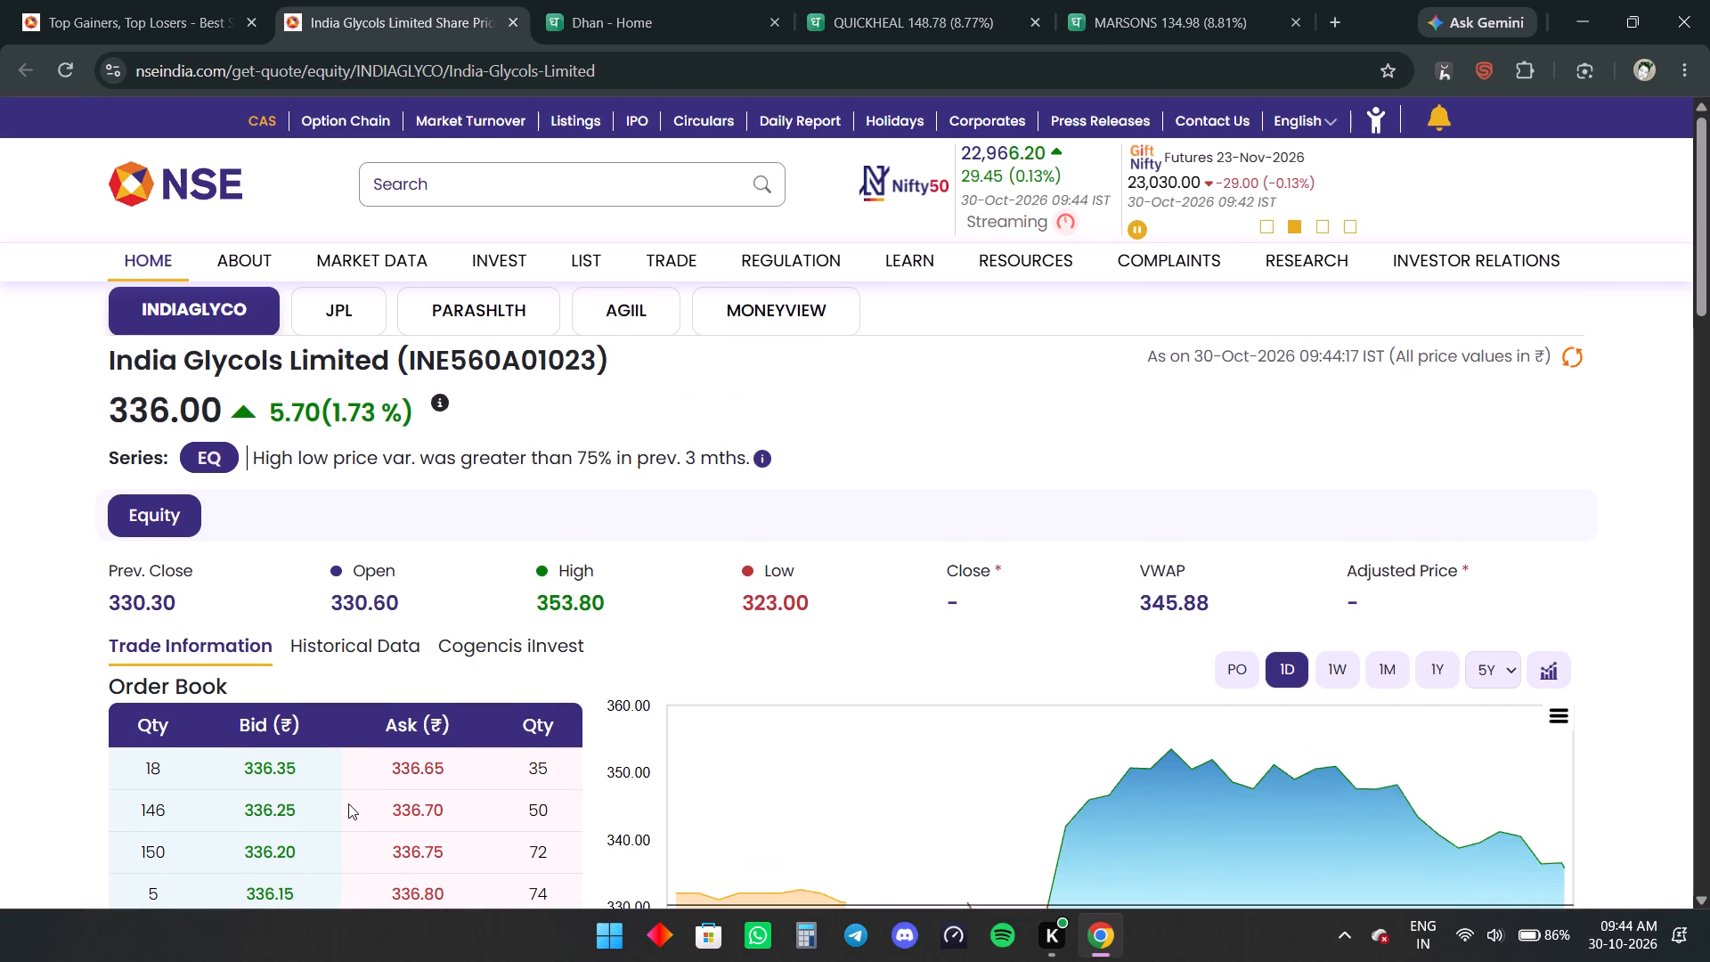
pyautogui.scroll(3, 348, 803)
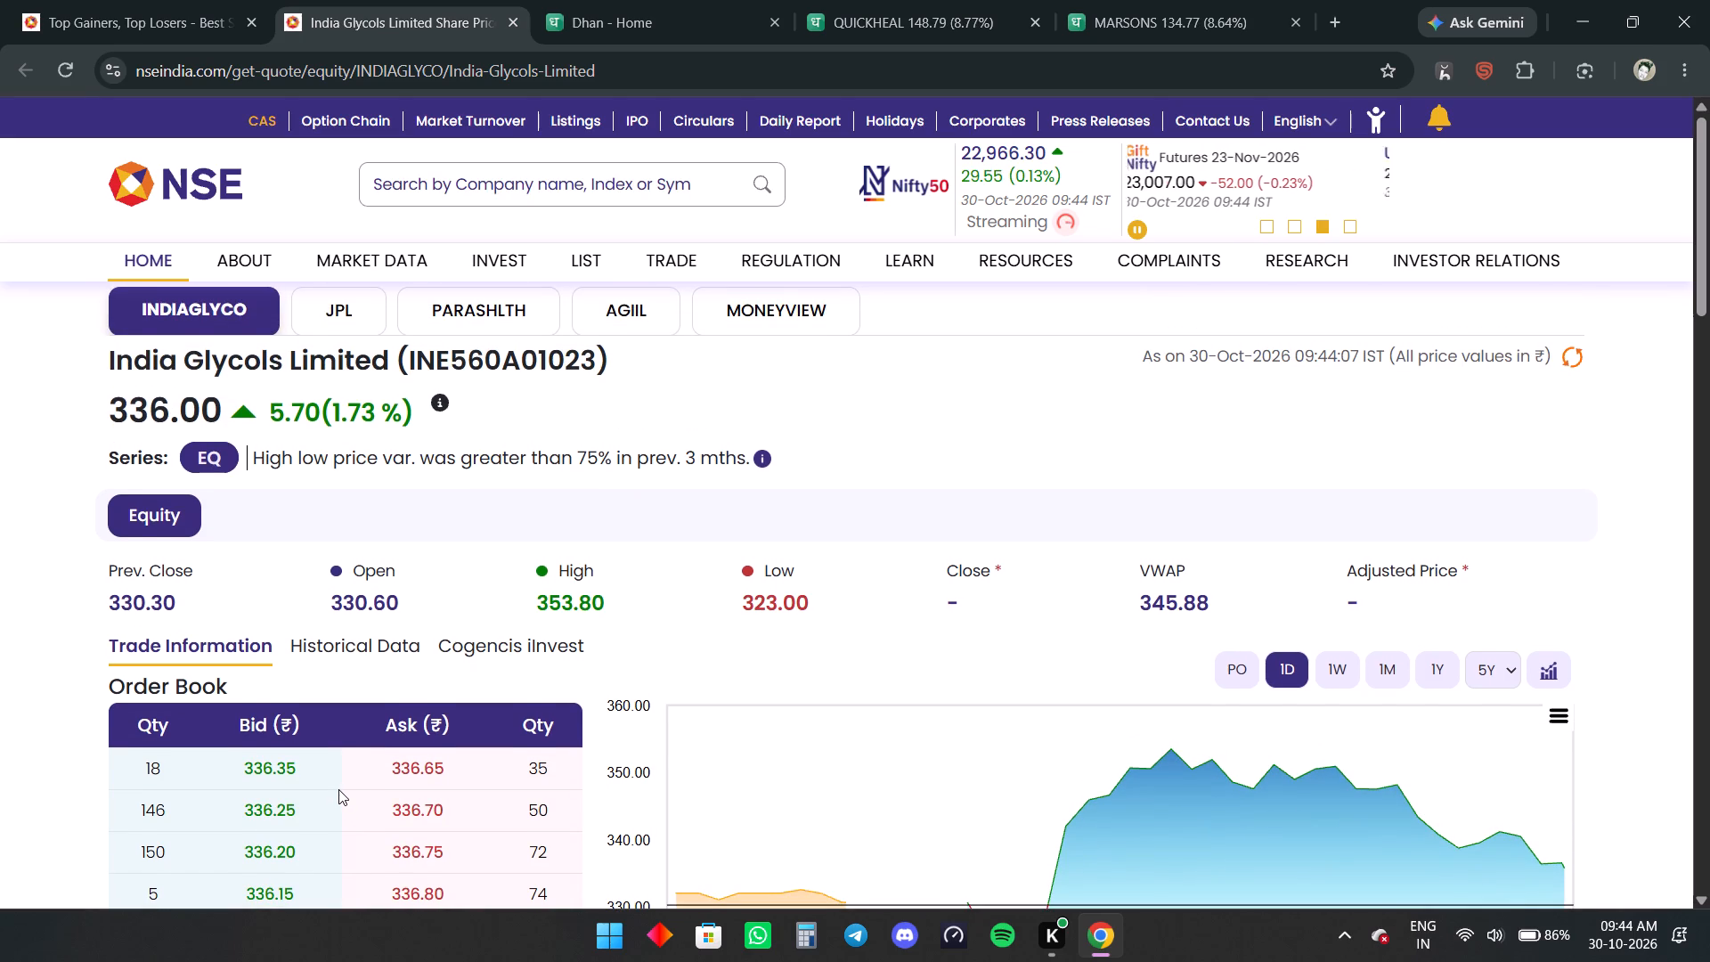
# Review the NSE gainers list again, along with the Marsons and Quick Heal charts and the Dhan home page.
pyautogui.click(0, 0)
pyautogui.click(64, 0)
pyautogui.scroll(-1, 359, 291)
pyautogui.scroll(2, 381, 288)
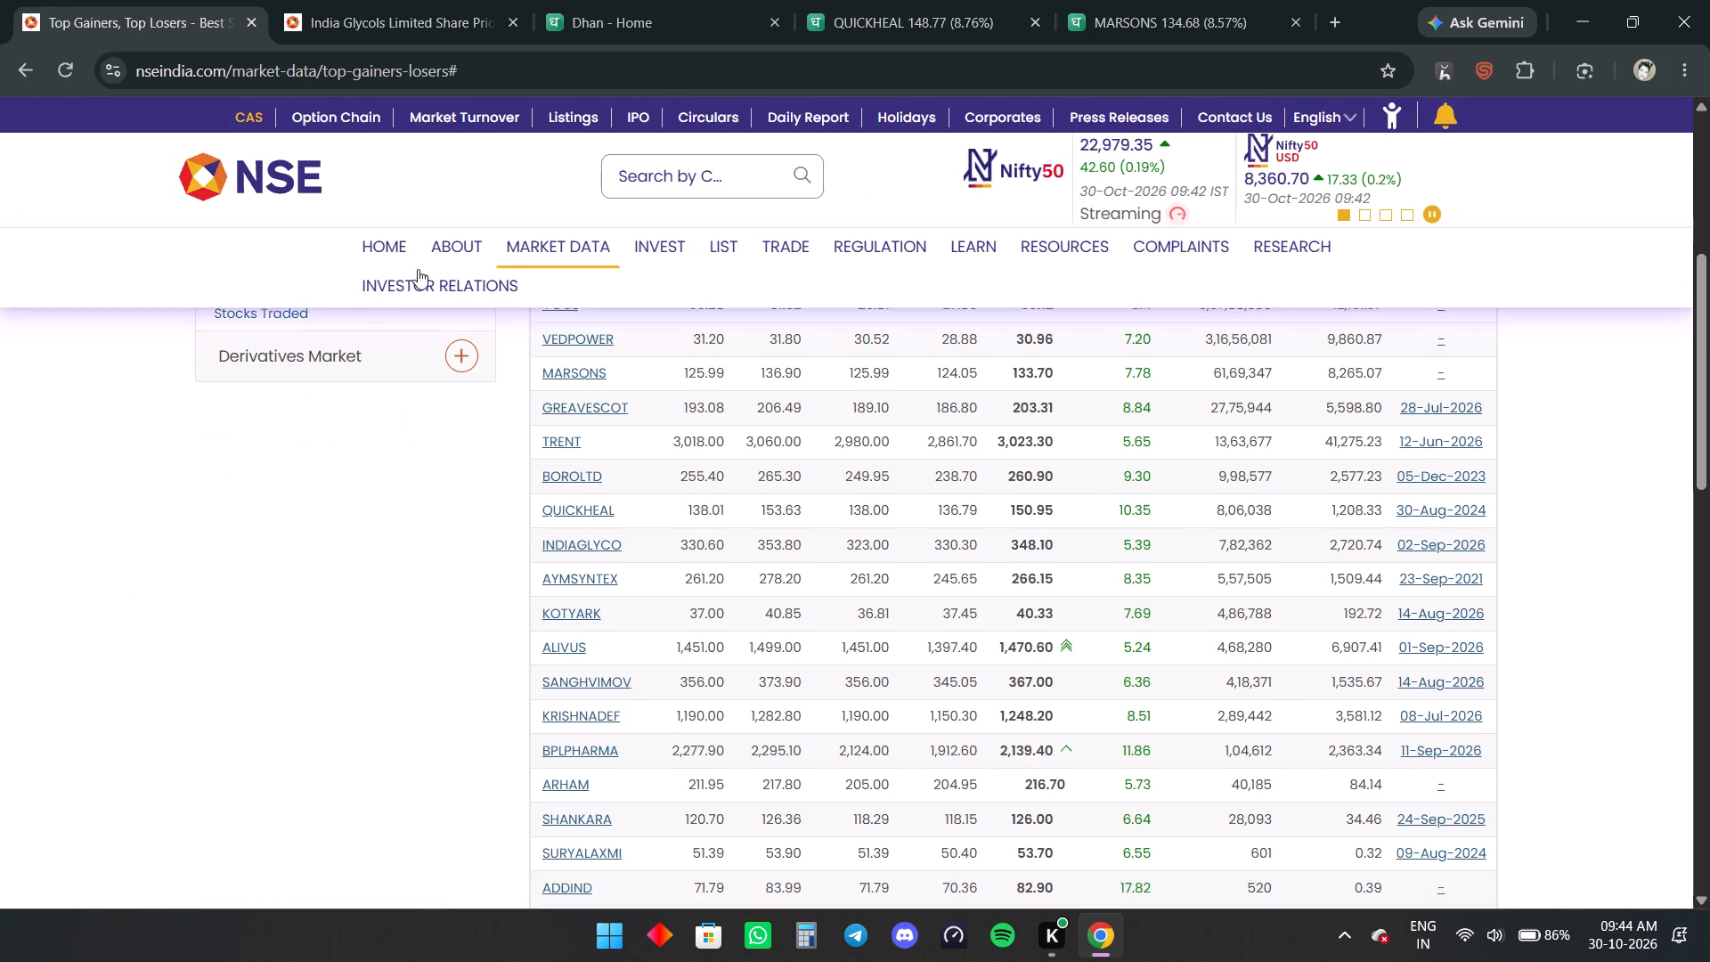
pyautogui.scroll(7, 418, 269)
pyautogui.click(1108, 0)
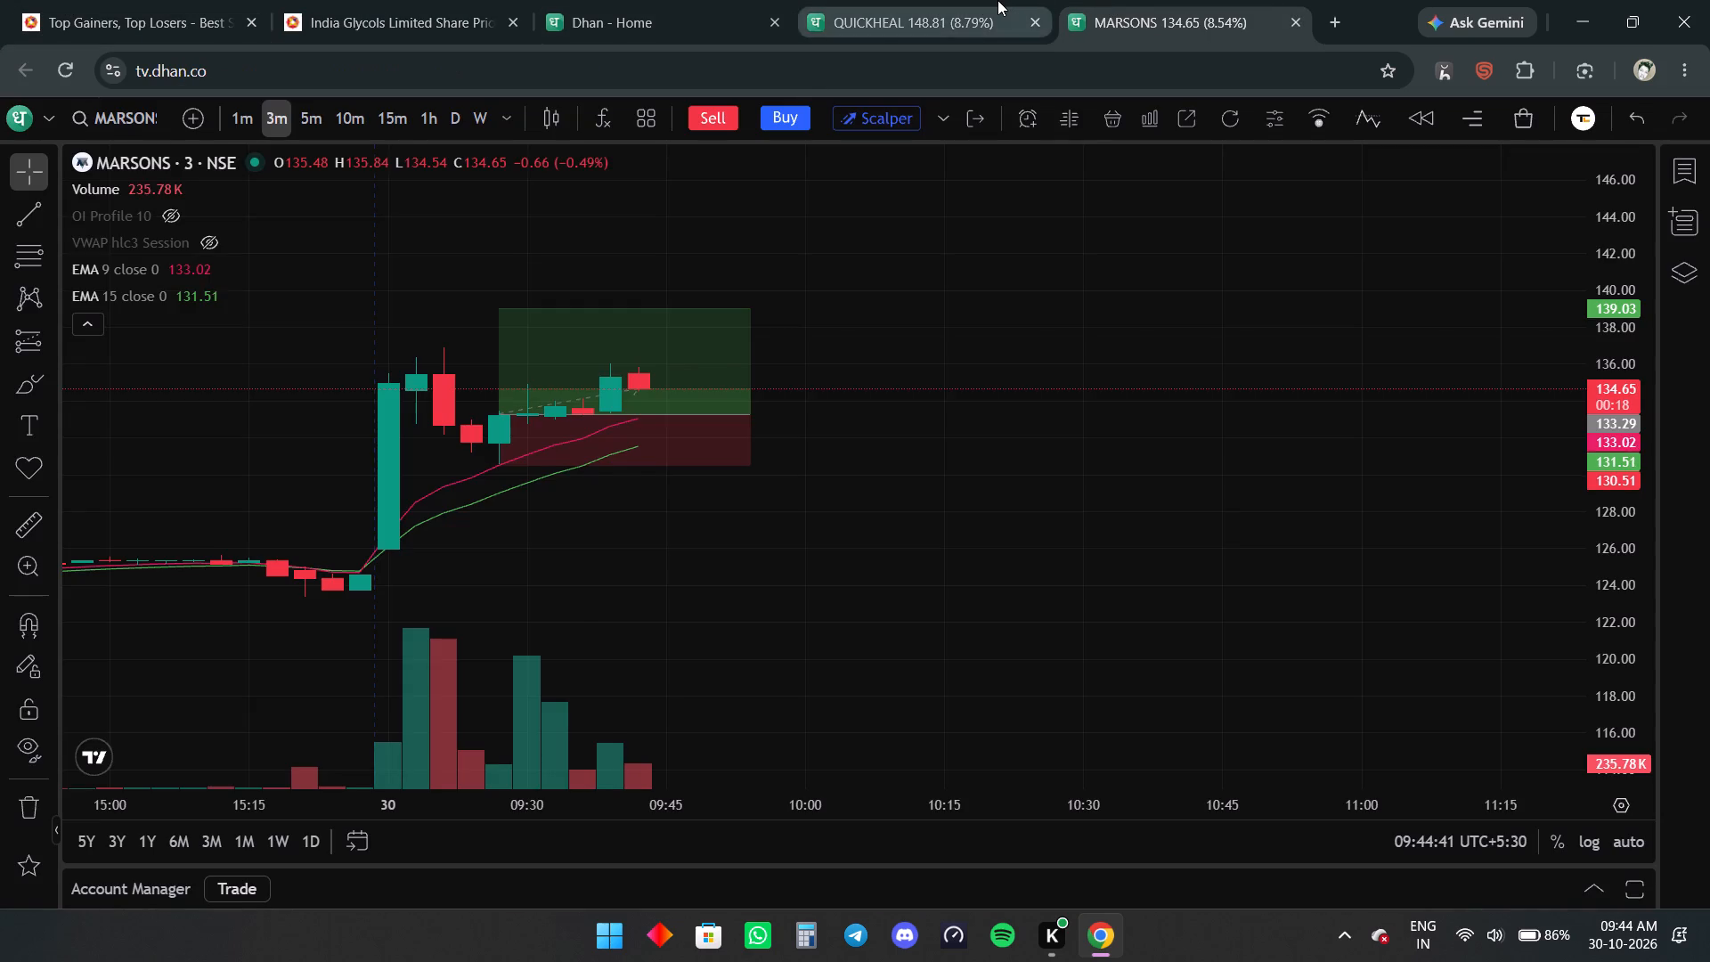
pyautogui.click(997, 0)
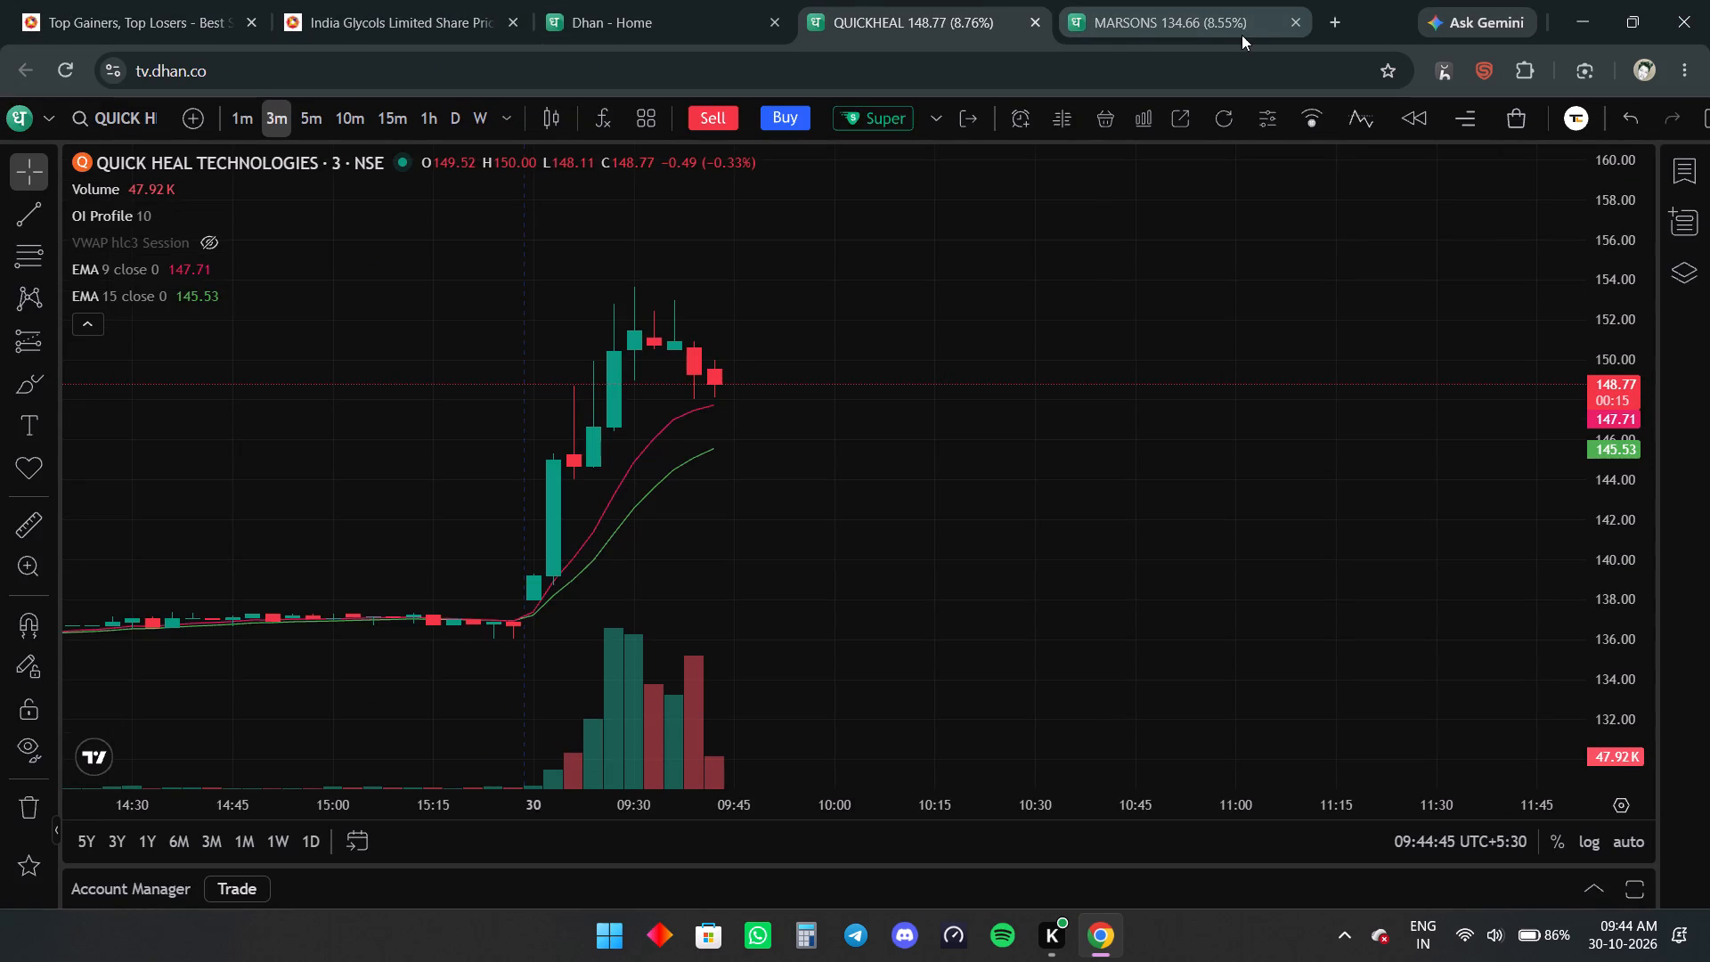
pyautogui.click(1285, 20)
pyautogui.click(652, 0)
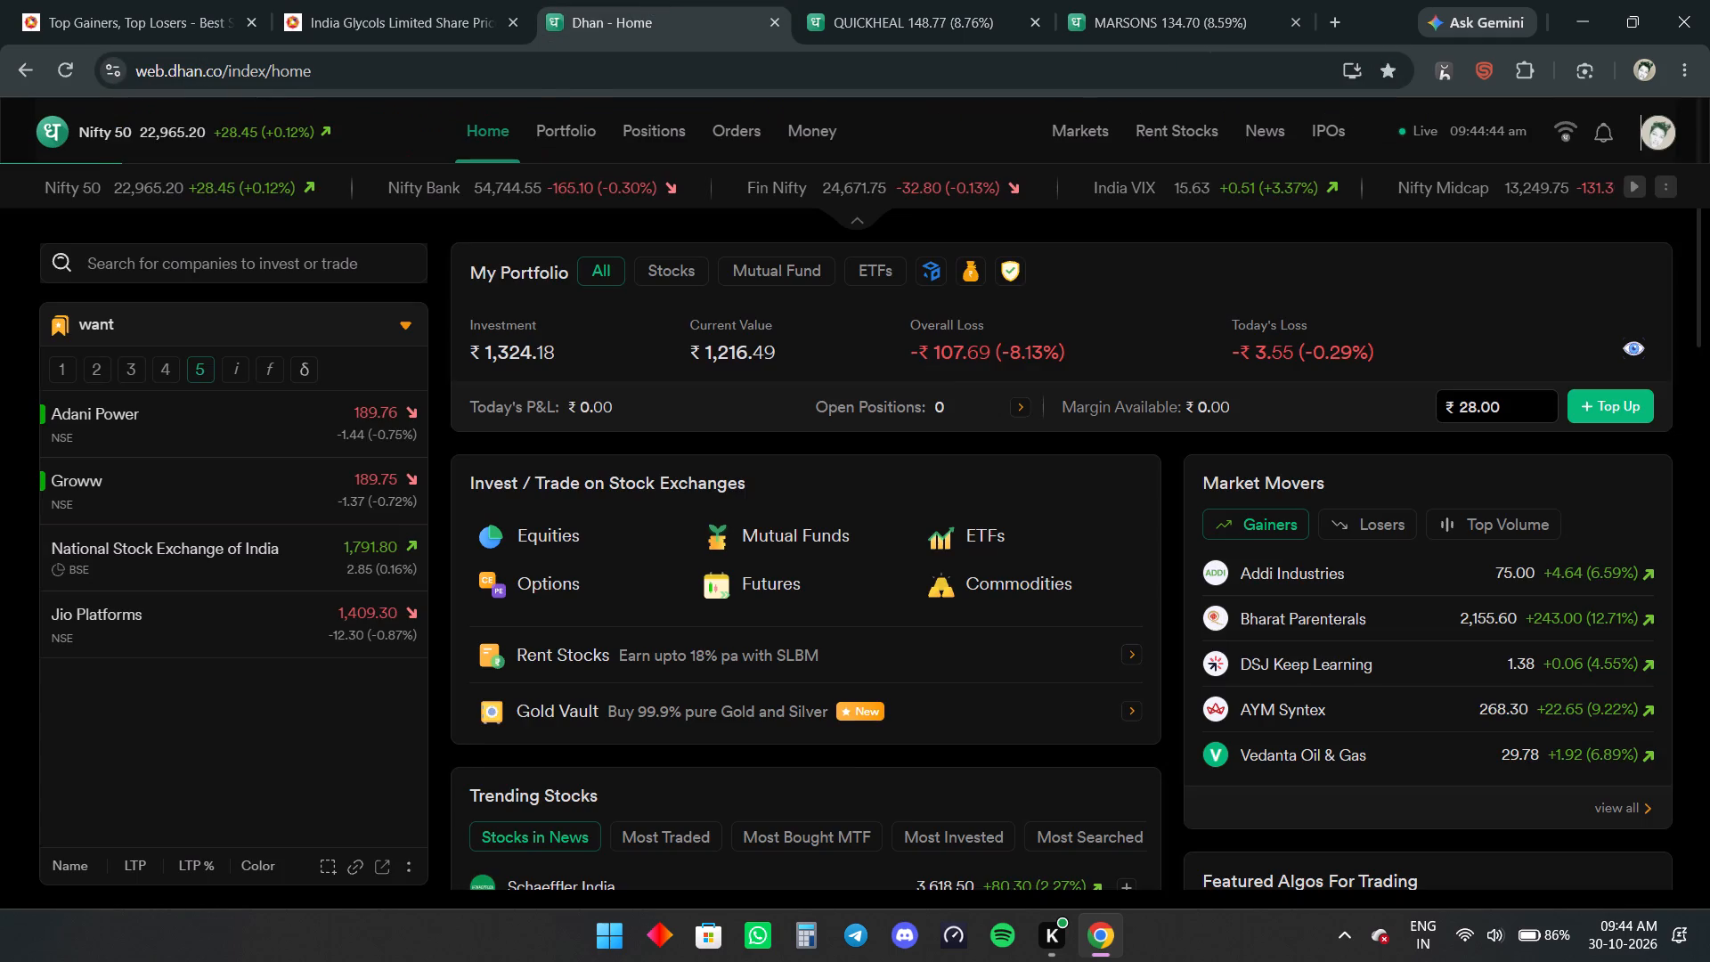
pyautogui.click(892, 0)
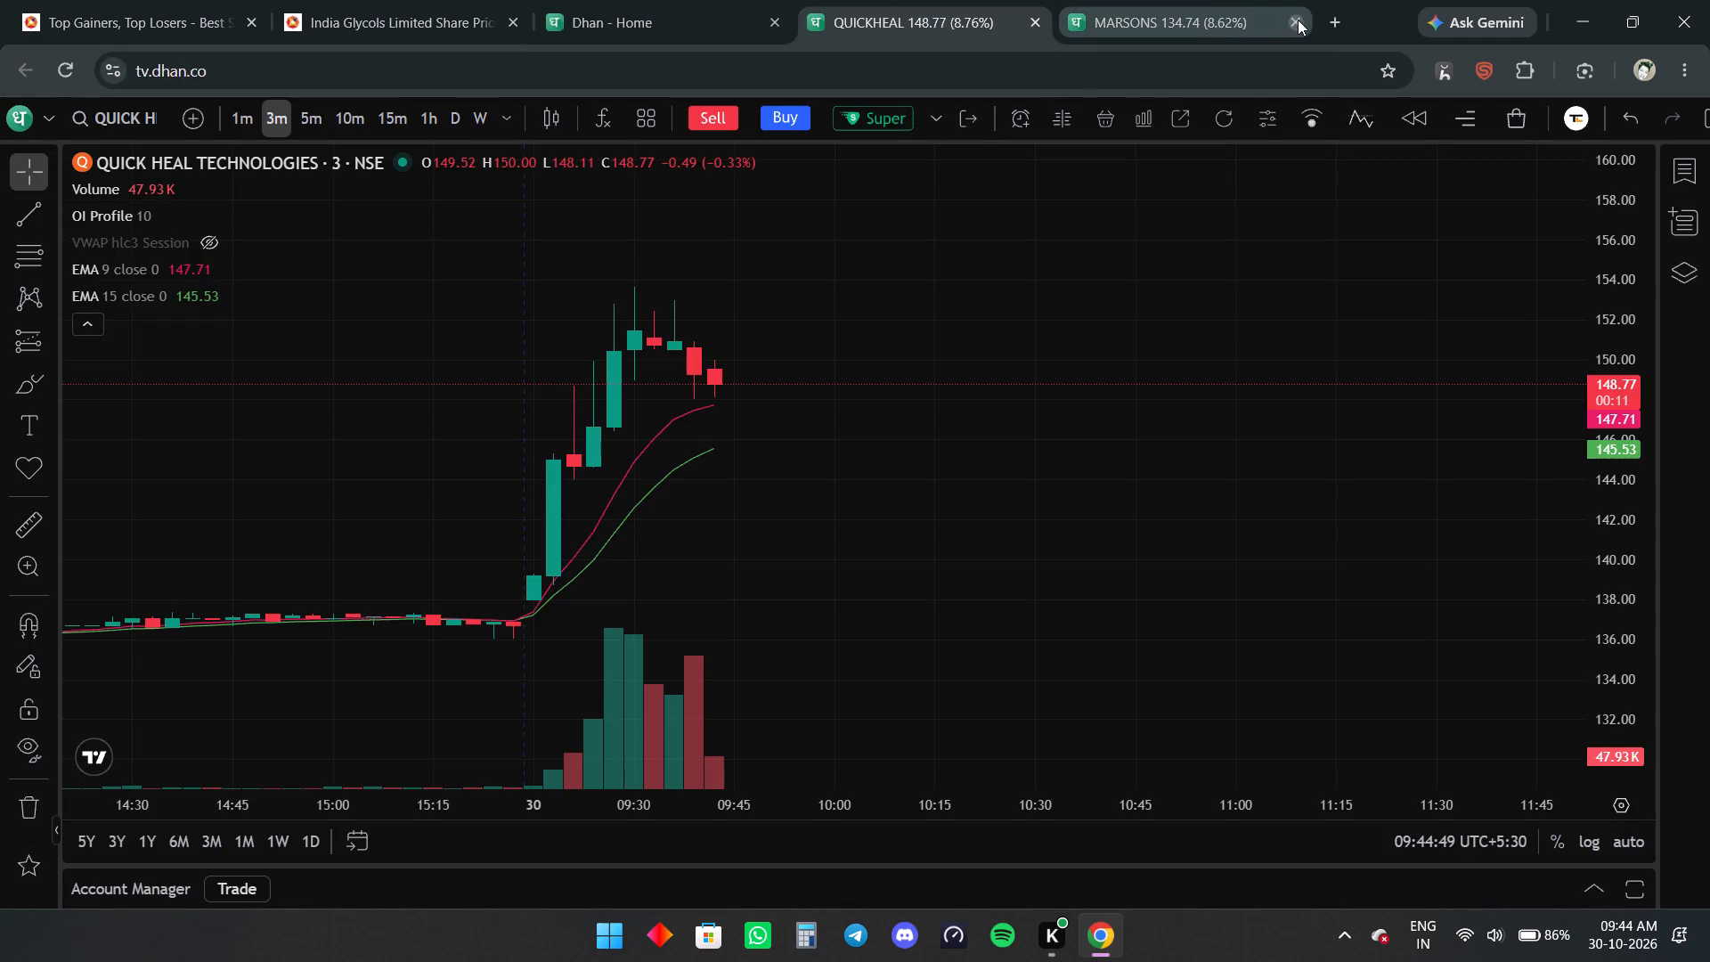
# Close the Marsons chart.
pyautogui.click(1300, 22)
# Switch the watchlist to Index and replace Quick Heal with NIFTY 50 on the 3-minute chart.
pyautogui.click(1687, 177)
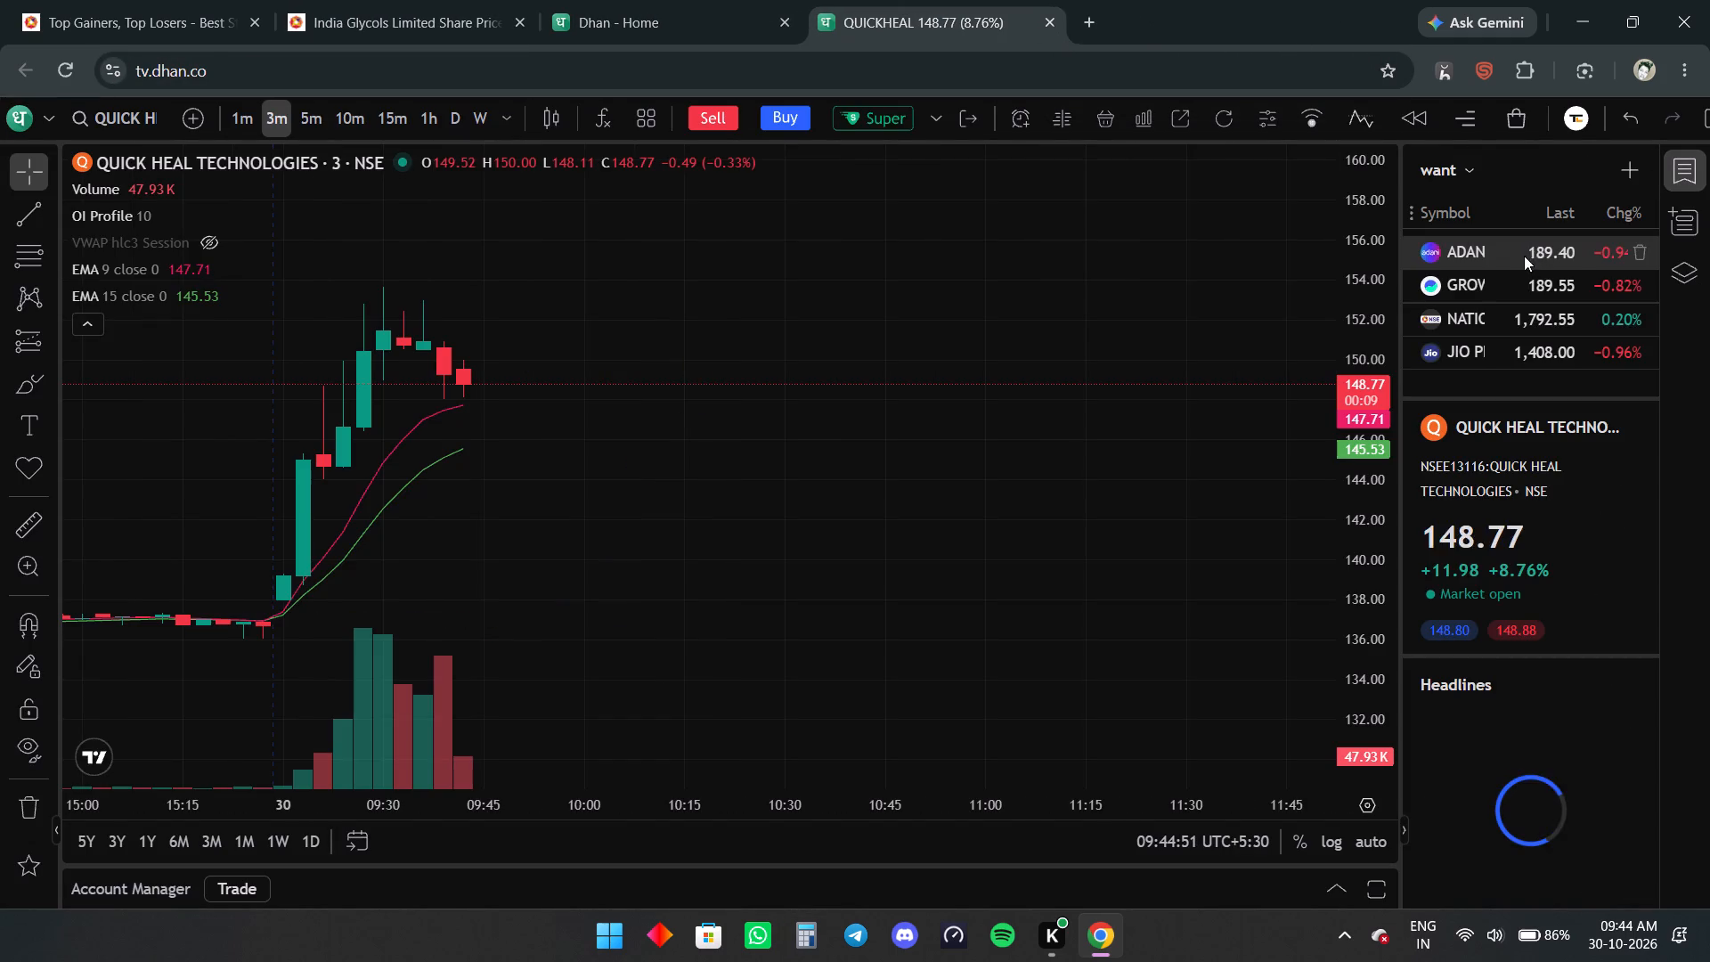
pyautogui.click(1475, 177)
pyautogui.moveTo(1480, 412); pyautogui.dragTo(1478, 447)
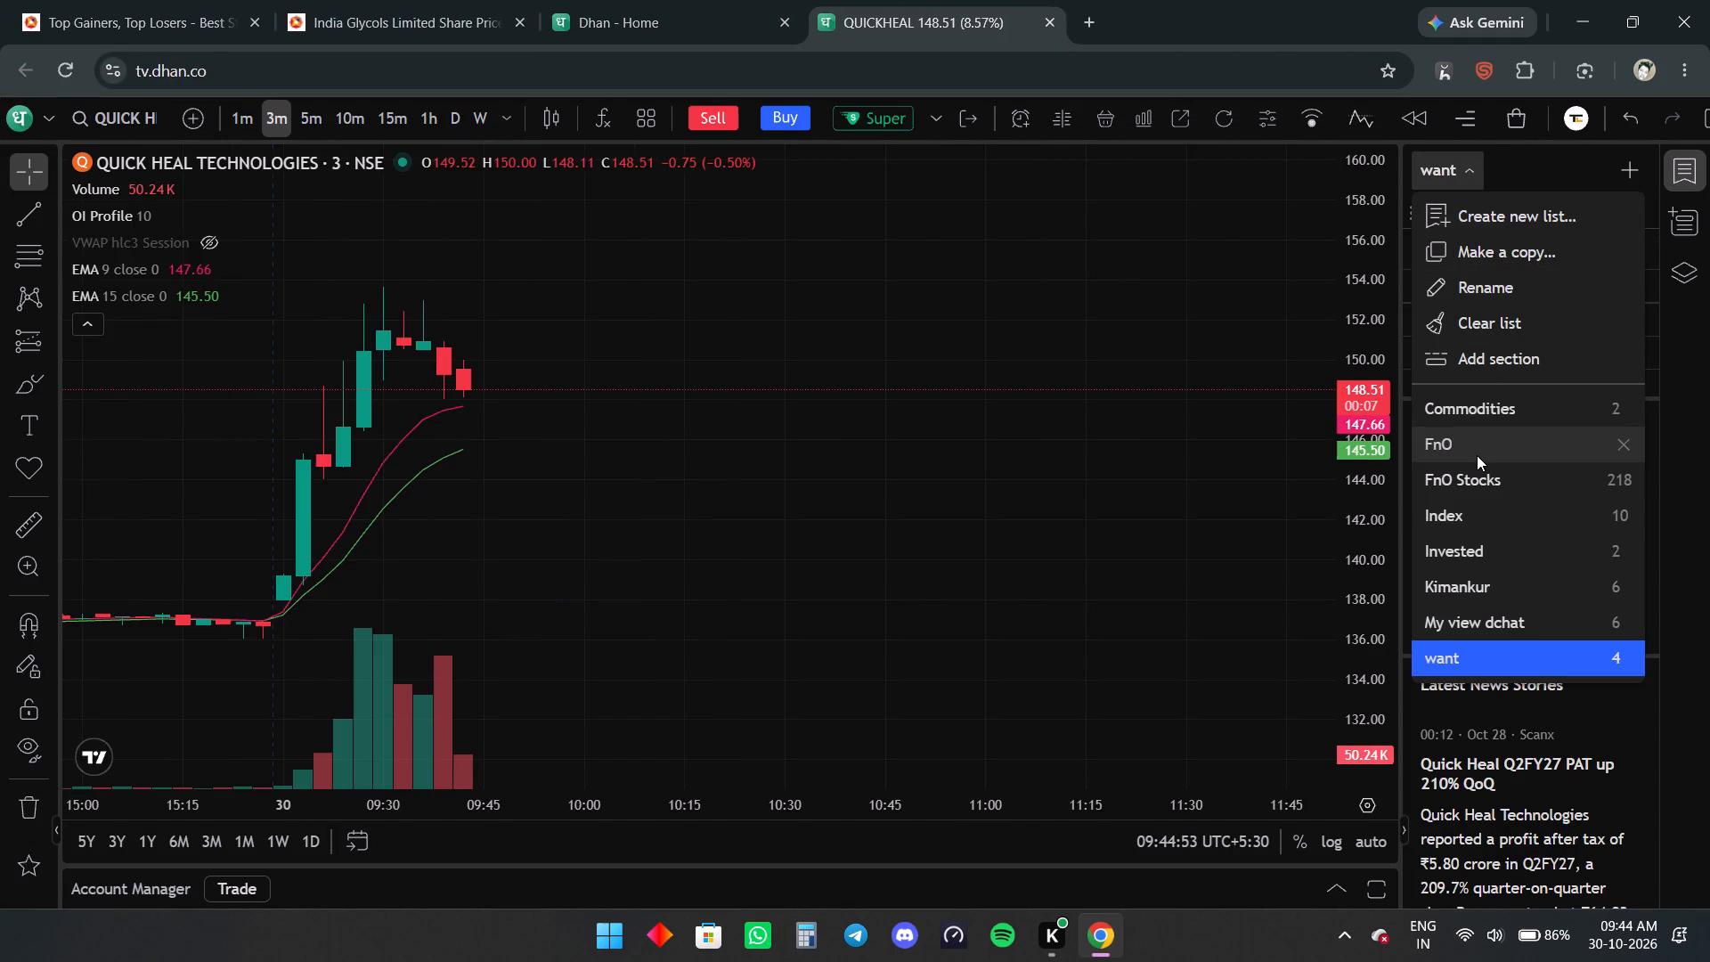
pyautogui.click(1471, 507)
pyautogui.click(1486, 253)
pyautogui.click(1685, 167)
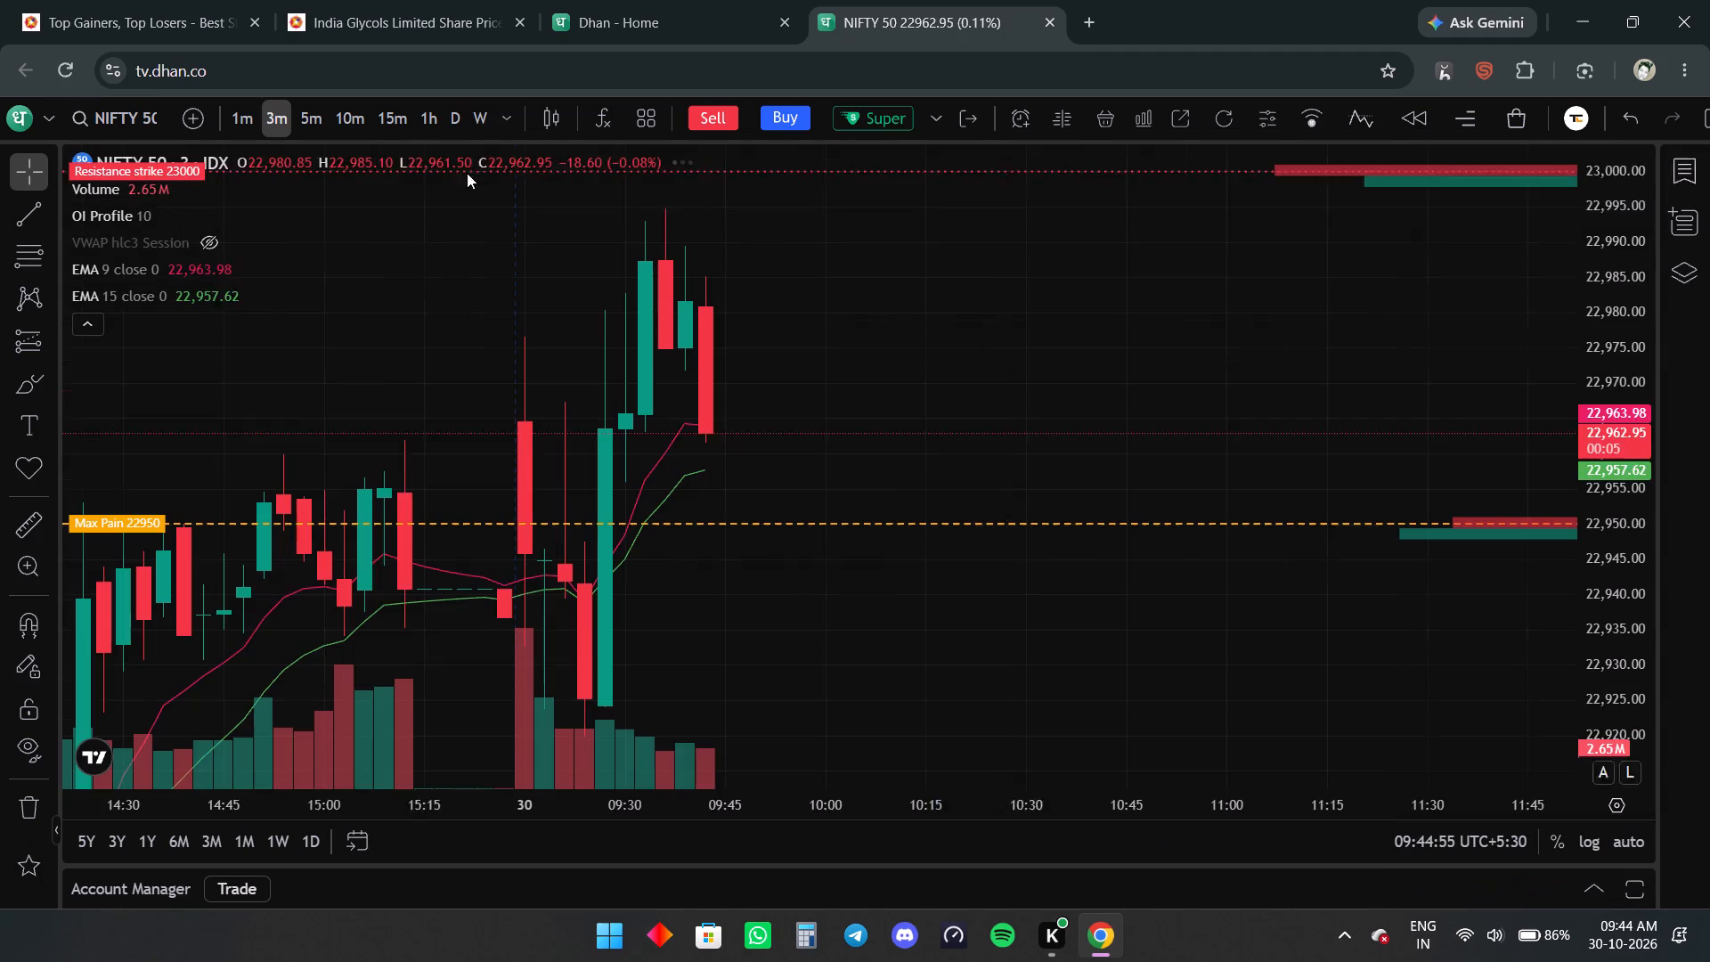
# Examine NIFTY 50's 3-minute price action around the open-interest support, resistance and max pain levels.
pyautogui.moveTo(1605, 222); pyautogui.dragTo(1639, 602)
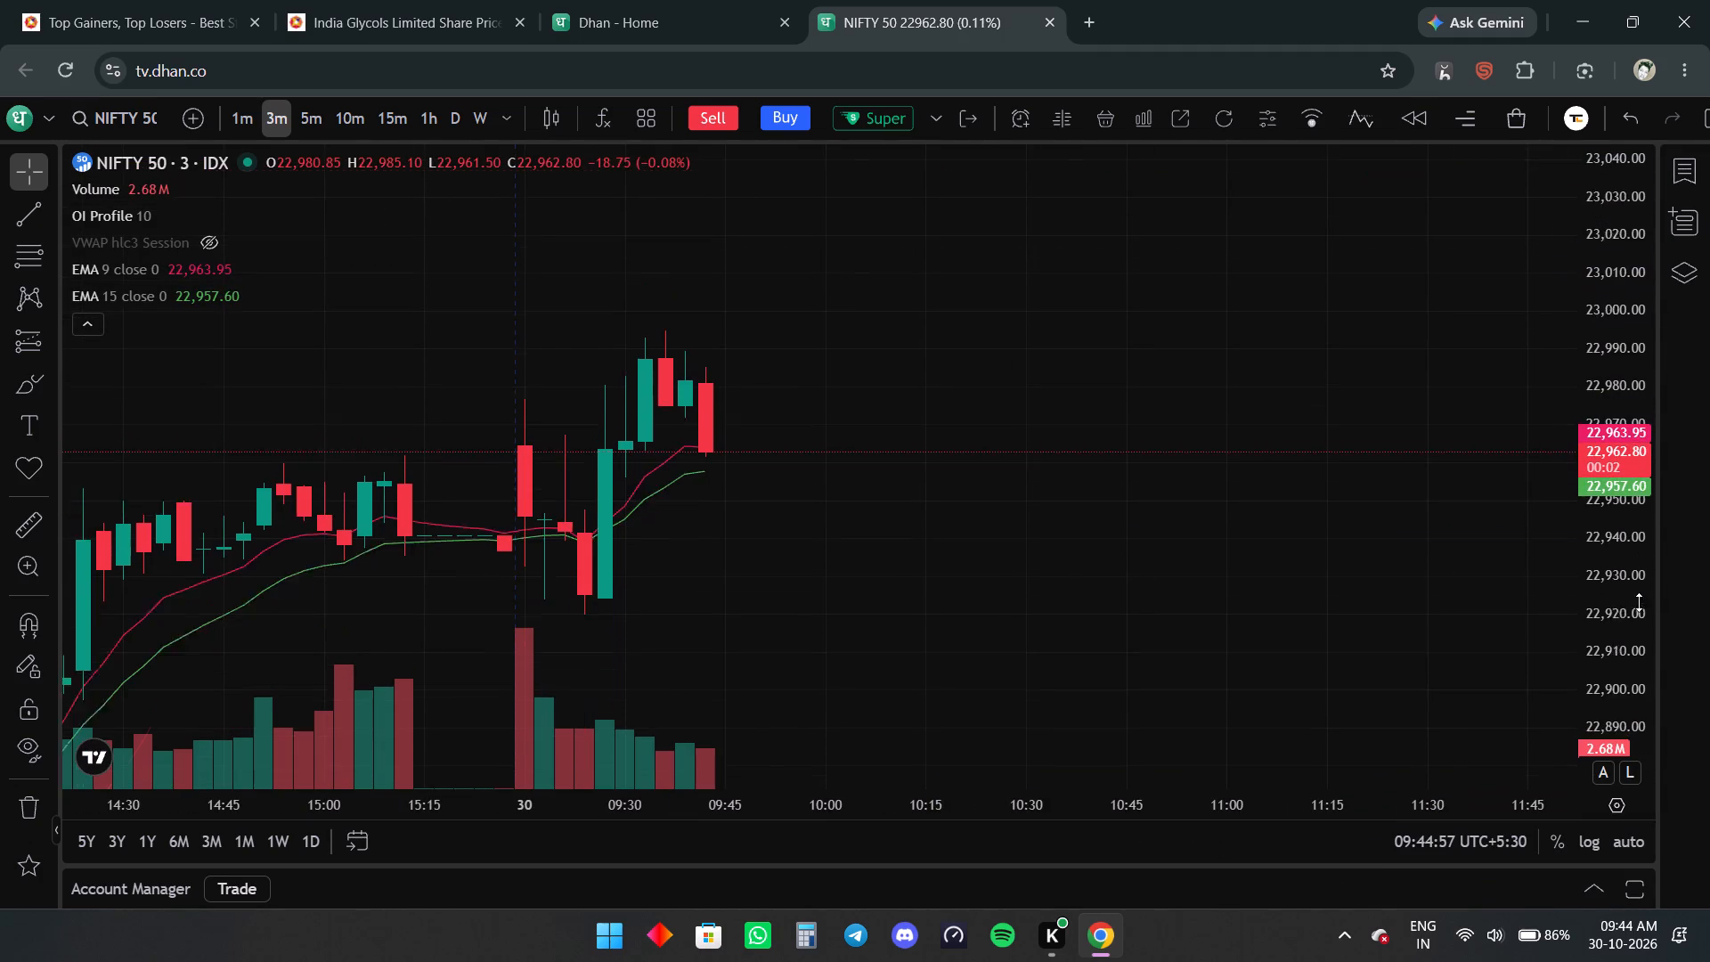
pyautogui.moveTo(1639, 602); pyautogui.dragTo(1640, 615)
pyautogui.scroll(-4, 841, 574)
pyautogui.moveTo(991, 558); pyautogui.dragTo(950, 402)
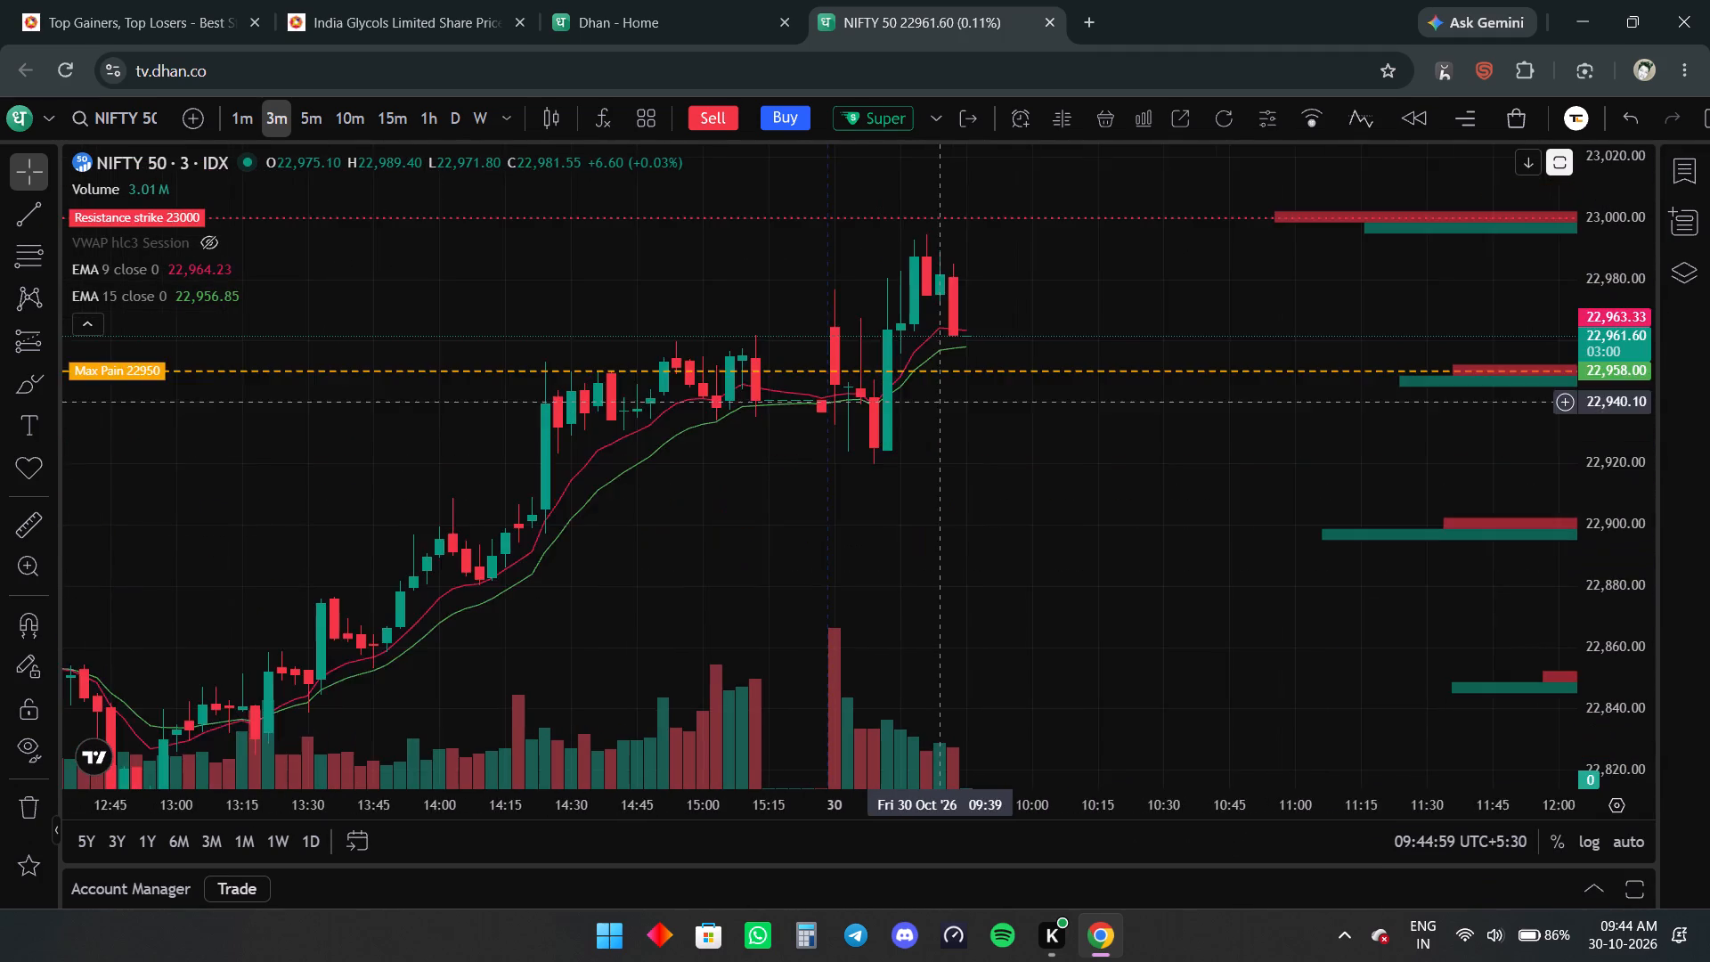
pyautogui.moveTo(950, 402); pyautogui.dragTo(909, 469)
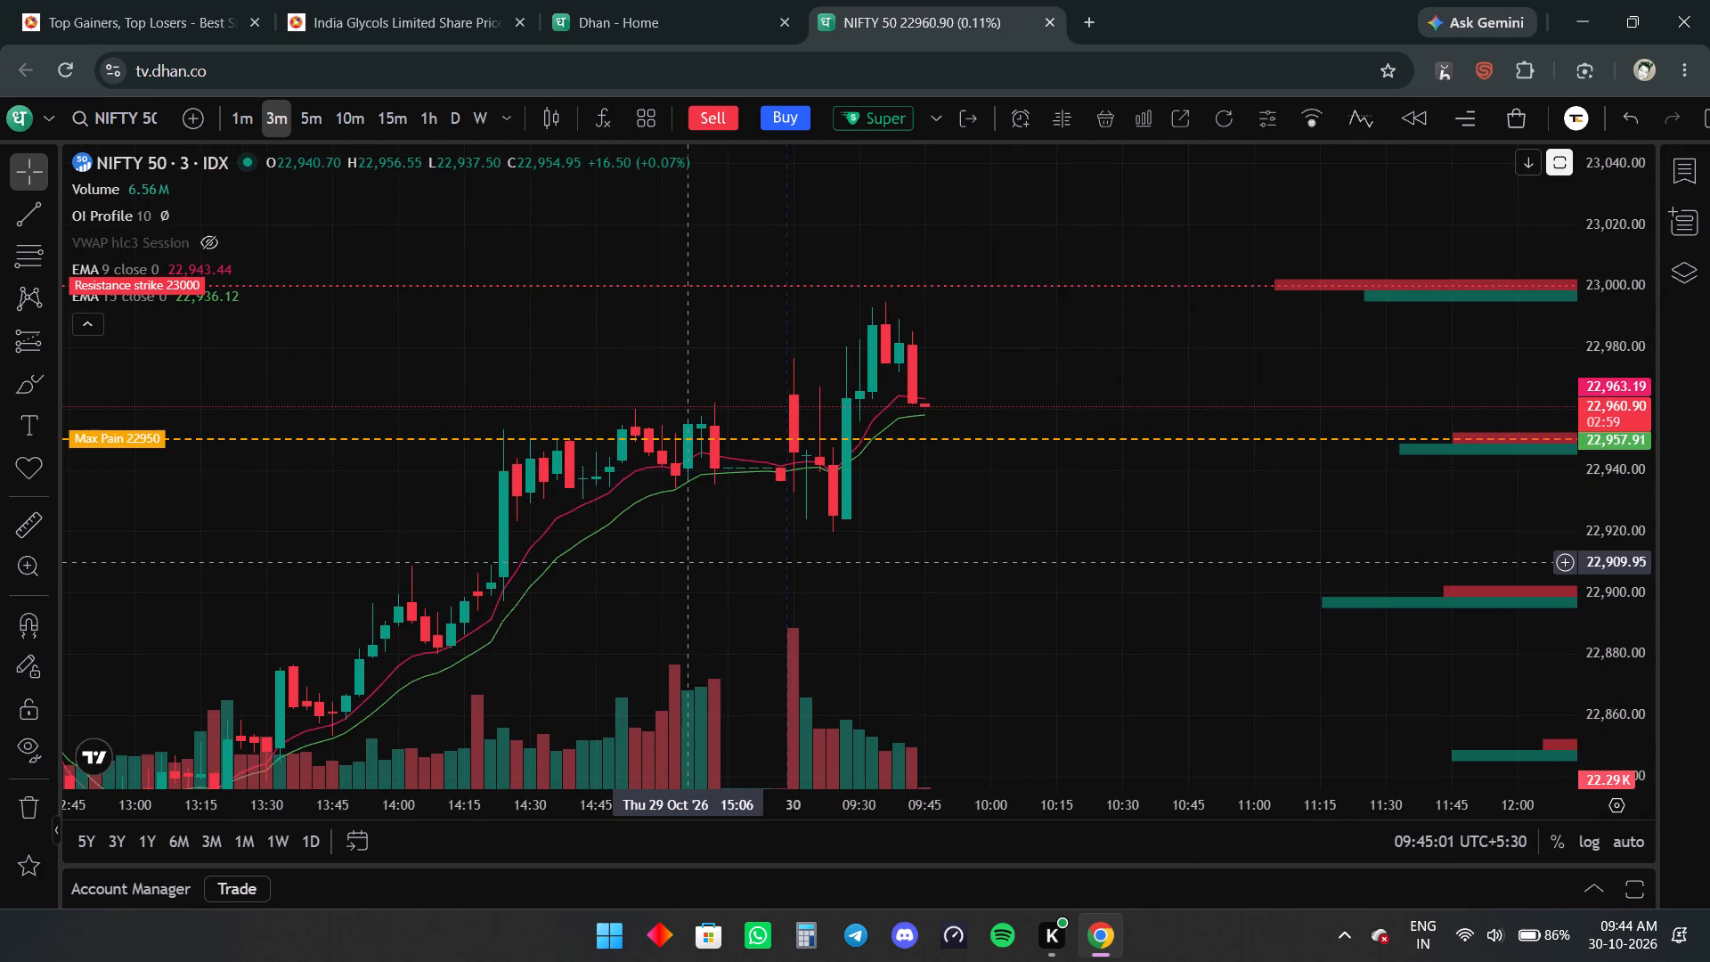
pyautogui.scroll(2, 691, 560)
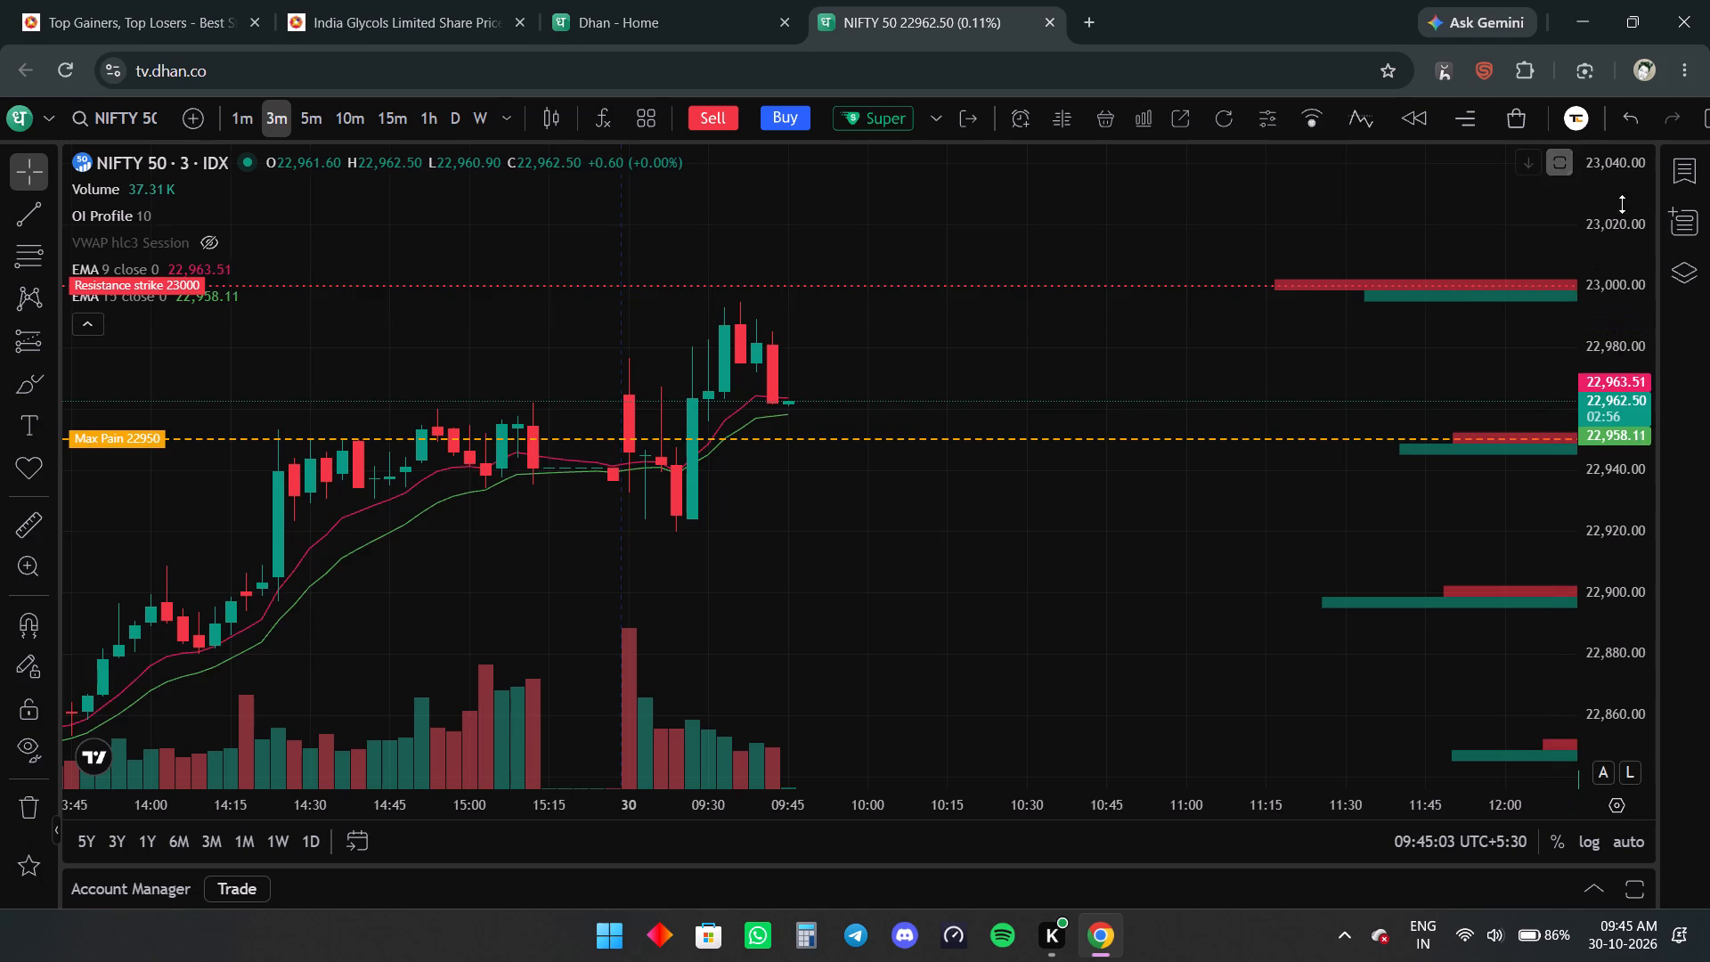
pyautogui.moveTo(1627, 197); pyautogui.dragTo(1638, 392)
pyautogui.scroll(-2, 1264, 550)
pyautogui.moveTo(1229, 538); pyautogui.dragTo(1092, 553)
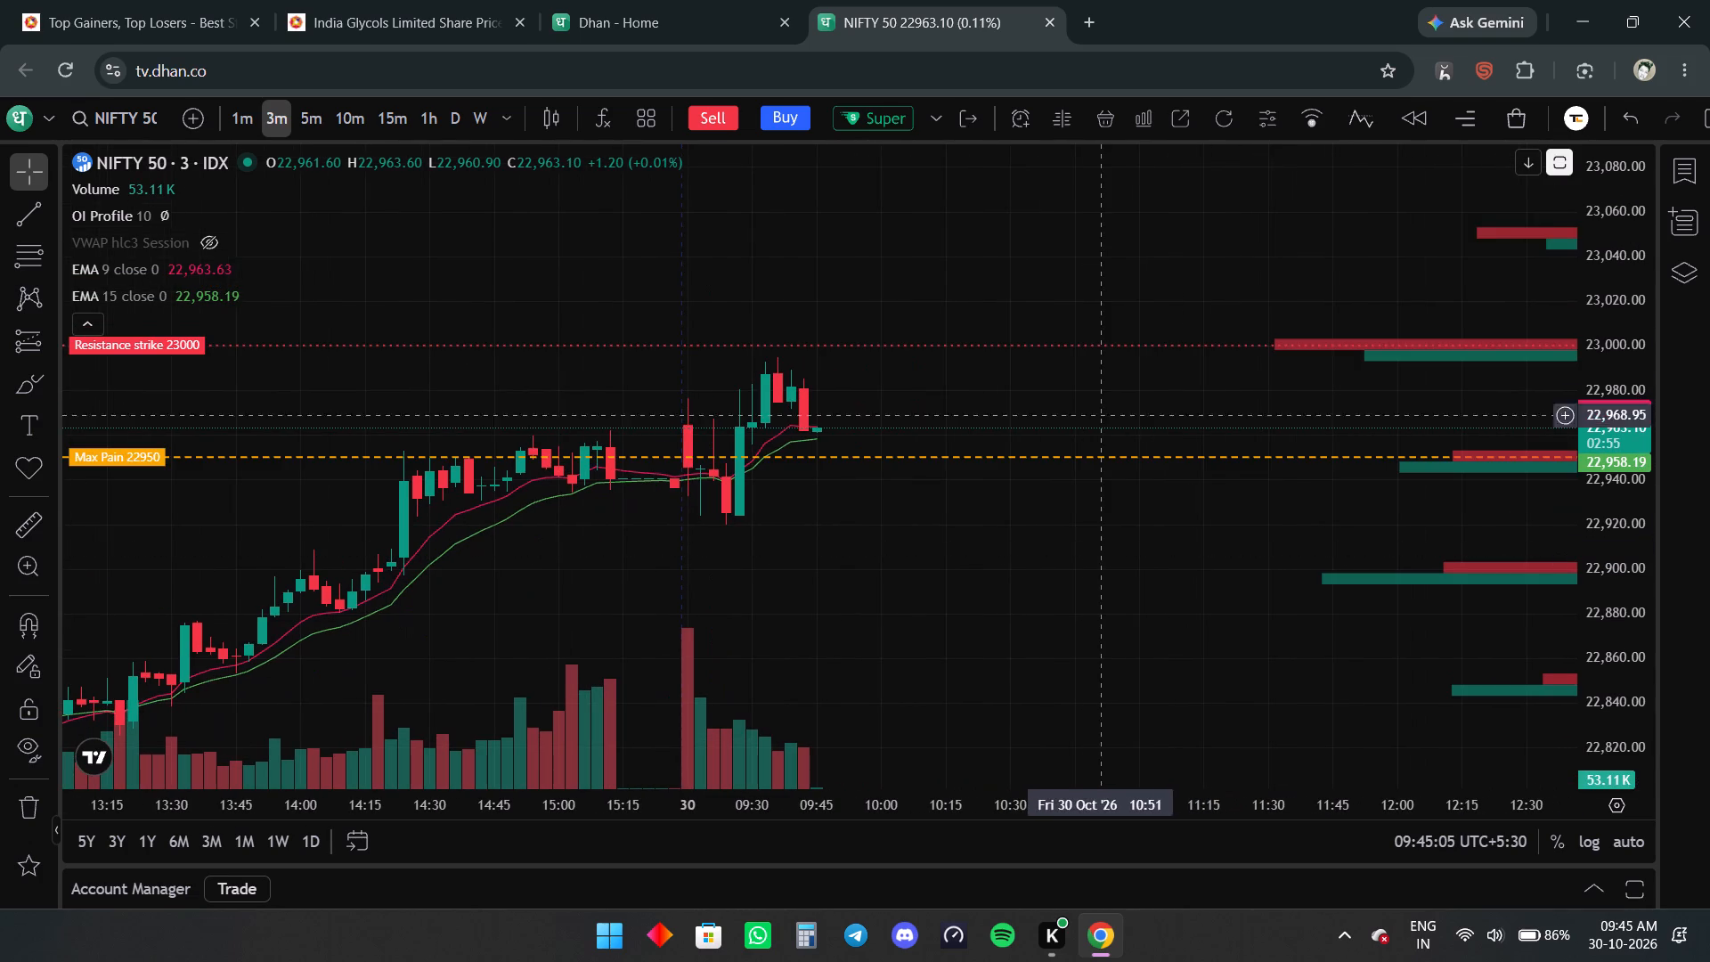
# Chart the NIFTY 22950 put from the option chain for the 03 NOV 2026 expiry and view its recent candles.
pyautogui.click(1072, 126)
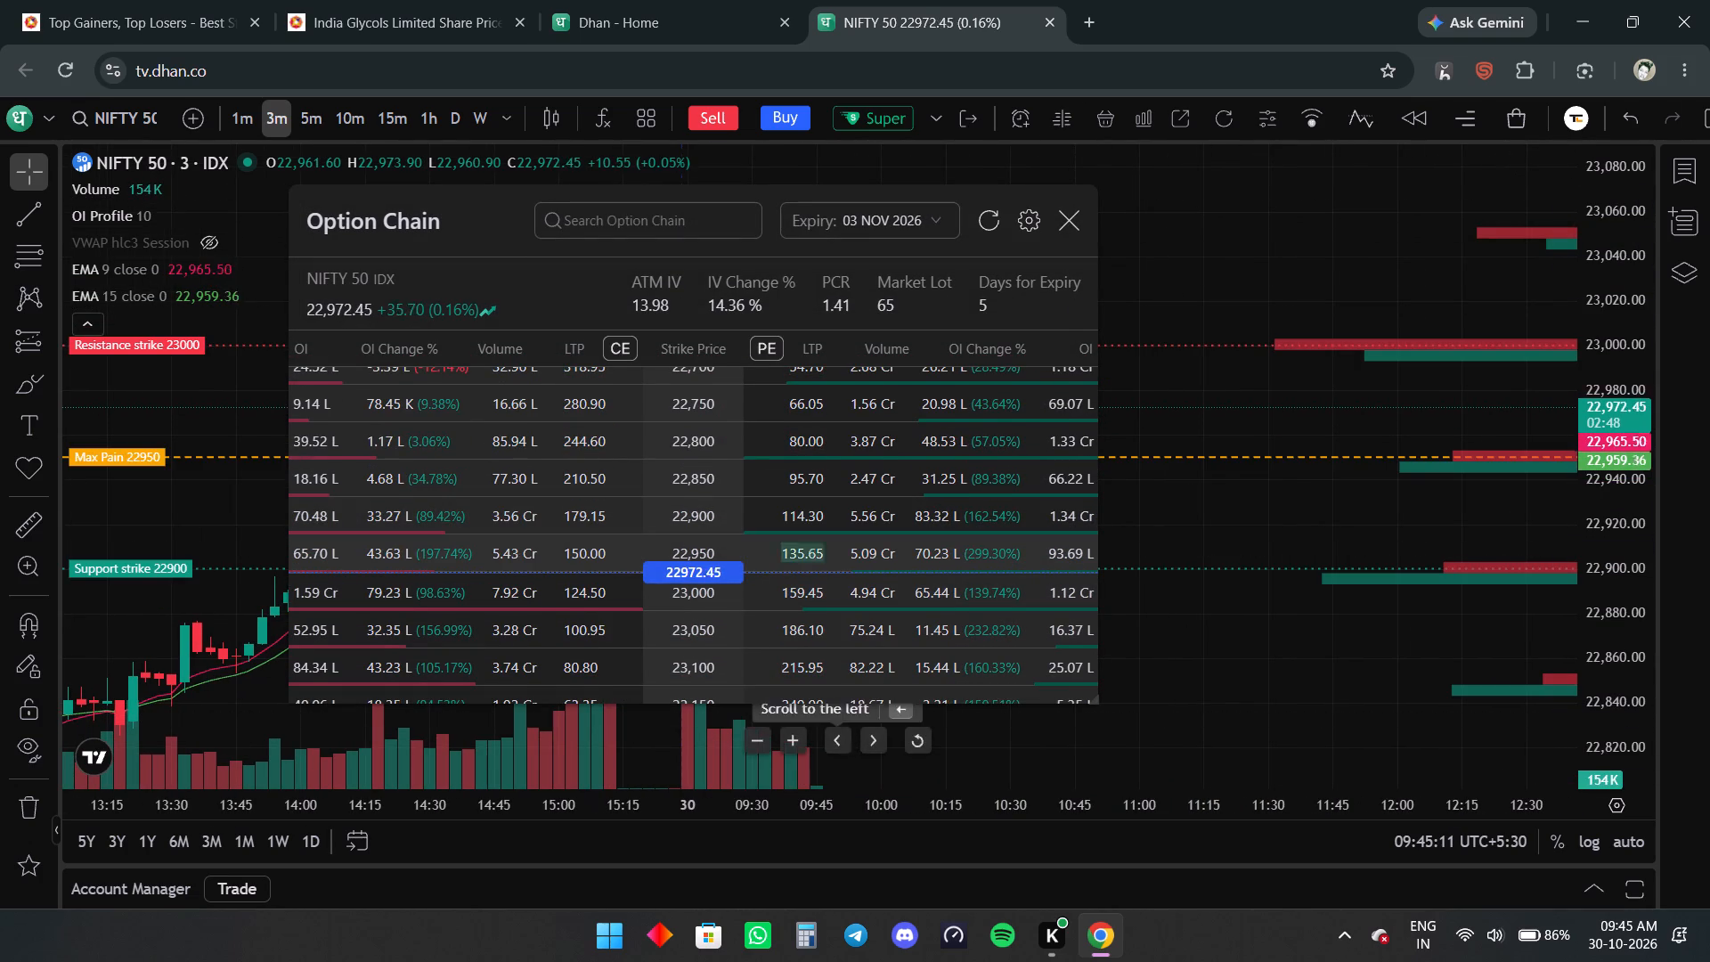
pyautogui.click(819, 558)
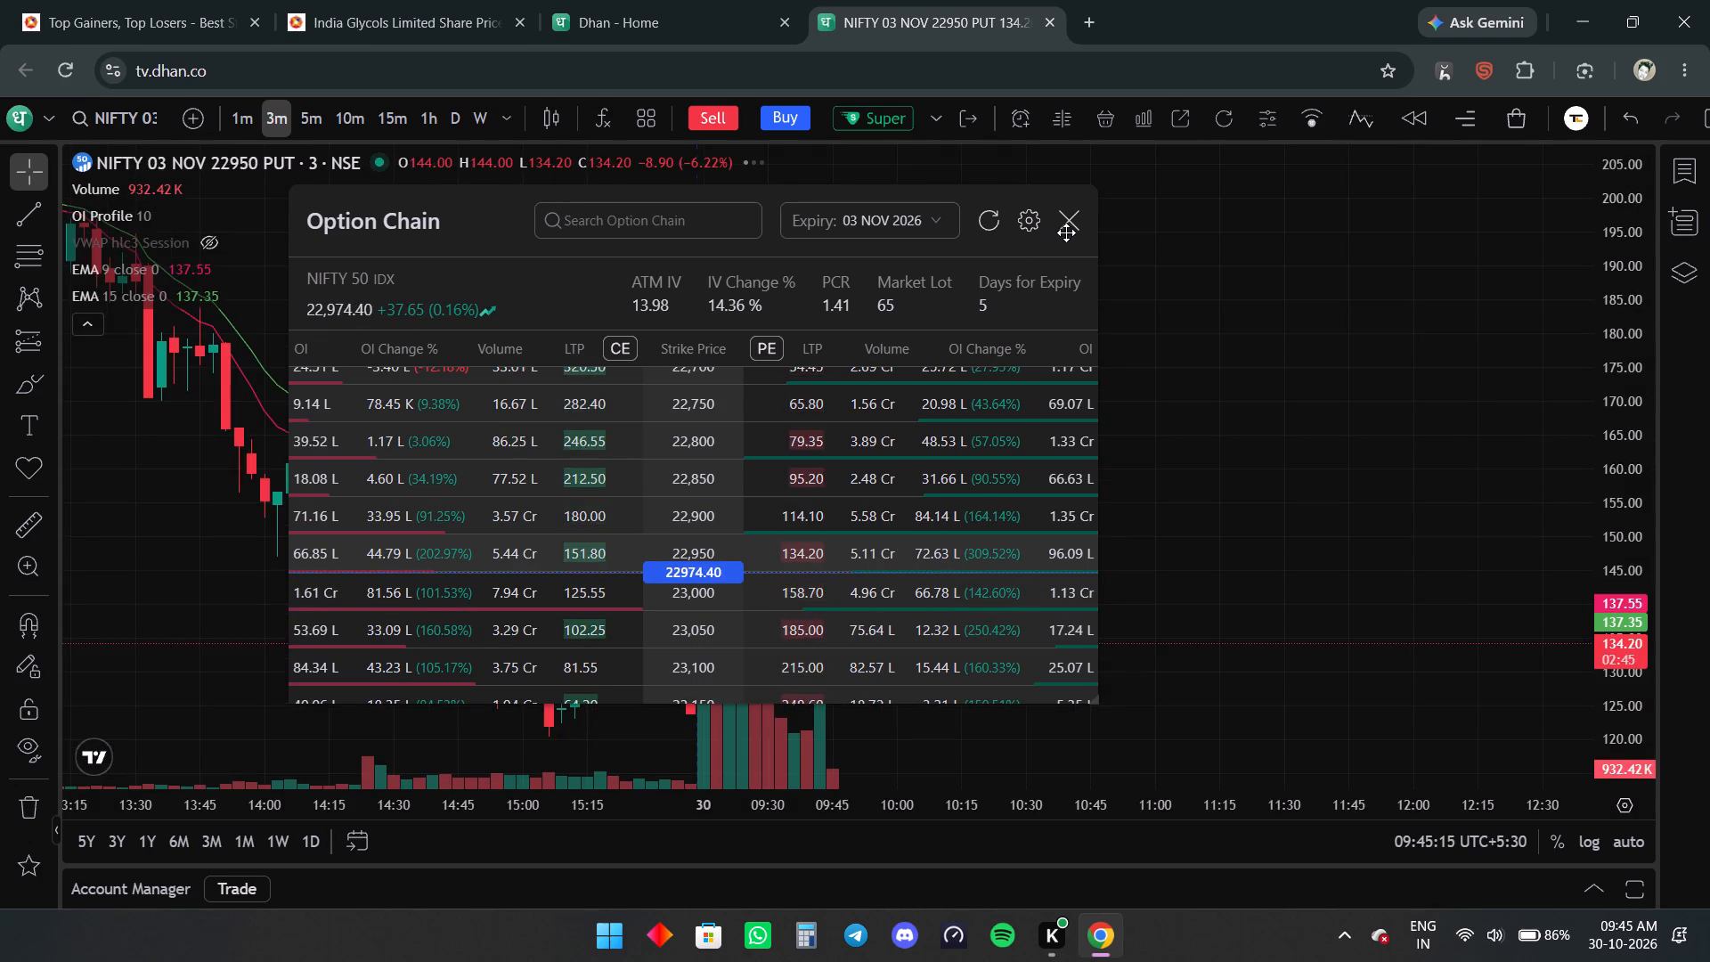
pyautogui.click(1070, 231)
pyautogui.moveTo(1046, 402); pyautogui.dragTo(1103, 266)
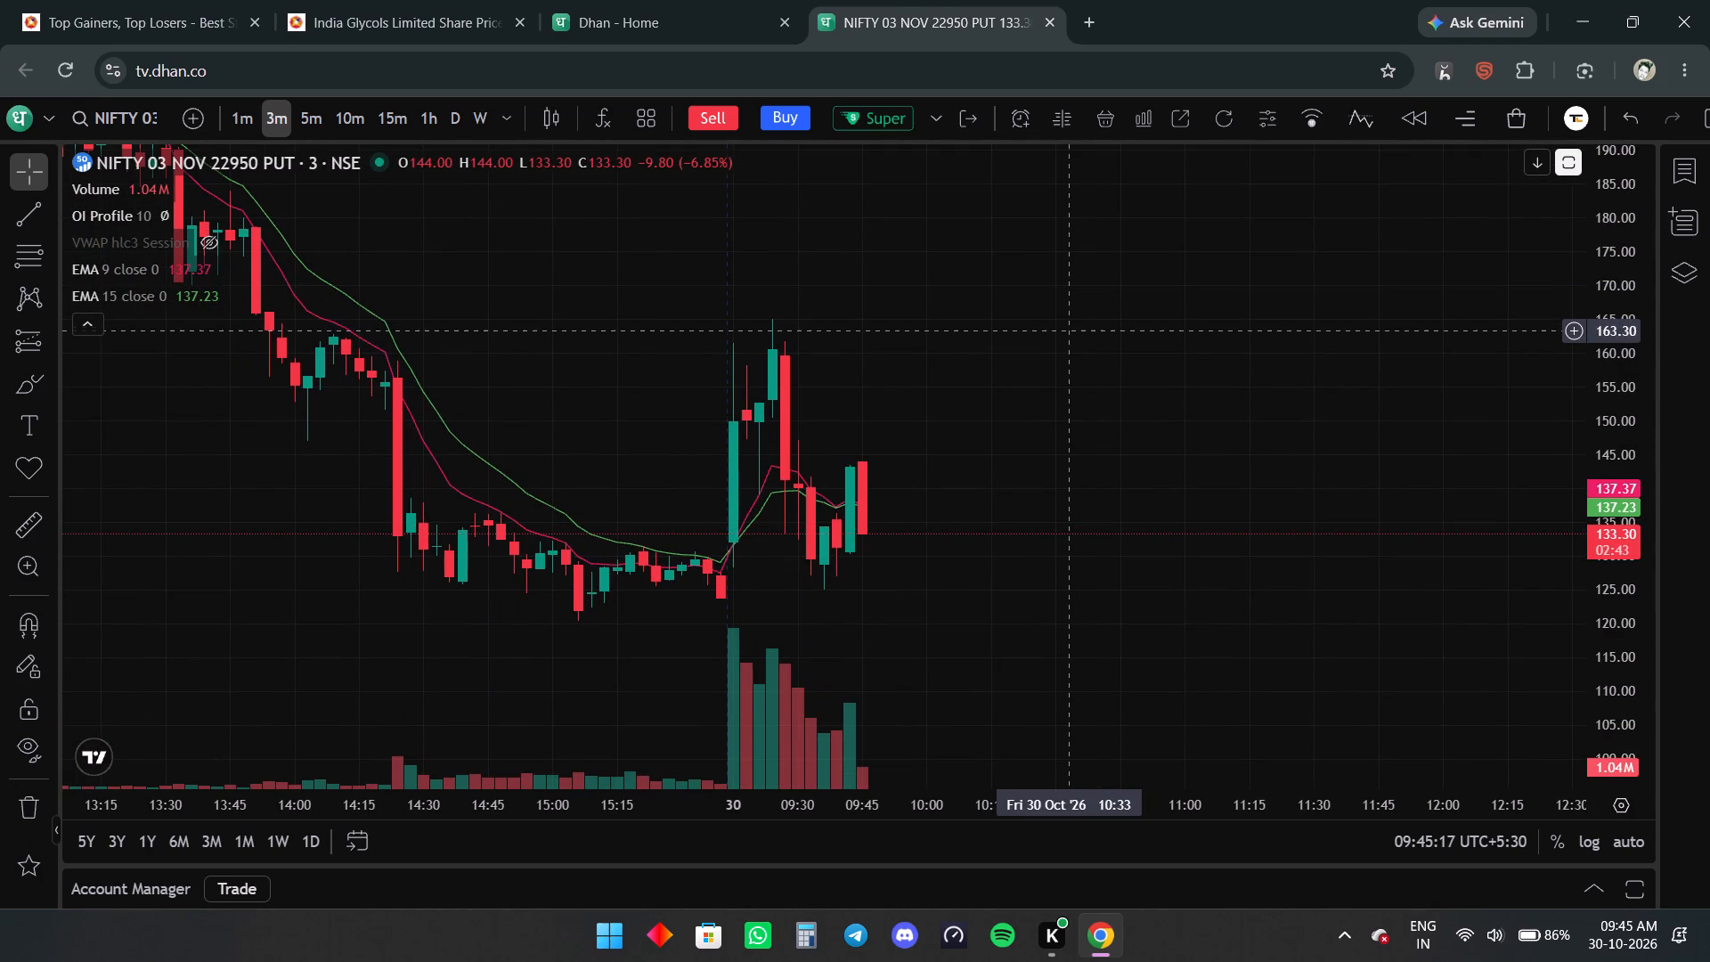
# Measure the price drop on the NIFTY 22950 put chart from about 163 to about 125, and clear the measurement.
pyautogui.keyDown('shift'); pyautogui.click(1075, 334); pyautogui.keyUp('shift')
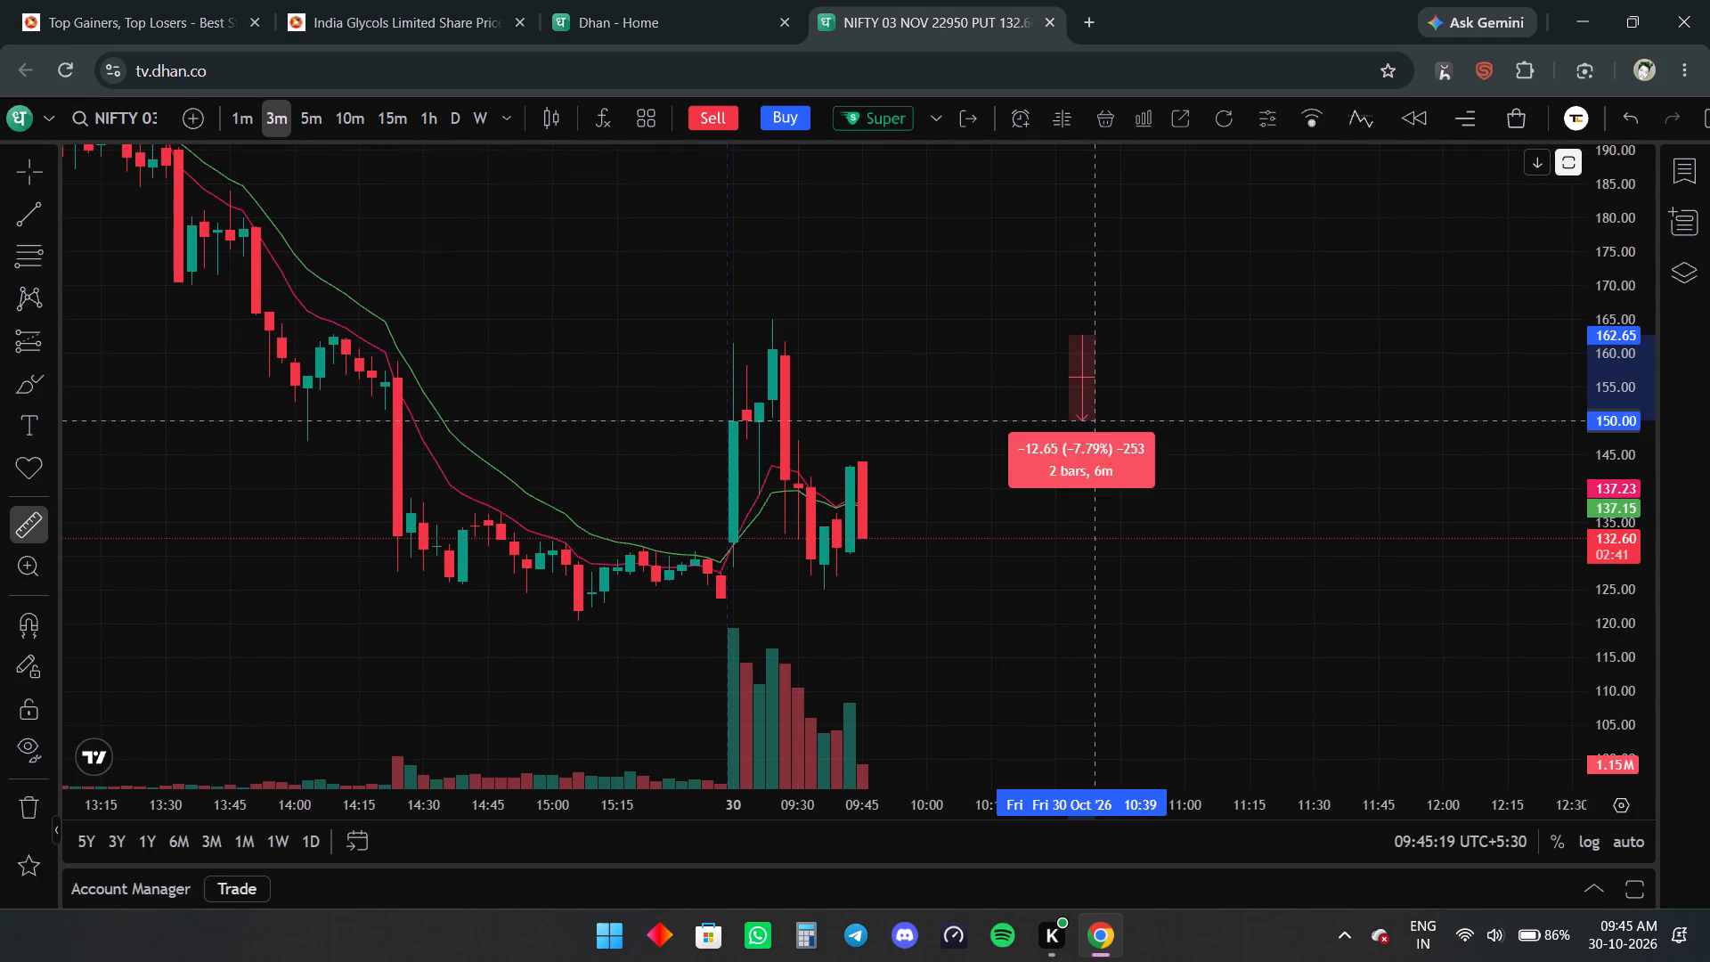
pyautogui.click(1114, 586)
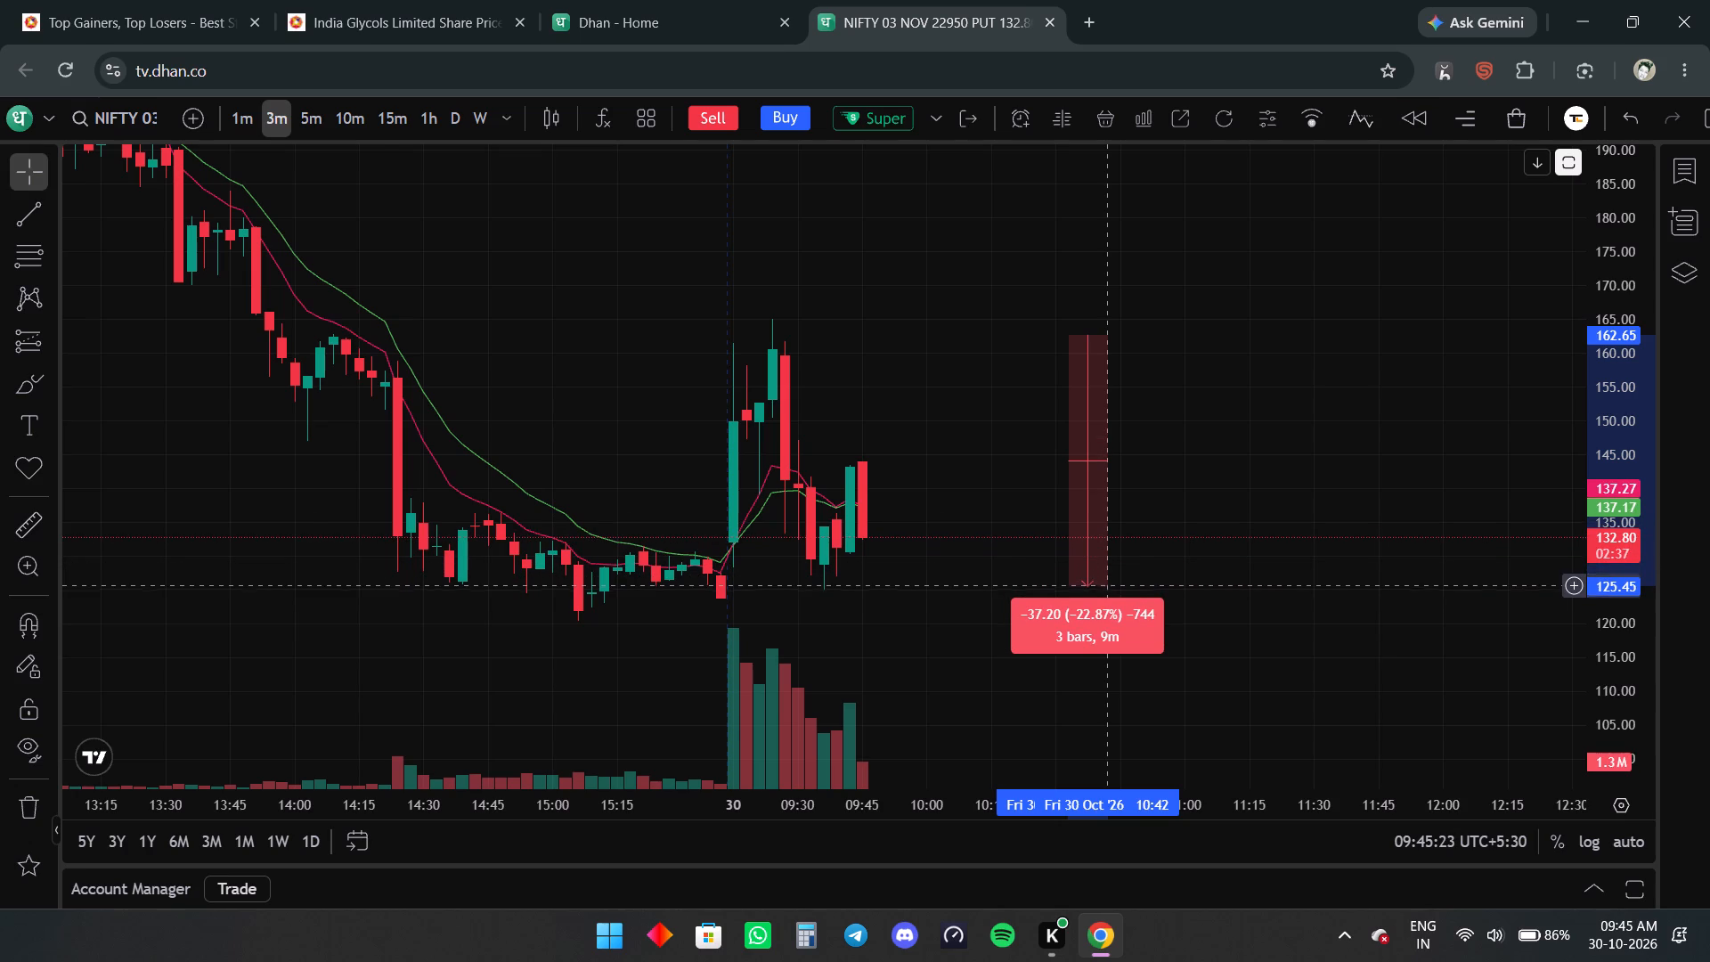
pyautogui.doubleClick(1111, 584)
pyautogui.tripleClick(1008, 444)
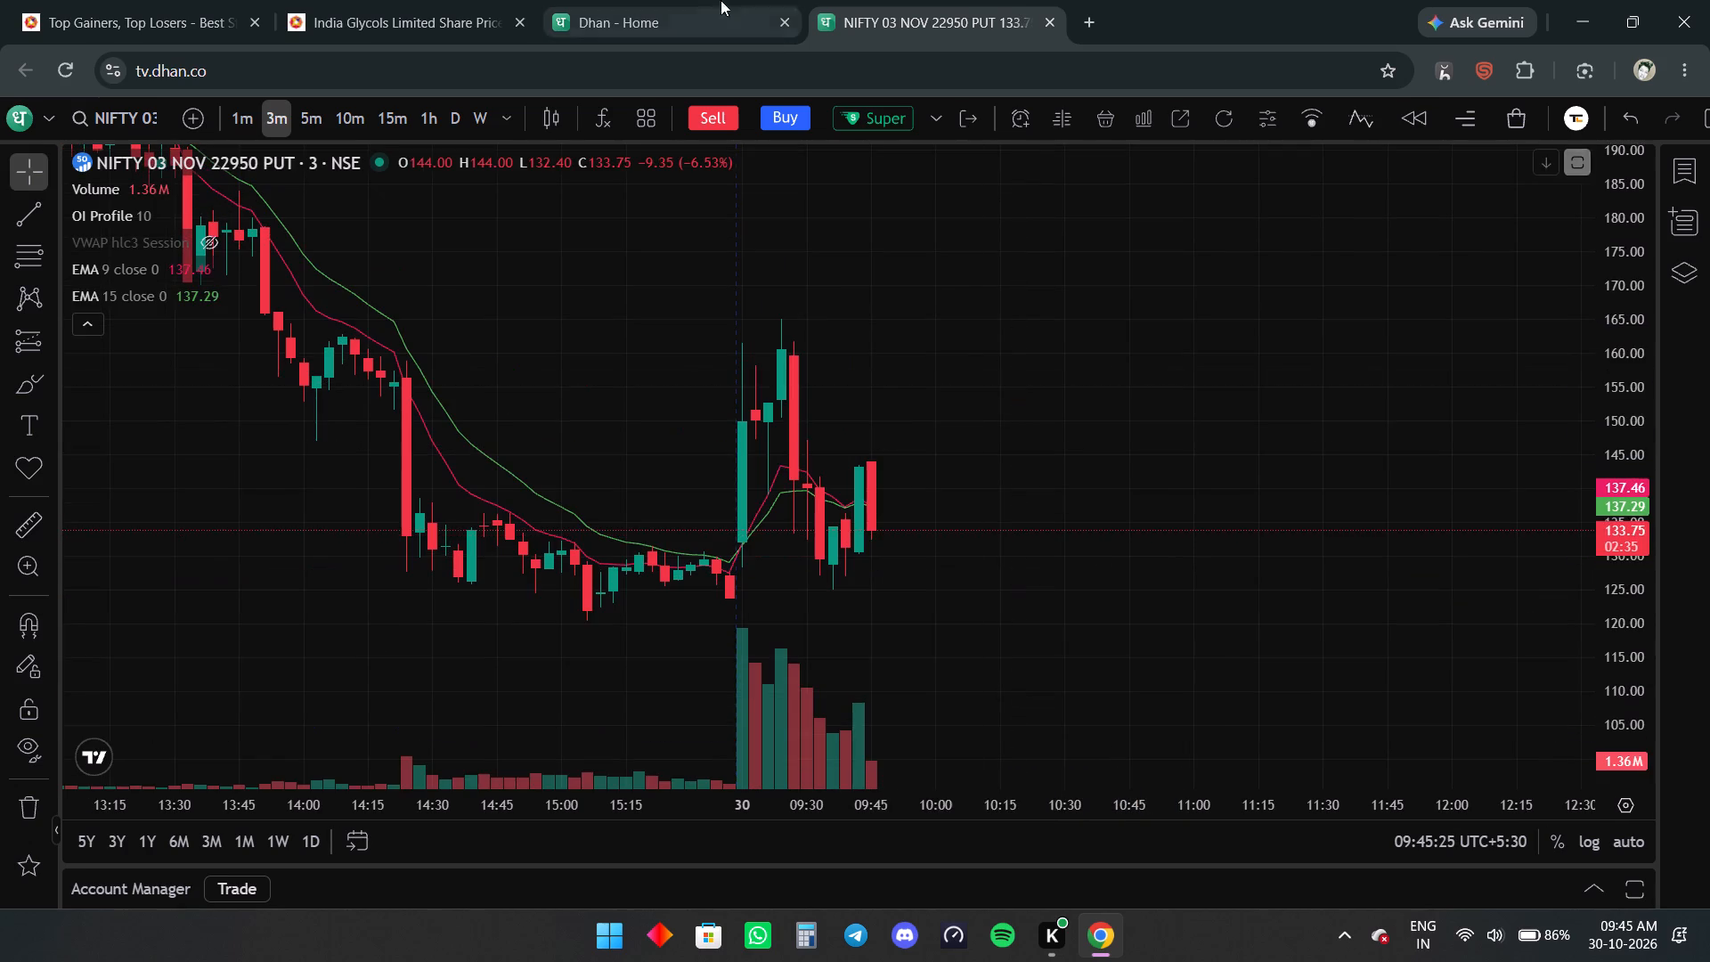
pyautogui.click(705, 0)
pyautogui.click(916, 0)
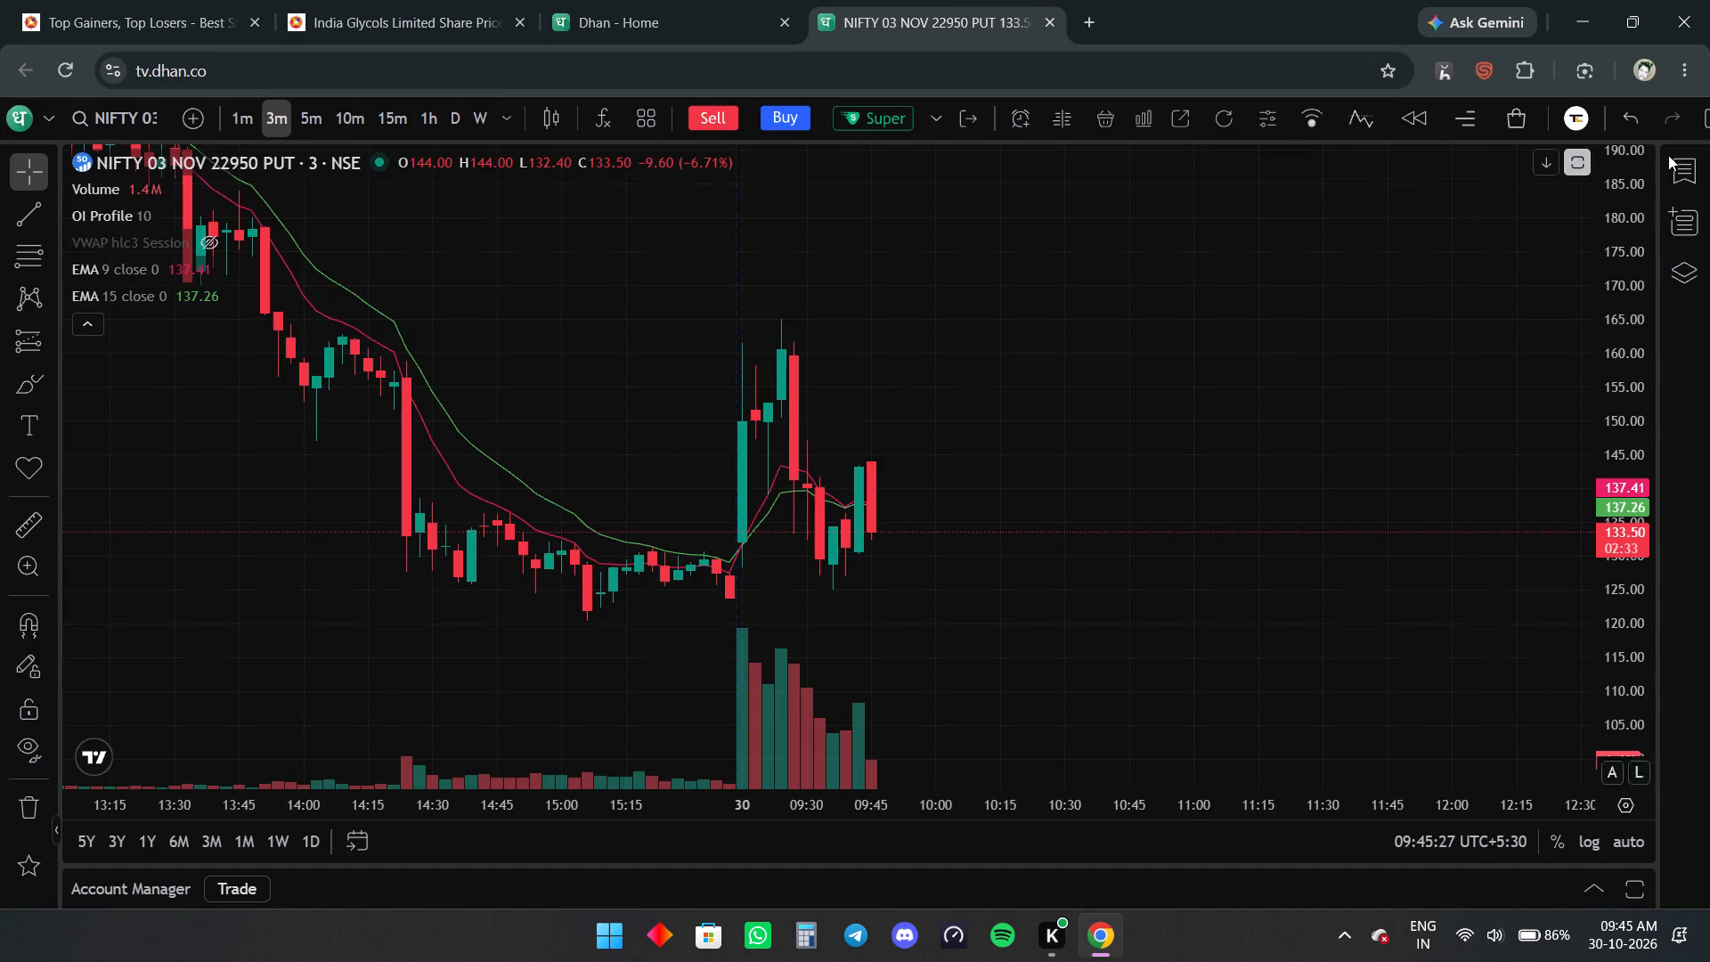
# Replace the 22950 put with NIFTY 50 from the Index watchlist on the 3-minute chart.
pyautogui.click(1690, 162)
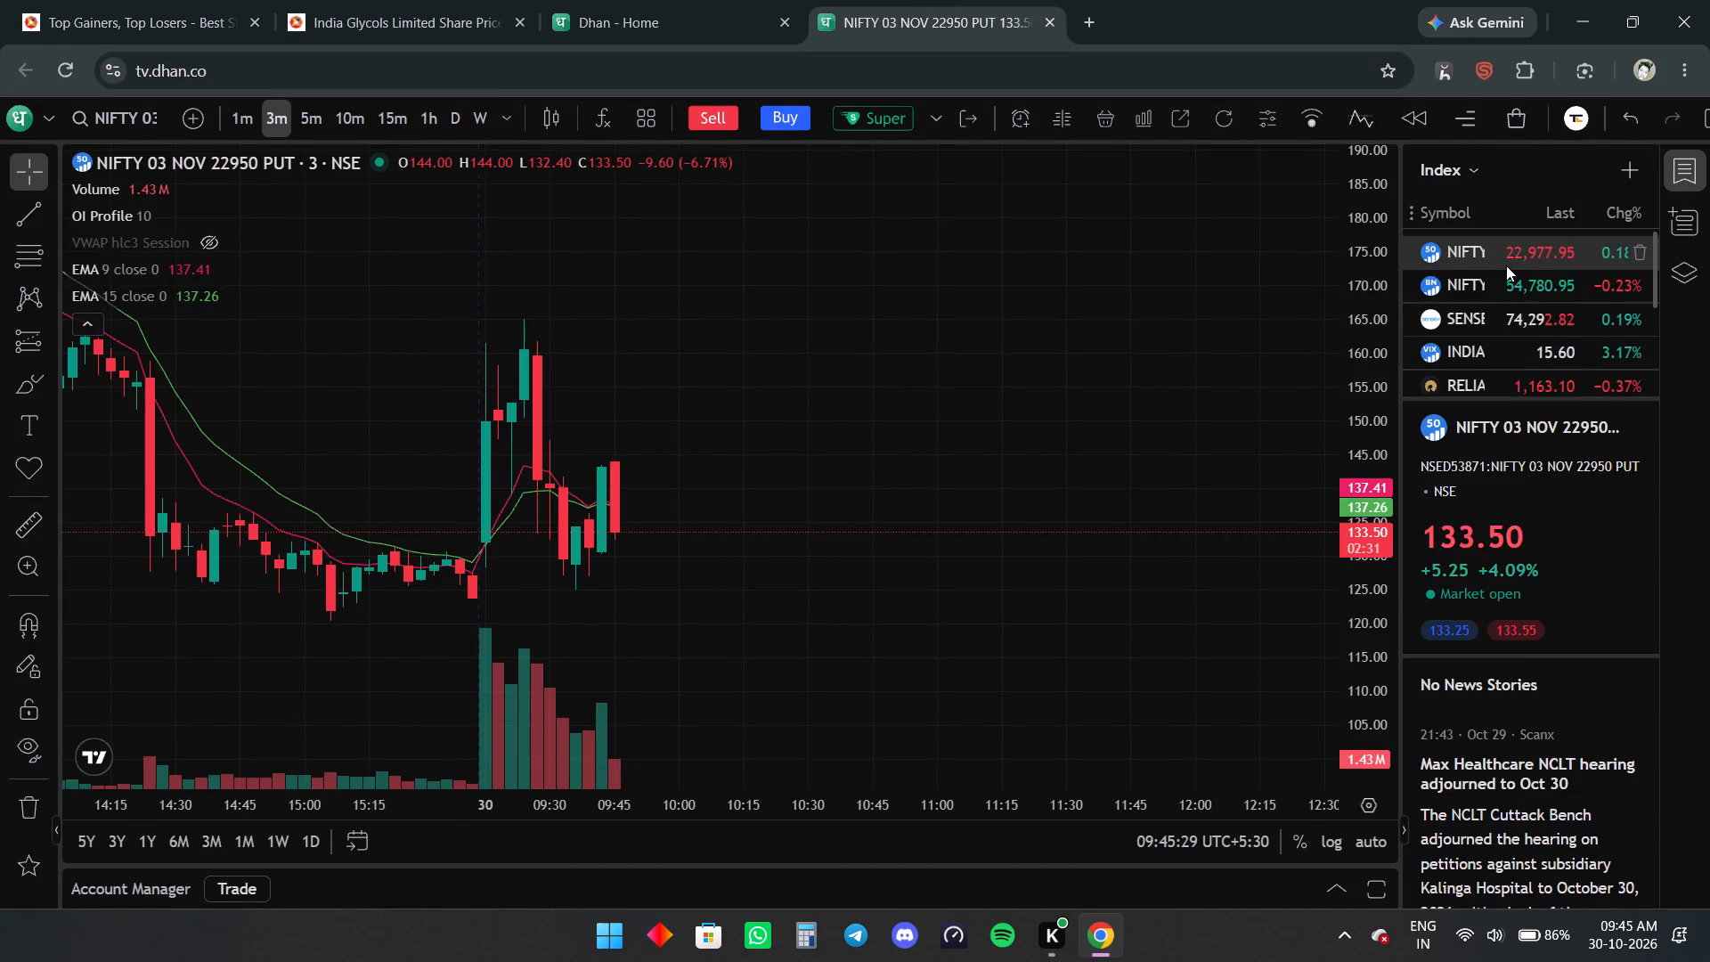
pyautogui.click(1479, 253)
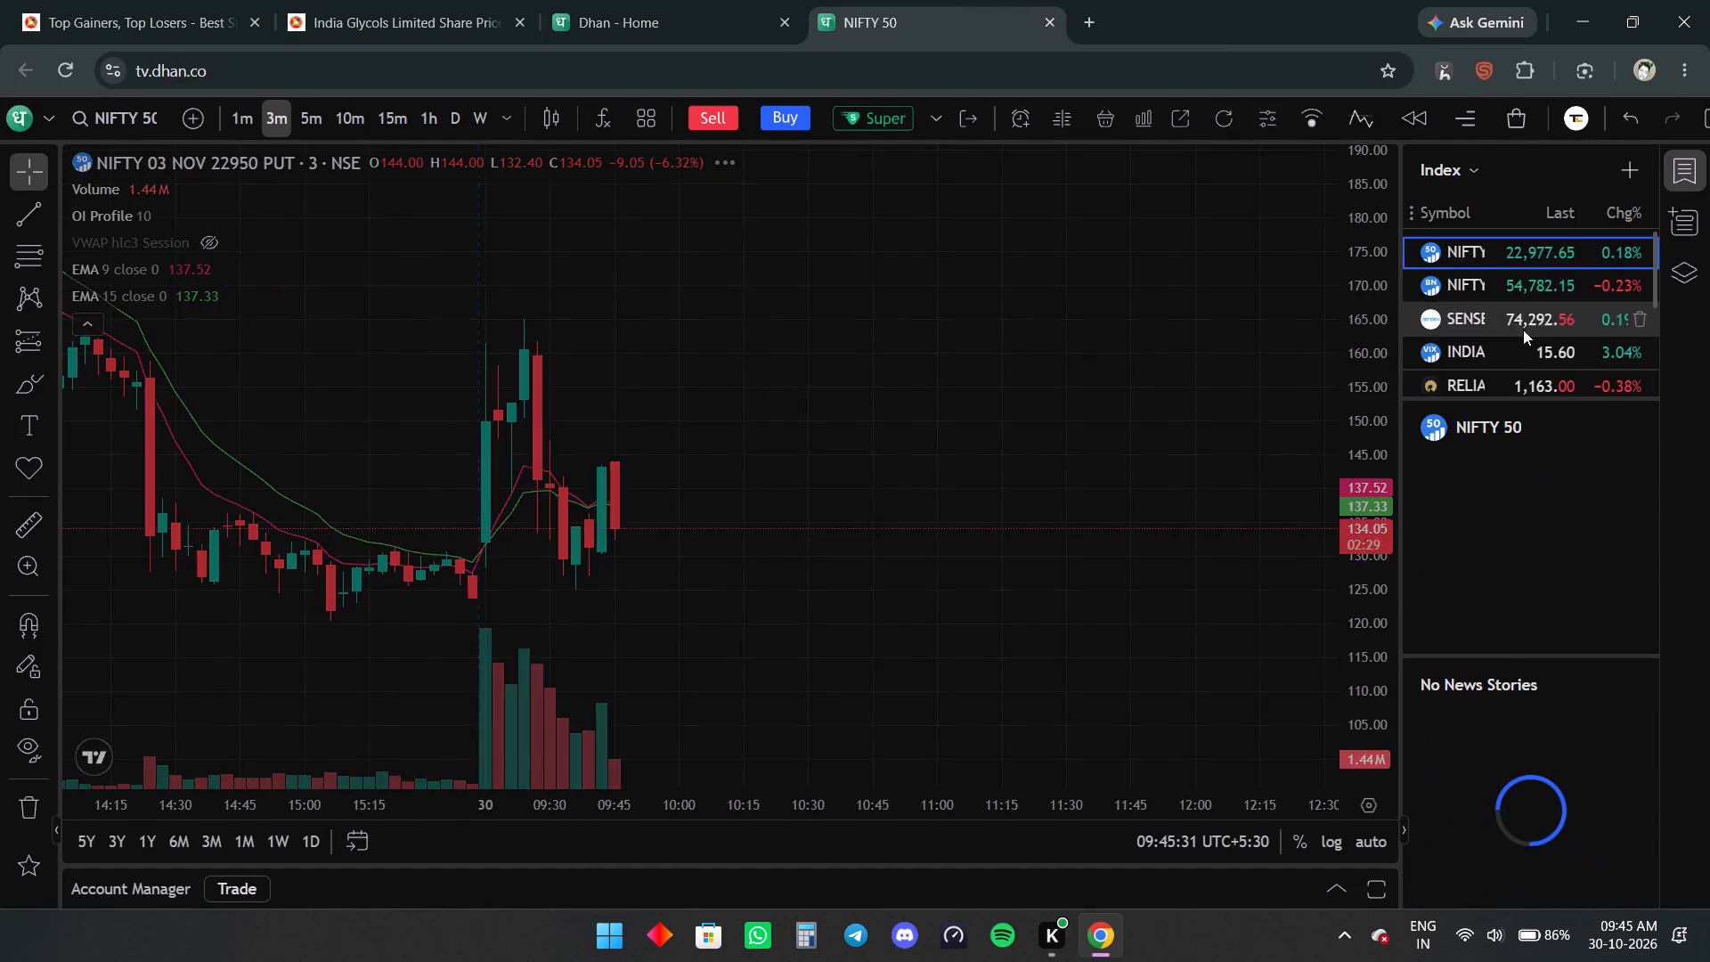
pyautogui.click(1700, 179)
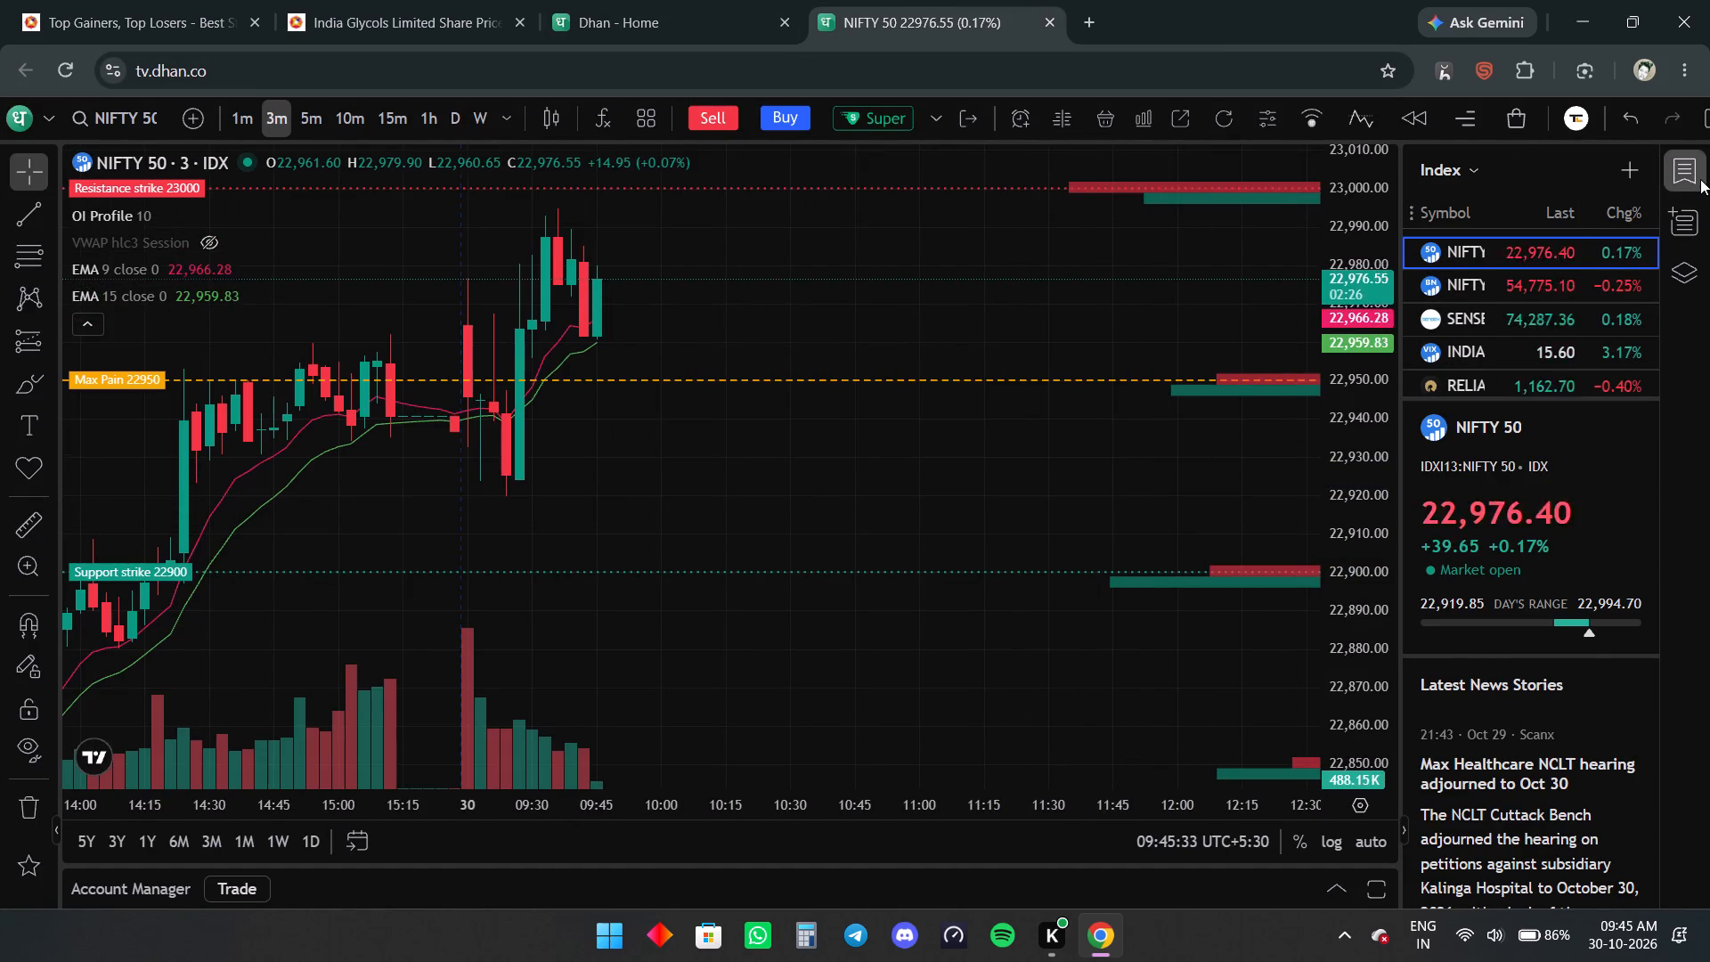
# Examine NIFTY 50's 3-minute candles since the previous afternoon against the marked open-interest strikes.
pyautogui.moveTo(1196, 420); pyautogui.dragTo(1366, 412)
pyautogui.moveTo(1619, 222); pyautogui.dragTo(1618, 489)
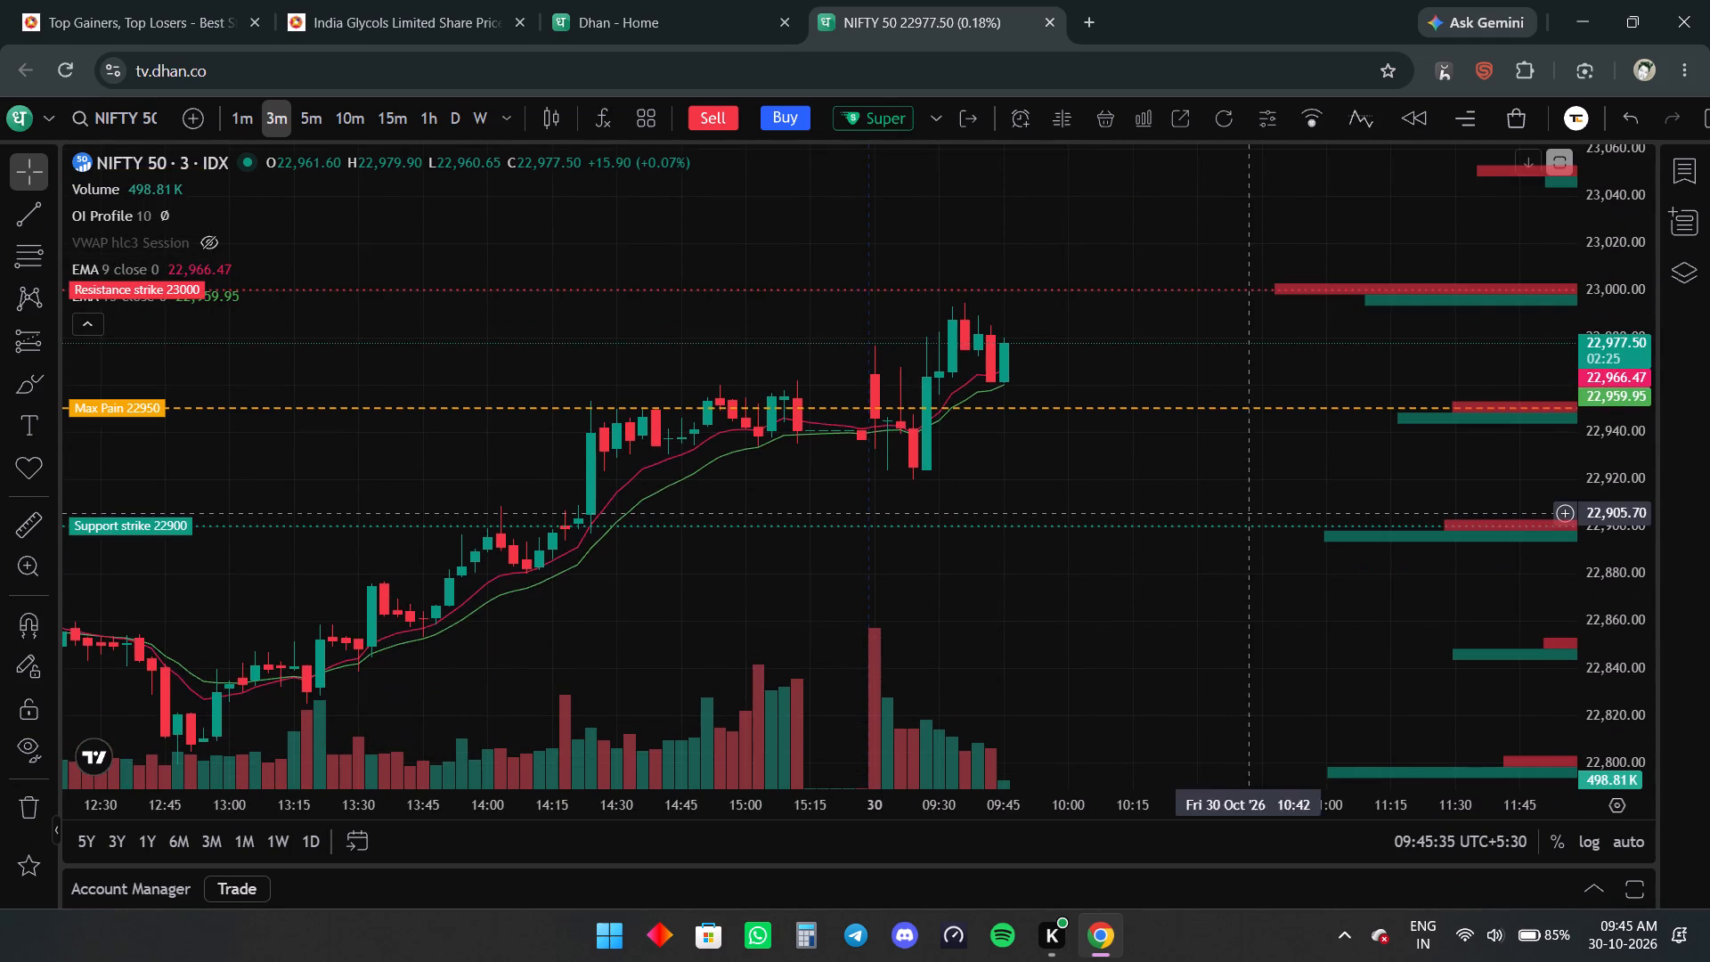
pyautogui.scroll(-2, 1221, 521)
pyautogui.scroll(3, 1221, 521)
pyautogui.moveTo(1210, 529); pyautogui.dragTo(1142, 532)
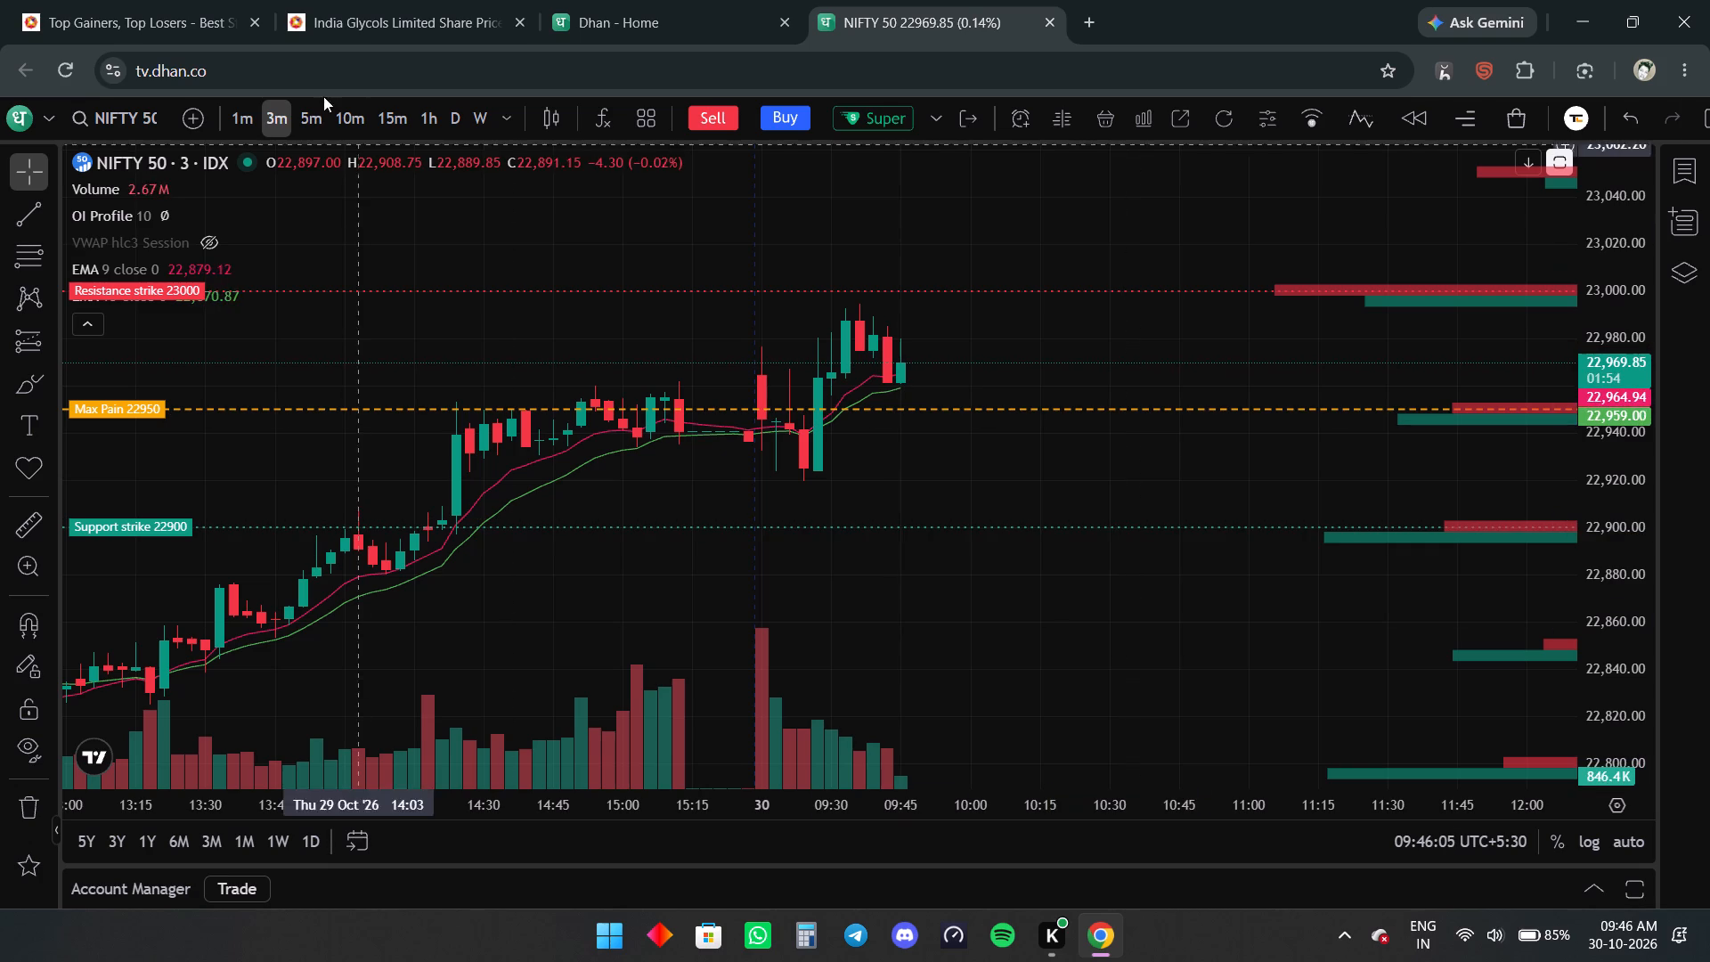
# Set the NIFTY 50 chart interval to 1 minute.
pyautogui.click(228, 116)
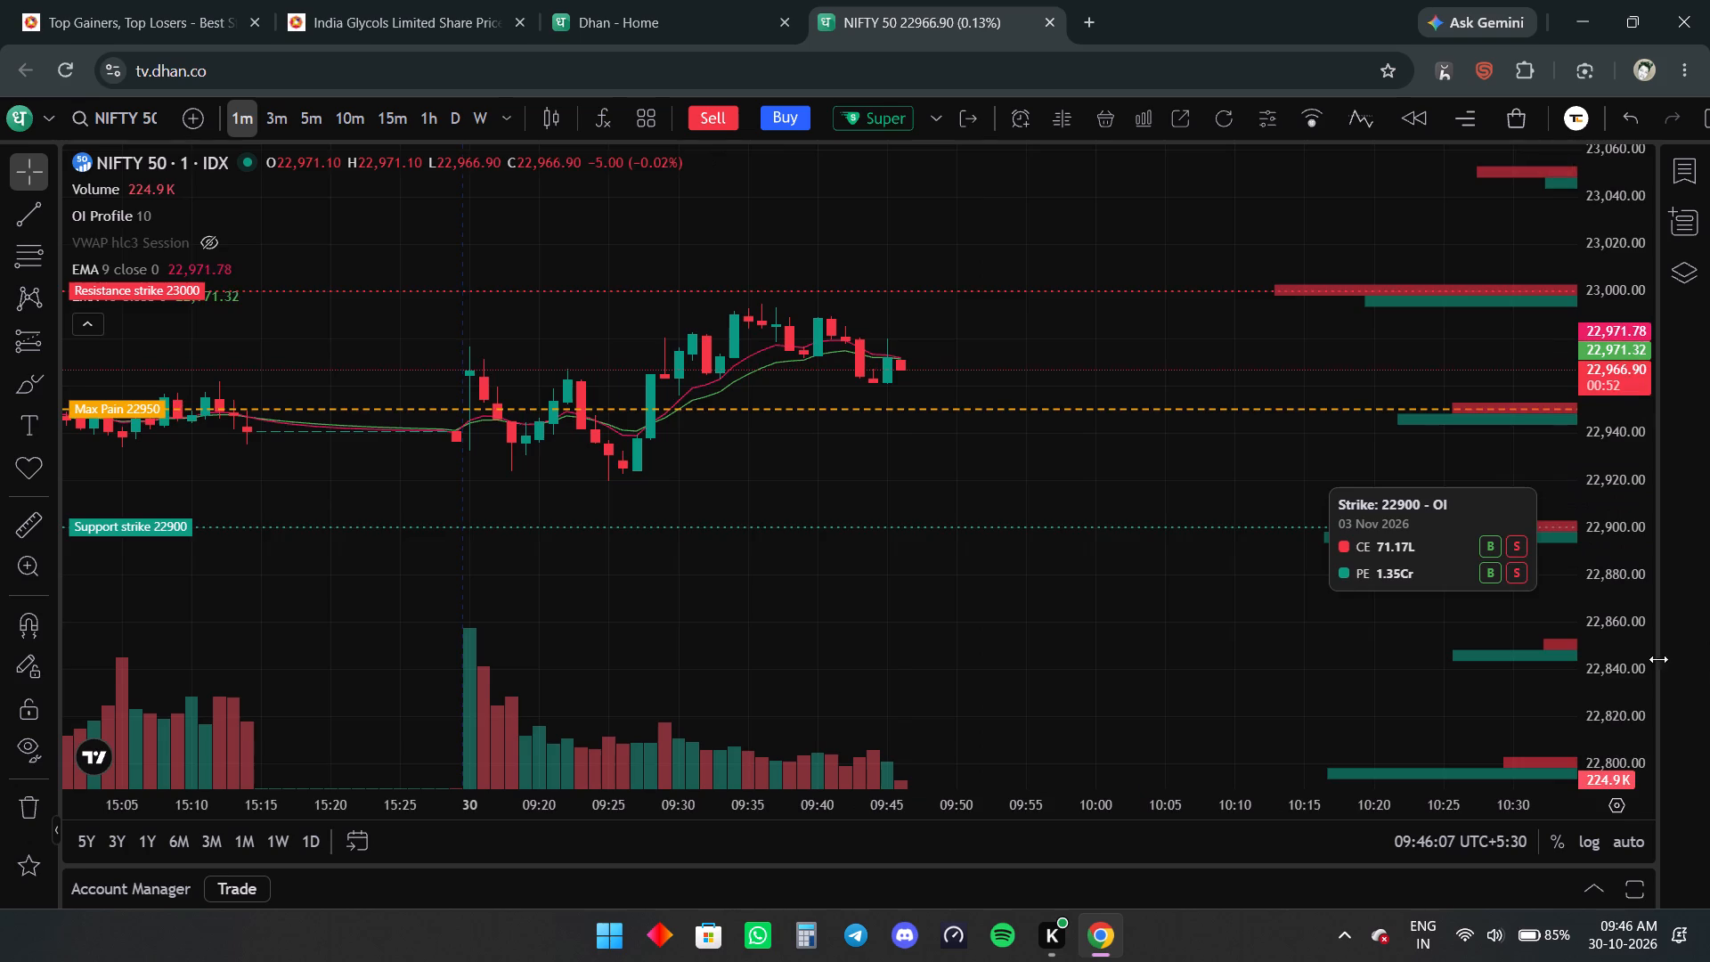
# Set the NIFTY 50 chart interval to 5 minutes and examine its candles since the previous afternoon against the marked strikes.
pyautogui.moveTo(1654, 658); pyautogui.dragTo(1587, 485)
pyautogui.moveTo(1117, 536); pyautogui.dragTo(1093, 673)
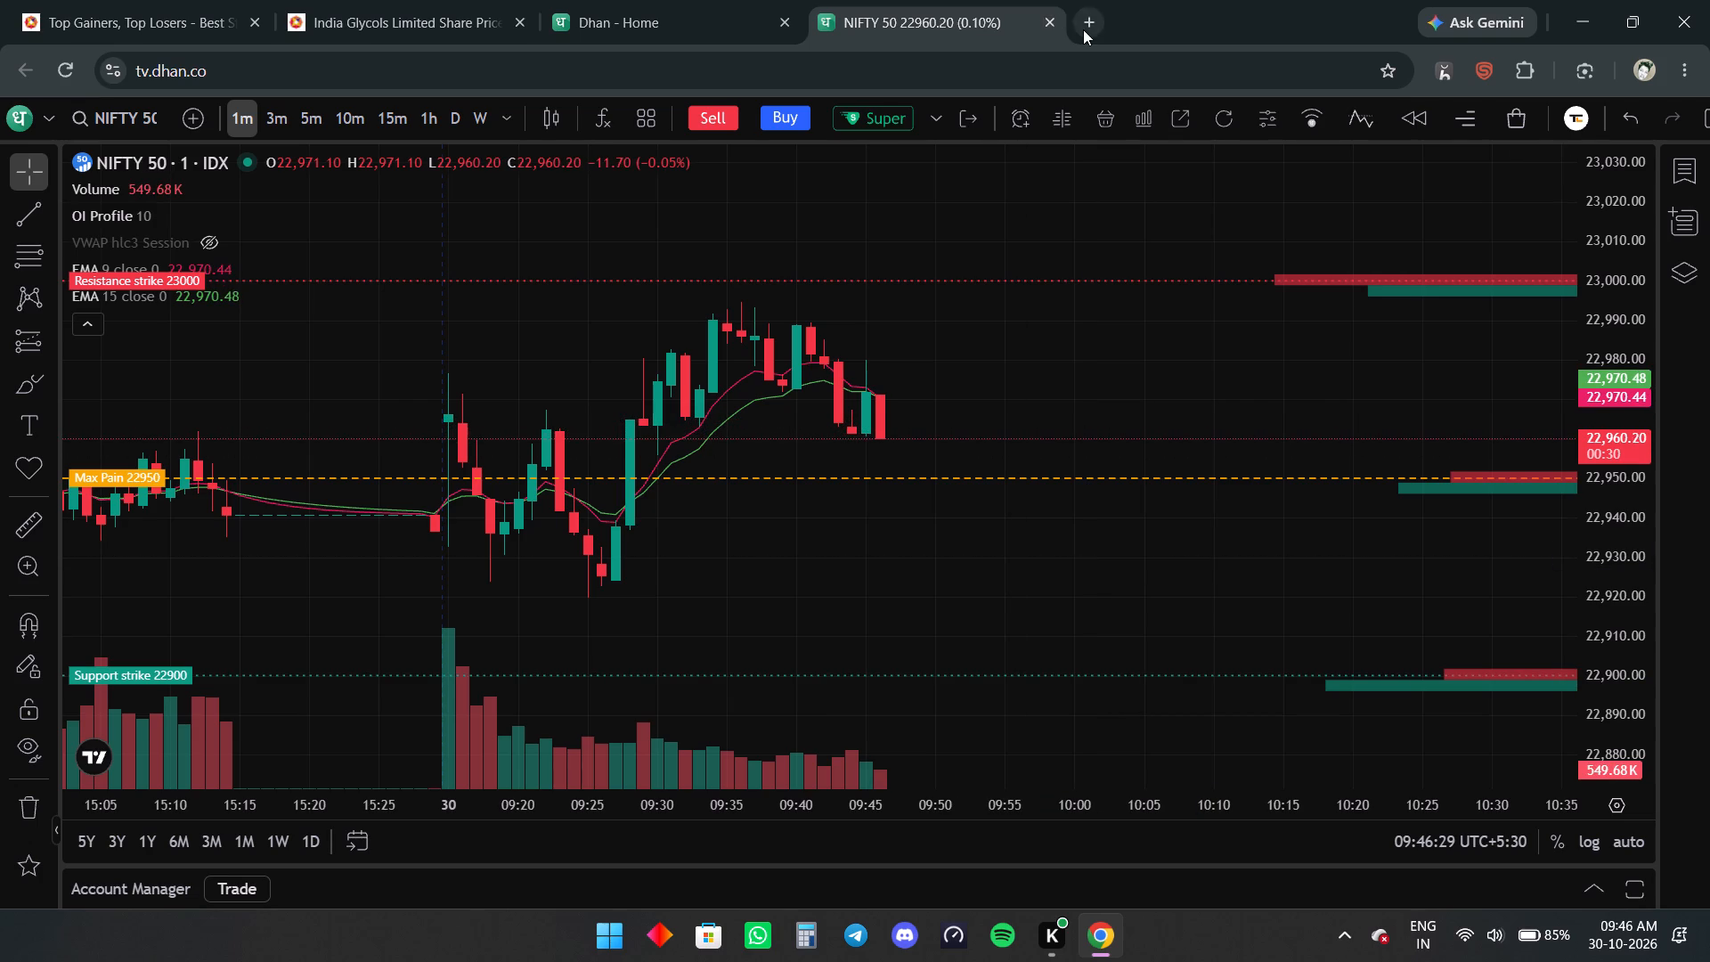
pyautogui.click(336, 125)
pyautogui.click(312, 119)
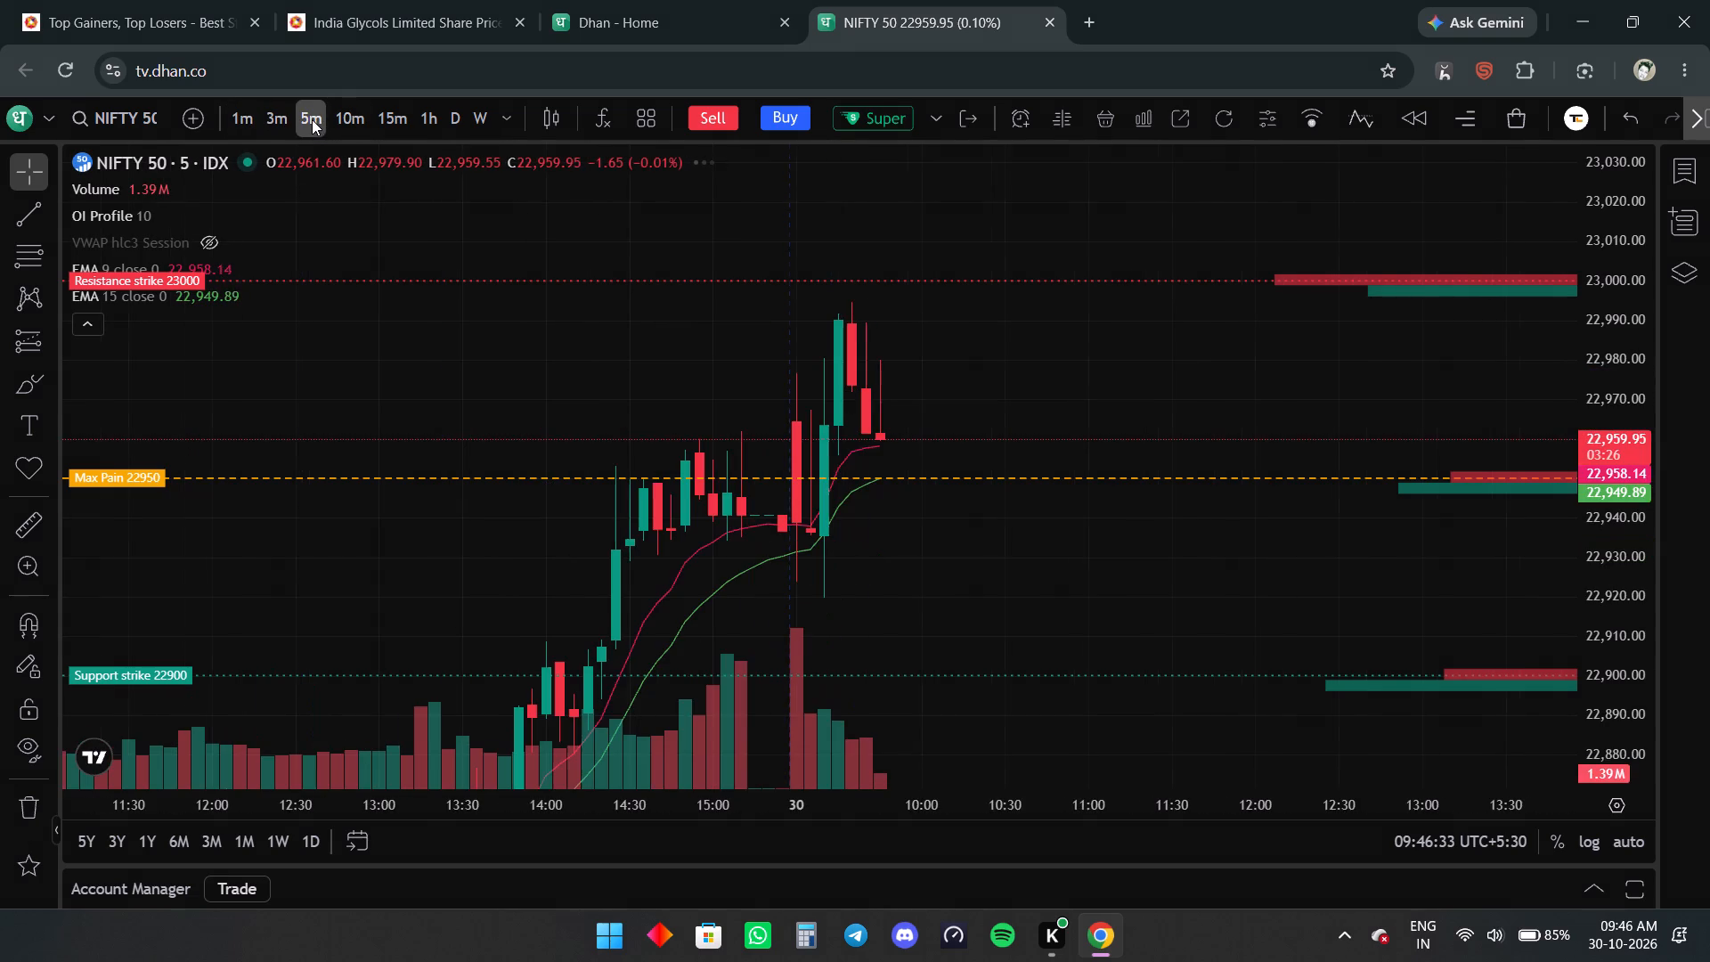
pyautogui.scroll(3, 1099, 504)
pyautogui.moveTo(765, 589); pyautogui.dragTo(1014, 532)
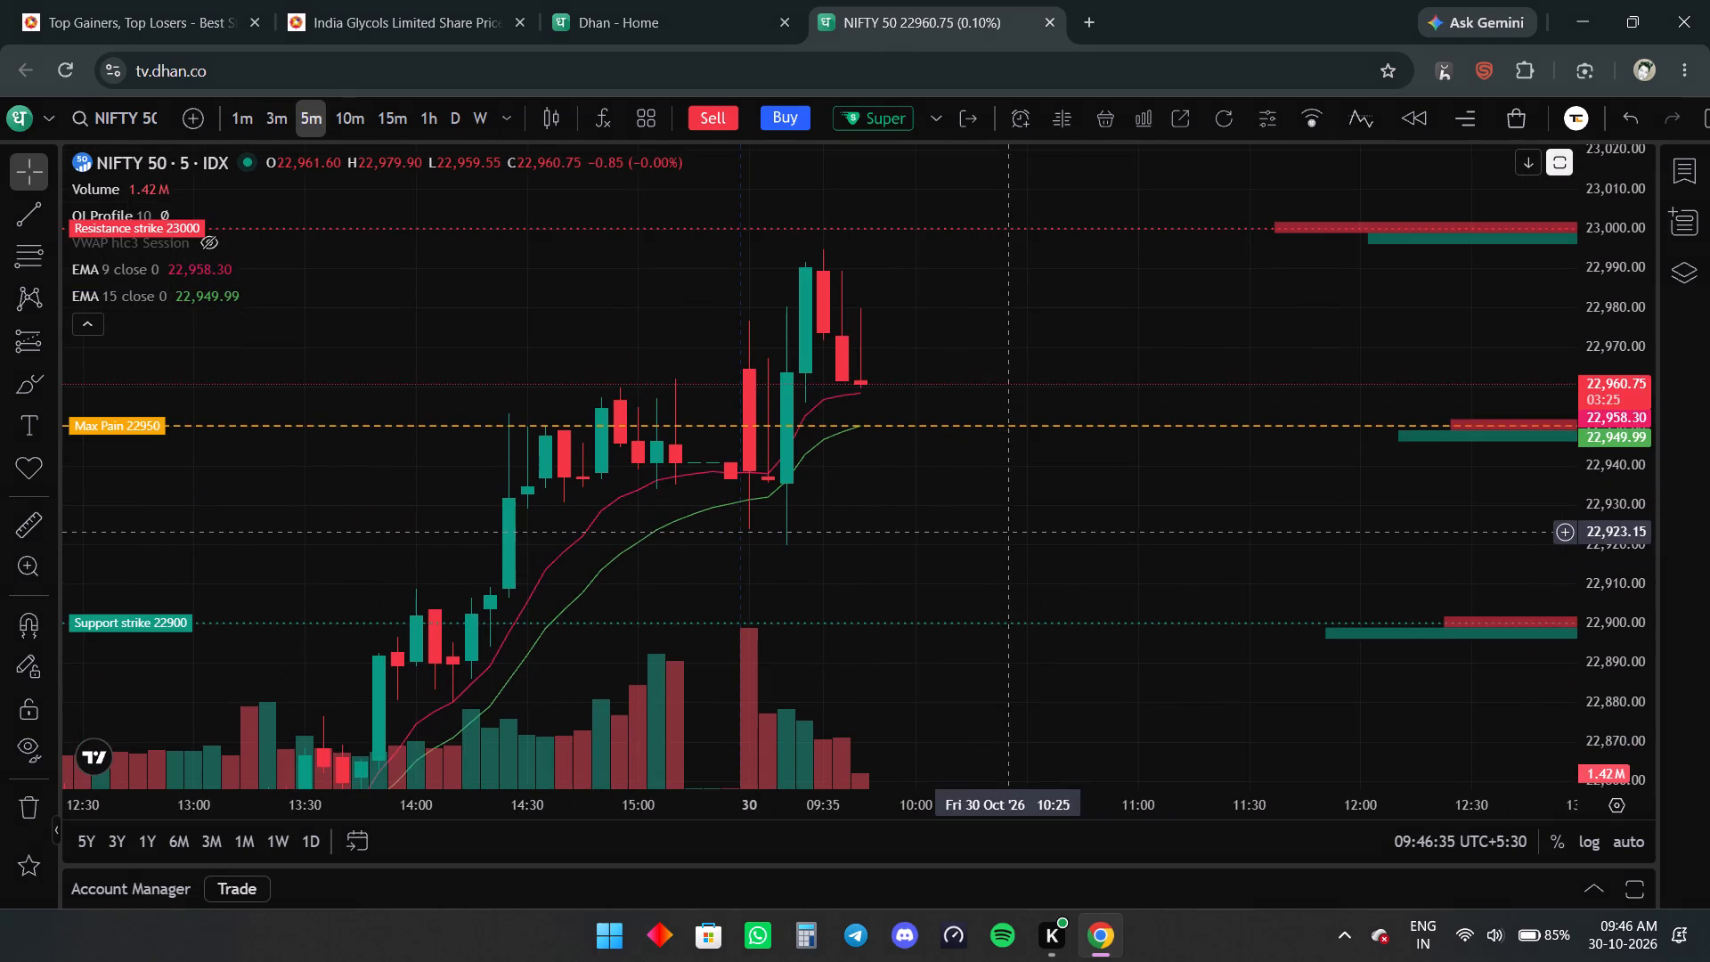
pyautogui.moveTo(1643, 234); pyautogui.dragTo(1671, 395)
pyautogui.moveTo(1109, 497); pyautogui.dragTo(1127, 459)
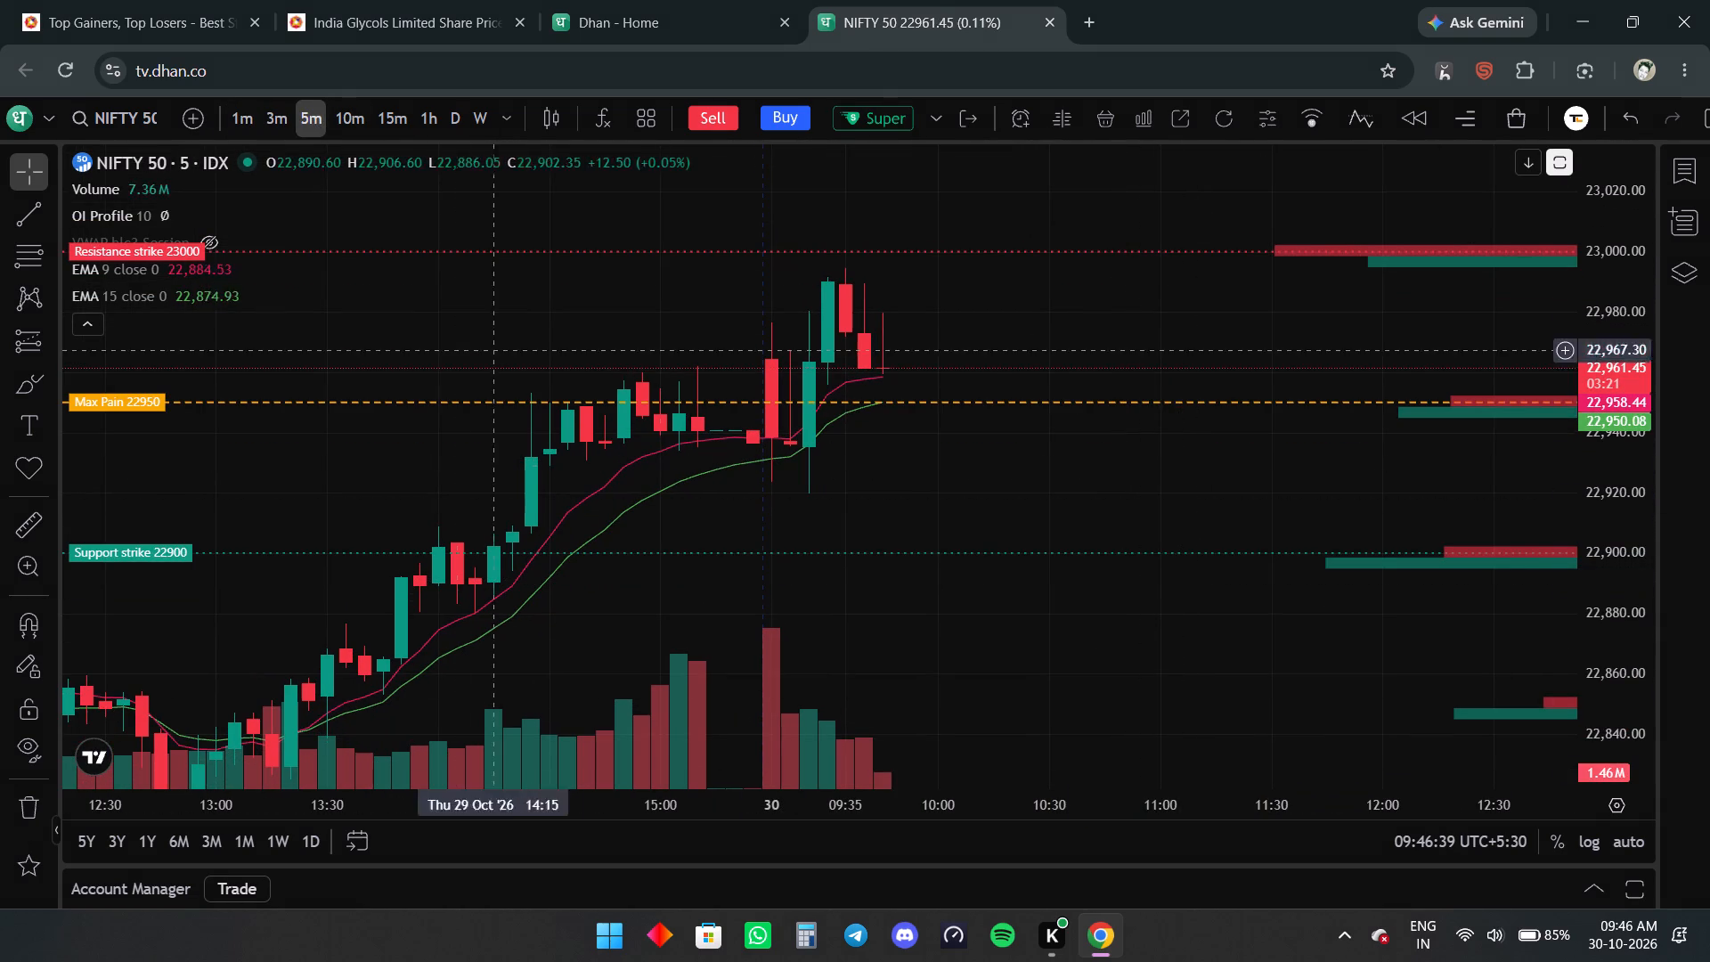
# Set the NIFTY 50 chart interval to 3 minutes.
pyautogui.click(293, 123)
pyautogui.click(273, 120)
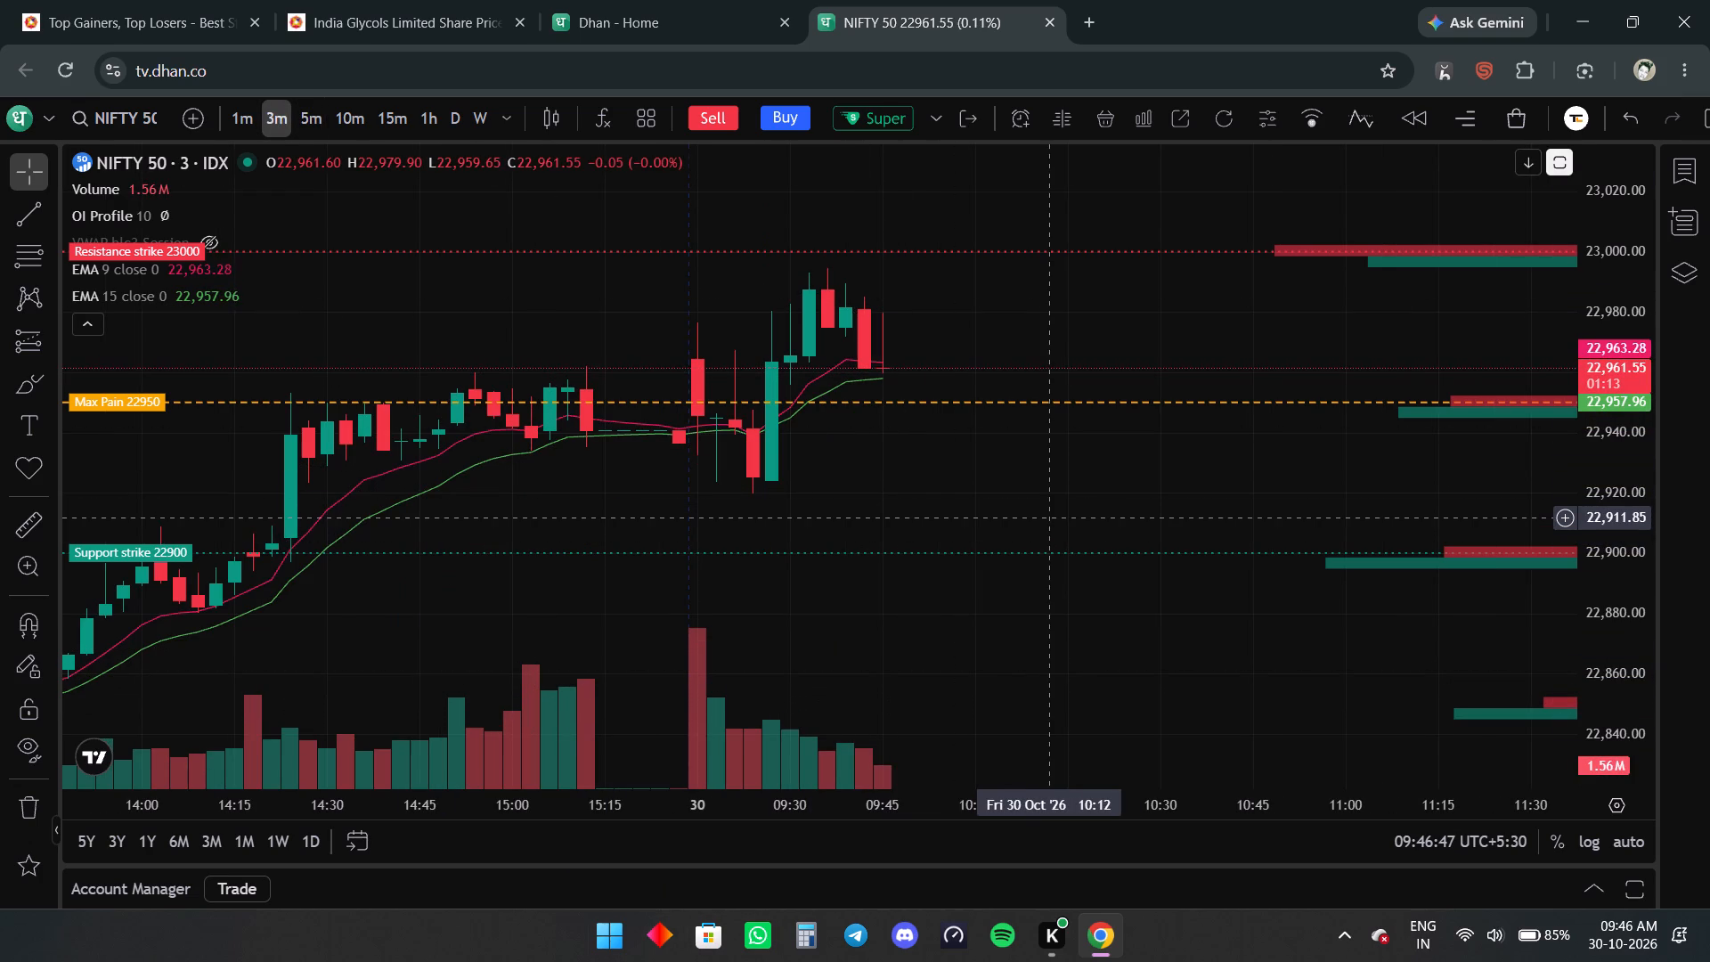
# Open the bookmarked Shofo home page from the Task bookmarks folder in a new browser tab.
pyautogui.click(1097, 10)
pyautogui.click(113, 113)
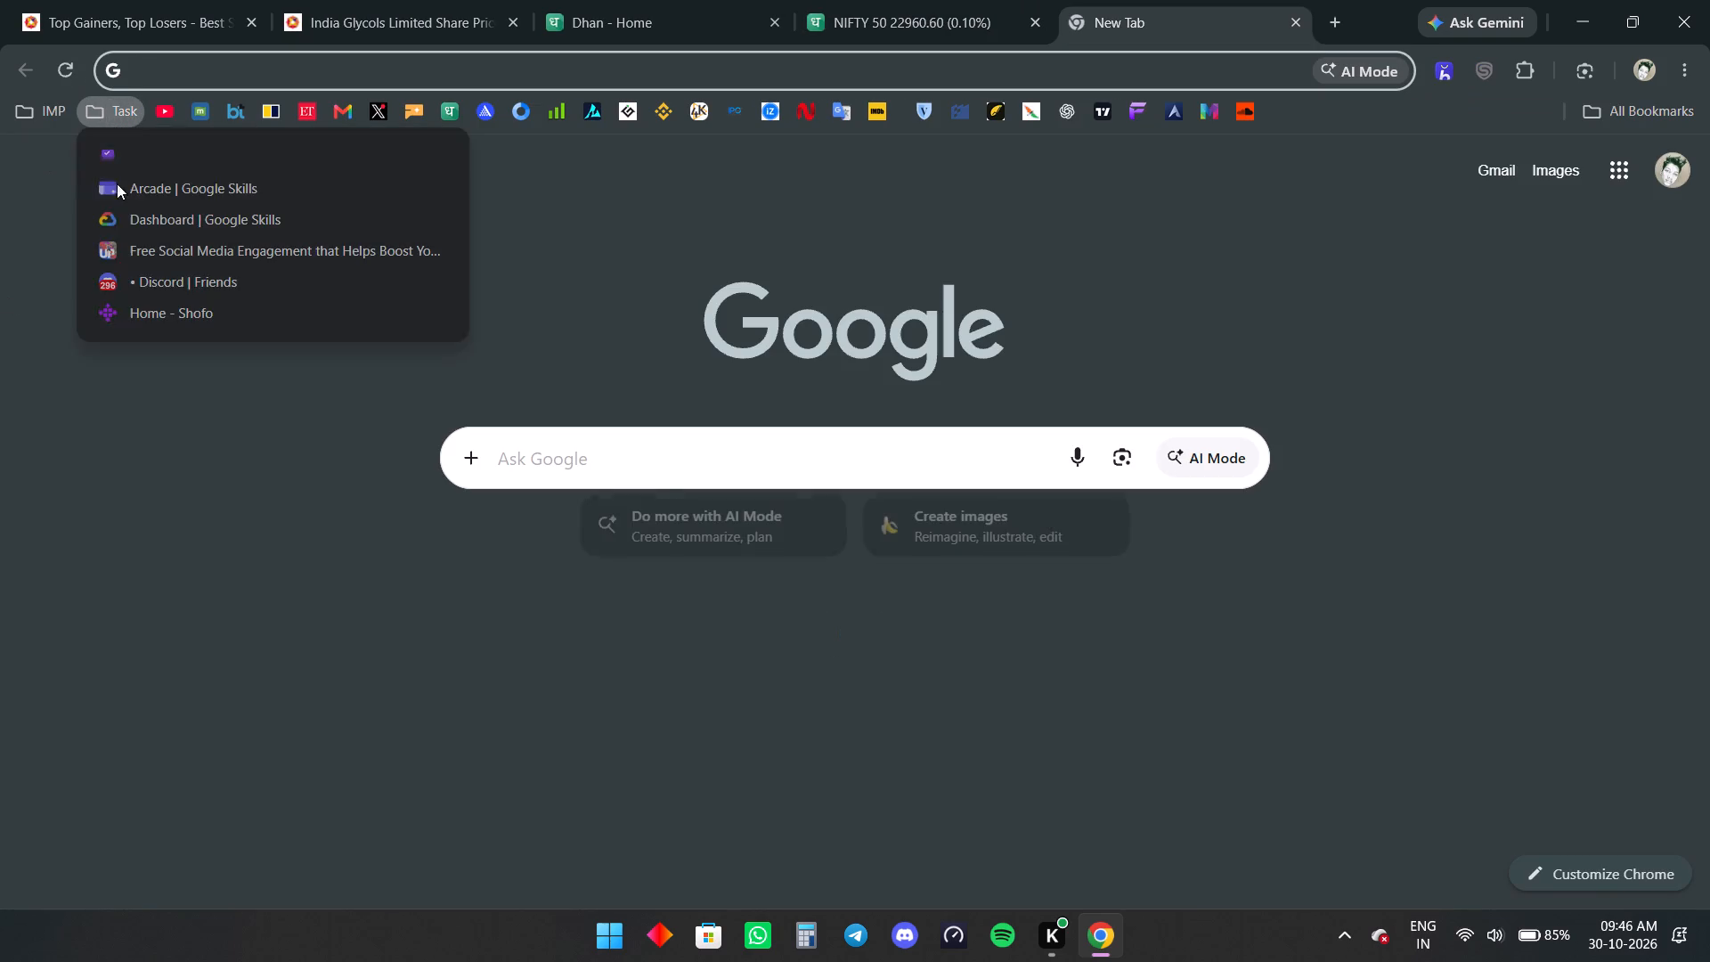
pyautogui.click(160, 319)
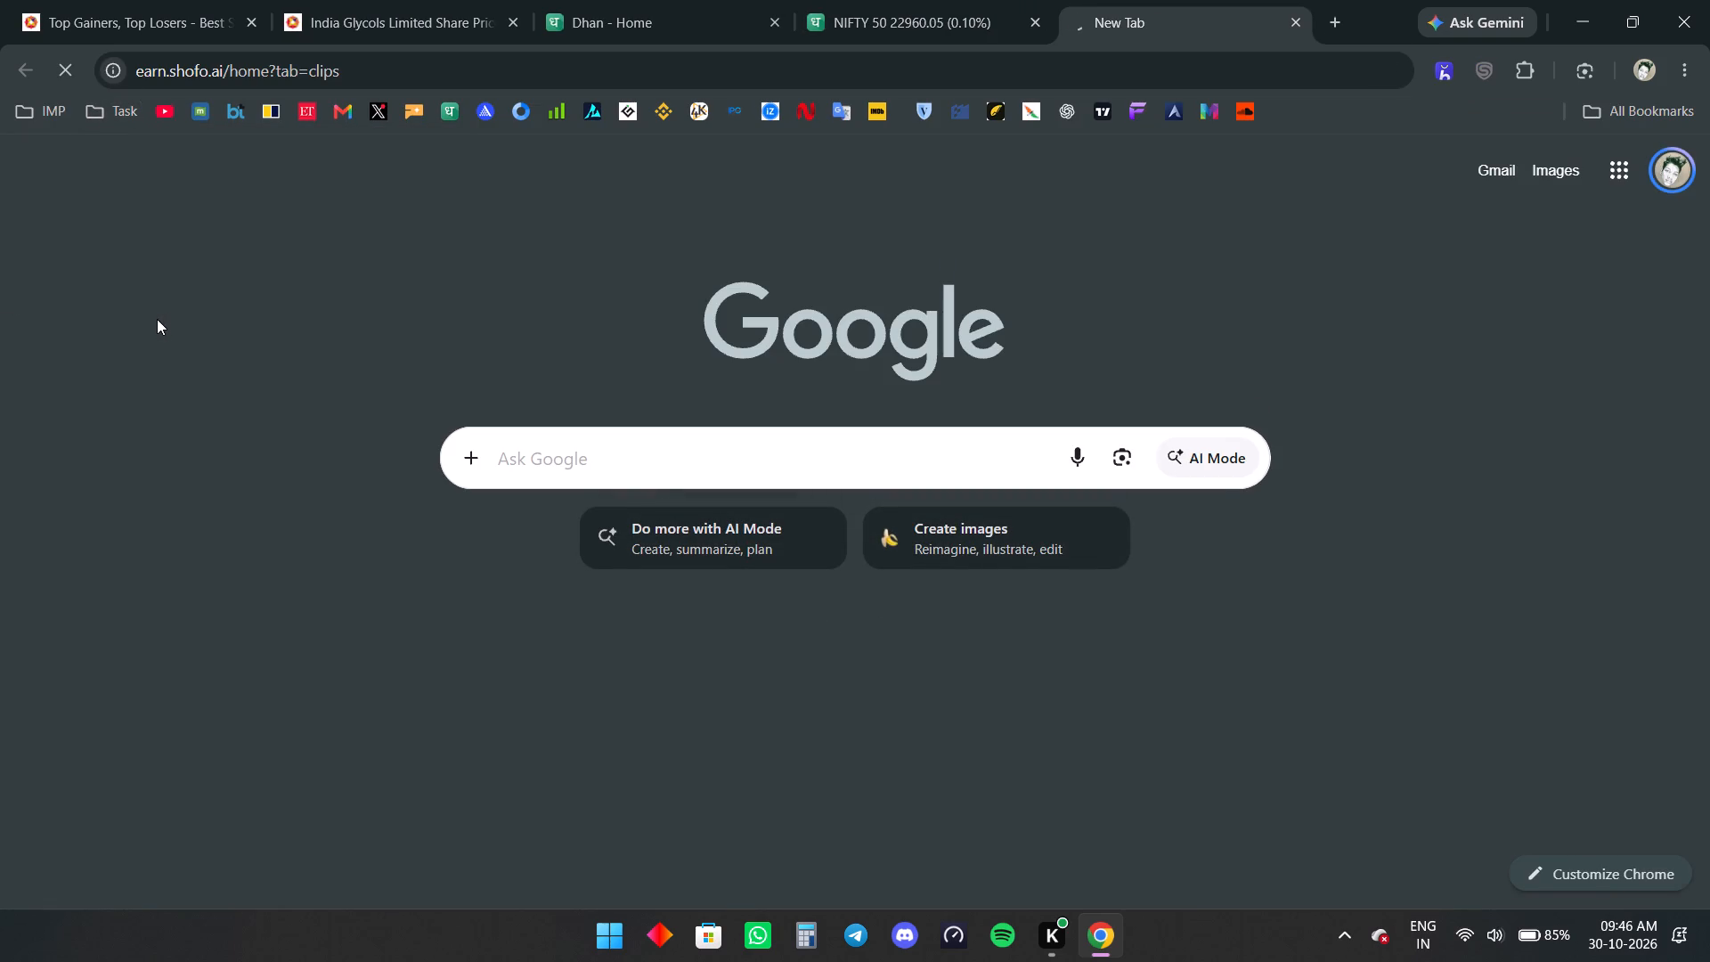
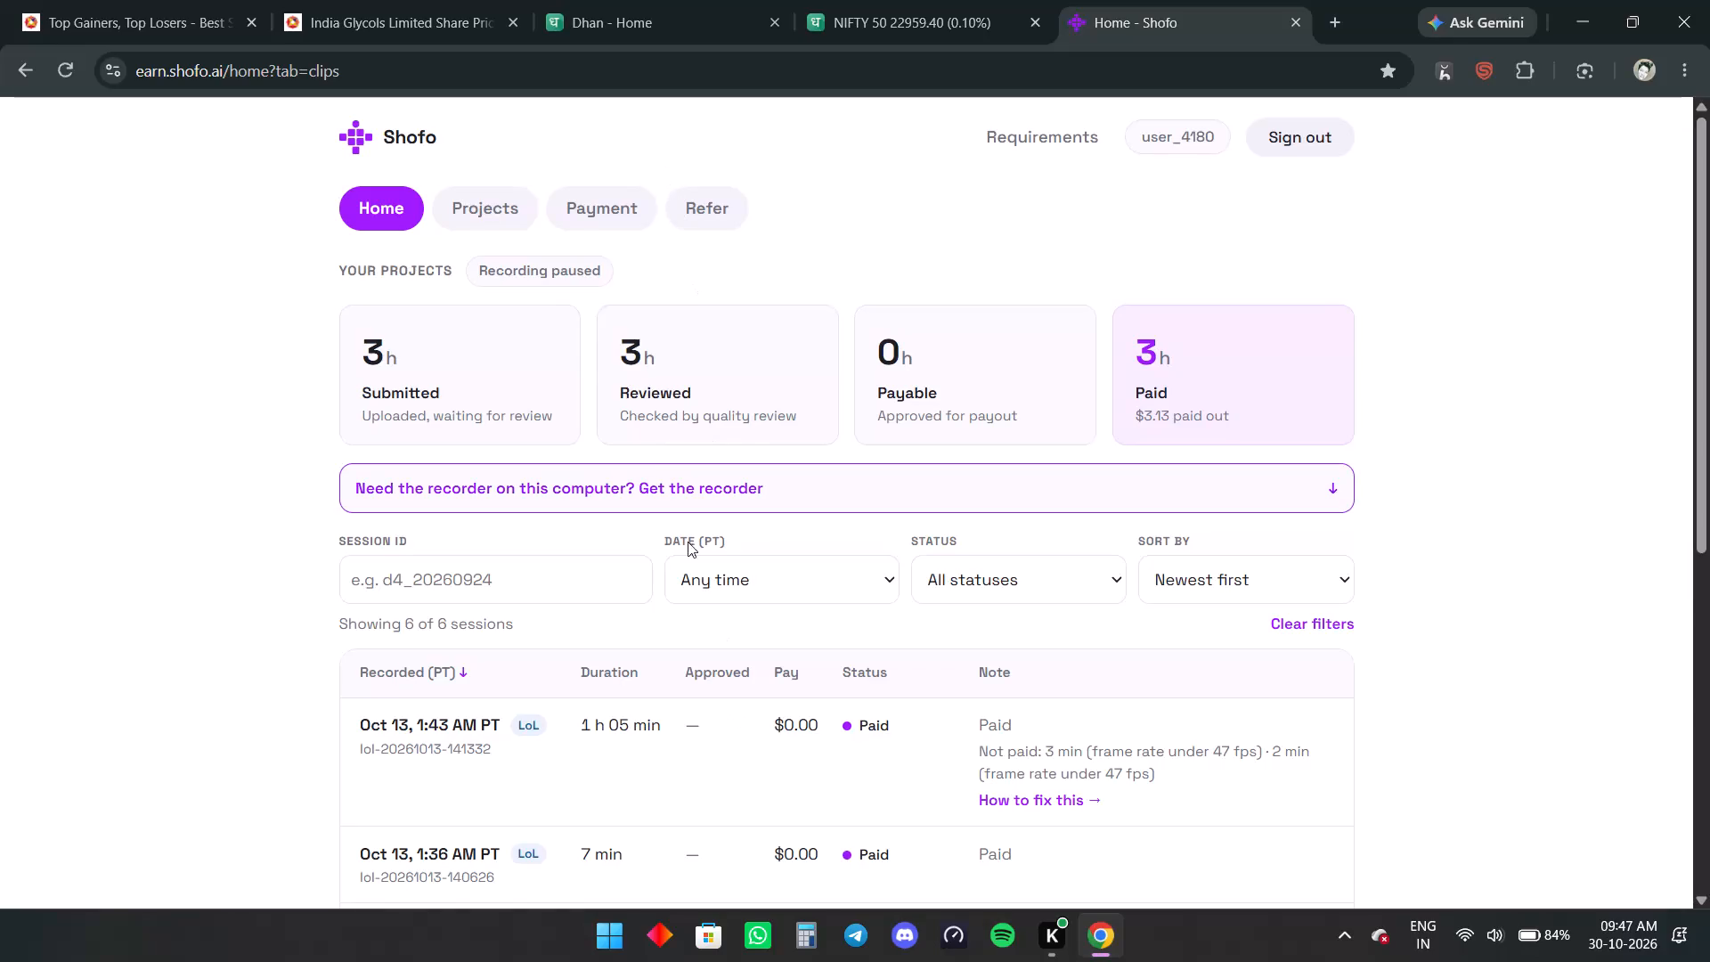
# Check the Projects page on the Shofo site and close its browser tab.
pyautogui.click(478, 218)
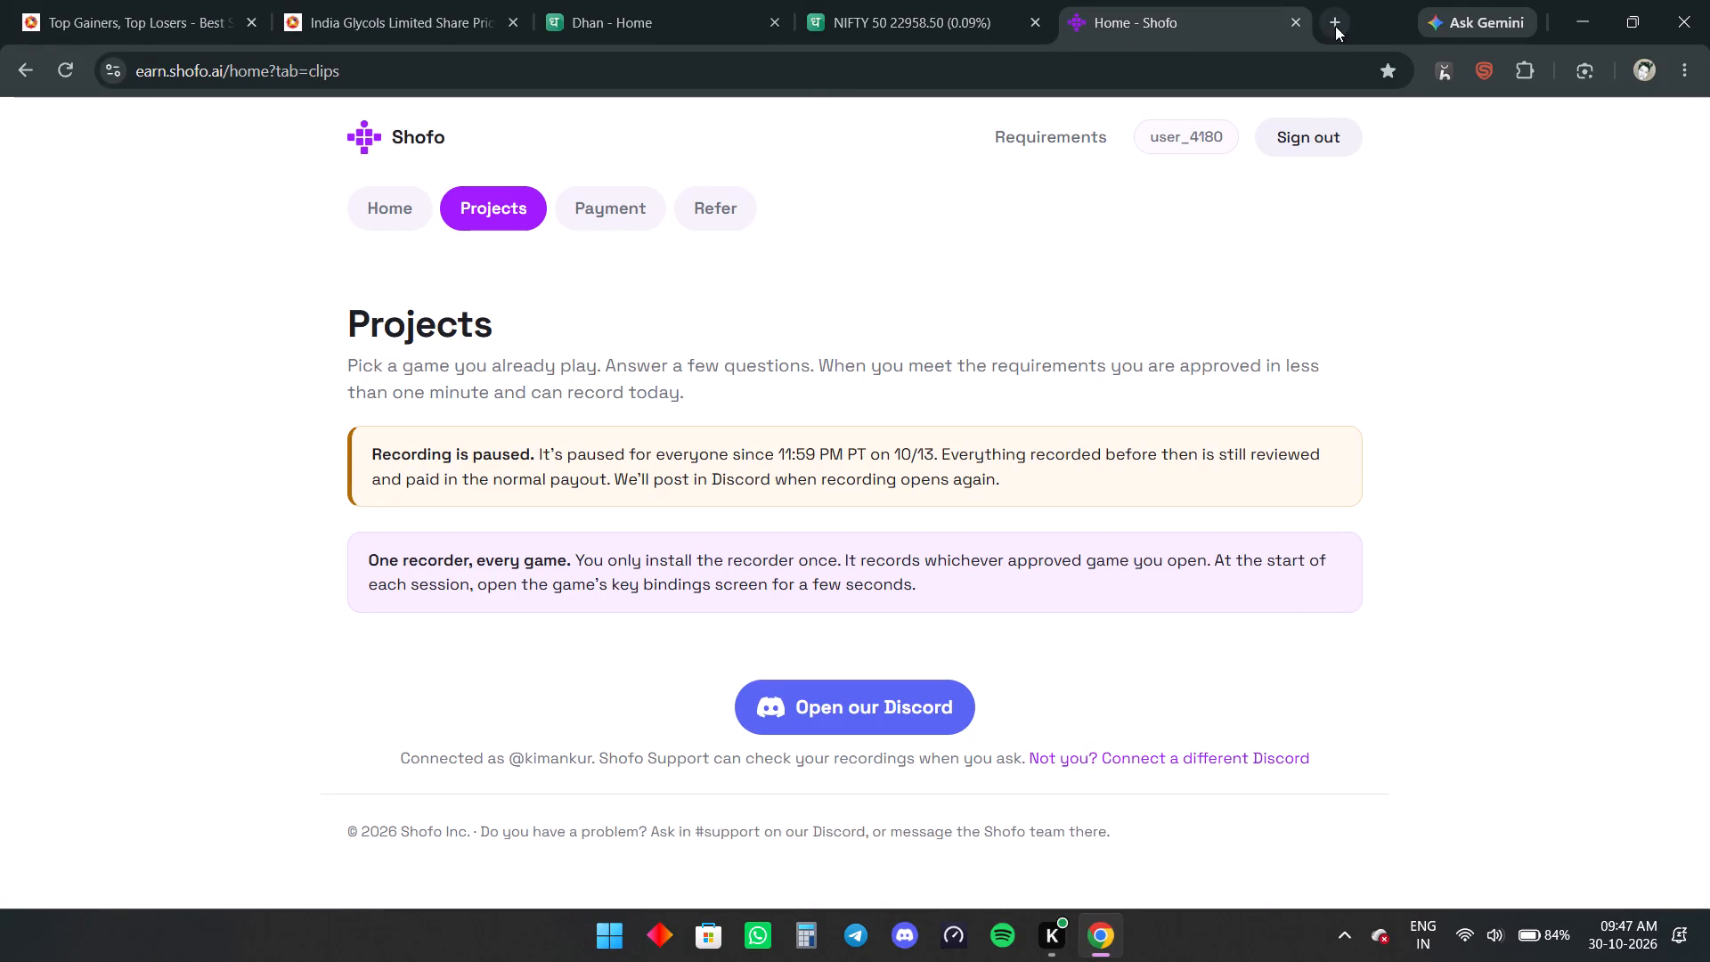
pyautogui.click(1303, 19)
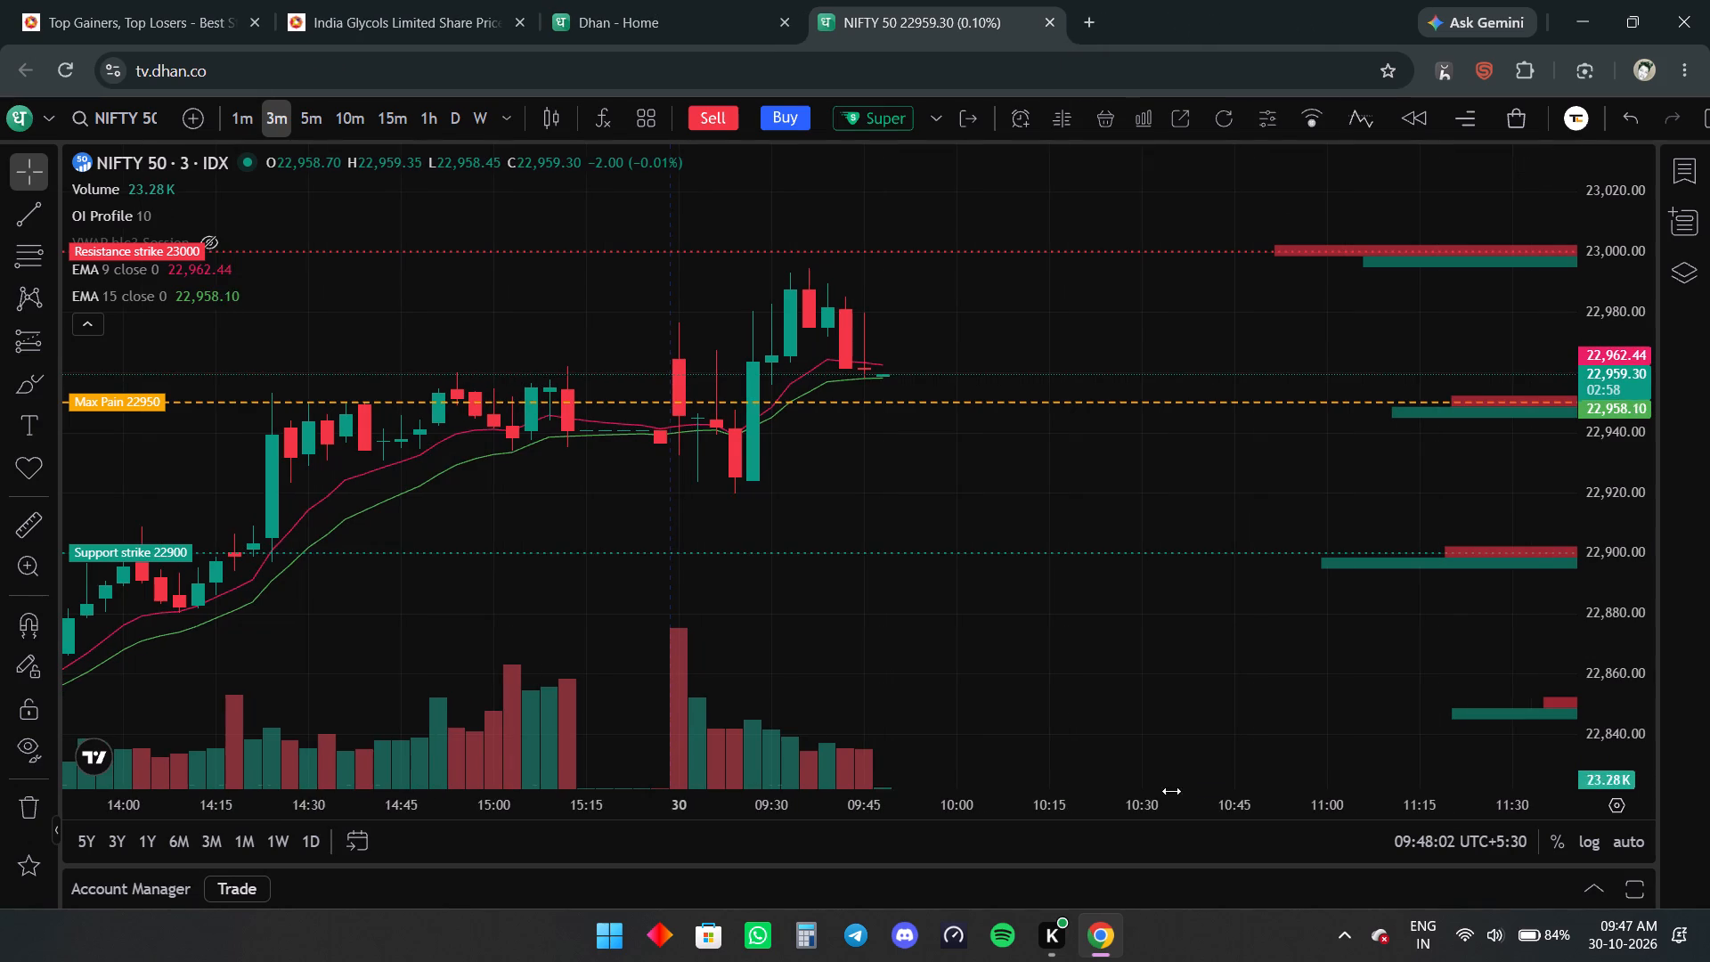
# Open the bookmarked TradingView XAUUSD chart in a new browser tab and hide its watchlist.
pyautogui.click(1099, 28)
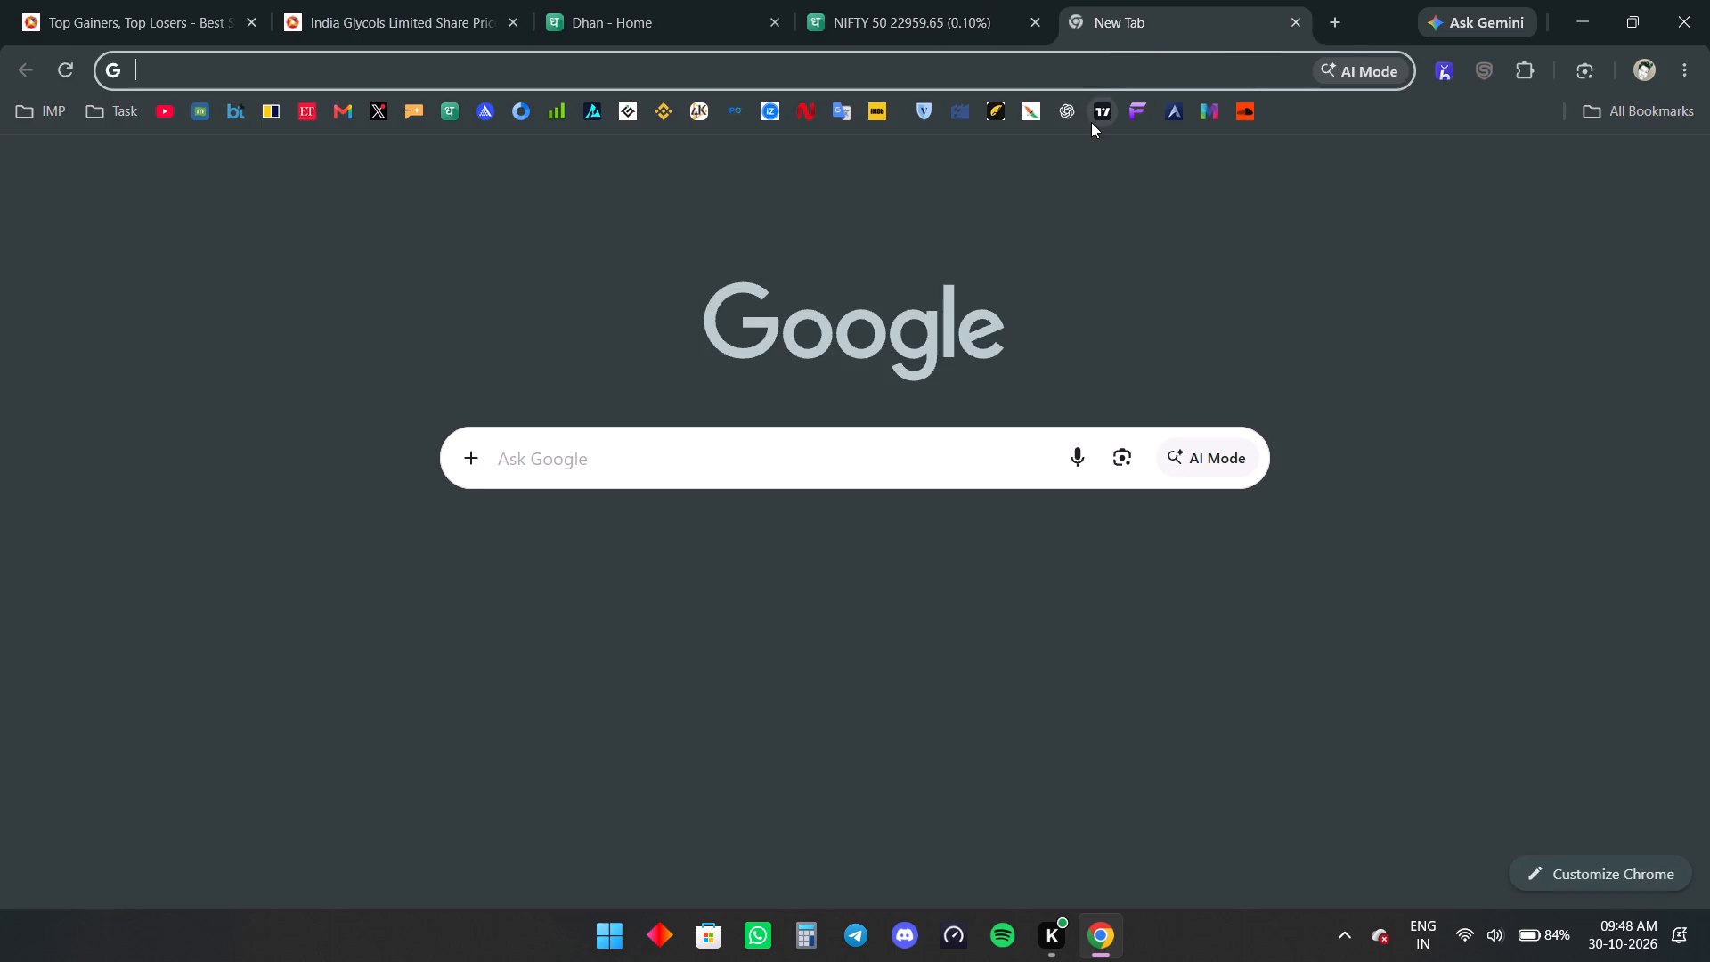
pyautogui.click(1091, 122)
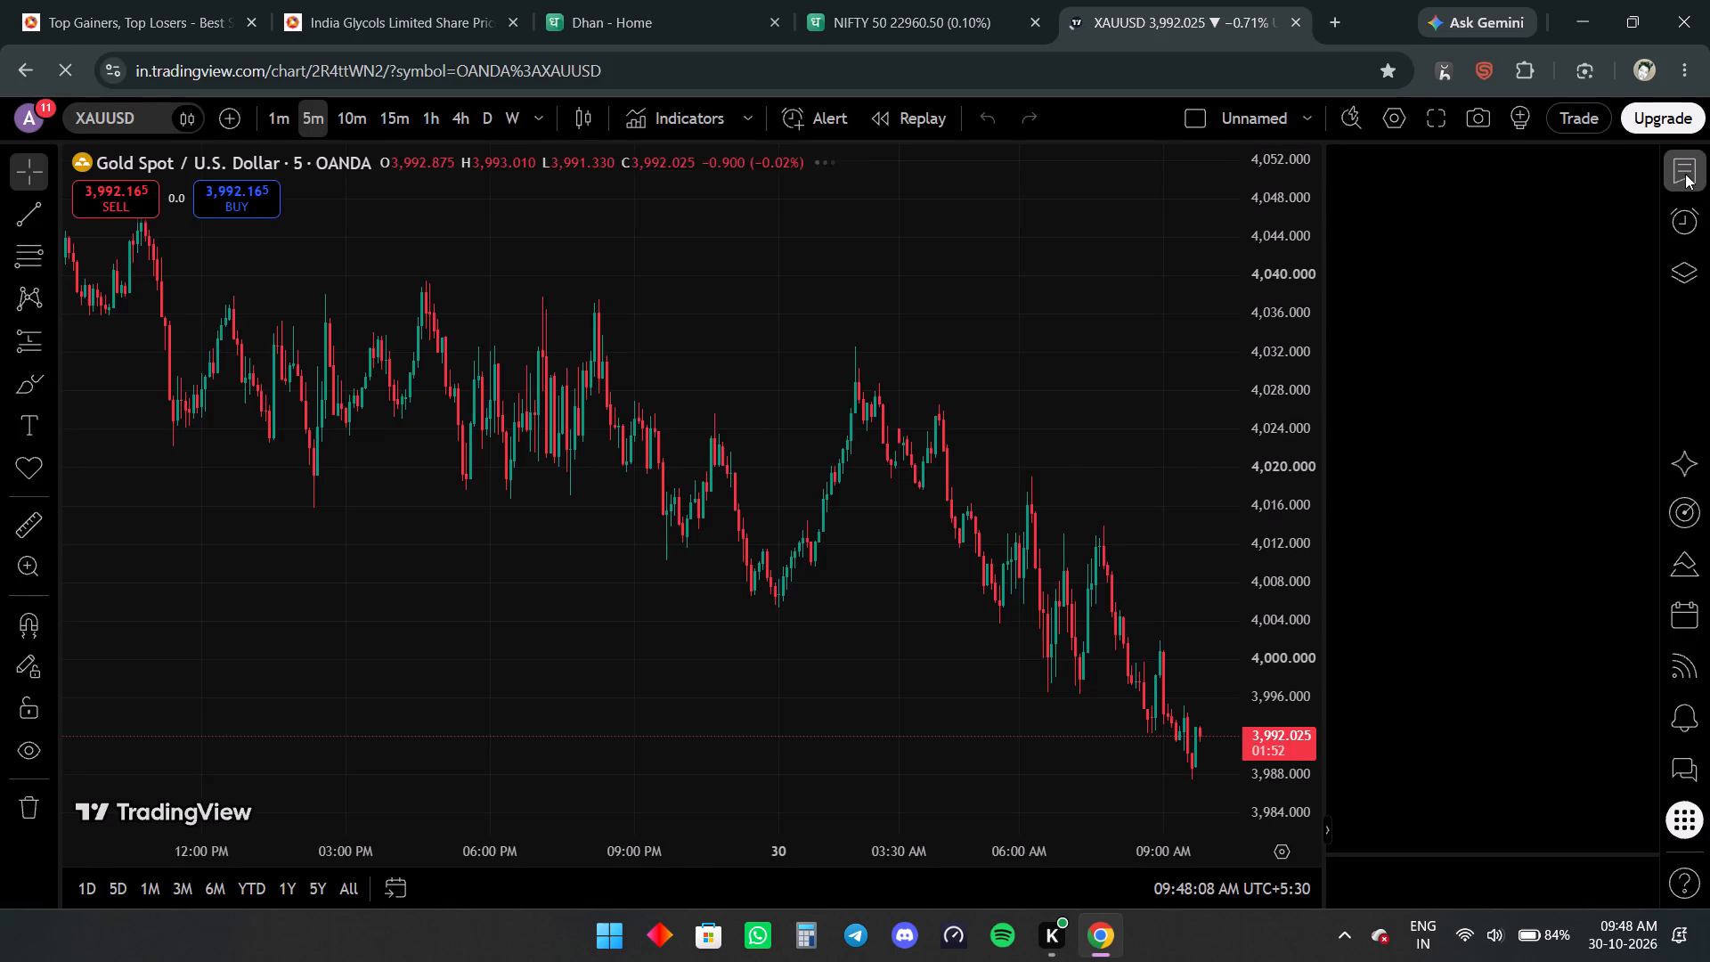
pyautogui.click(1685, 174)
# Set the XAUUSD chart interval to 15 minutes and examine the past days' candles against the two marked horizontal levels.
pyautogui.scroll(6, 1264, 598)
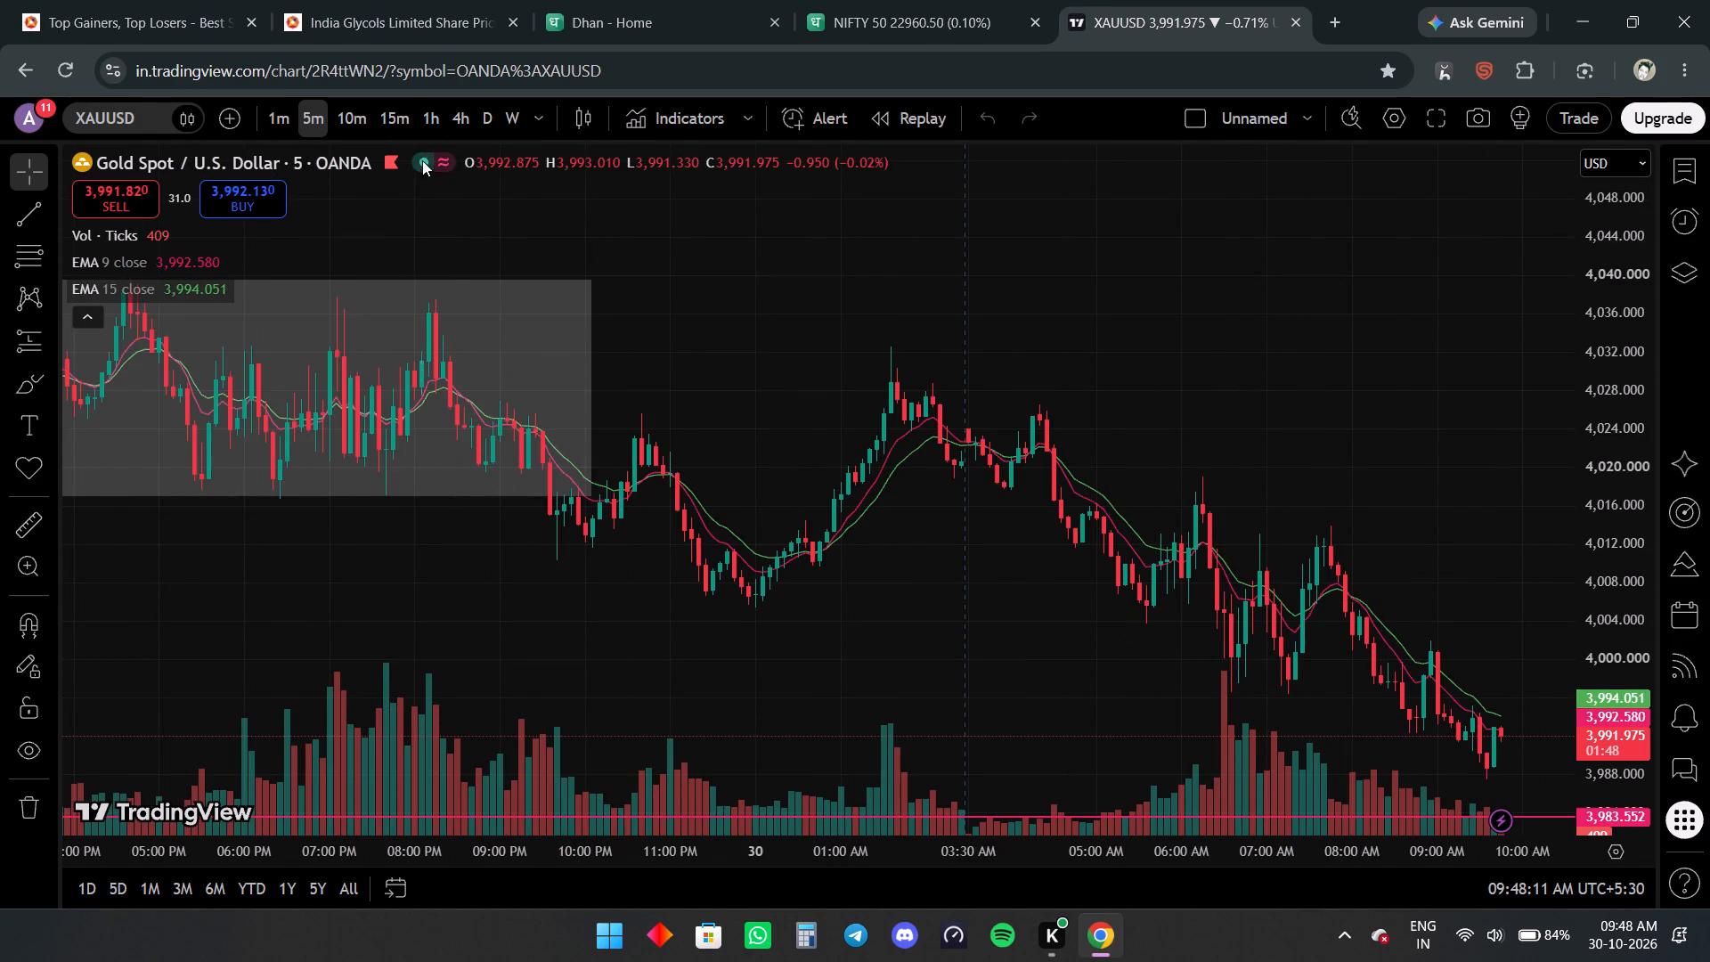
pyautogui.click(407, 129)
pyautogui.moveTo(1413, 389); pyautogui.dragTo(1032, 370)
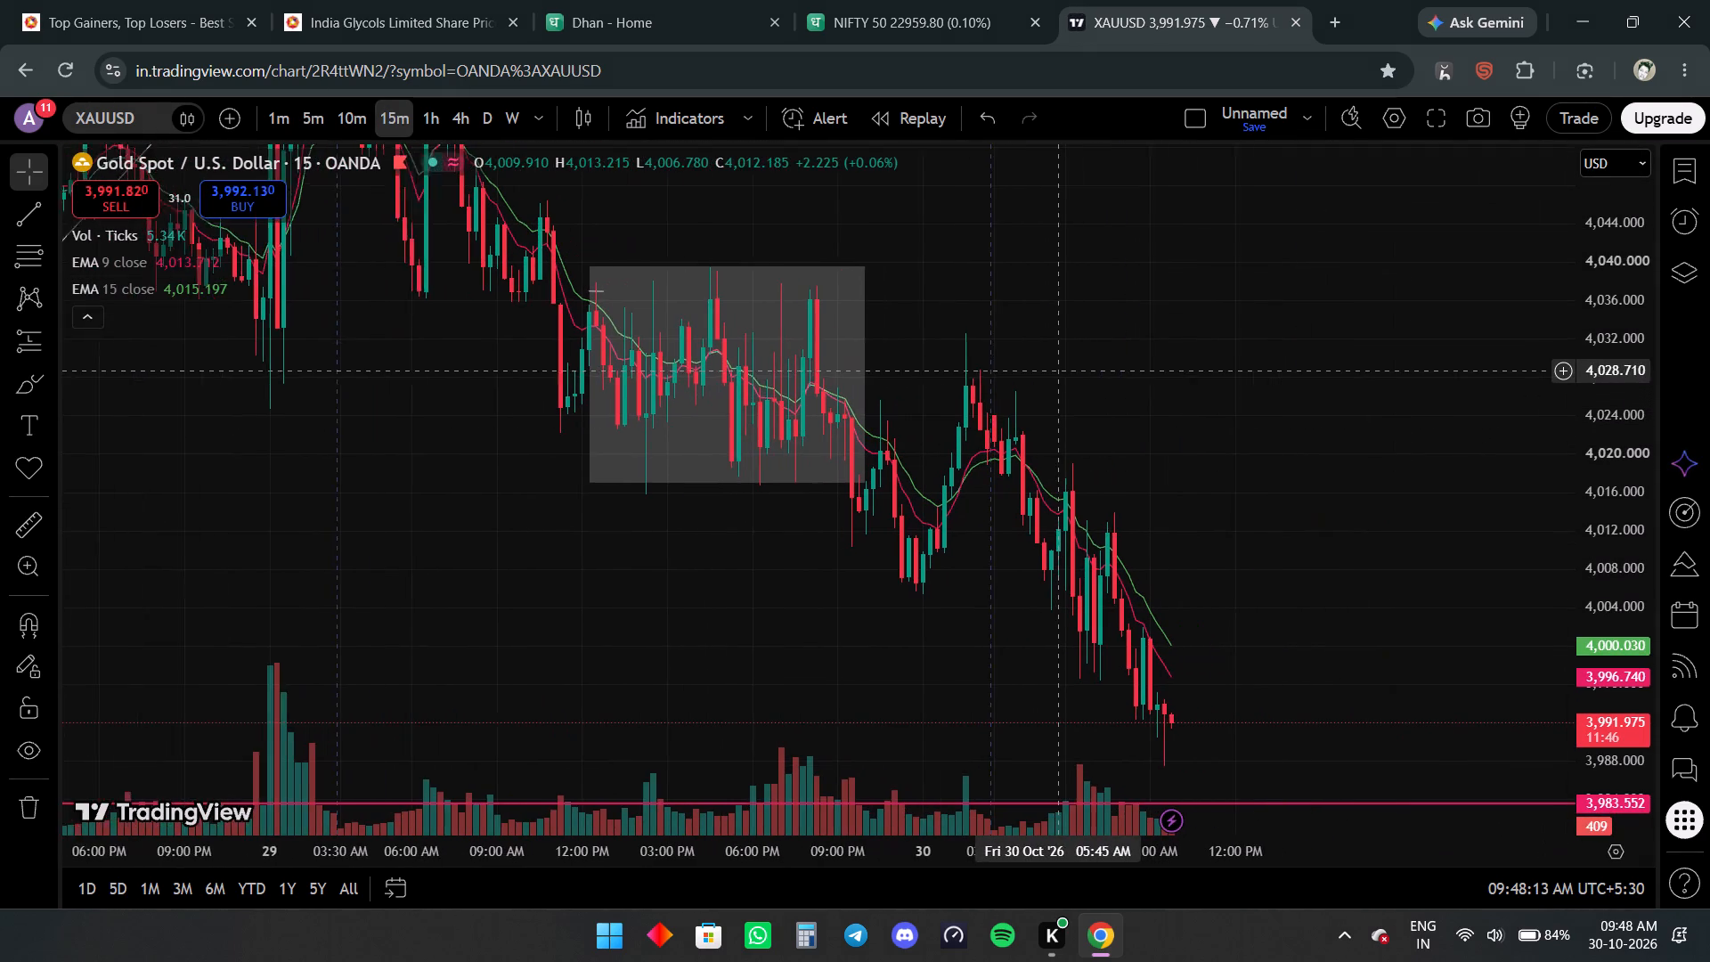
pyautogui.moveTo(1032, 370); pyautogui.dragTo(1002, 379)
pyautogui.moveTo(1622, 241); pyautogui.dragTo(1601, 591)
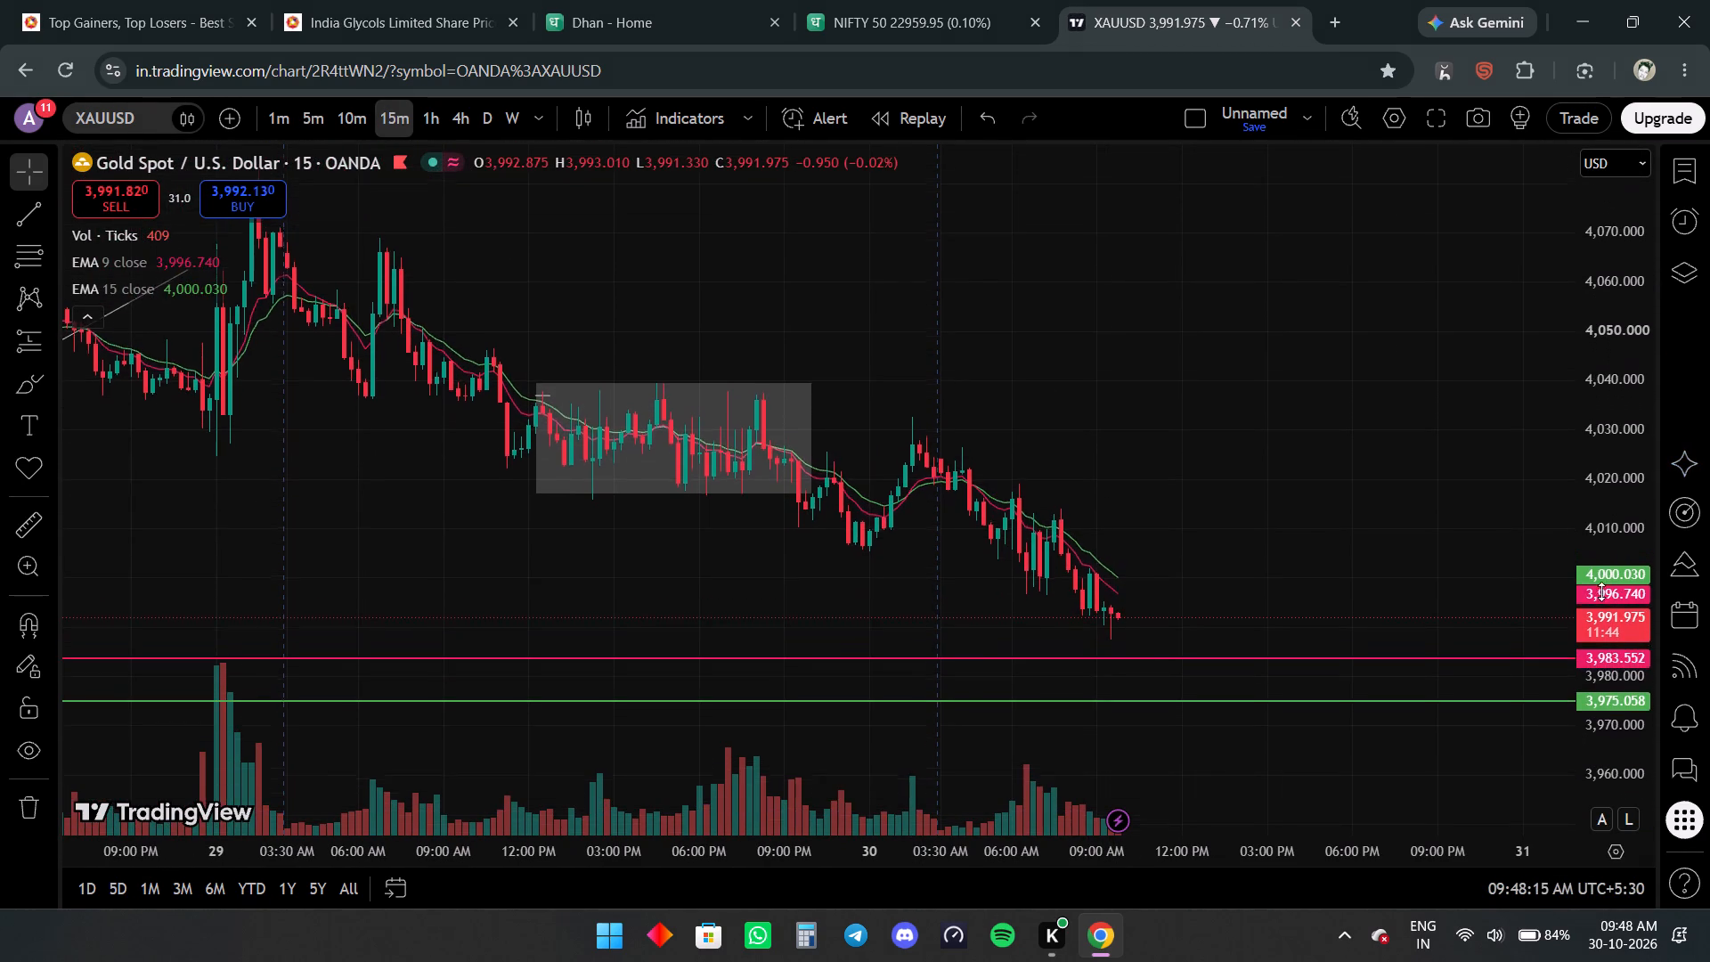
pyautogui.moveTo(1601, 591); pyautogui.dragTo(1600, 589)
pyautogui.scroll(-10, 1462, 529)
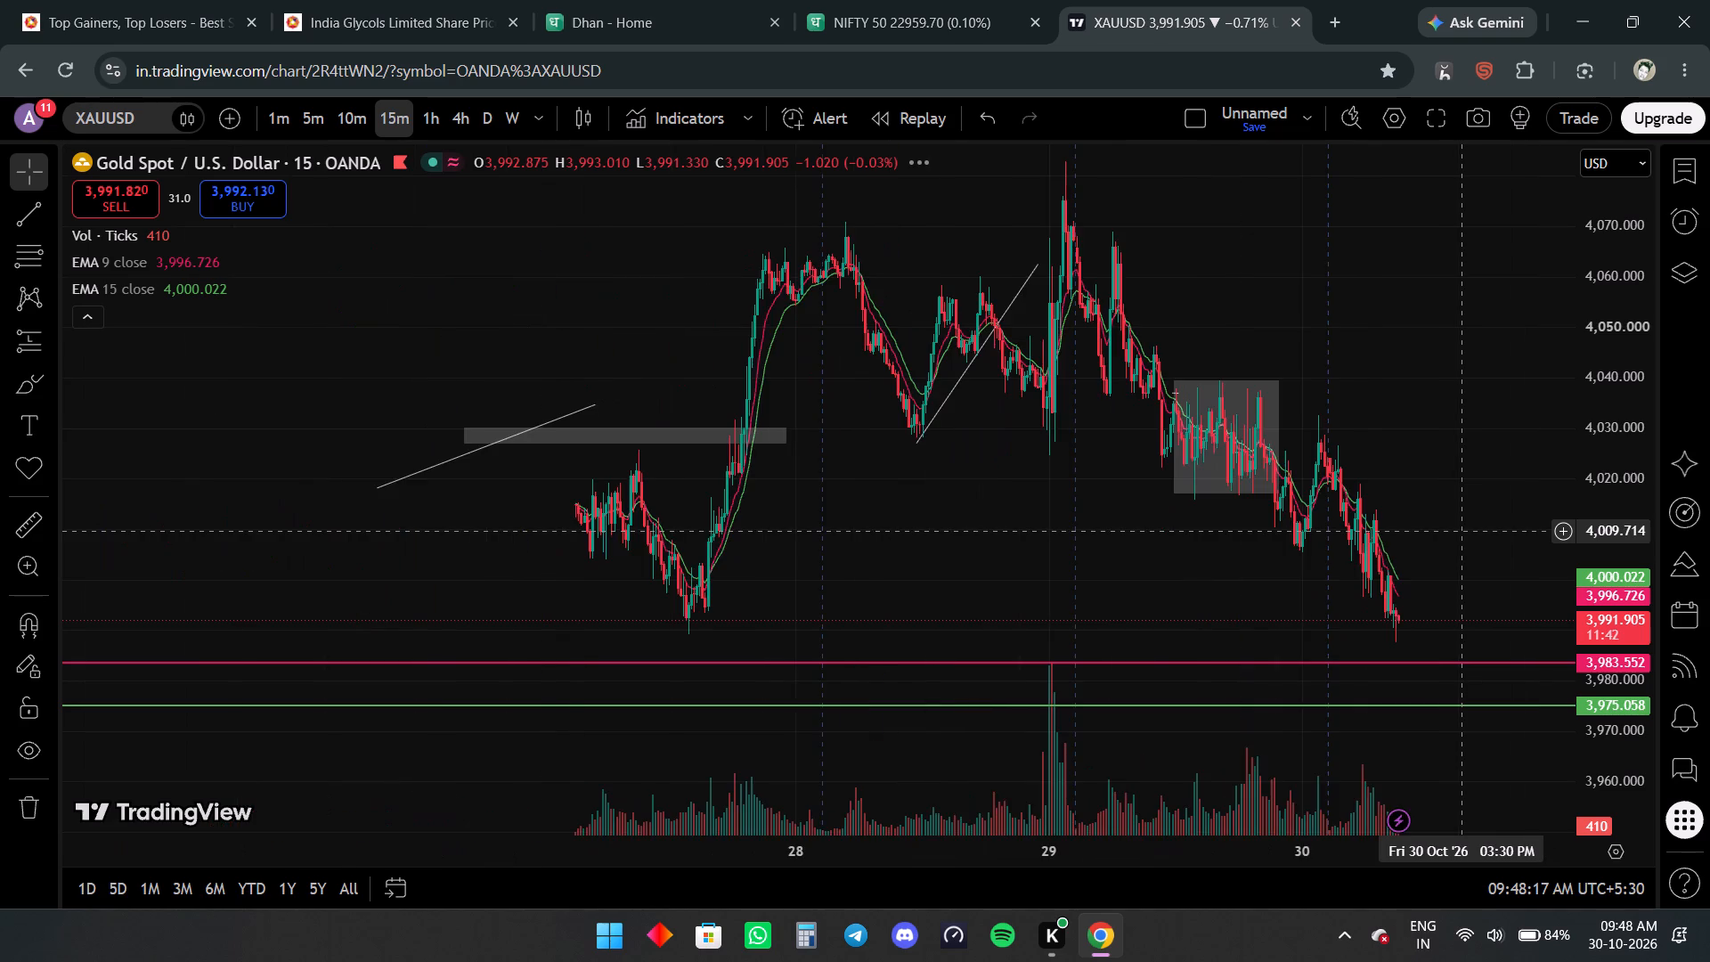
pyautogui.scroll(14, 1462, 531)
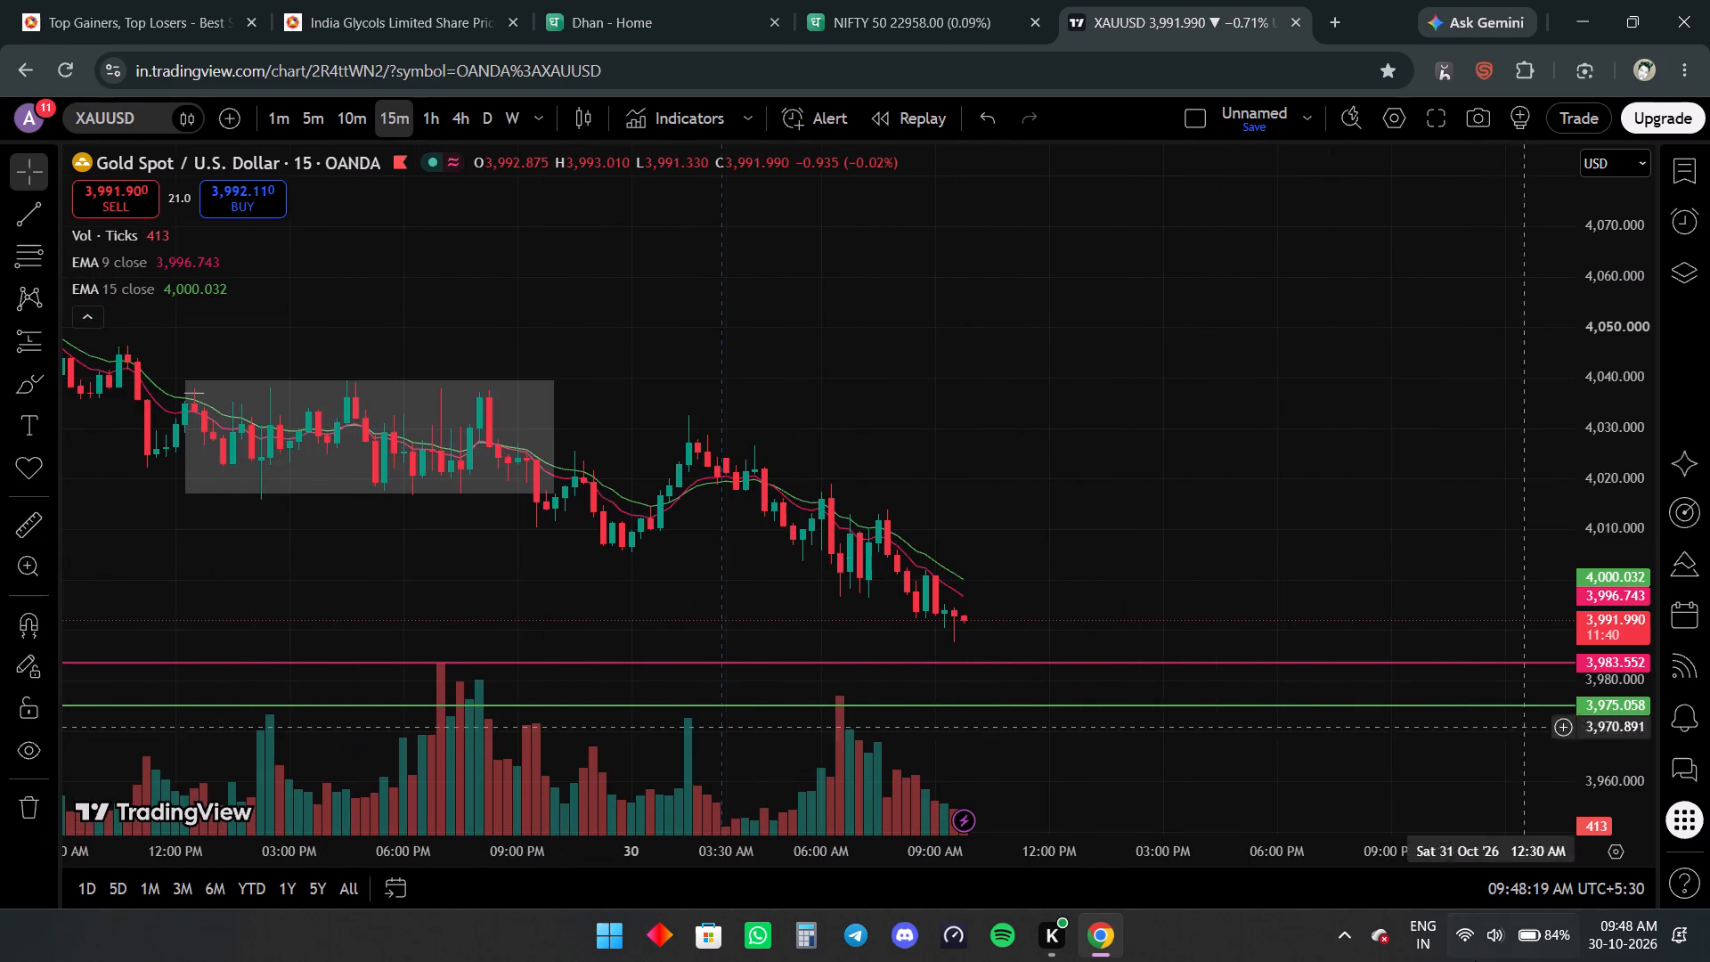
pyautogui.moveTo(1267, 535); pyautogui.dragTo(1240, 497)
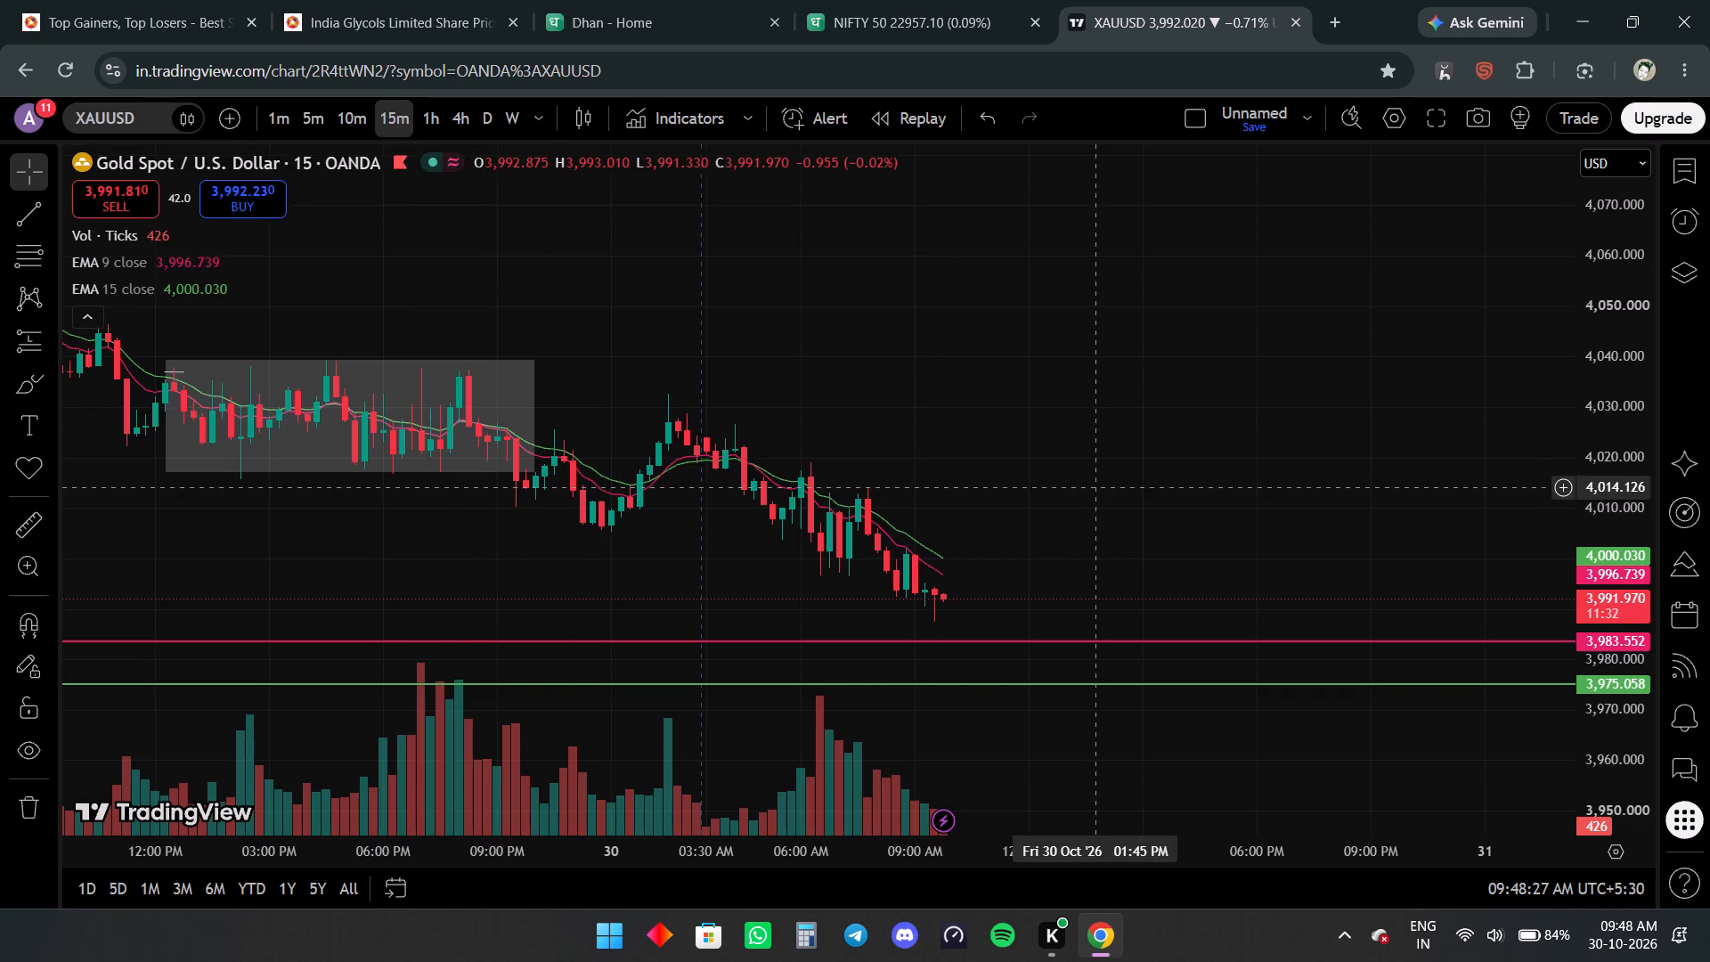
pyautogui.scroll(-17, 1095, 494)
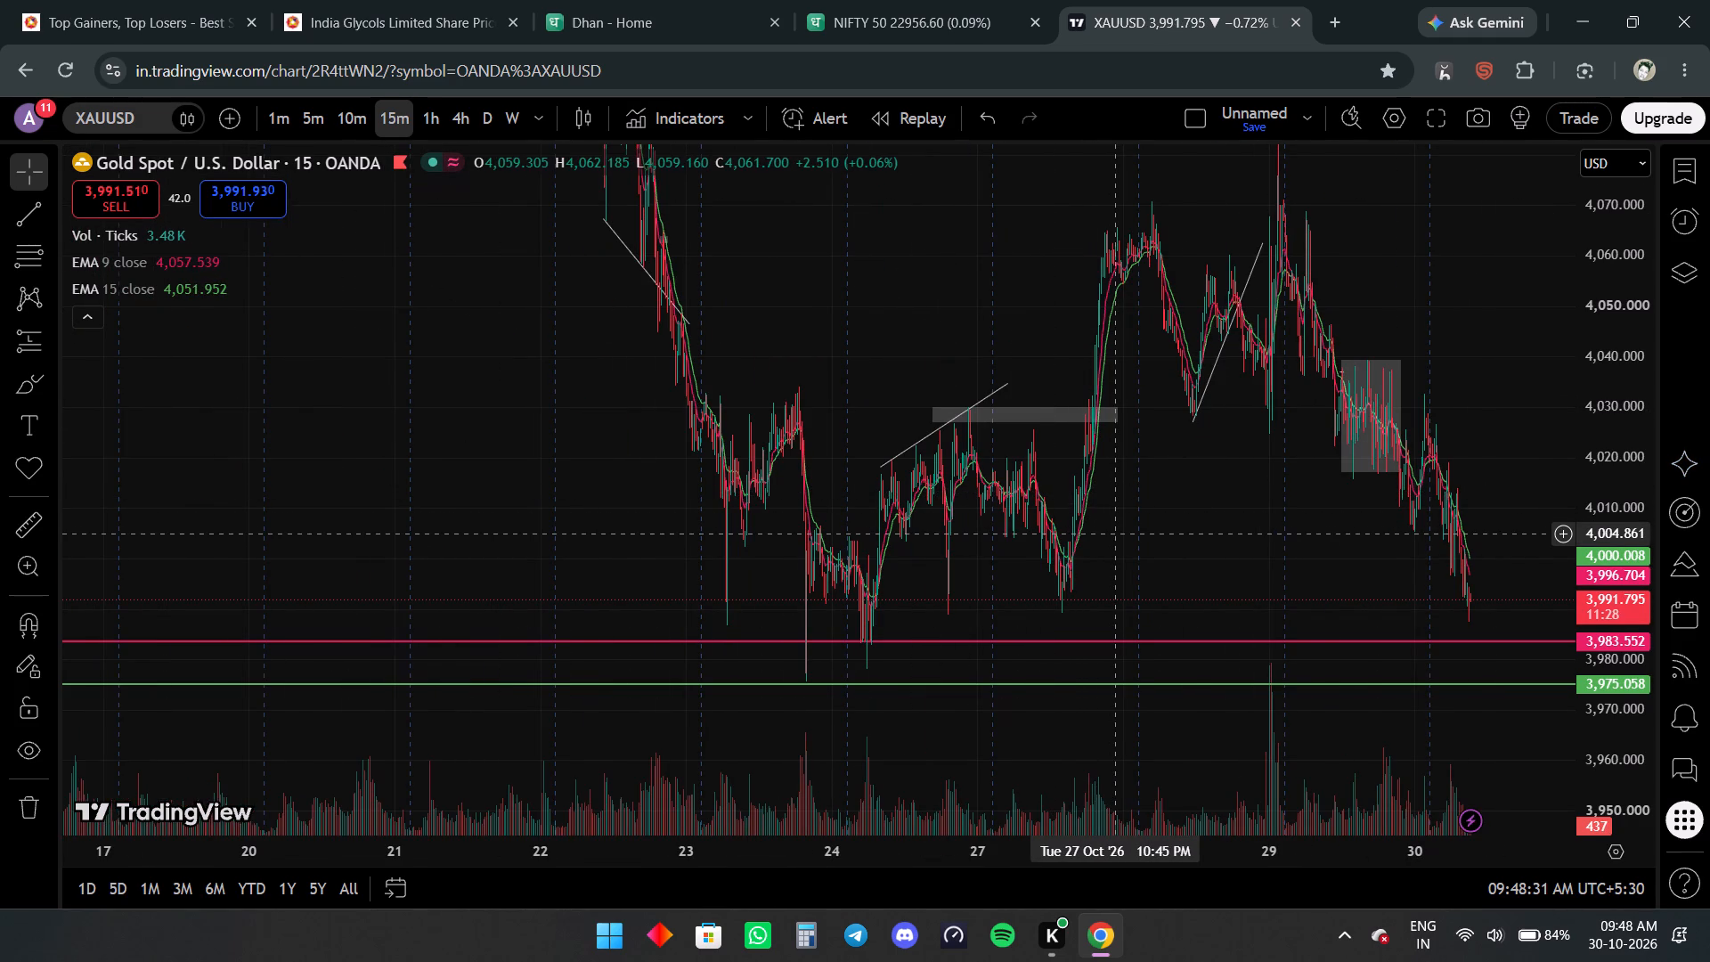
pyautogui.scroll(11, 1116, 534)
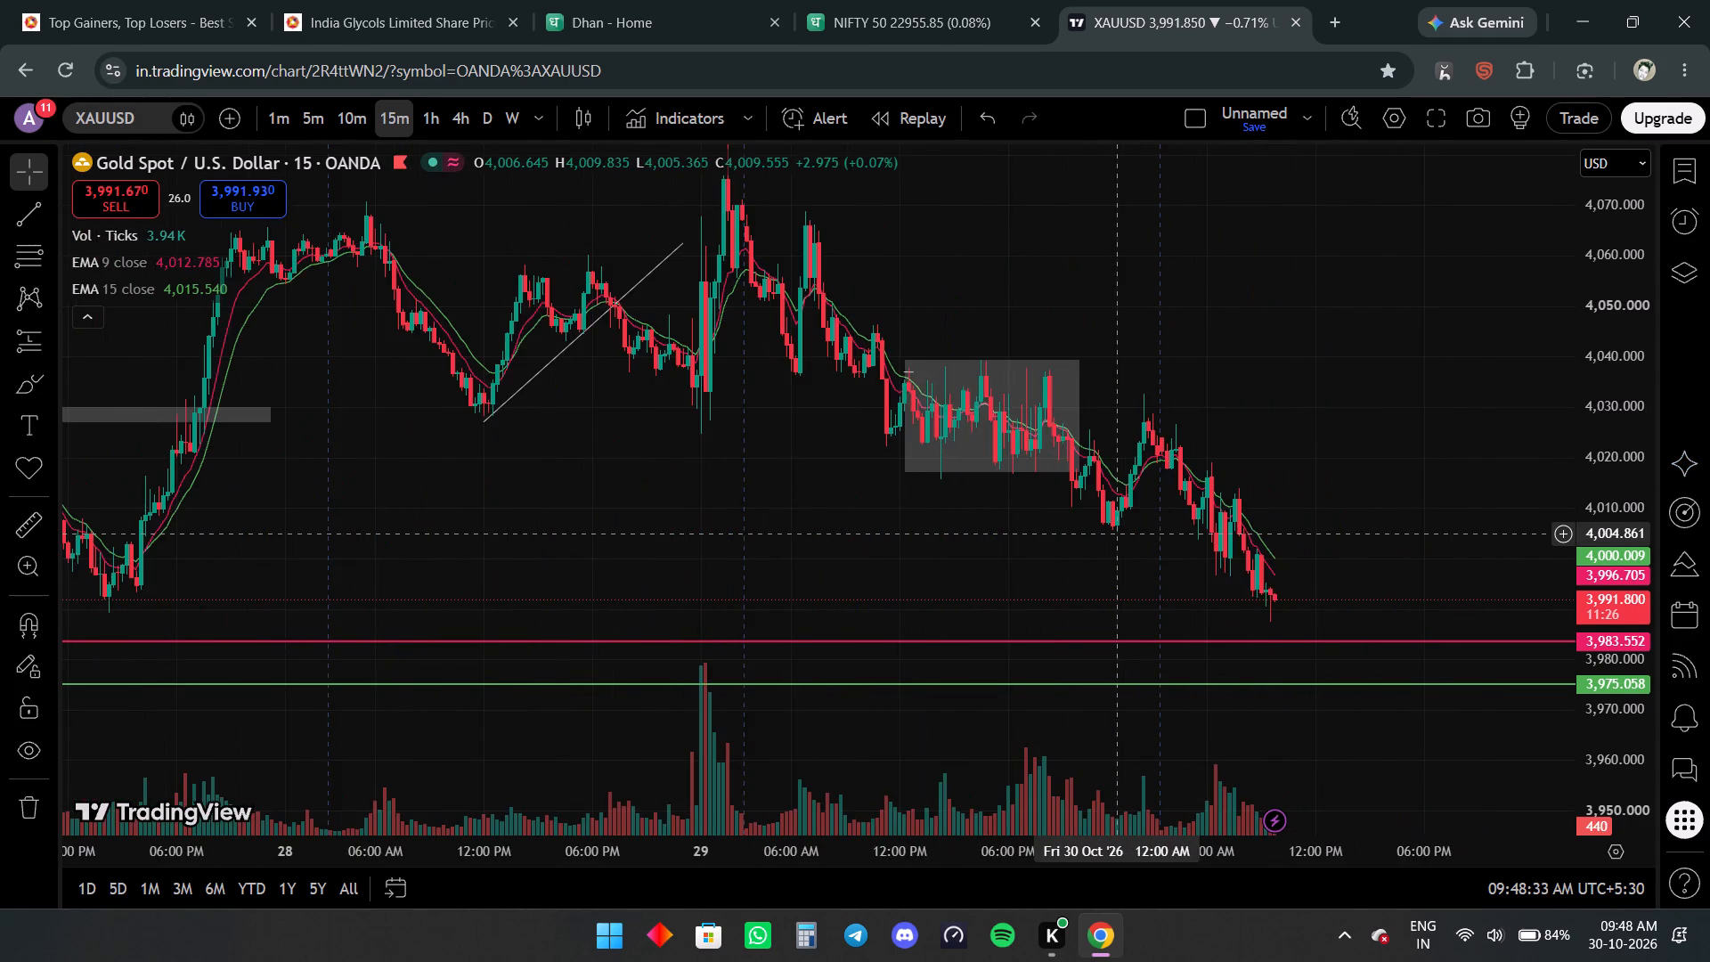
pyautogui.scroll(4, 1116, 534)
pyautogui.scroll(2, 1292, 506)
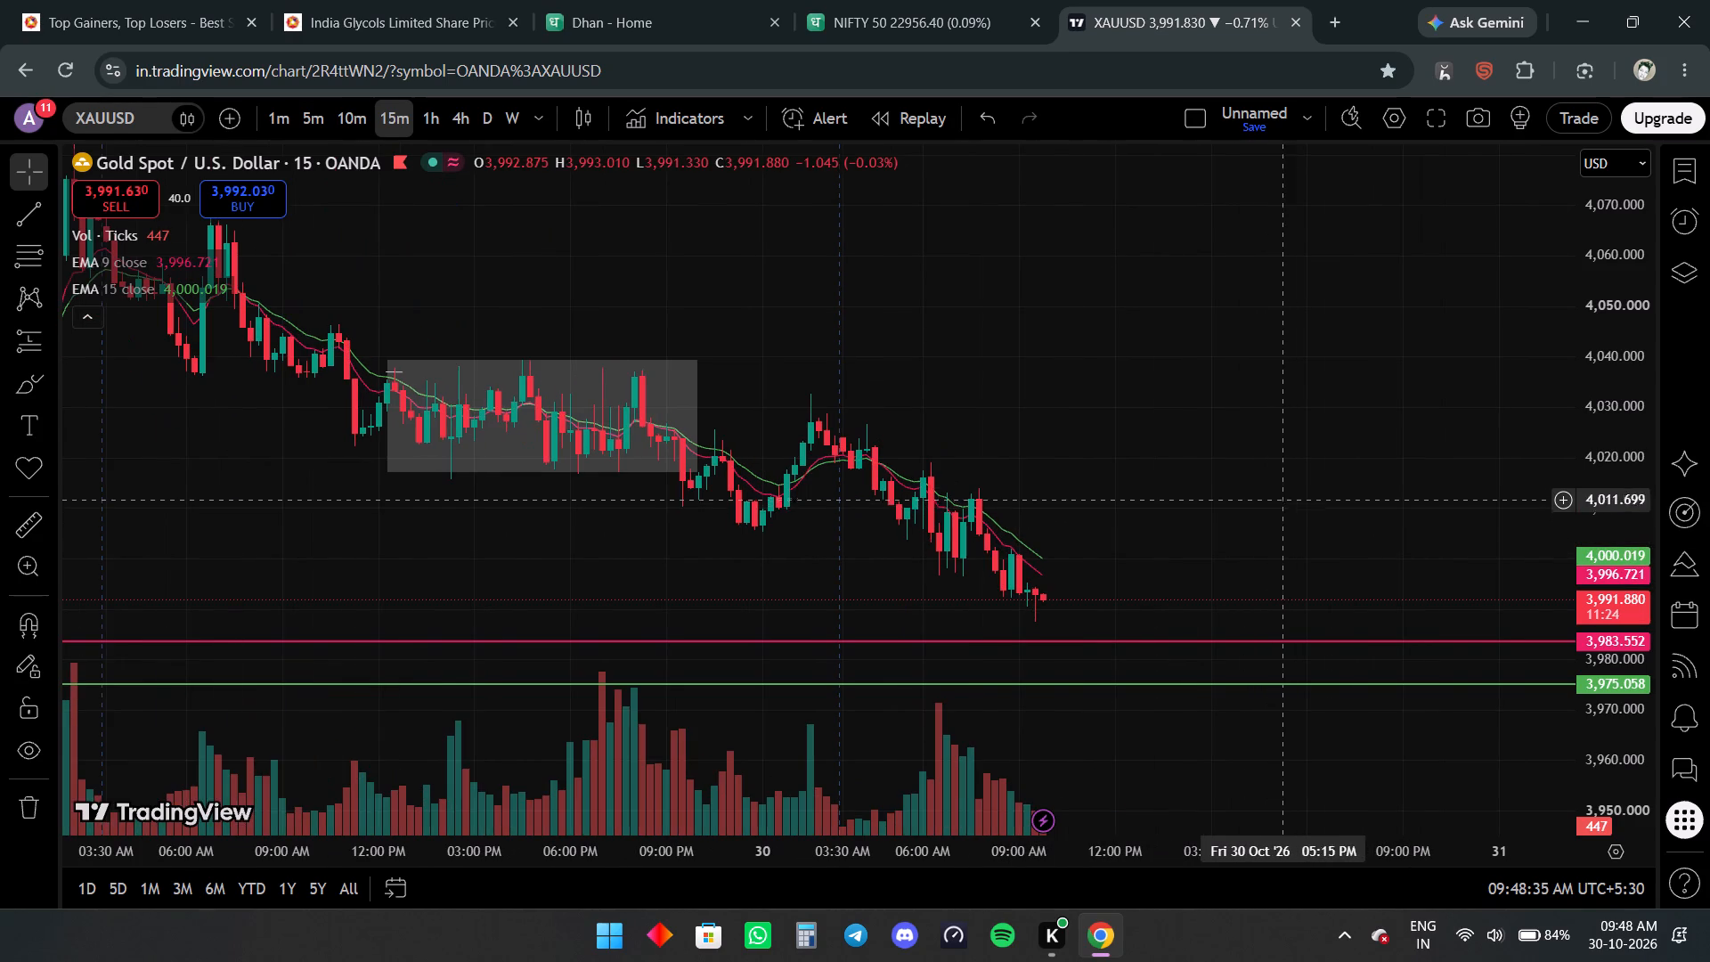
pyautogui.moveTo(1579, 589); pyautogui.dragTo(1590, 526)
# Set the XAUUSD chart interval to 1 day and examine its candles since summer around the two marked horizontal levels.
pyautogui.click(489, 130)
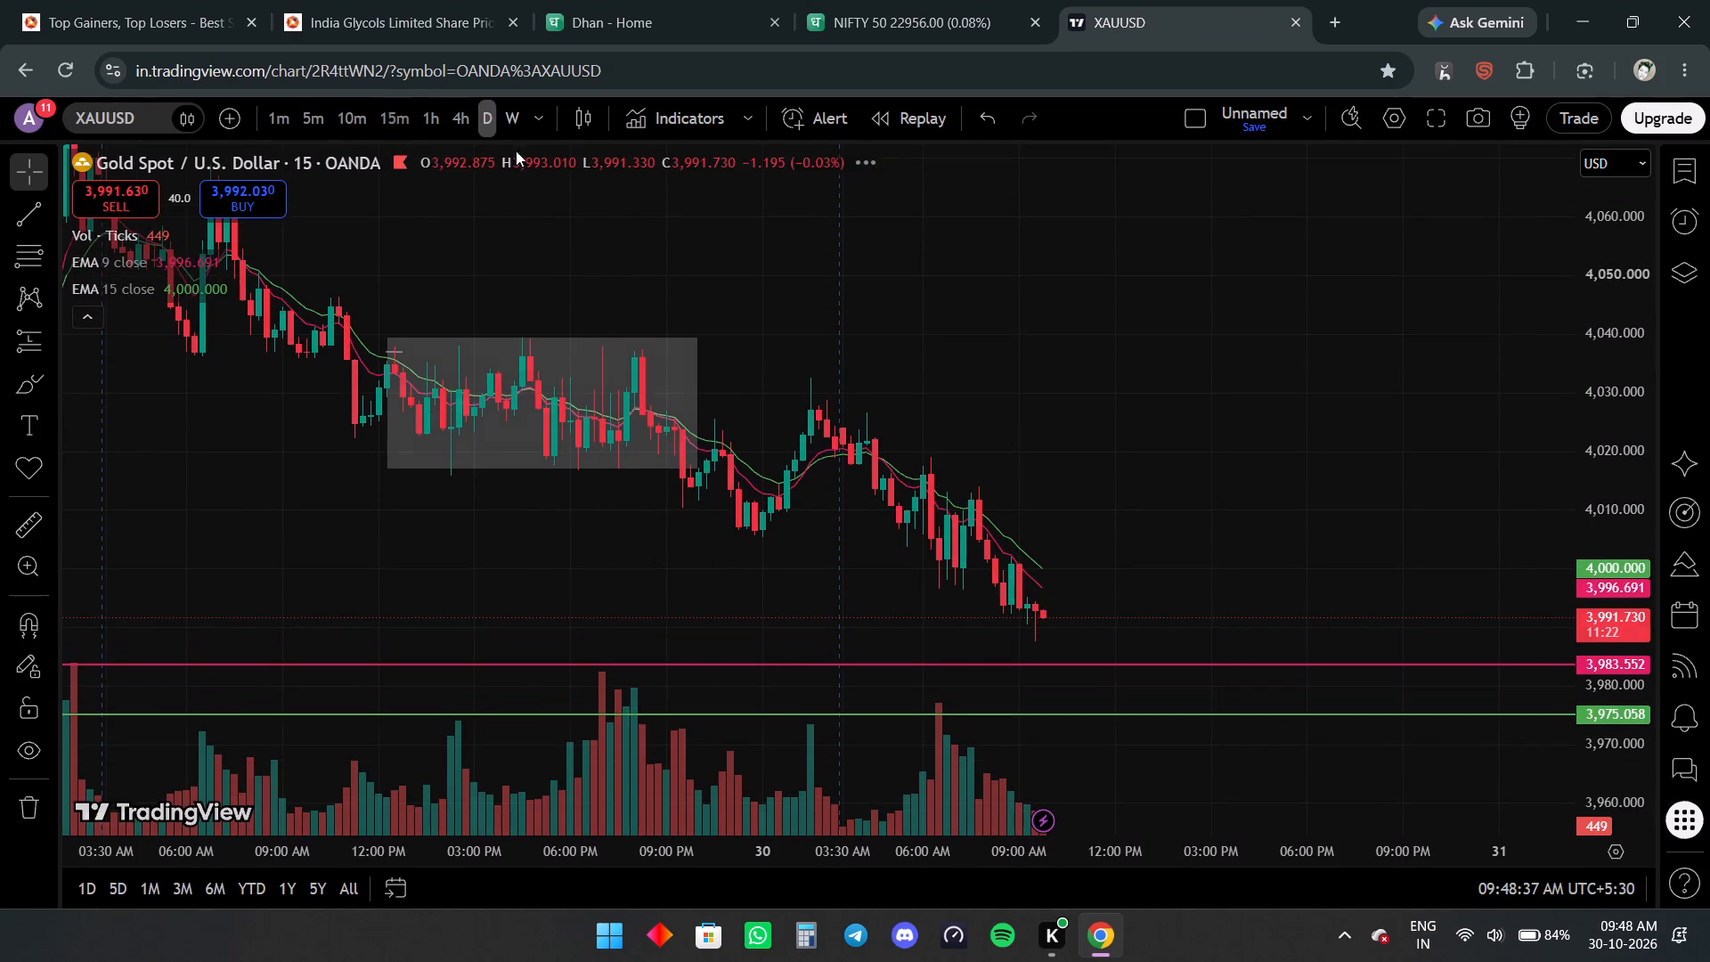
pyautogui.moveTo(1605, 256); pyautogui.dragTo(1709, 780)
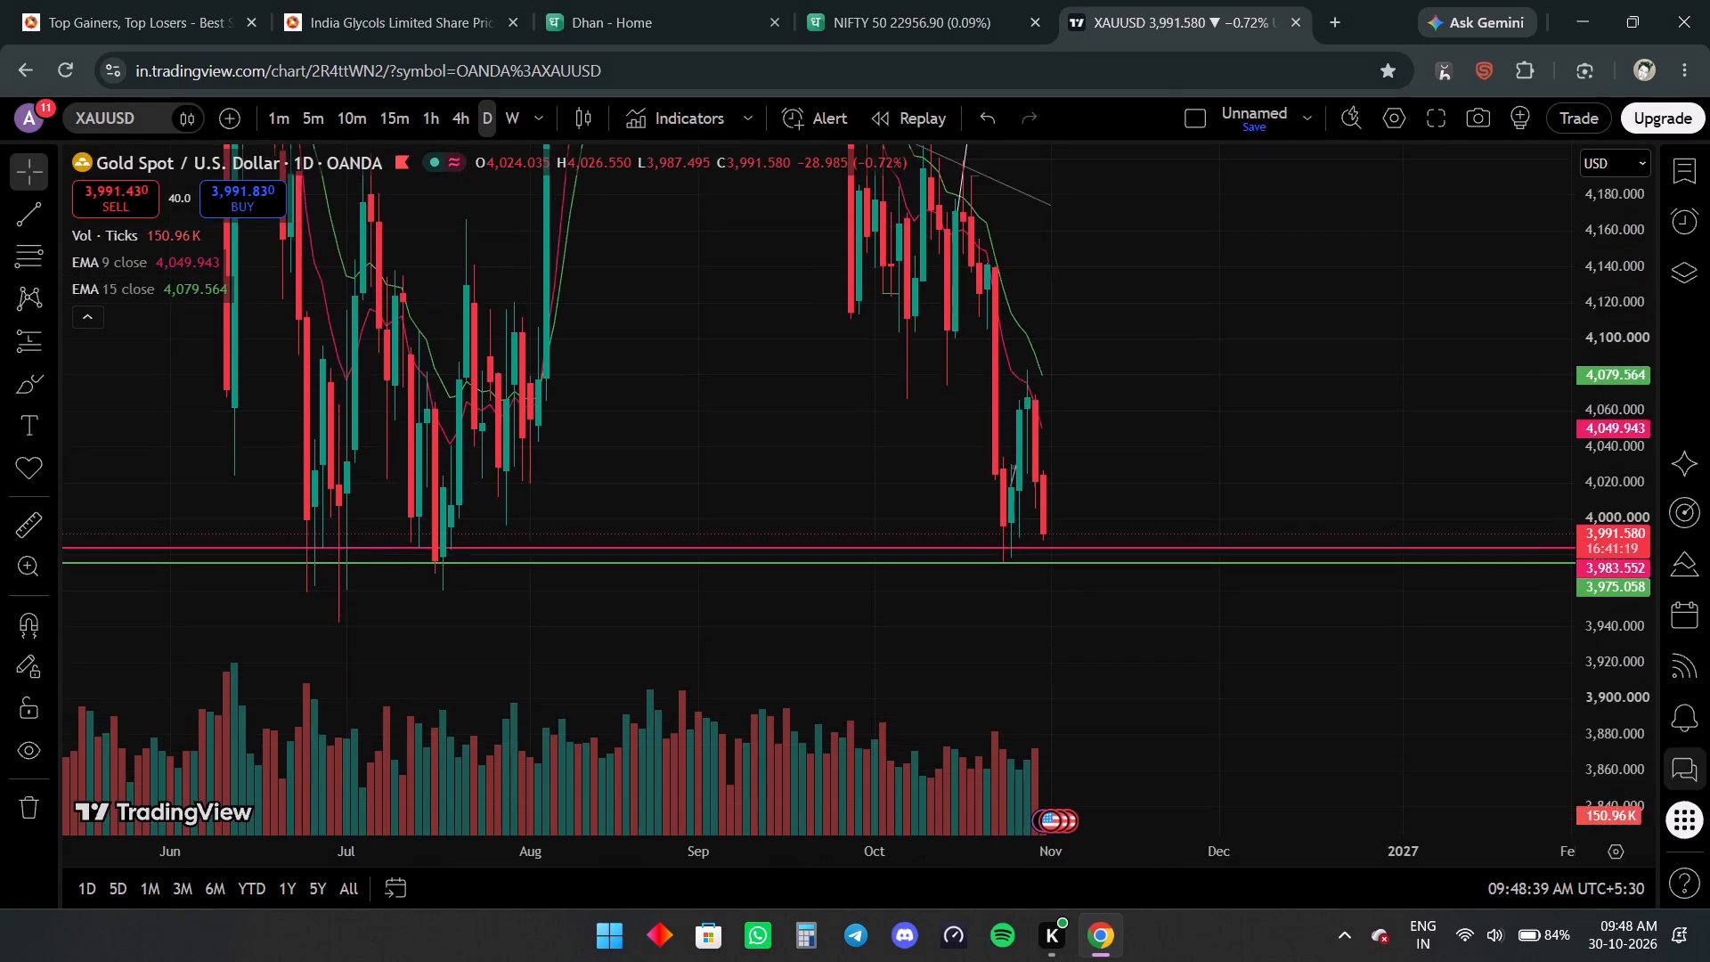
pyautogui.moveTo(1709, 780); pyautogui.dragTo(1709, 788)
pyautogui.scroll(3, 1278, 394)
pyautogui.moveTo(1020, 343); pyautogui.dragTo(1219, 329)
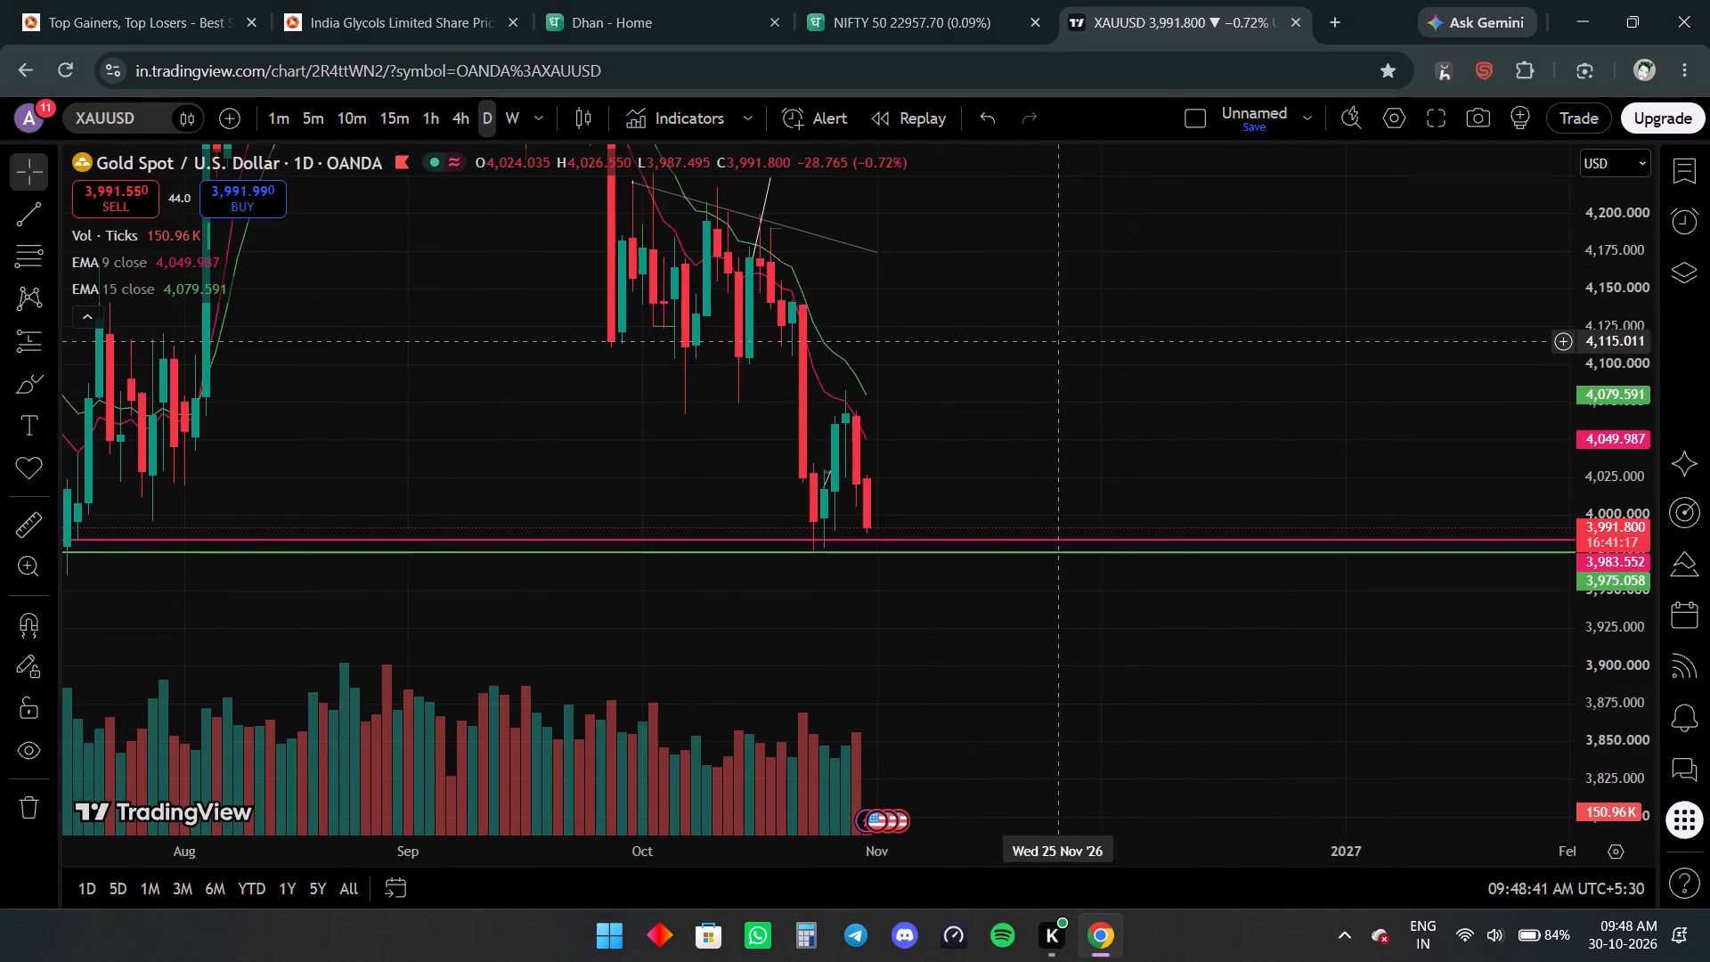
pyautogui.moveTo(1219, 329); pyautogui.dragTo(1242, 328)
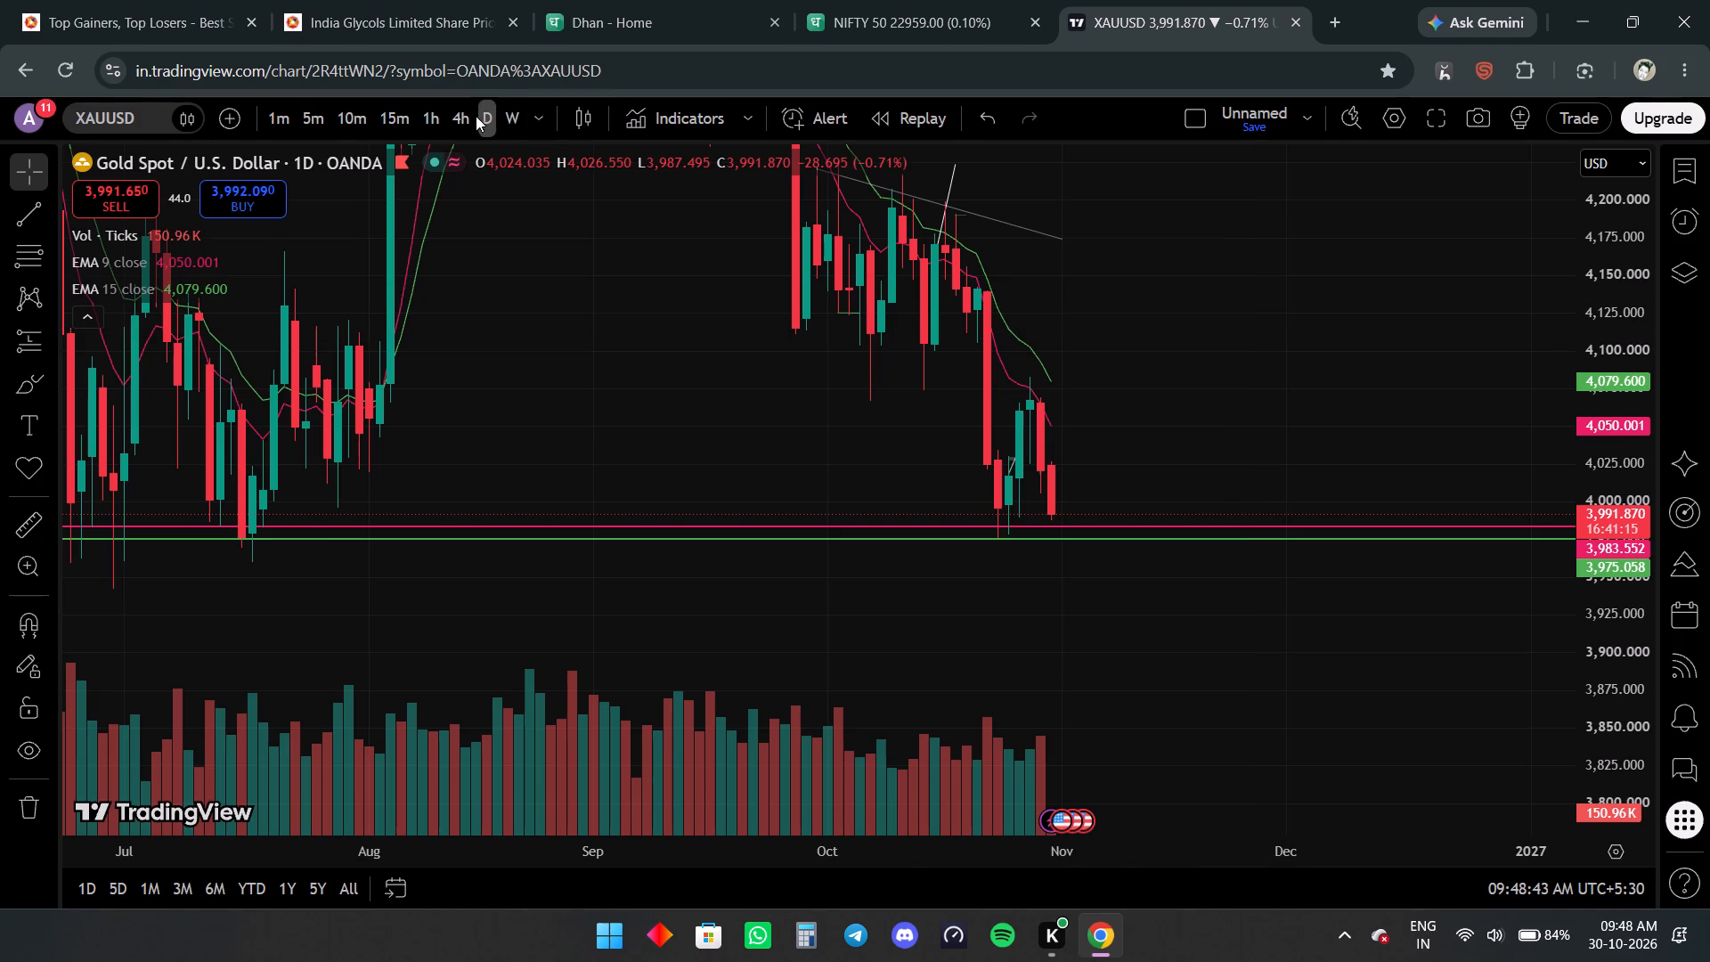
# Set the XAUUSD chart interval to 4 hours and examine its late-October candles near the marked horizontal levels.
pyautogui.click(470, 116)
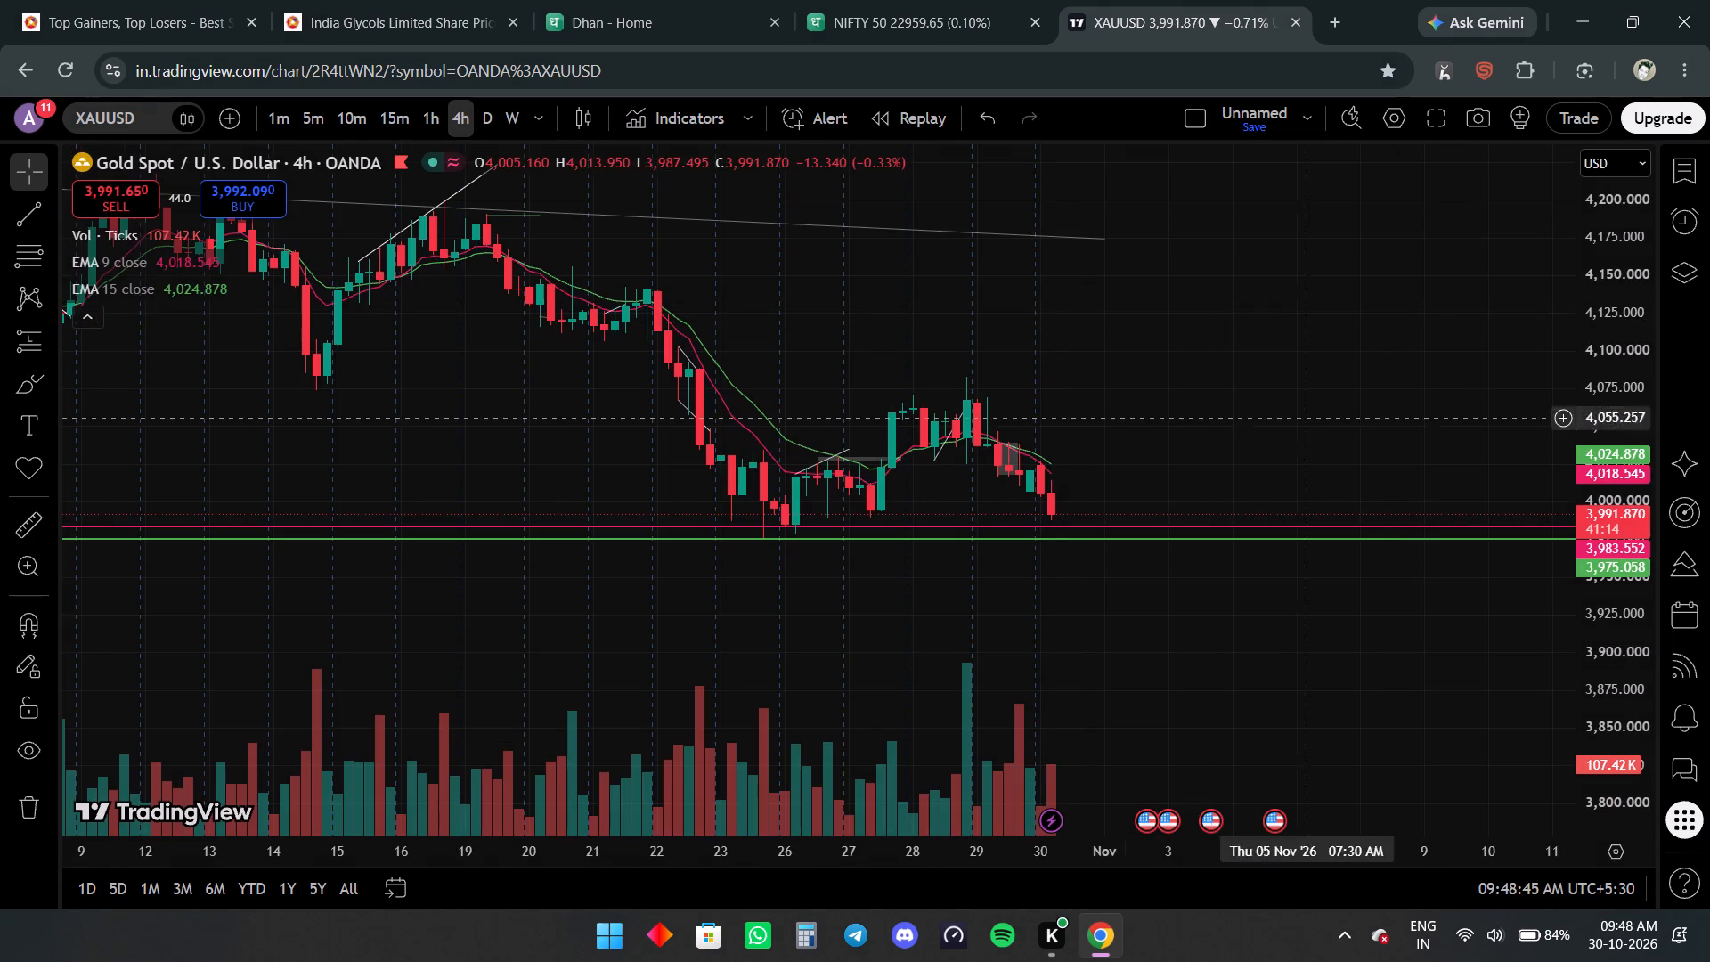
pyautogui.moveTo(1657, 488); pyautogui.dragTo(1651, 328)
pyautogui.moveTo(1646, 485); pyautogui.dragTo(1572, 256)
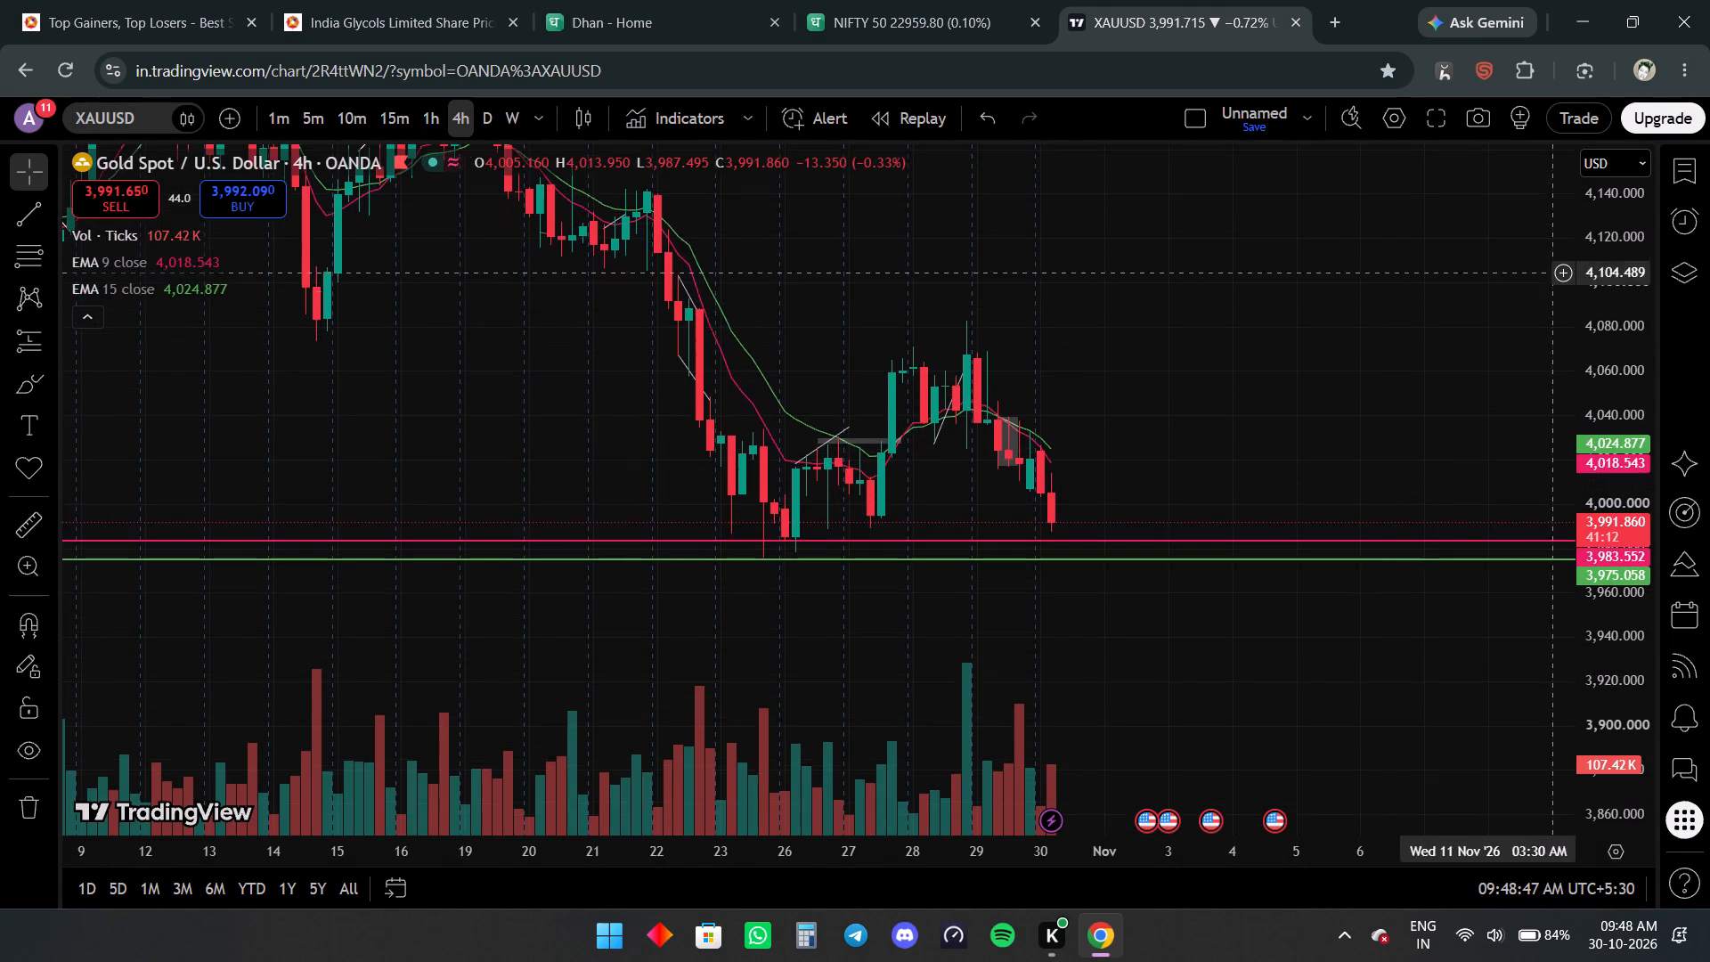
pyautogui.scroll(4, 1381, 298)
pyautogui.moveTo(1082, 347); pyautogui.dragTo(1159, 380)
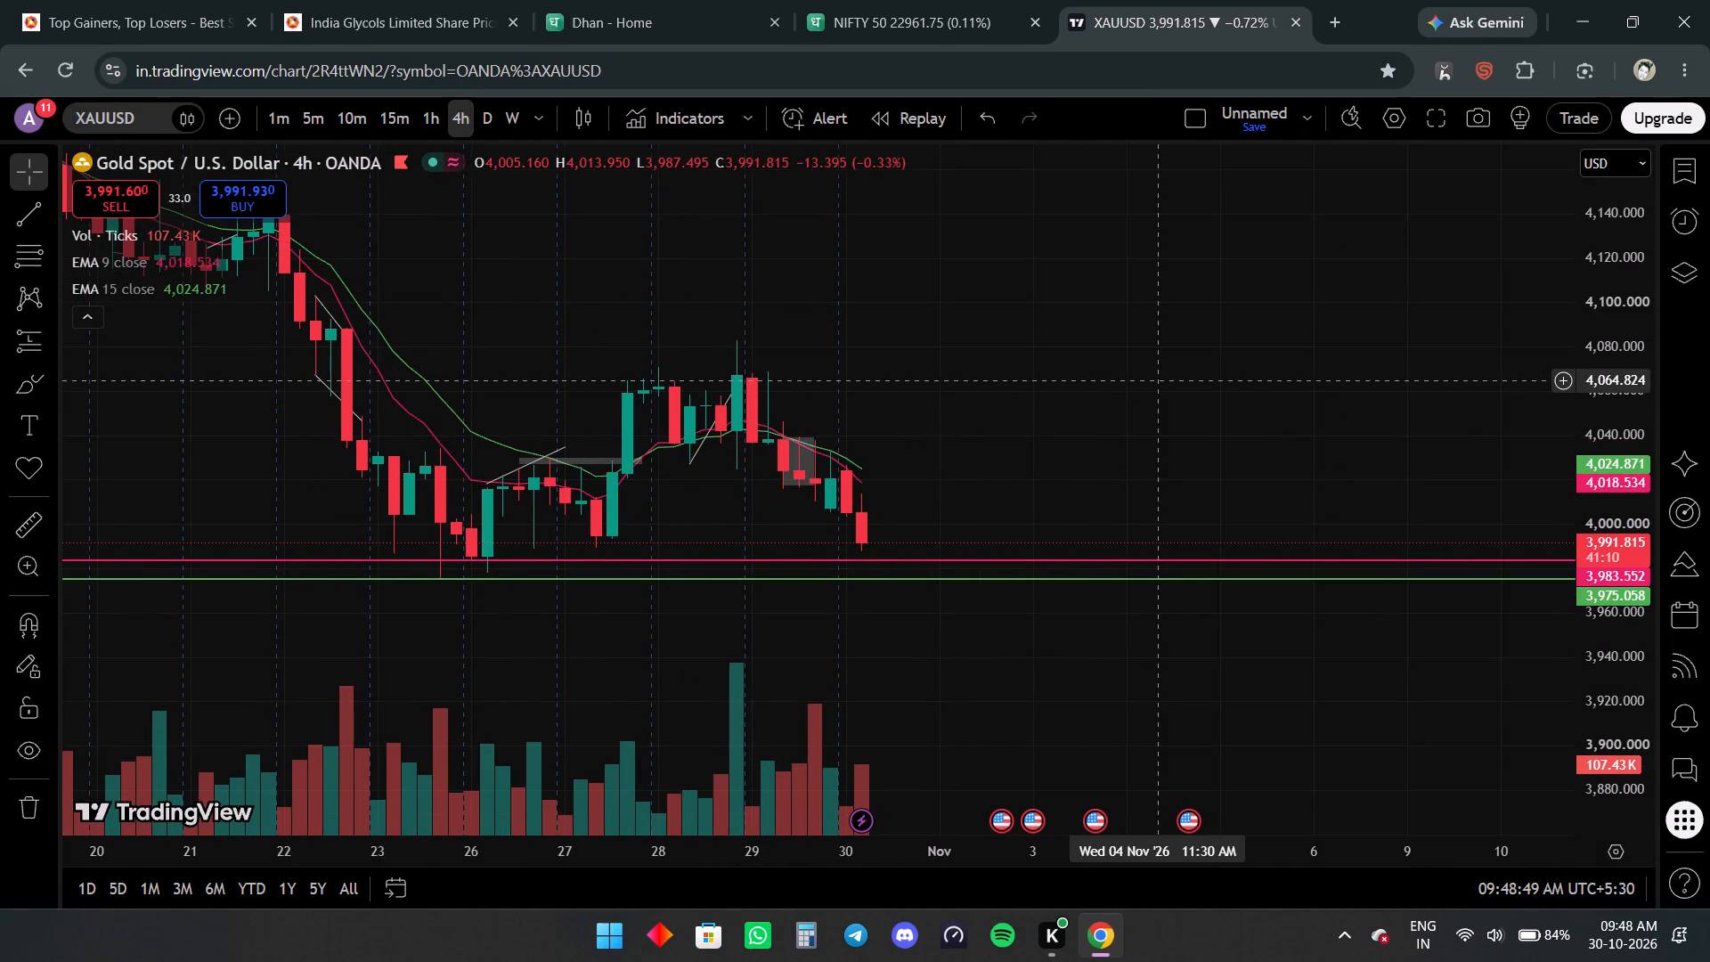
# Set the XAUUSD chart interval to 1 hour and examine the past week's candles against the marked horizontal levels and drawings.
pyautogui.click(436, 114)
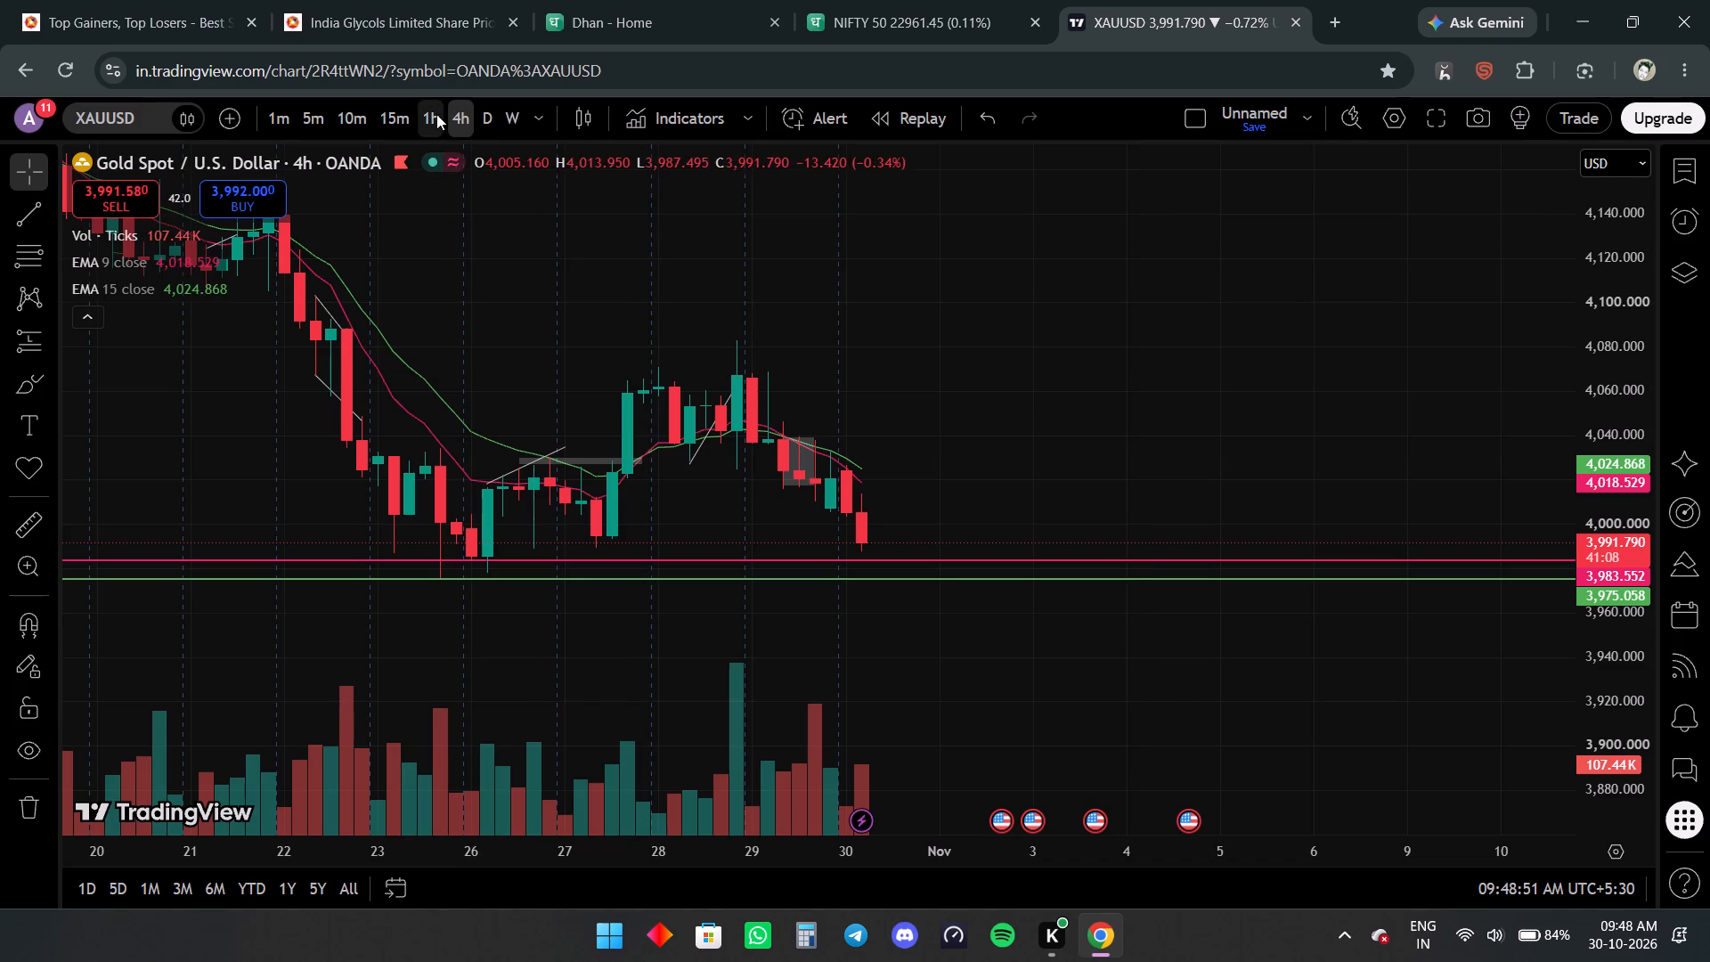
pyautogui.moveTo(1645, 644); pyautogui.dragTo(1595, 460)
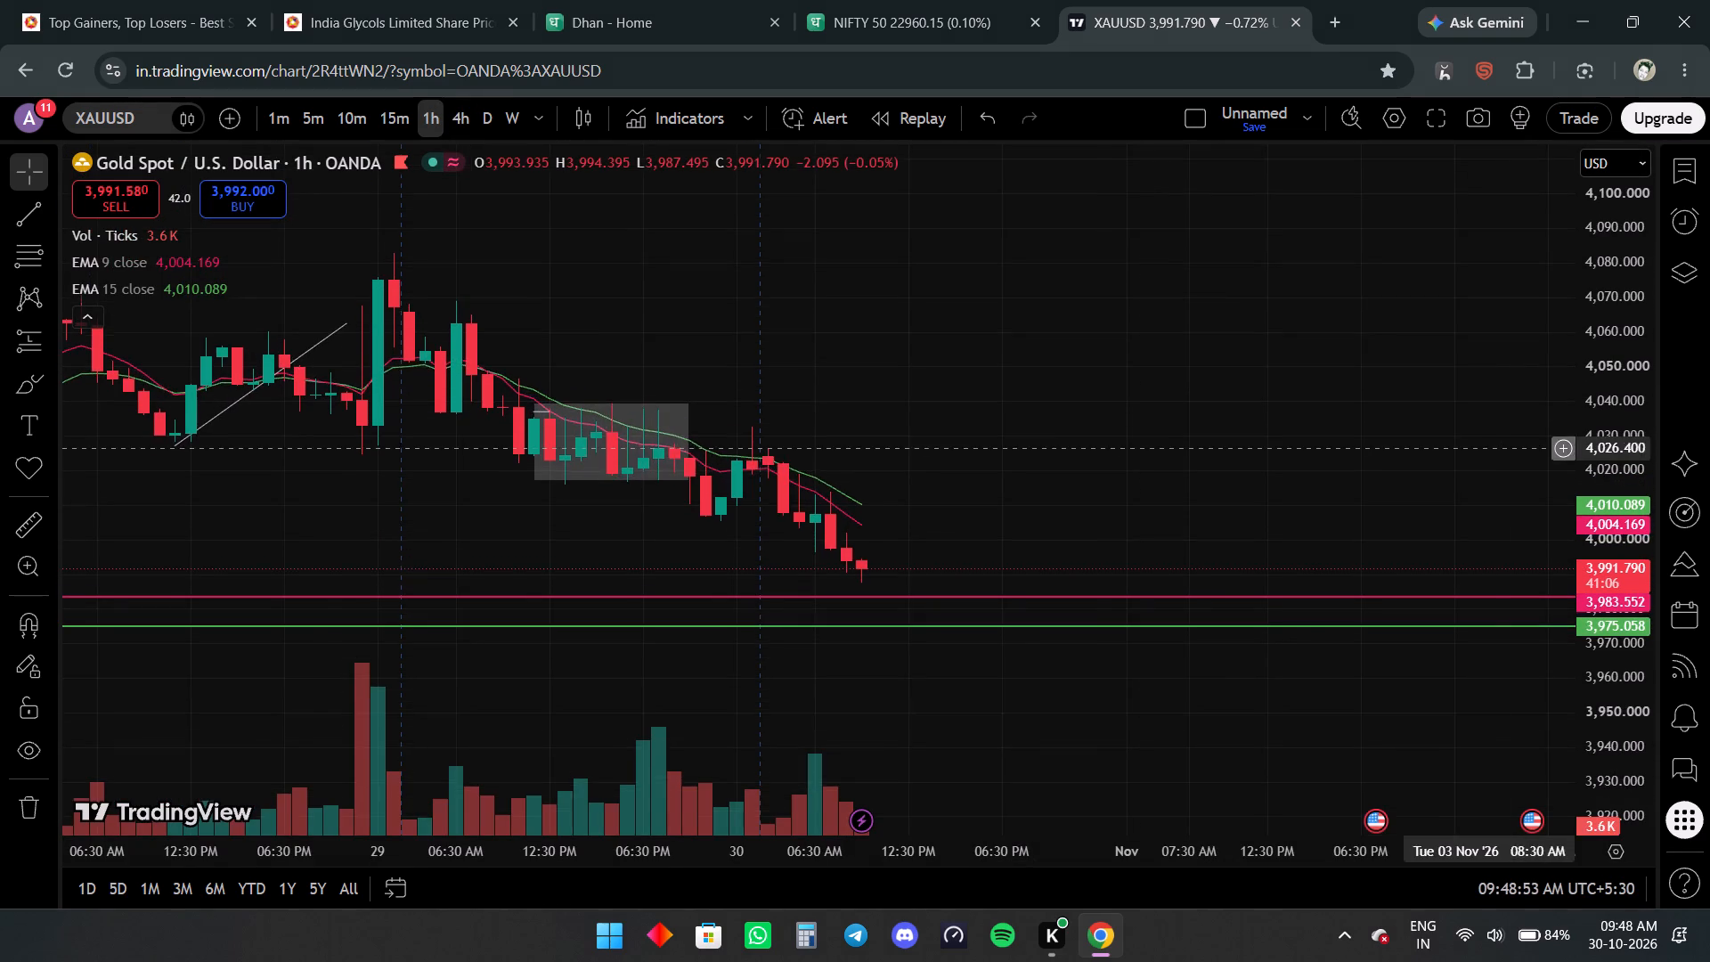
pyautogui.scroll(-6, 1482, 447)
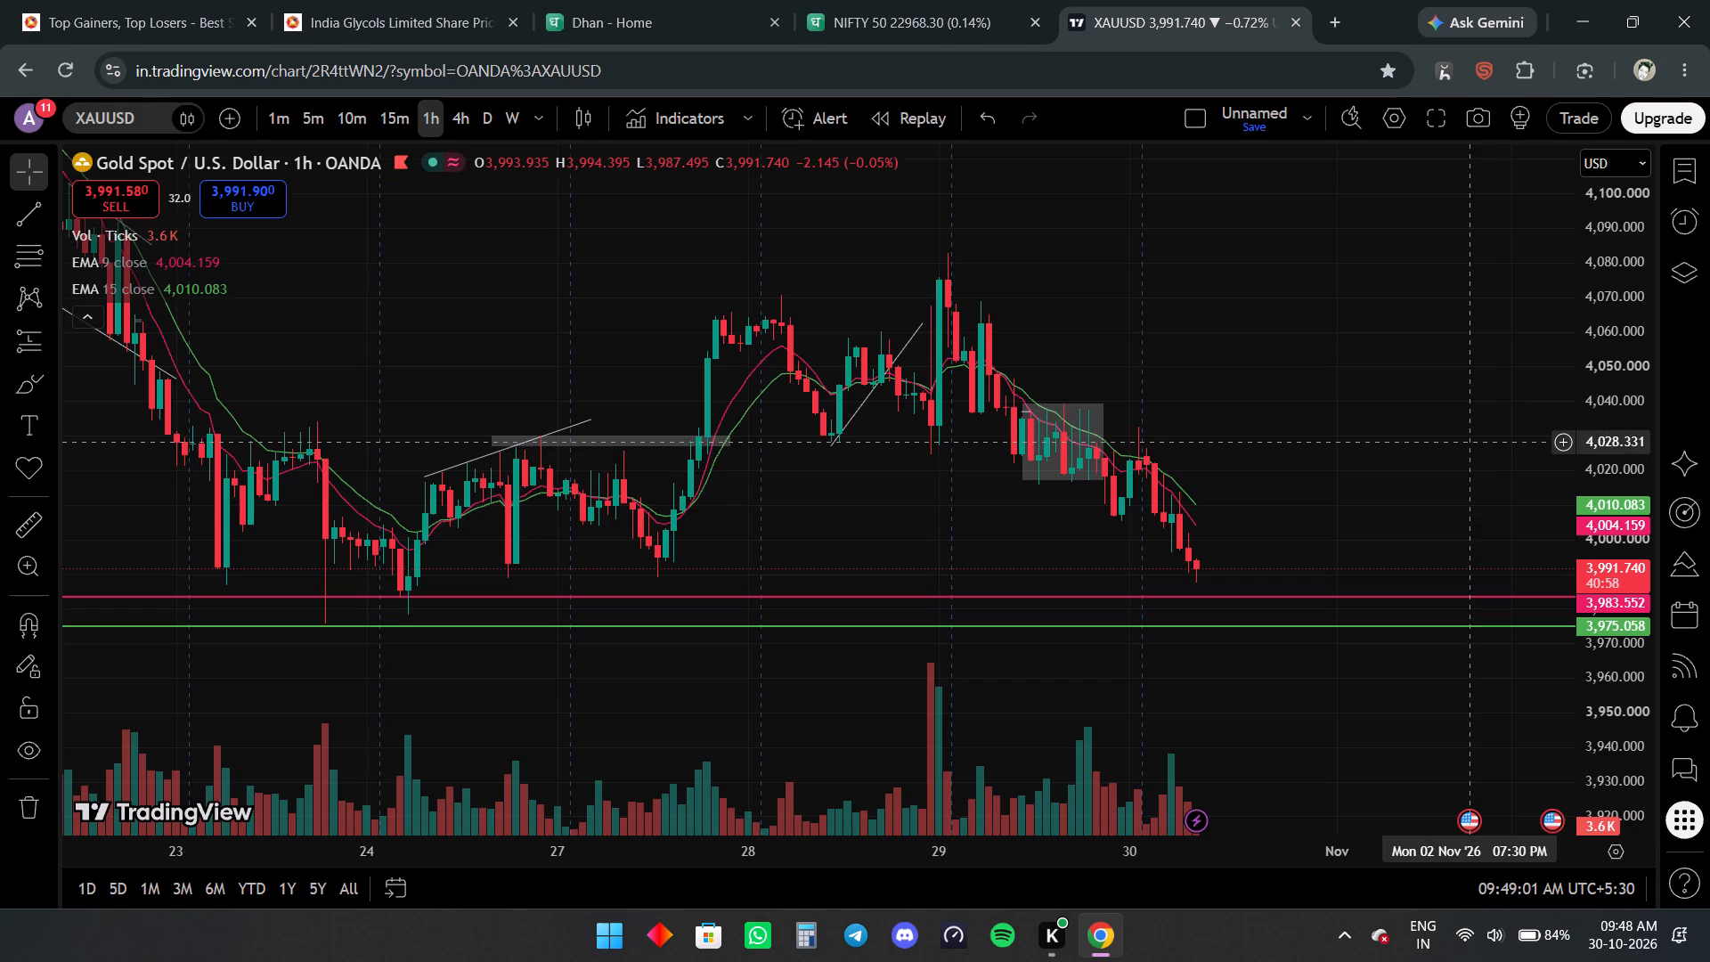
pyautogui.scroll(5, 1460, 436)
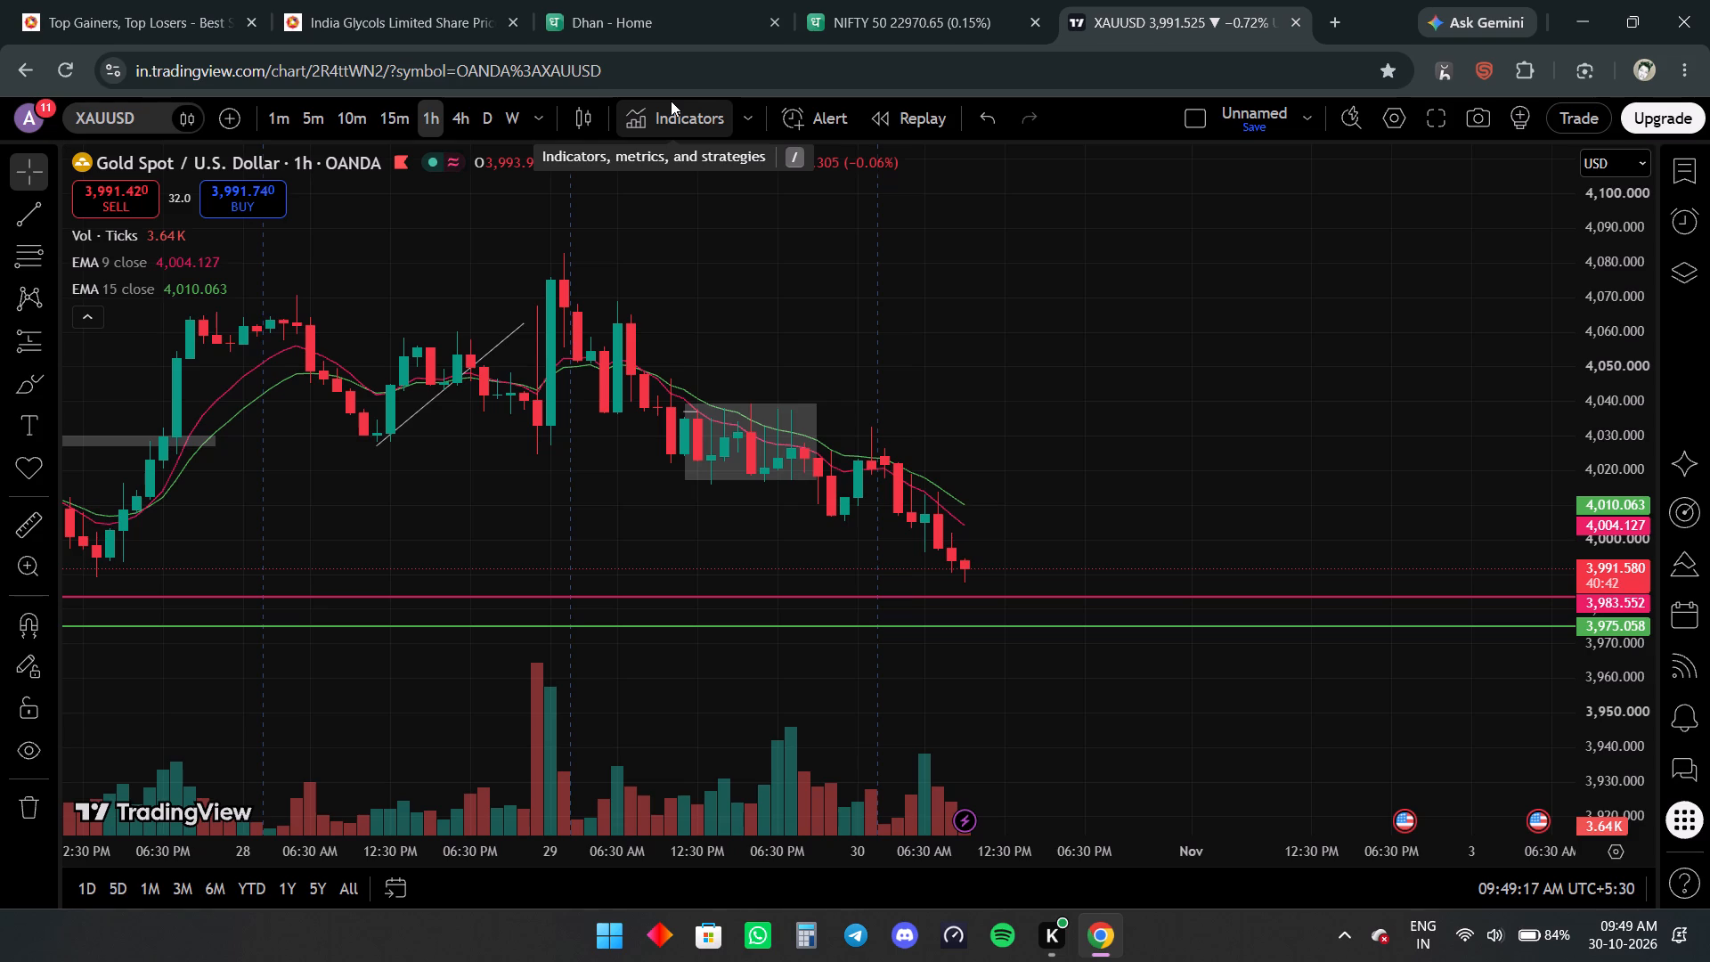
pyautogui.scroll(-4, 671, 100)
pyautogui.scroll(-5, 1116, 248)
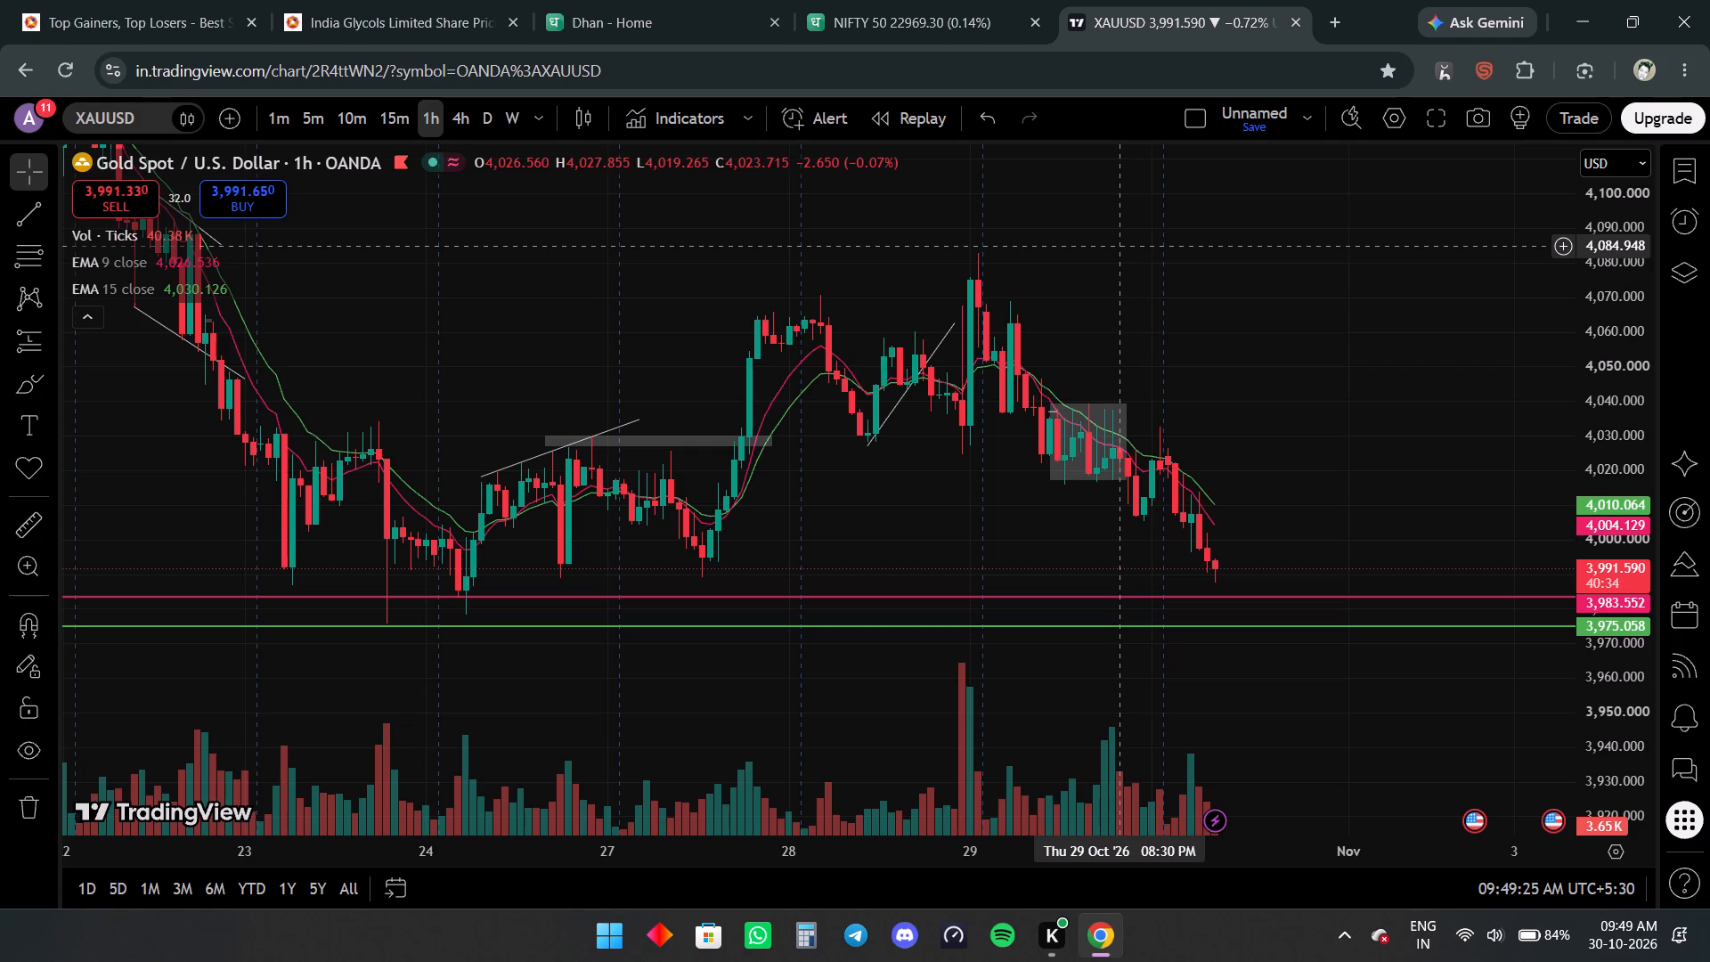
# Set the XAUUSD chart interval to 15 minutes and examine the candles since the shaded range above the marked horizontal levels.
pyautogui.click(390, 111)
pyautogui.moveTo(1633, 607); pyautogui.dragTo(1595, 442)
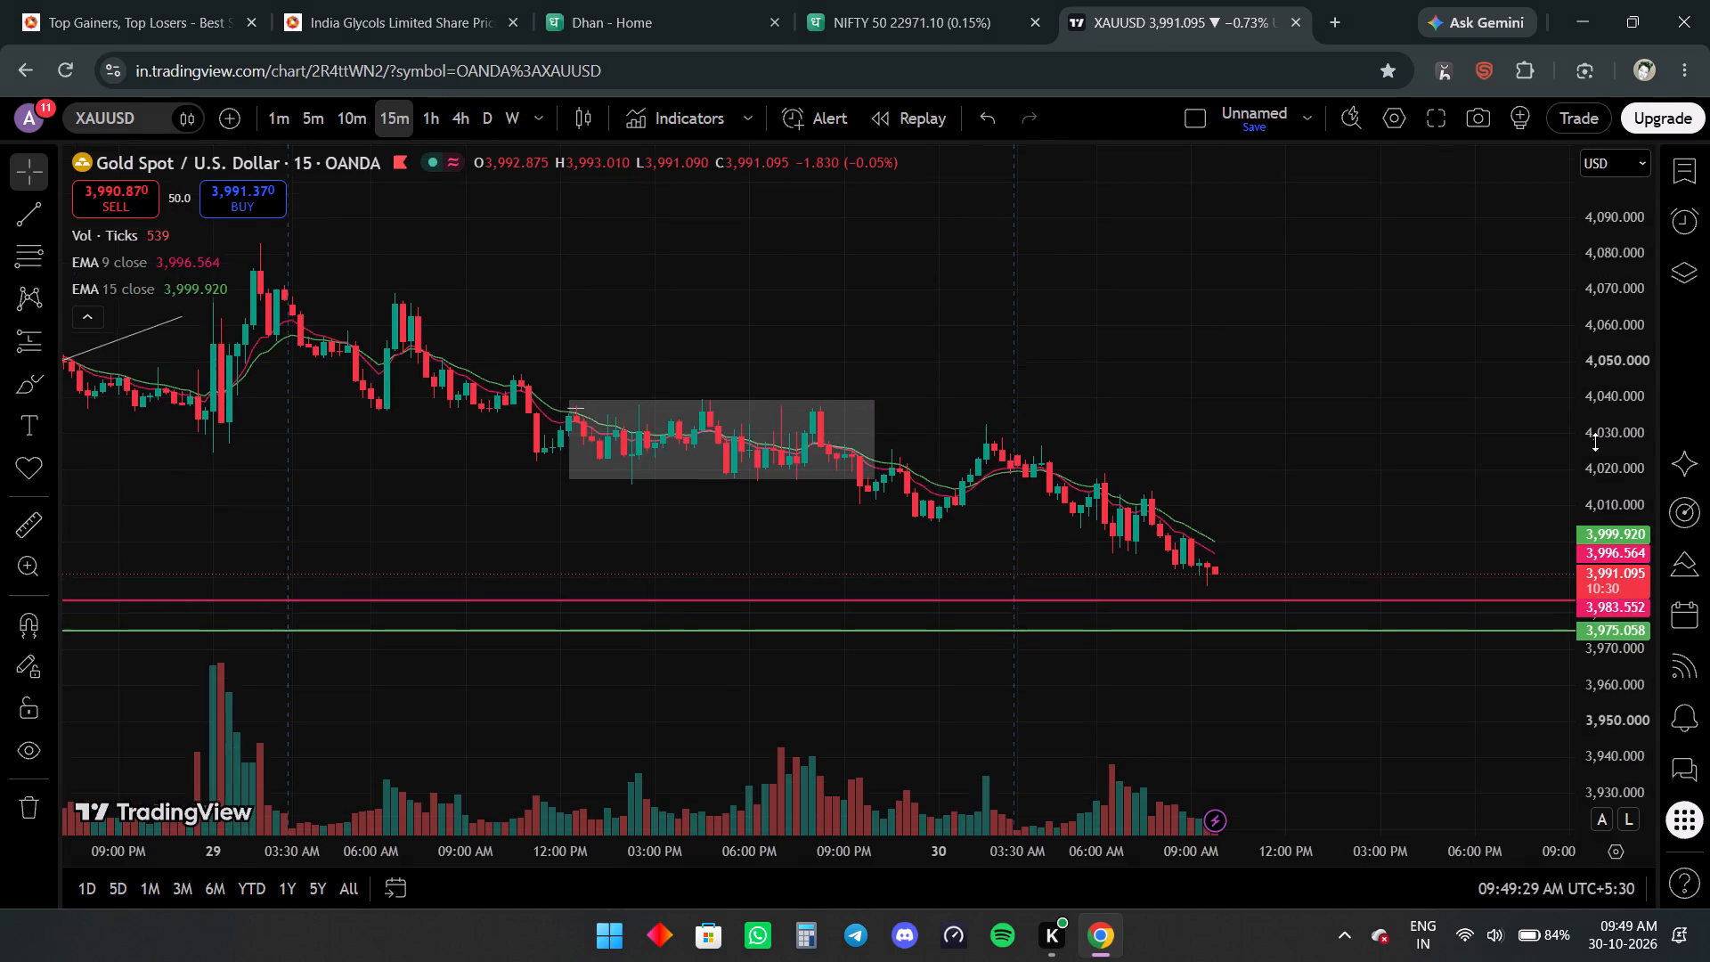
pyautogui.moveTo(1595, 442); pyautogui.dragTo(1582, 350)
pyautogui.scroll(5, 1538, 366)
pyautogui.moveTo(1429, 316); pyautogui.dragTo(1375, 384)
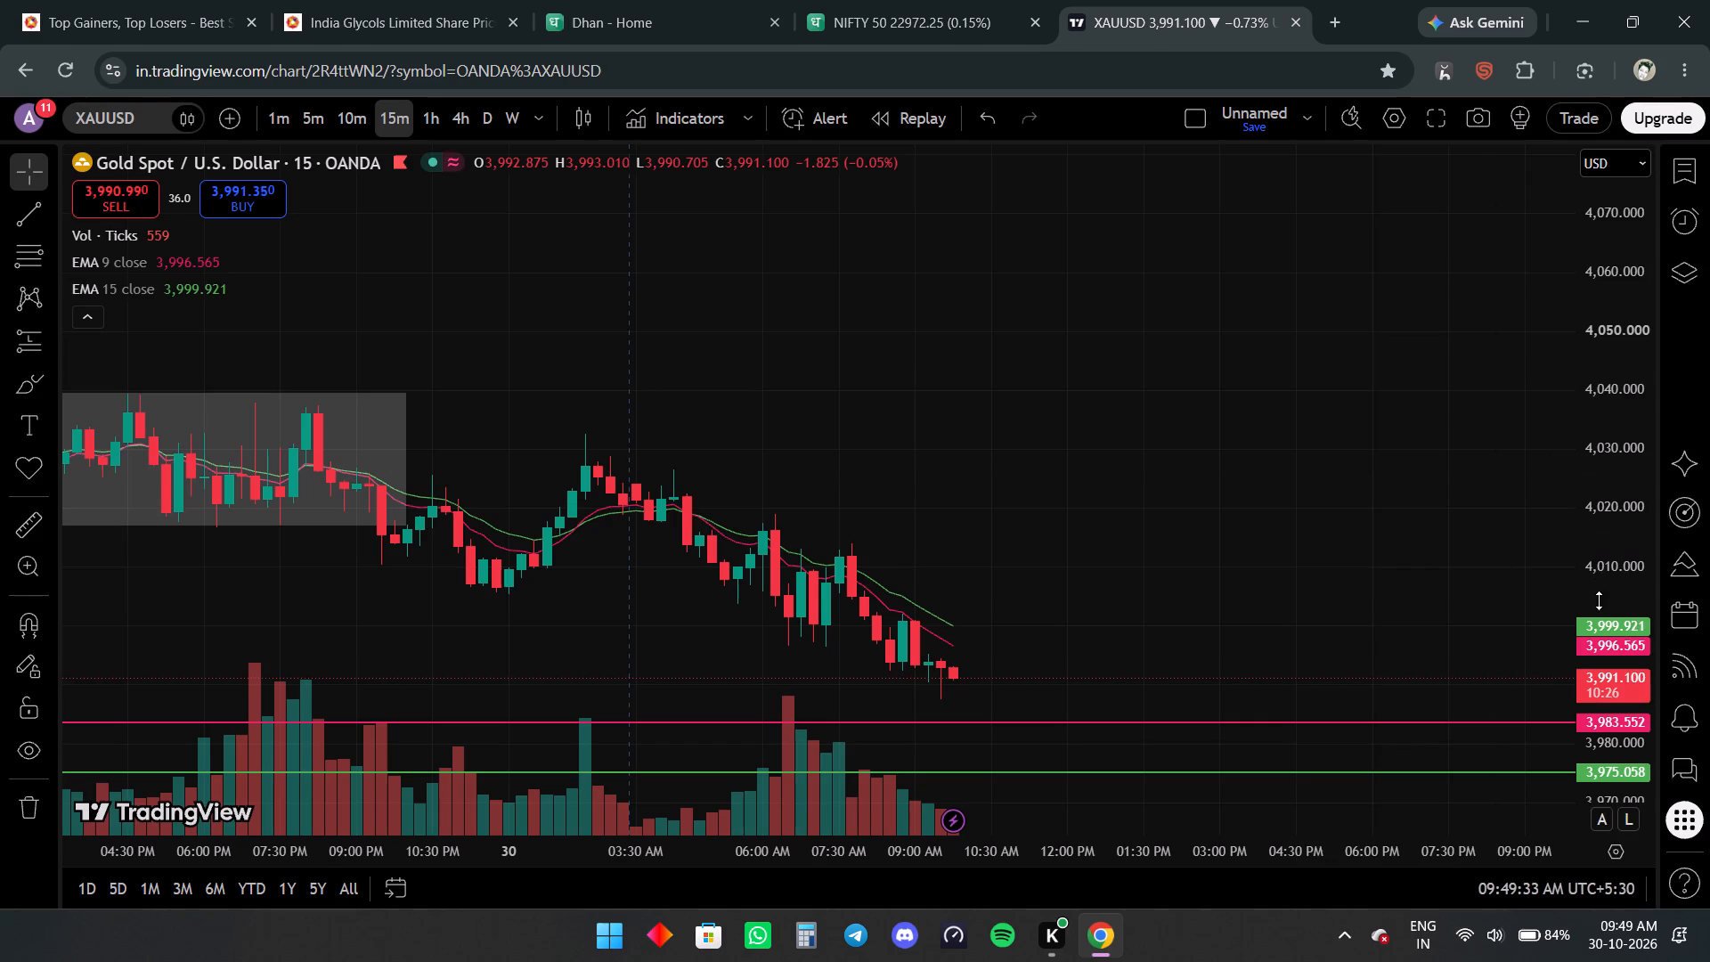
pyautogui.moveTo(1599, 600); pyautogui.dragTo(1586, 489)
pyautogui.scroll(3, 1465, 508)
pyautogui.moveTo(1134, 493); pyautogui.dragTo(1451, 443)
pyautogui.scroll(-5, 1454, 452)
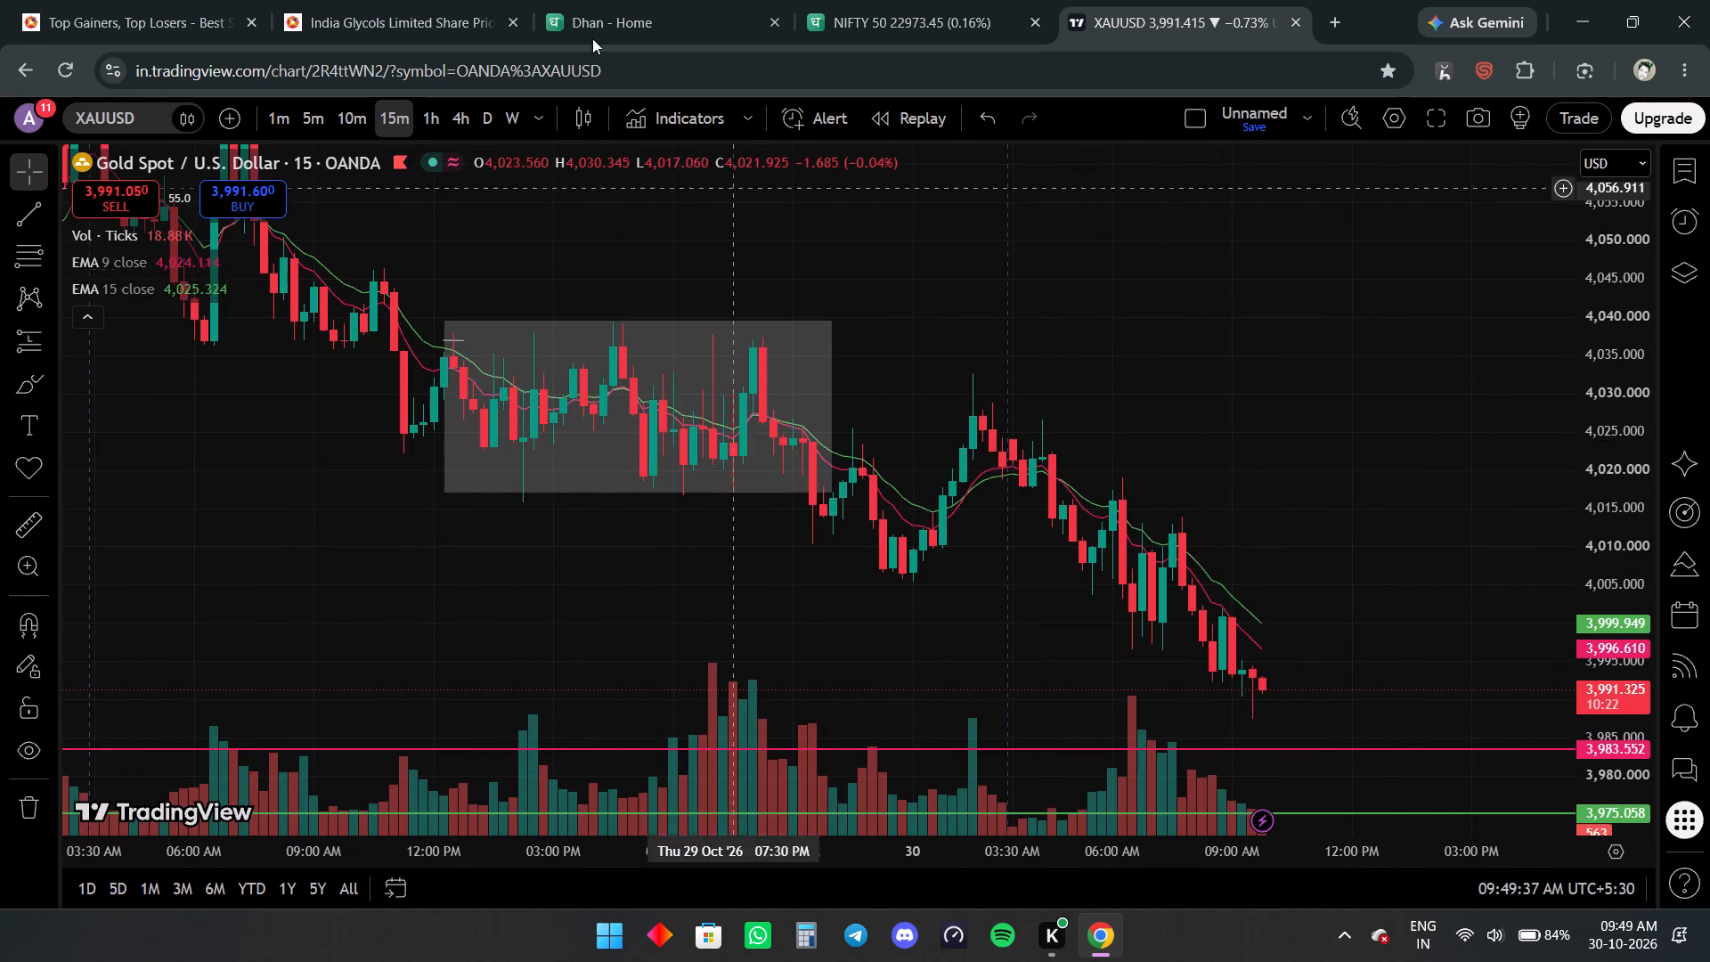
# Check the Dhan home page and return to the XAUUSD chart.
pyautogui.click(574, 0)
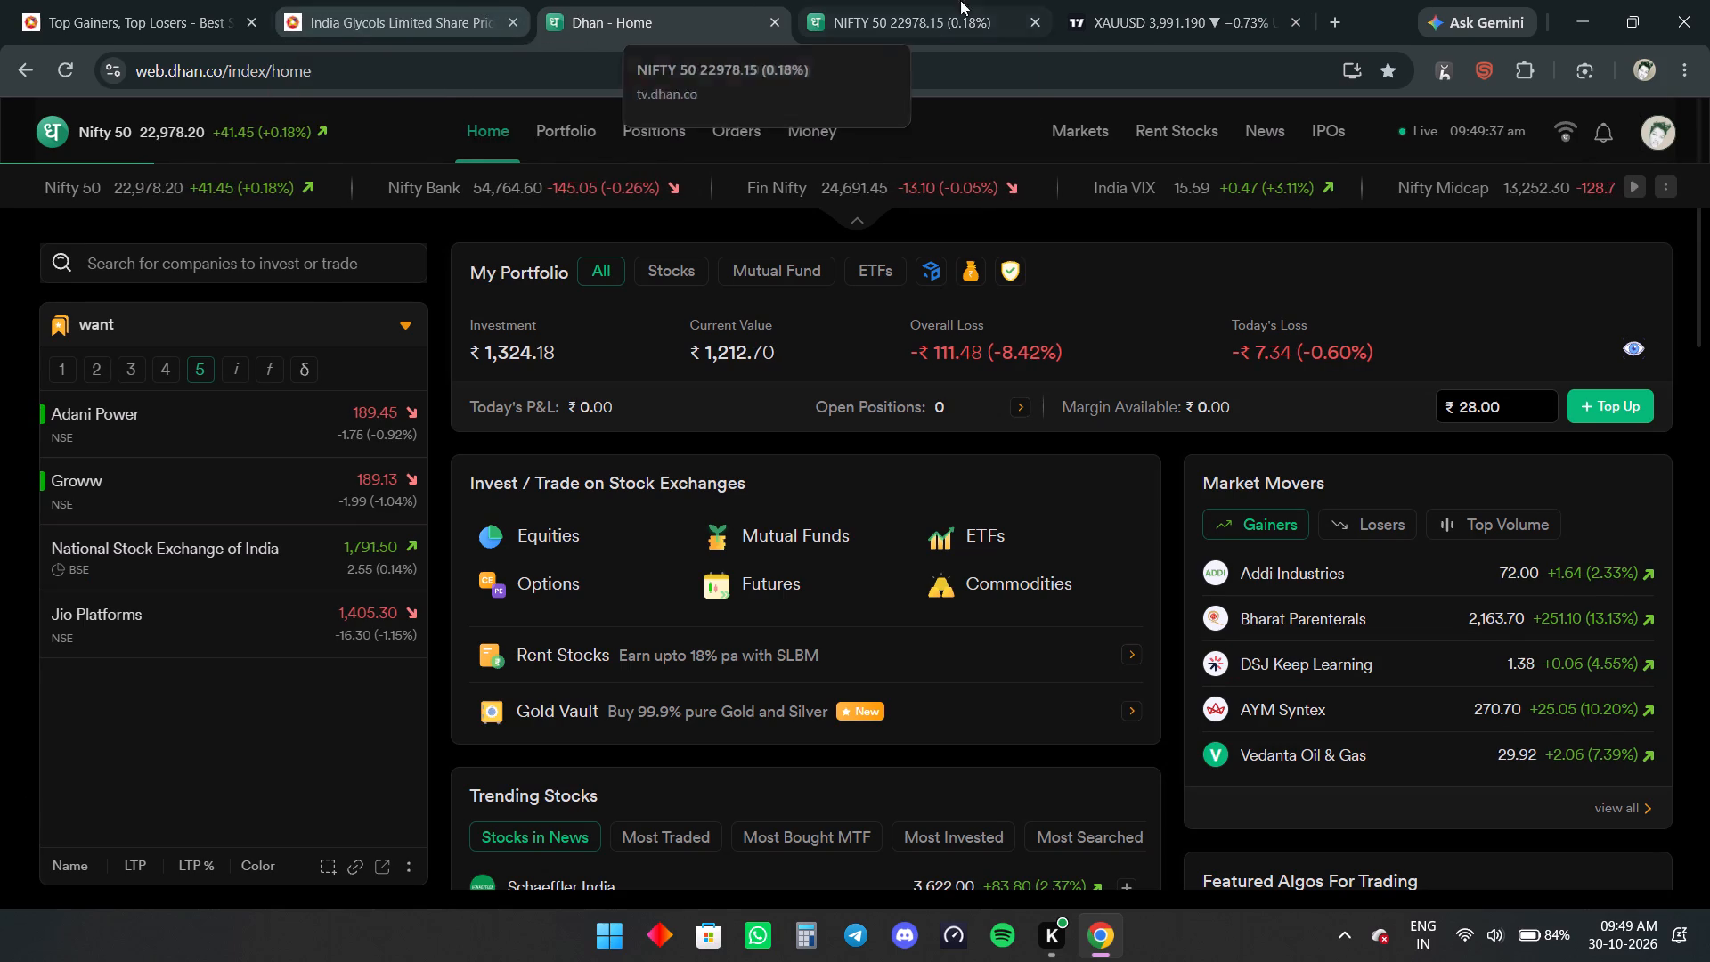
pyautogui.click(1136, 0)
# Load BTCUSD on the chart from the Forex watchlist and hide the watchlist again.
pyautogui.click(1671, 175)
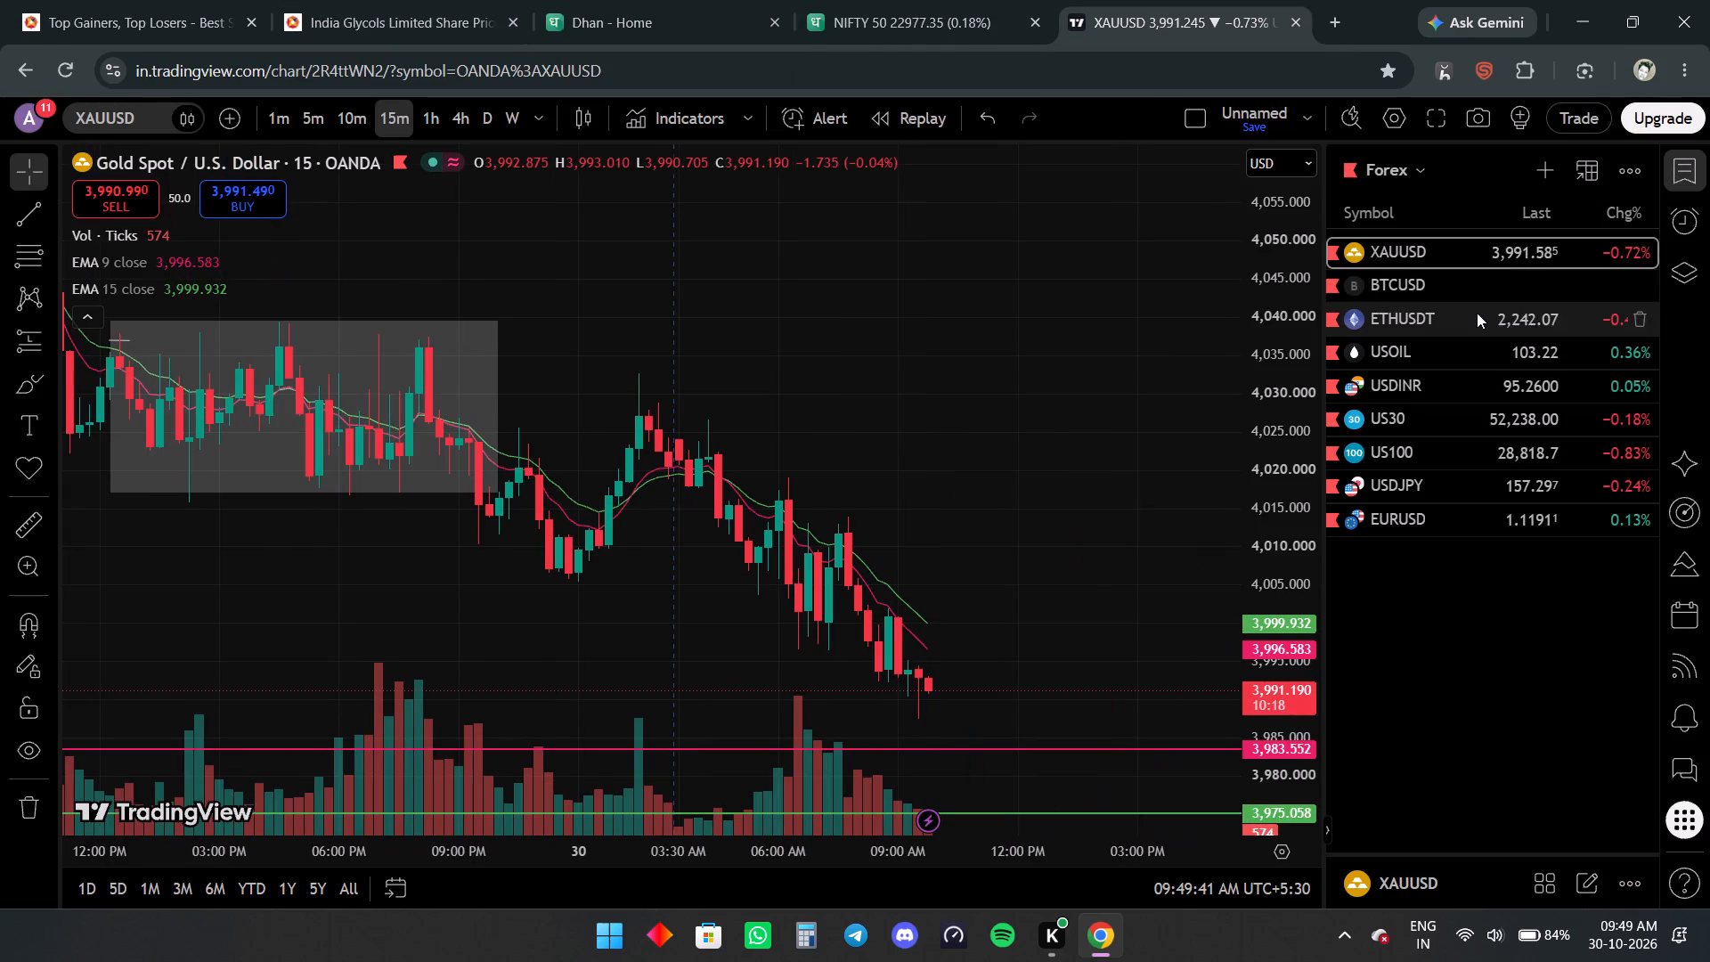
pyautogui.click(1456, 277)
pyautogui.click(1673, 167)
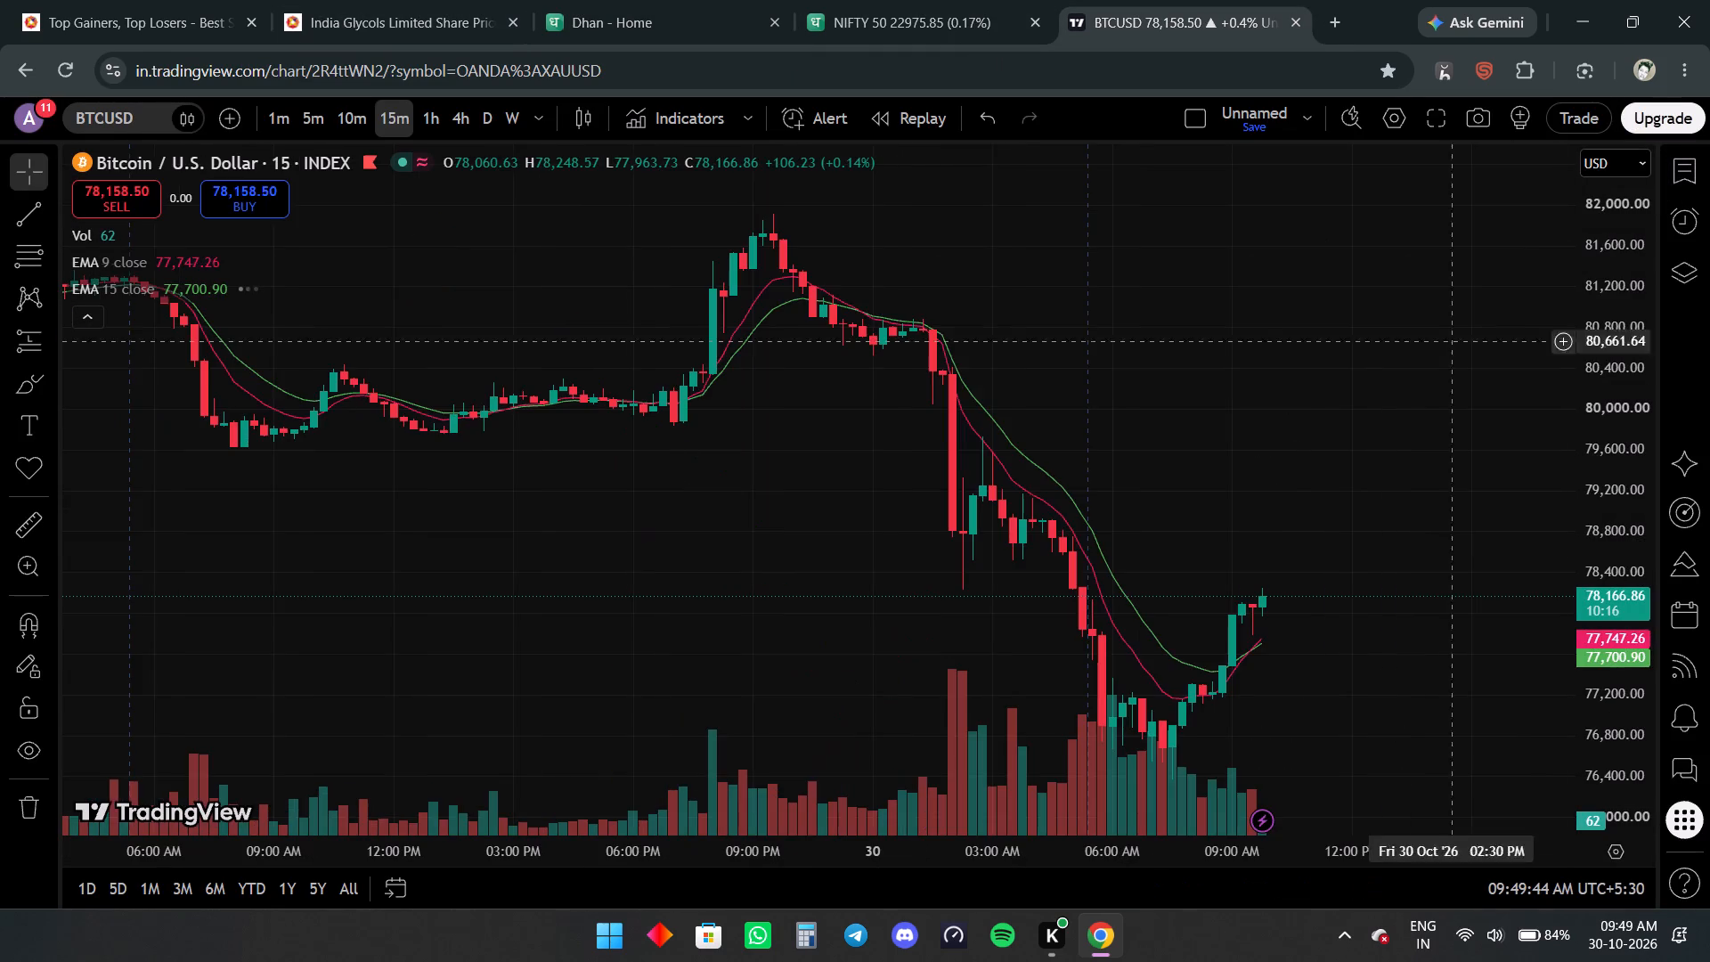
# Set the BTCUSD chart interval to 1 hour and examine the past week's candles against the 9 and 15 EMAs.
pyautogui.scroll(-5, 1368, 409)
pyautogui.click(436, 120)
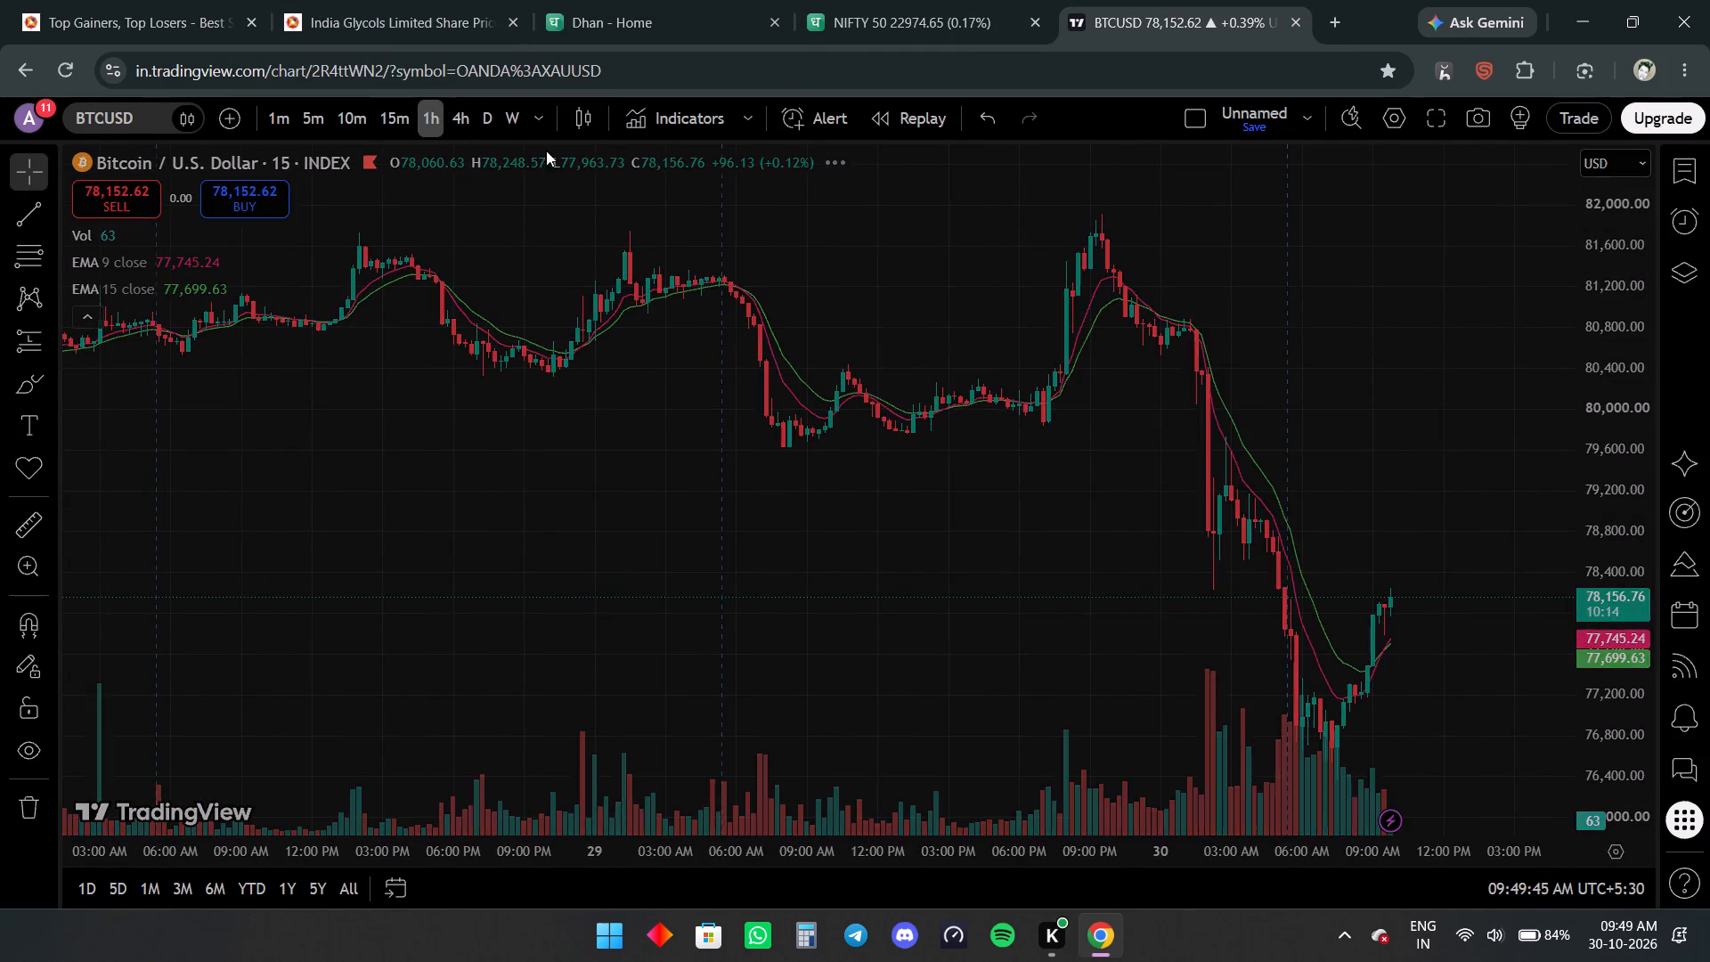
pyautogui.moveTo(1616, 246); pyautogui.dragTo(1641, 536)
pyautogui.moveTo(1496, 456); pyautogui.dragTo(1372, 461)
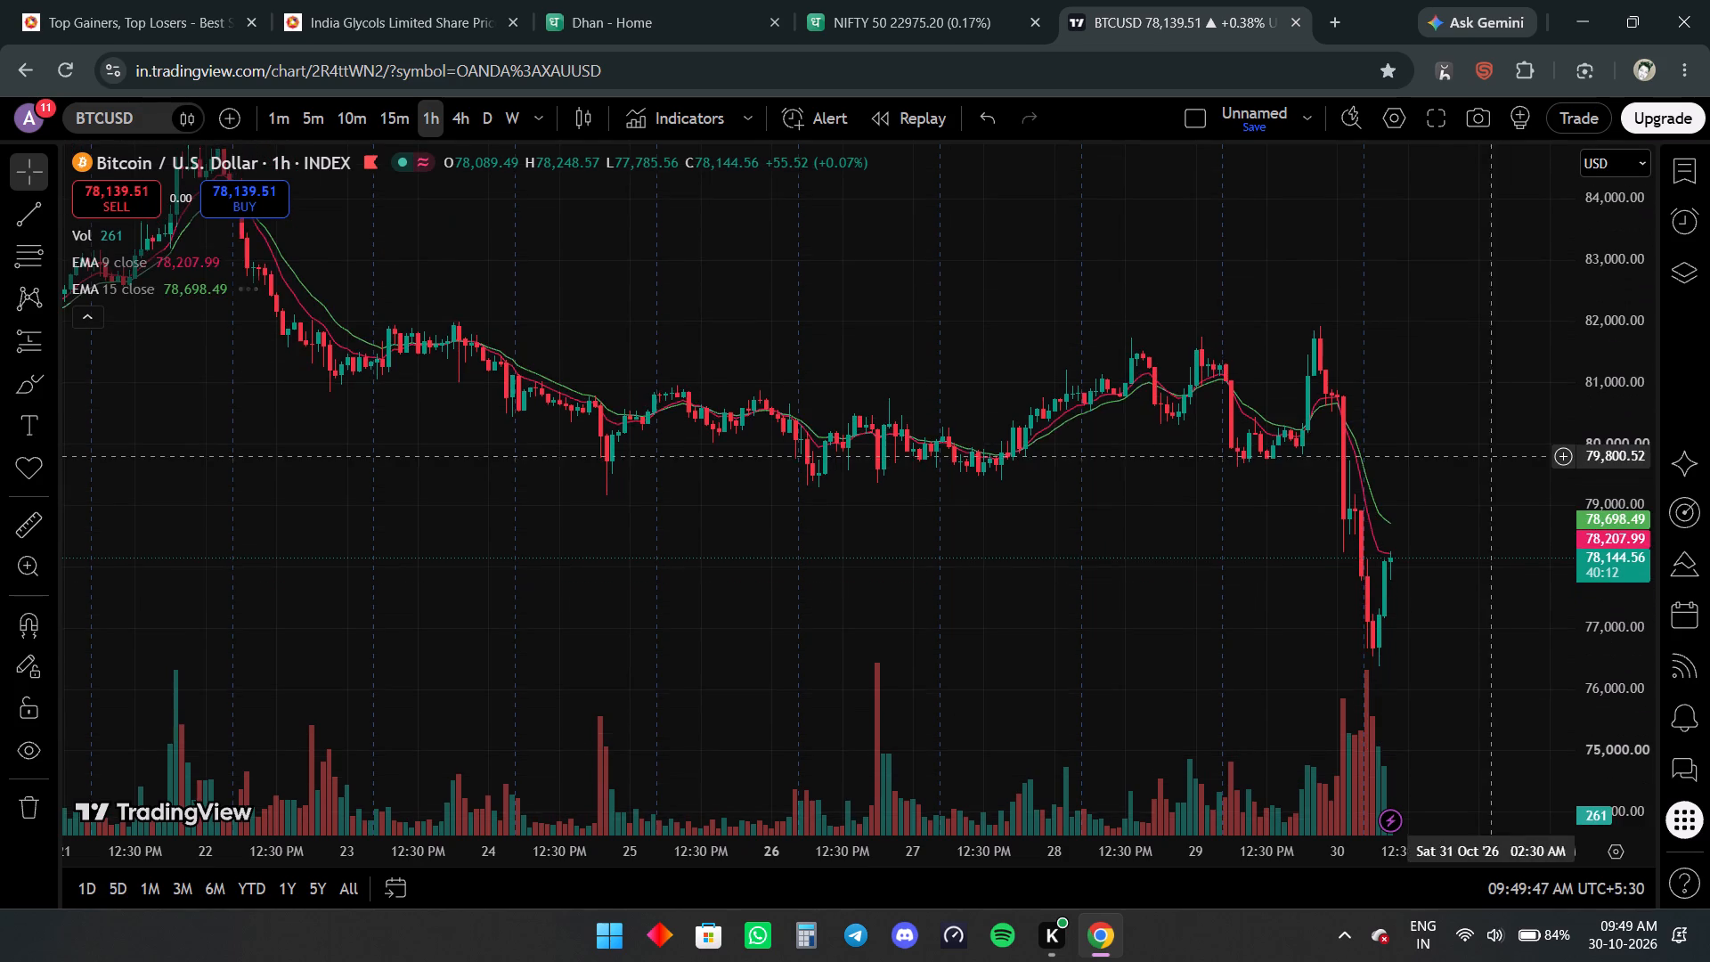
pyautogui.moveTo(1372, 461); pyautogui.dragTo(1172, 457)
pyautogui.scroll(7, 1185, 479)
pyautogui.scroll(-6, 1213, 520)
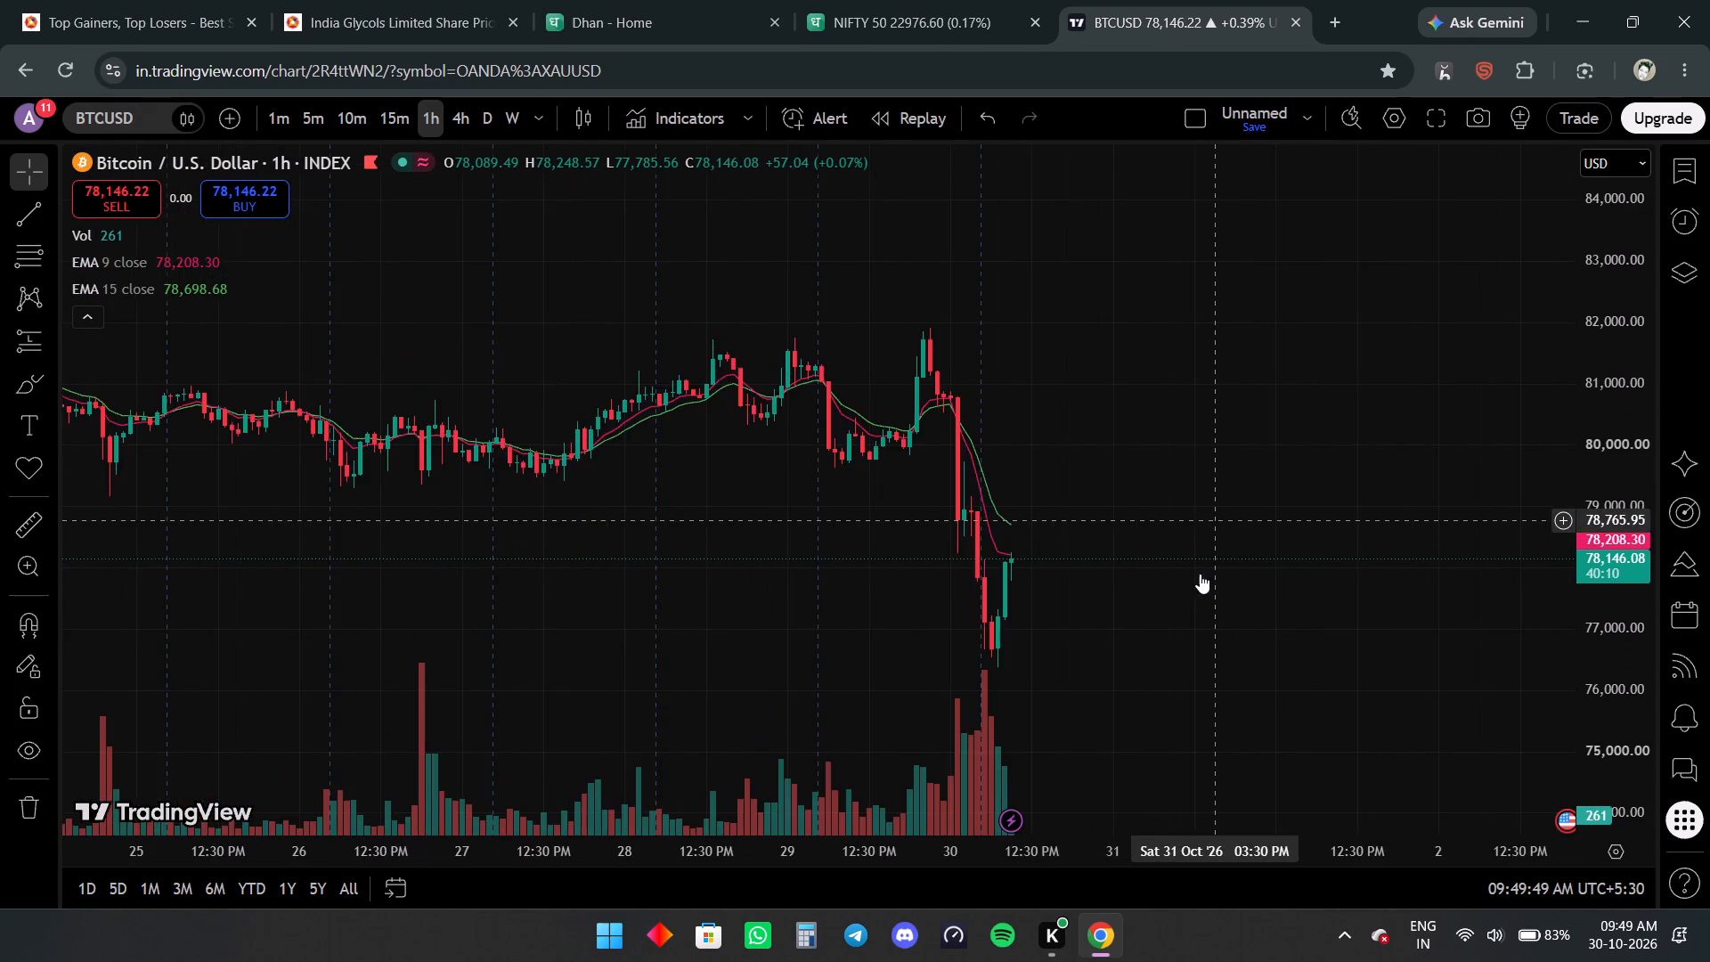
pyautogui.moveTo(1192, 607); pyautogui.dragTo(1386, 469)
pyautogui.scroll(-7, 1388, 513)
pyautogui.scroll(12, 1386, 514)
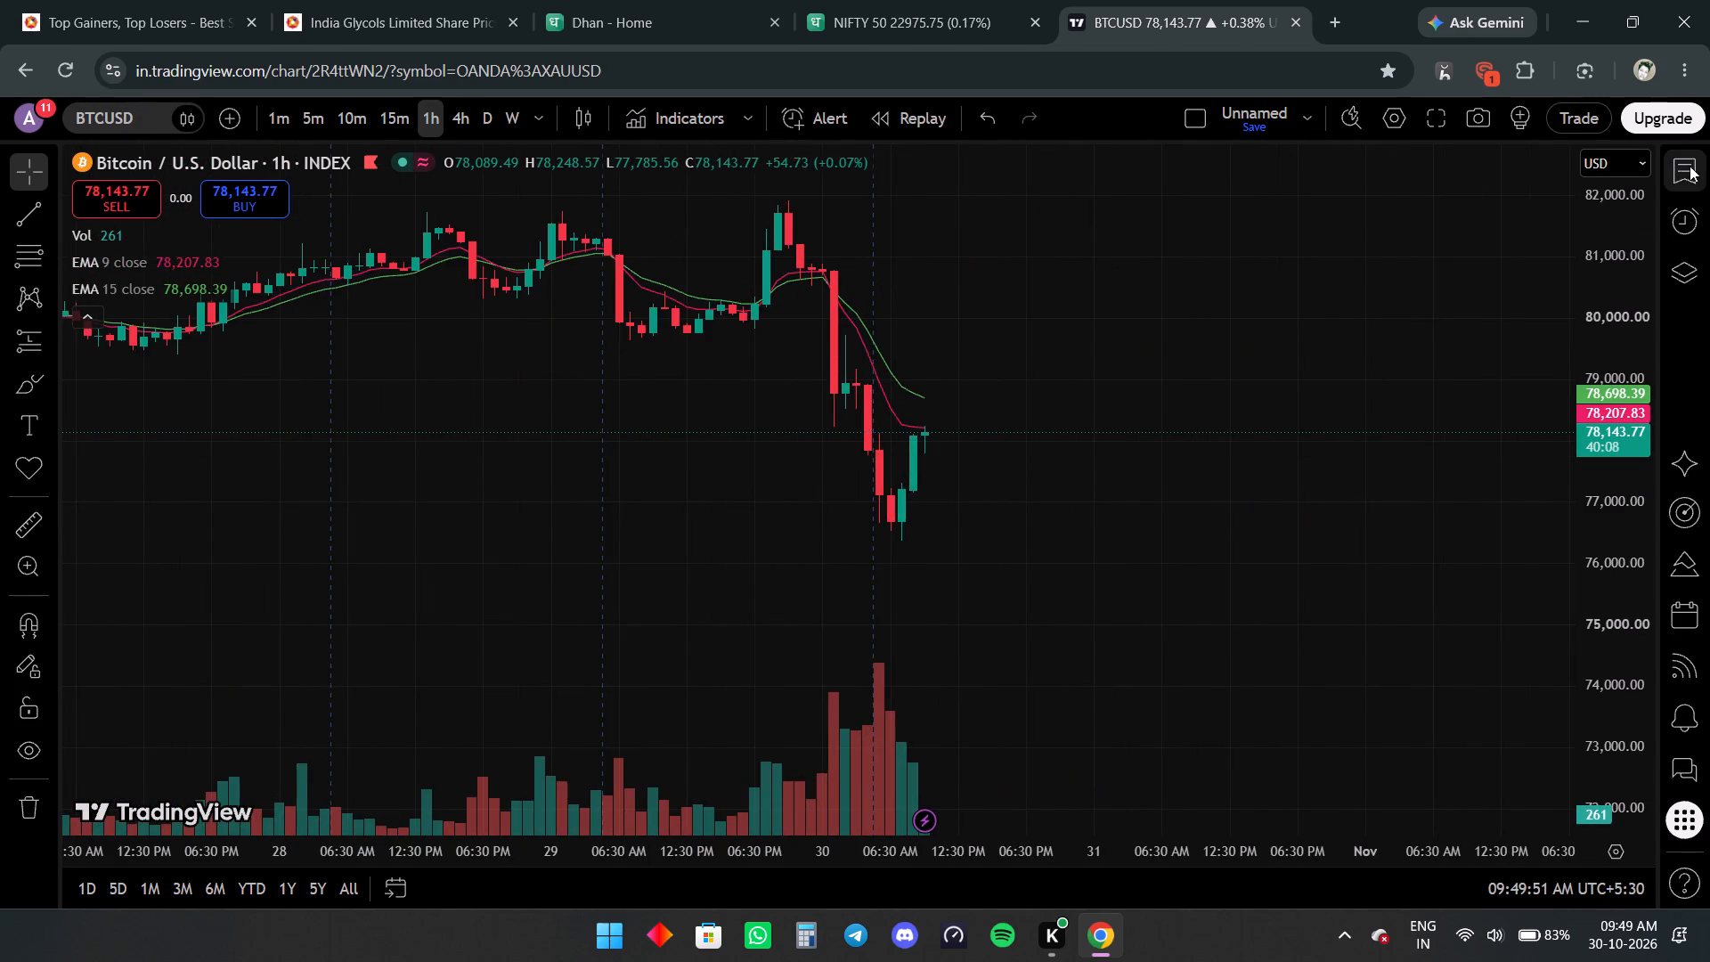
# Load XAUUSD on the chart from the watchlist and hide the watchlist again.
pyautogui.click(1690, 166)
pyautogui.click(1483, 252)
pyautogui.click(1683, 181)
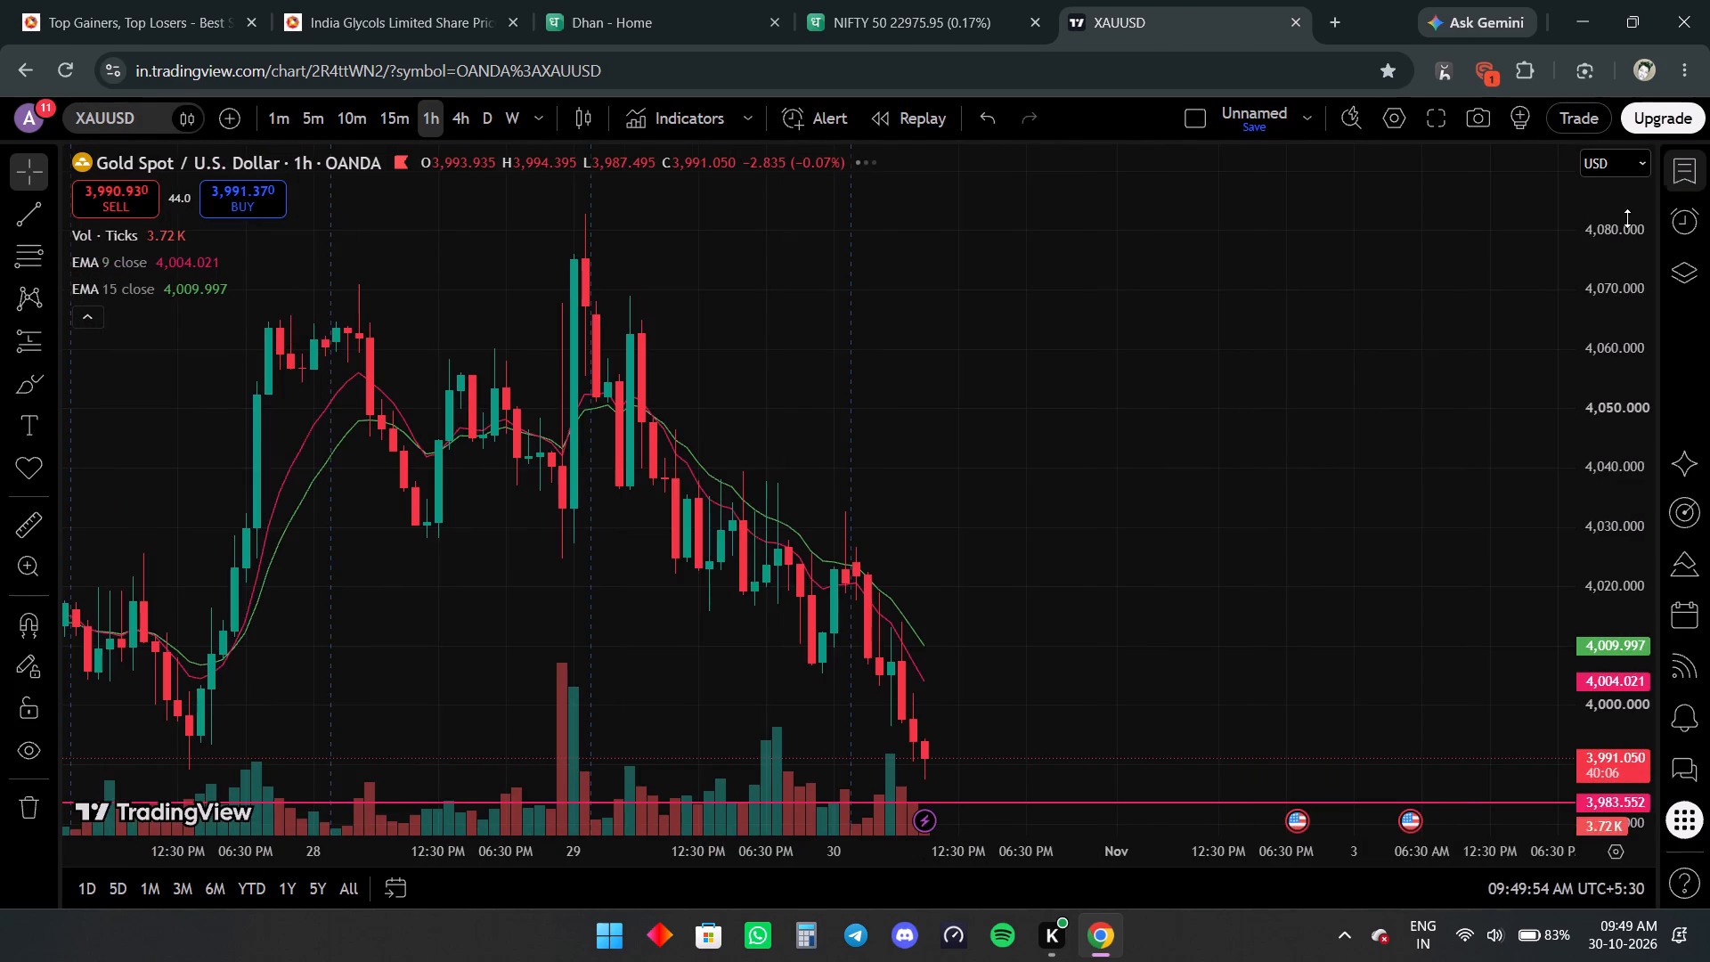
# Examine the XAUUSD 1-hour candles since 28 October against the EMAs and the marked horizontal levels.
pyautogui.scroll(-6, 1217, 436)
pyautogui.moveTo(1617, 249); pyautogui.dragTo(1599, 595)
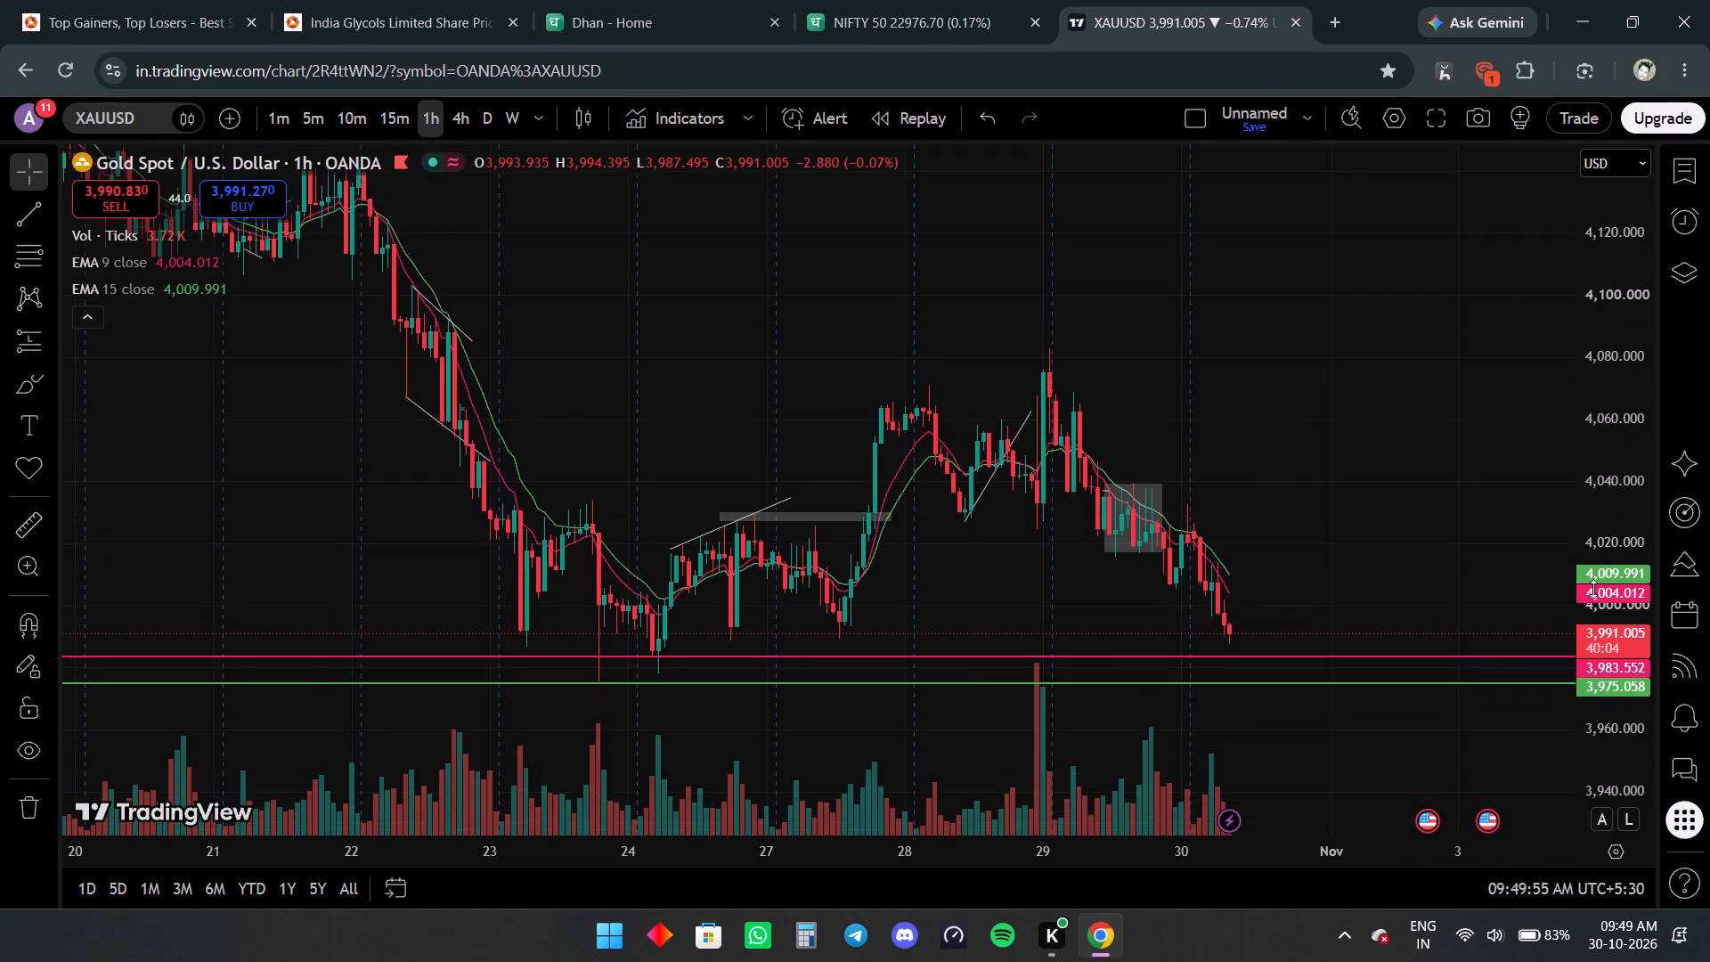
pyautogui.scroll(8, 1464, 495)
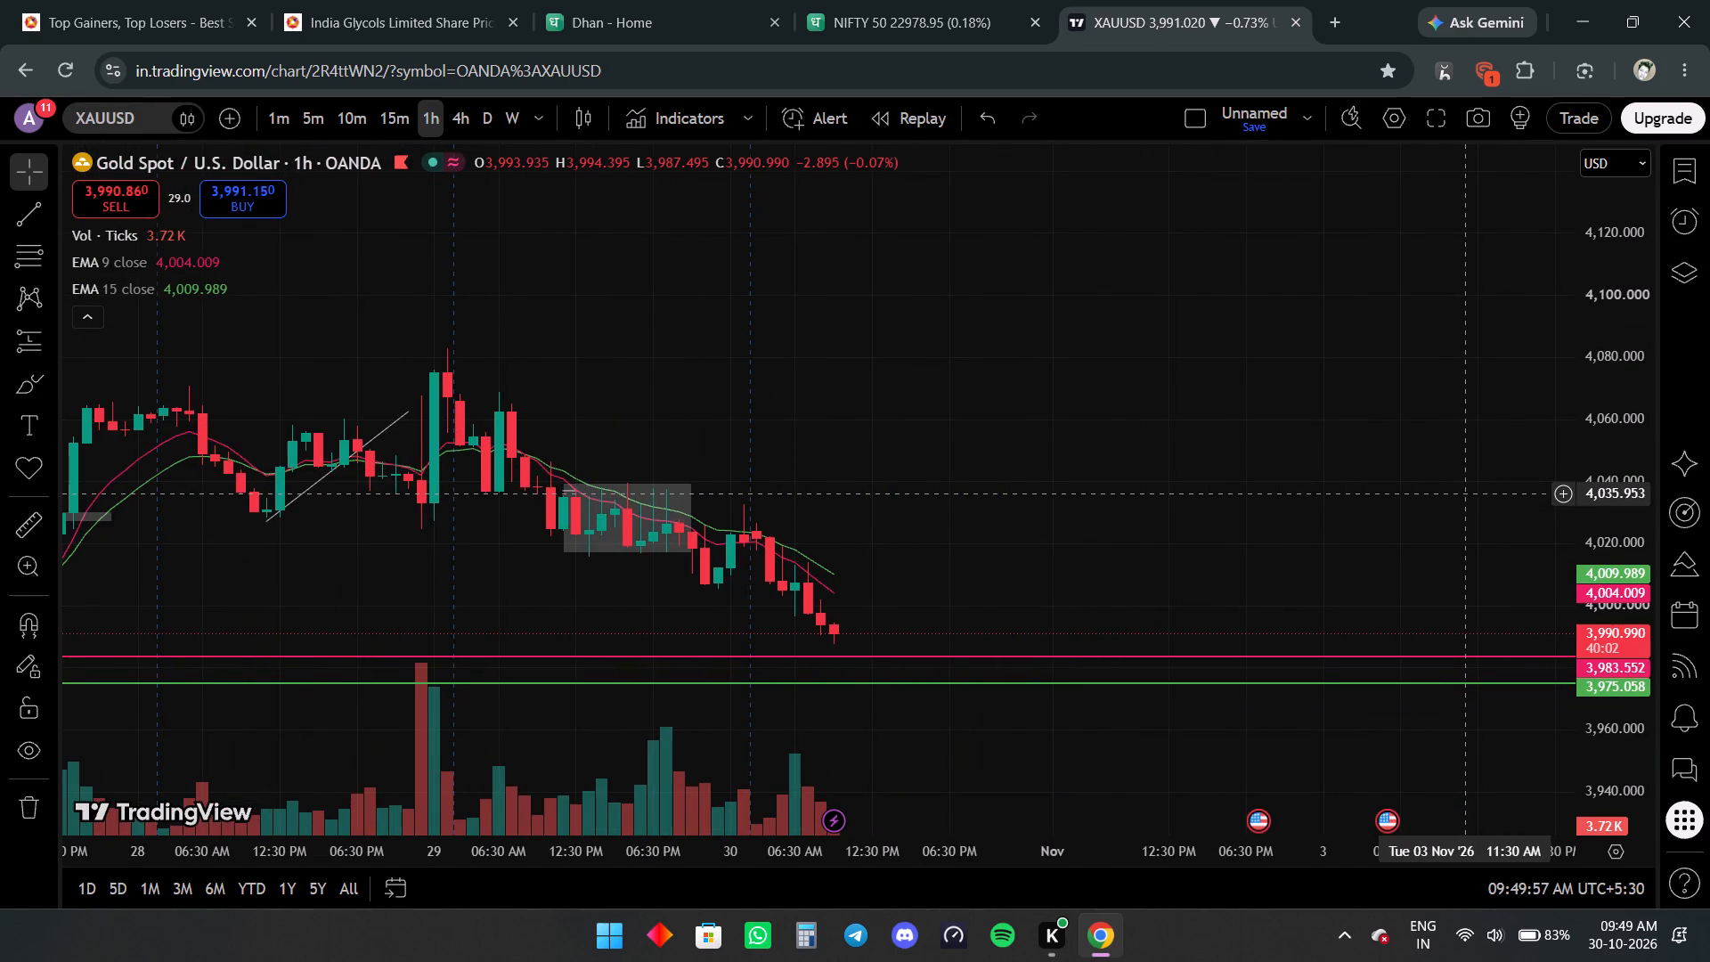
pyautogui.moveTo(1207, 460); pyautogui.dragTo(1245, 460)
pyautogui.moveTo(1065, 456); pyautogui.dragTo(1244, 444)
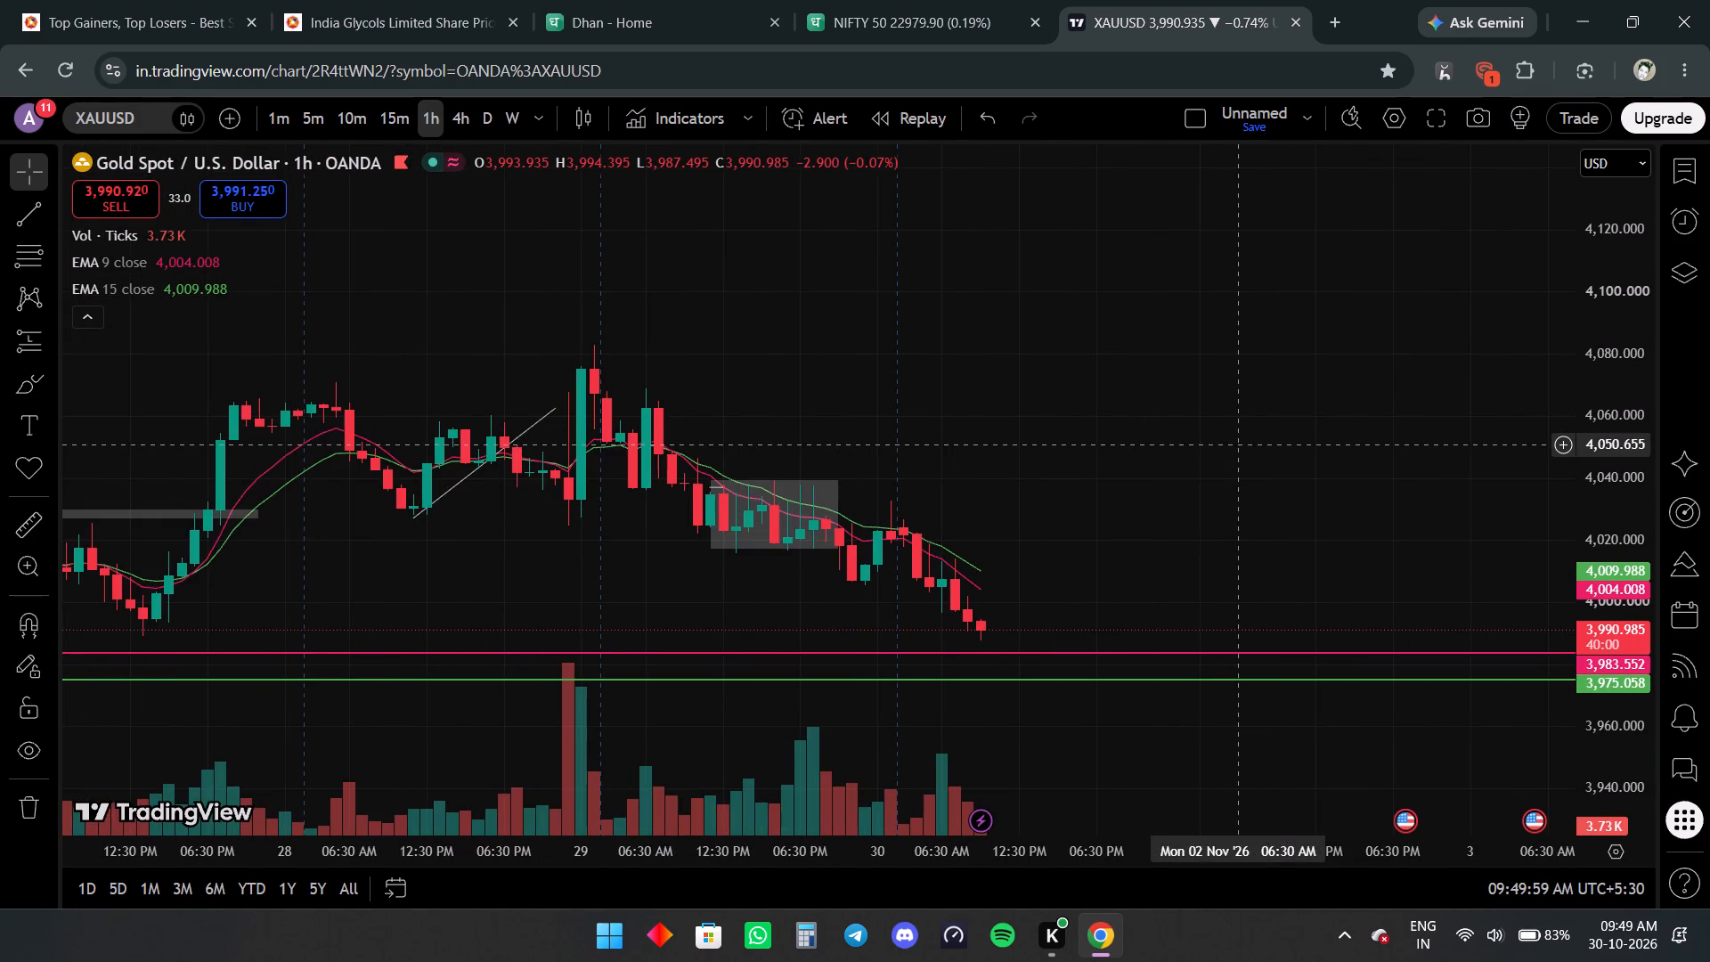
# Set the XAUUSD chart interval to 1 day and examine the September and October candles above the marked horizontal levels.
pyautogui.click(469, 127)
pyautogui.click(482, 125)
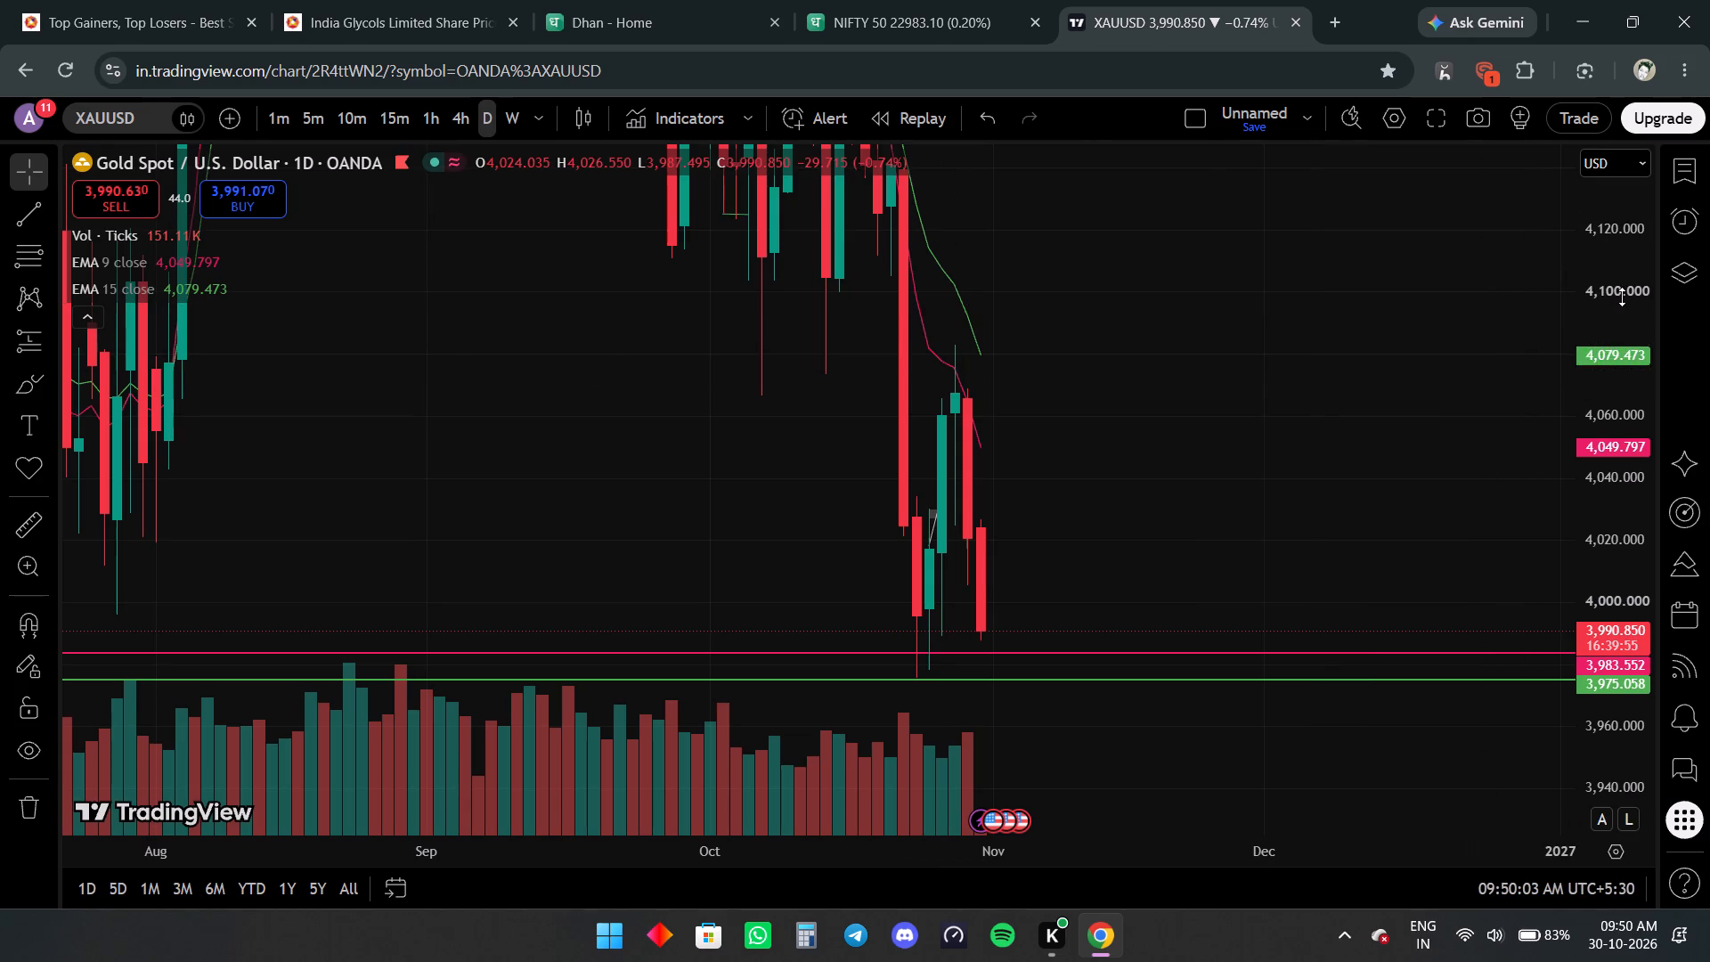
pyautogui.moveTo(1622, 297); pyautogui.dragTo(1535, 746)
pyautogui.moveTo(1280, 370); pyautogui.dragTo(1351, 380)
pyautogui.scroll(3, 1352, 401)
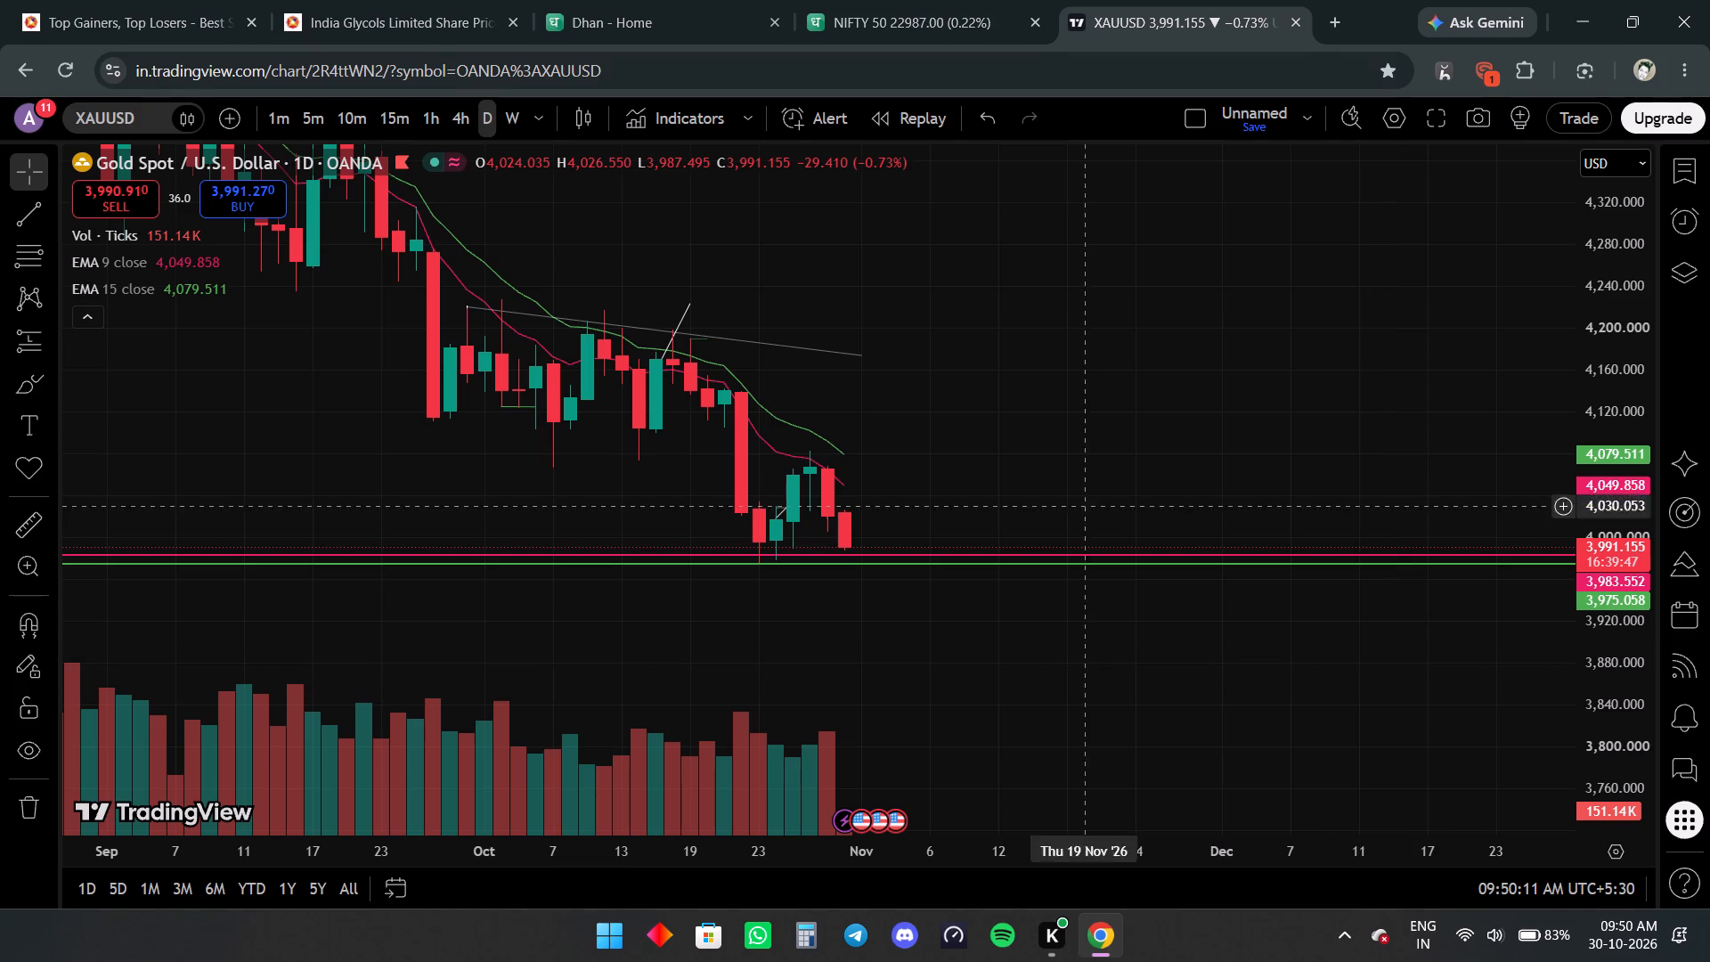
# Set the XAUUSD chart interval to 4 hours and examine the candles since 20 October against the EMAs and horizontal levels.
pyautogui.click(464, 124)
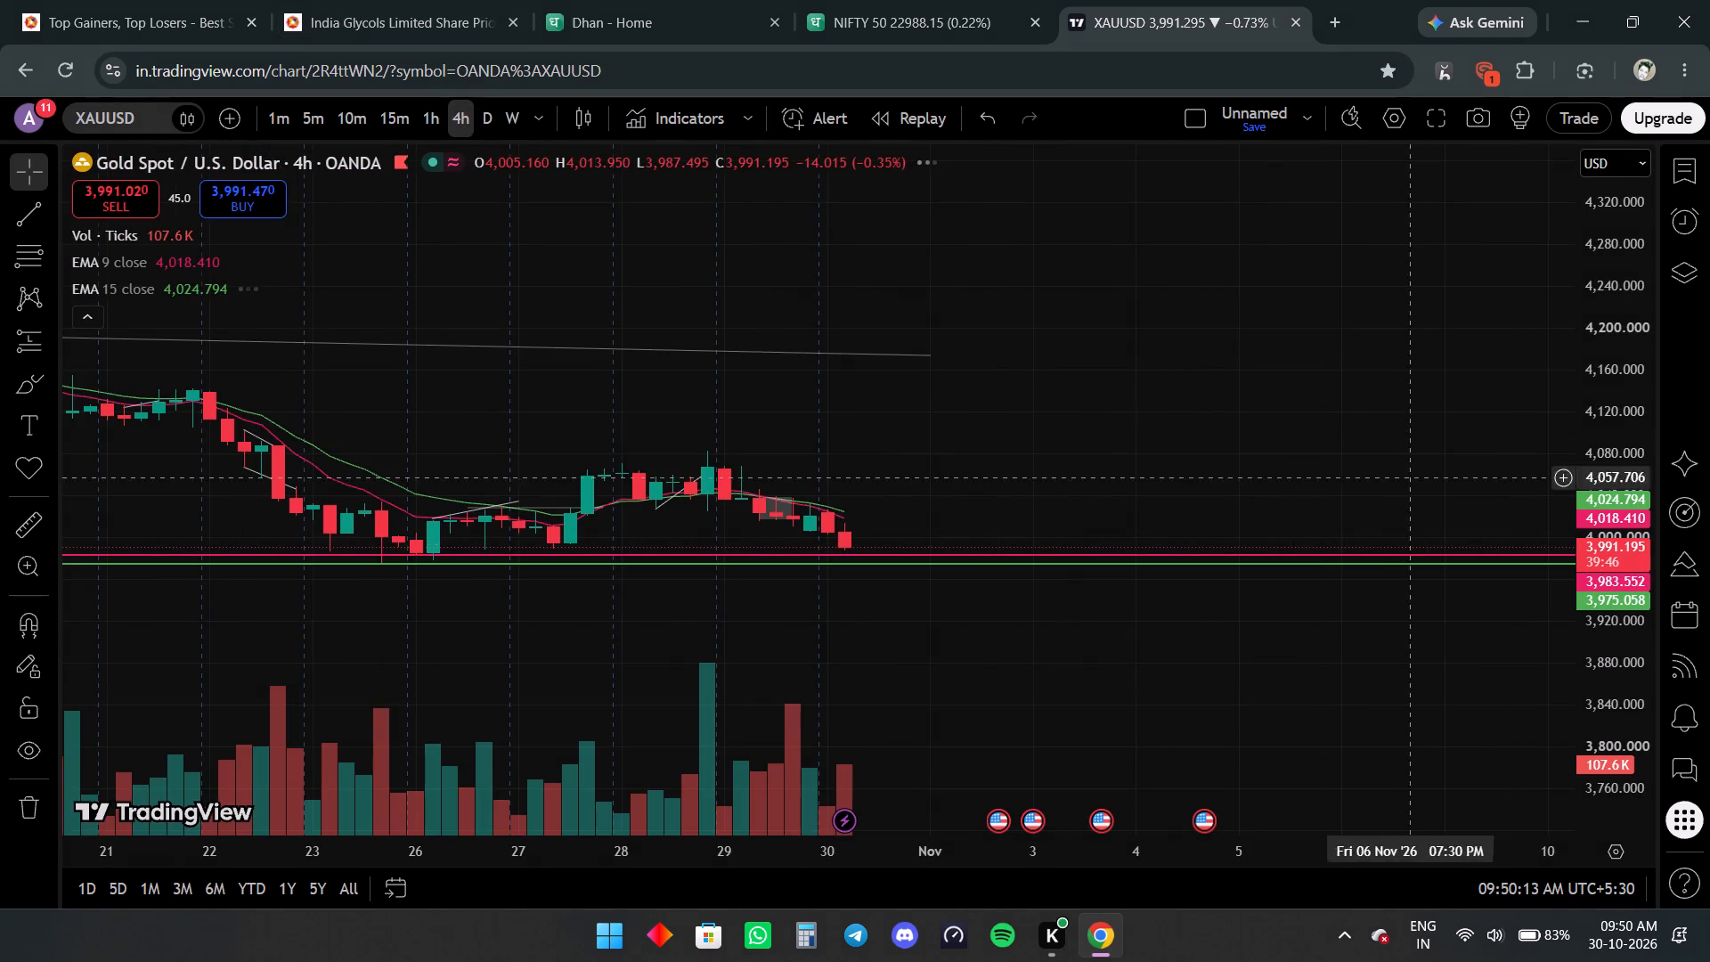
pyautogui.moveTo(1596, 663); pyautogui.dragTo(1664, 249)
pyautogui.moveTo(1234, 386); pyautogui.dragTo(1372, 360)
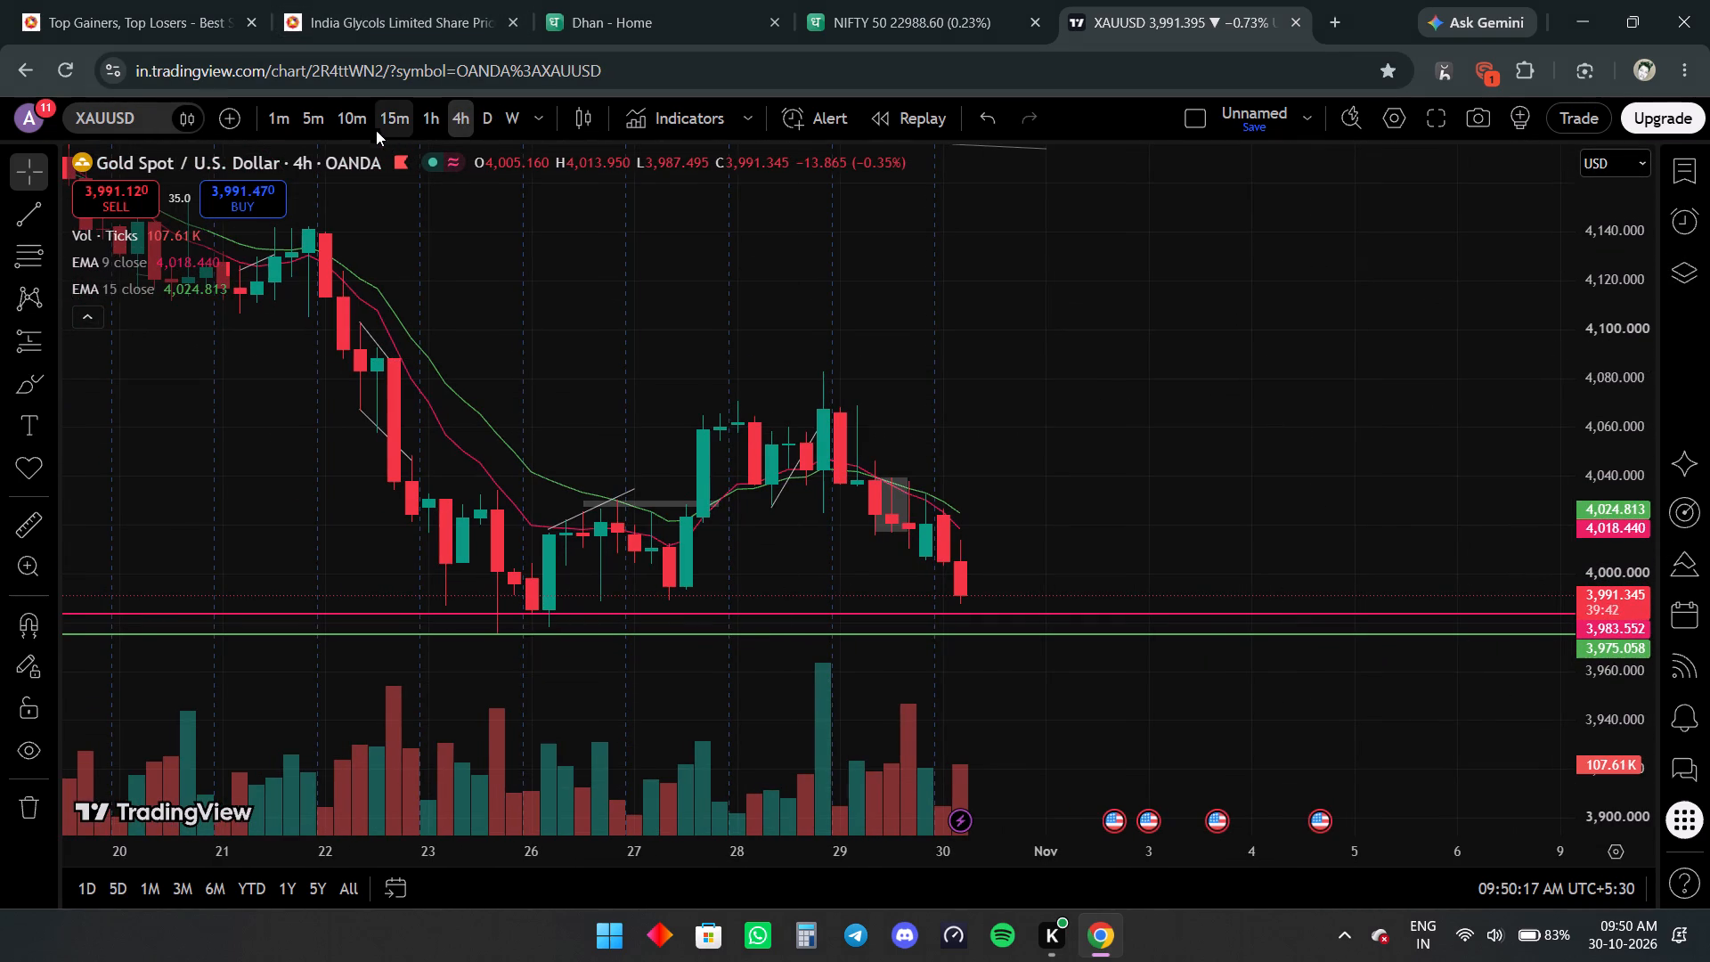
# Set the XAUUSD chart interval to 15 minutes, dismiss the upgrade offer, and examine the price swings back to 22 October.
pyautogui.click(365, 124)
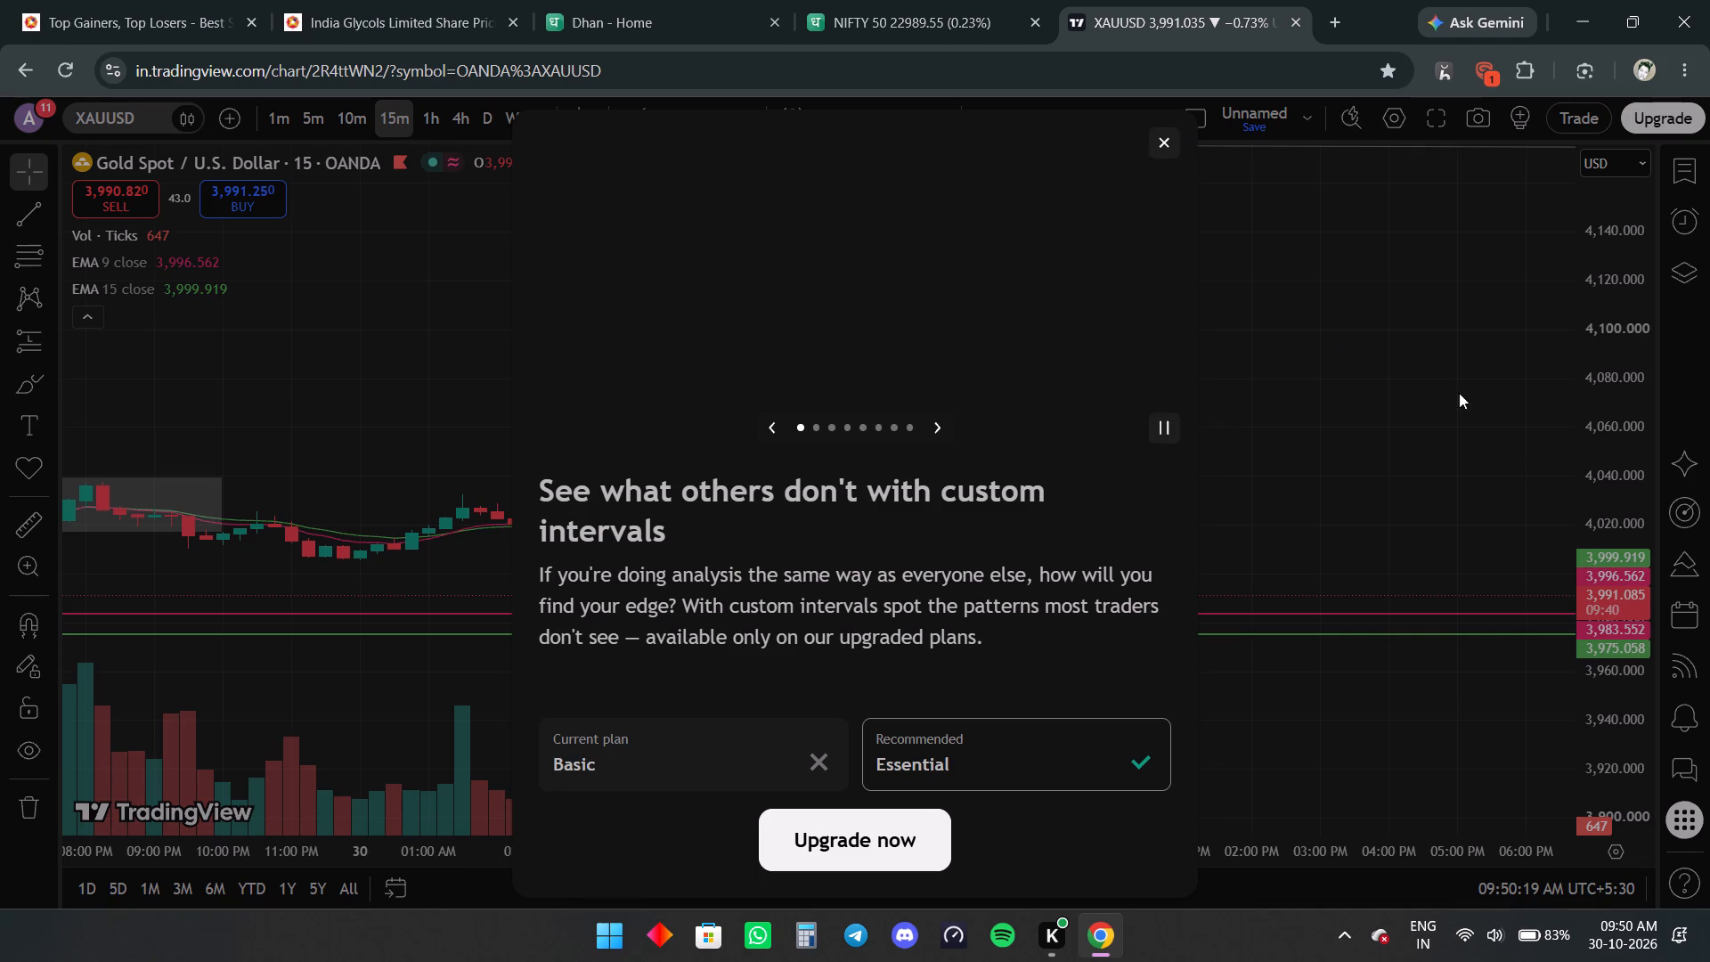
pyautogui.click(1171, 144)
pyautogui.moveTo(1595, 687); pyautogui.dragTo(1576, 0)
pyautogui.moveTo(1033, 517); pyautogui.dragTo(1266, 353)
pyautogui.moveTo(1580, 716); pyautogui.dragTo(1623, 567)
pyautogui.scroll(-7, 1513, 604)
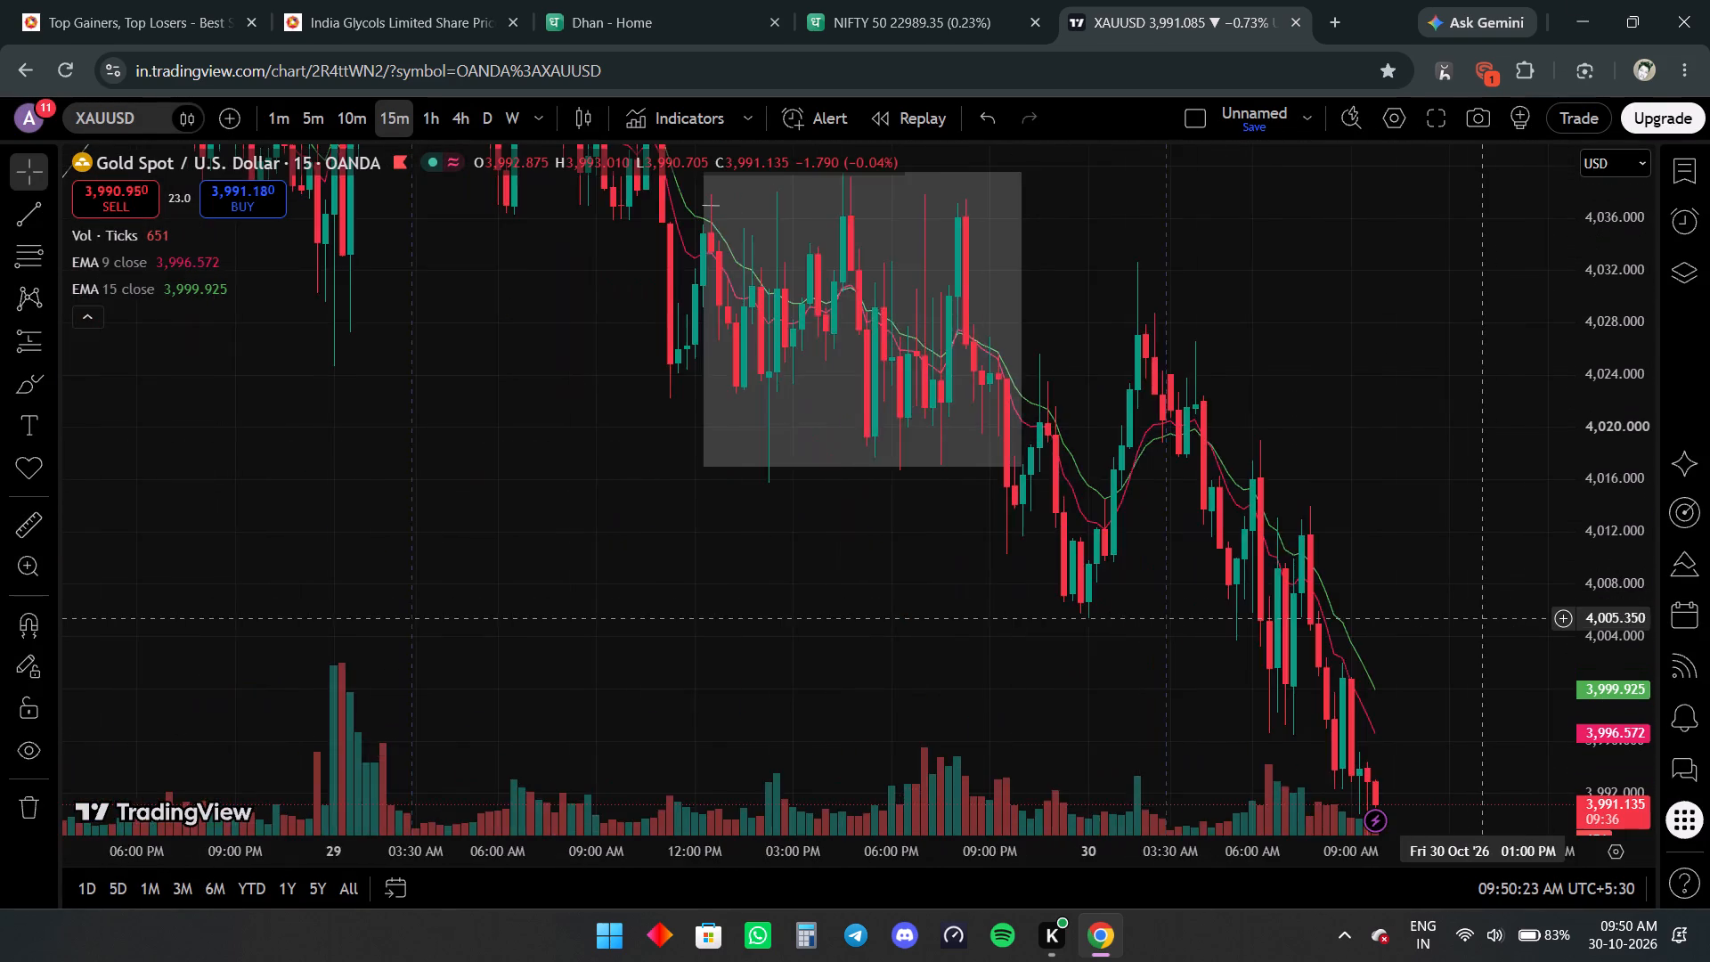
pyautogui.scroll(-6, 1485, 618)
pyautogui.moveTo(1633, 240); pyautogui.dragTo(1530, 898)
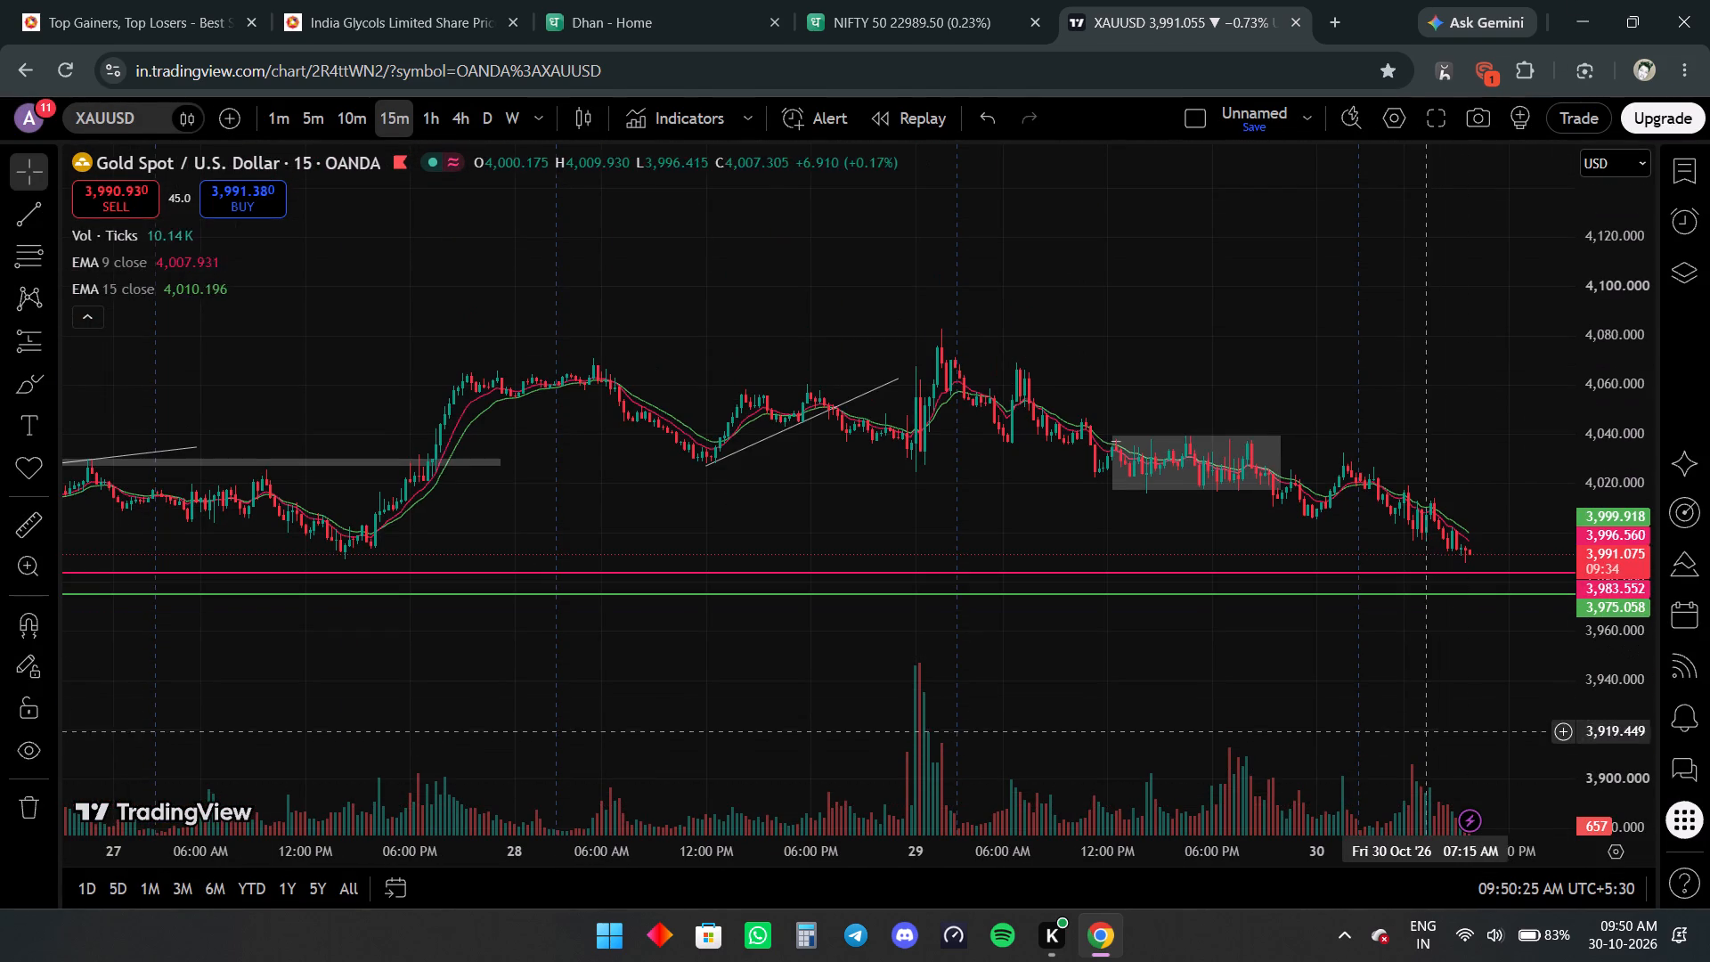
pyautogui.scroll(-11, 838, 677)
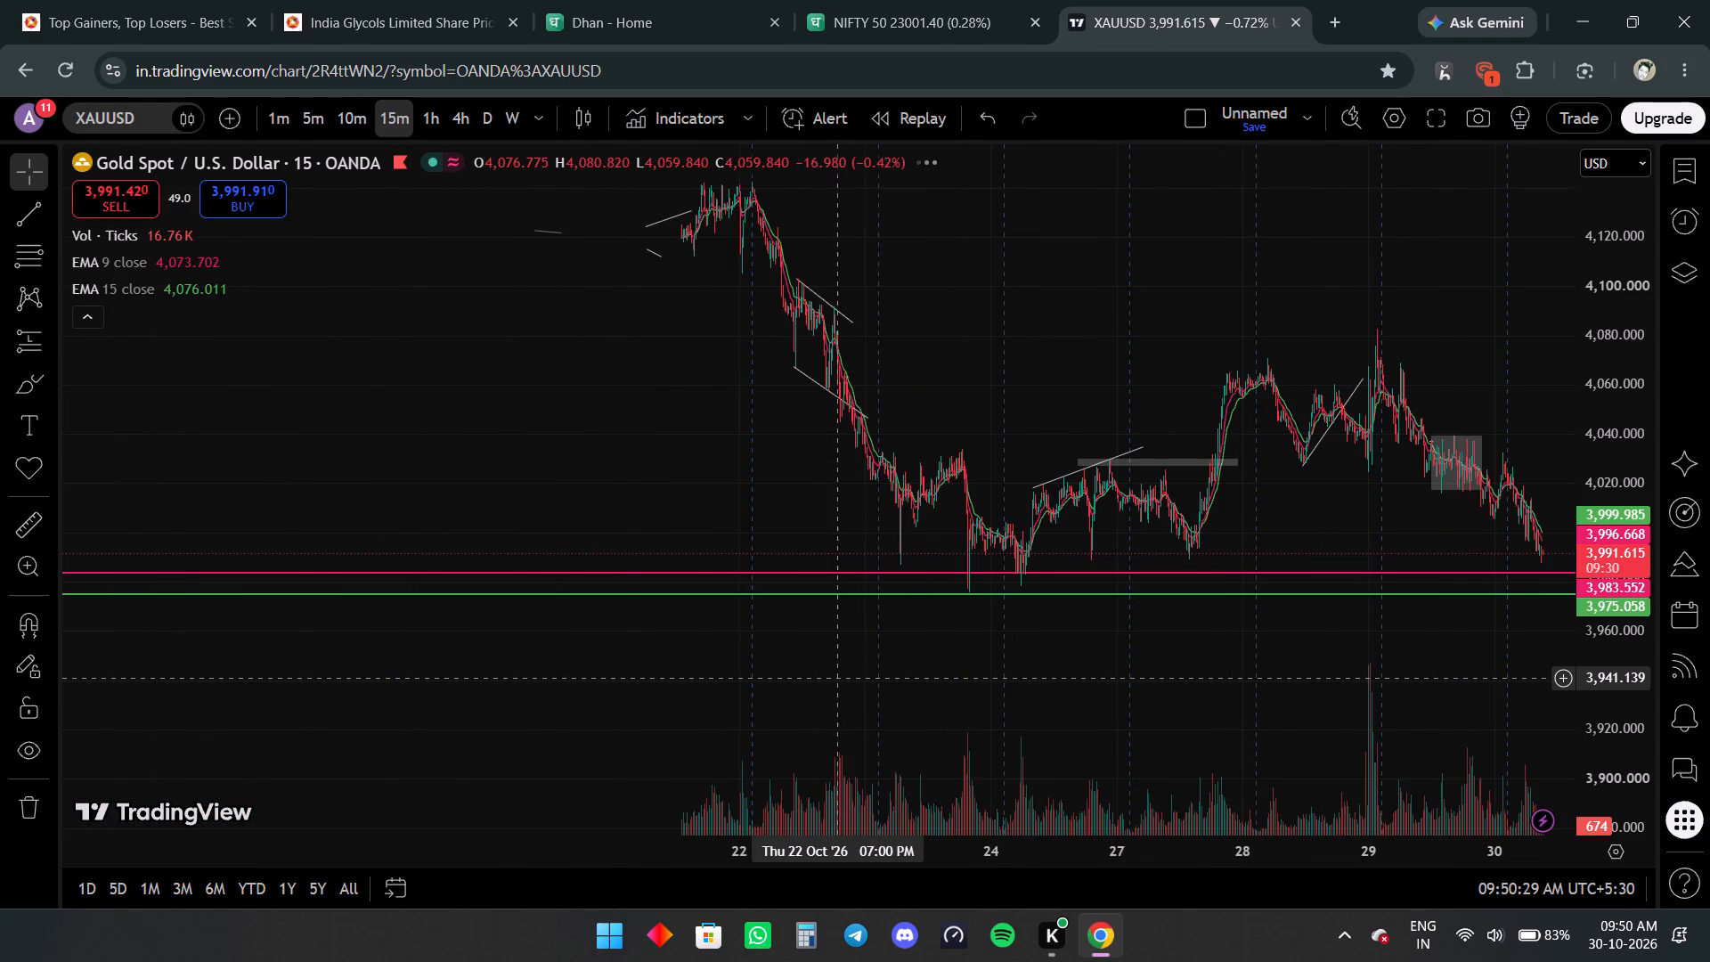
# Examine the latest XAUUSD 15-minute candles from the shaded range down towards the marked horizontal levels, comparing them with the 9 and 15 EMAs.
pyautogui.scroll(13, 836, 677)
pyautogui.scroll(11, 835, 677)
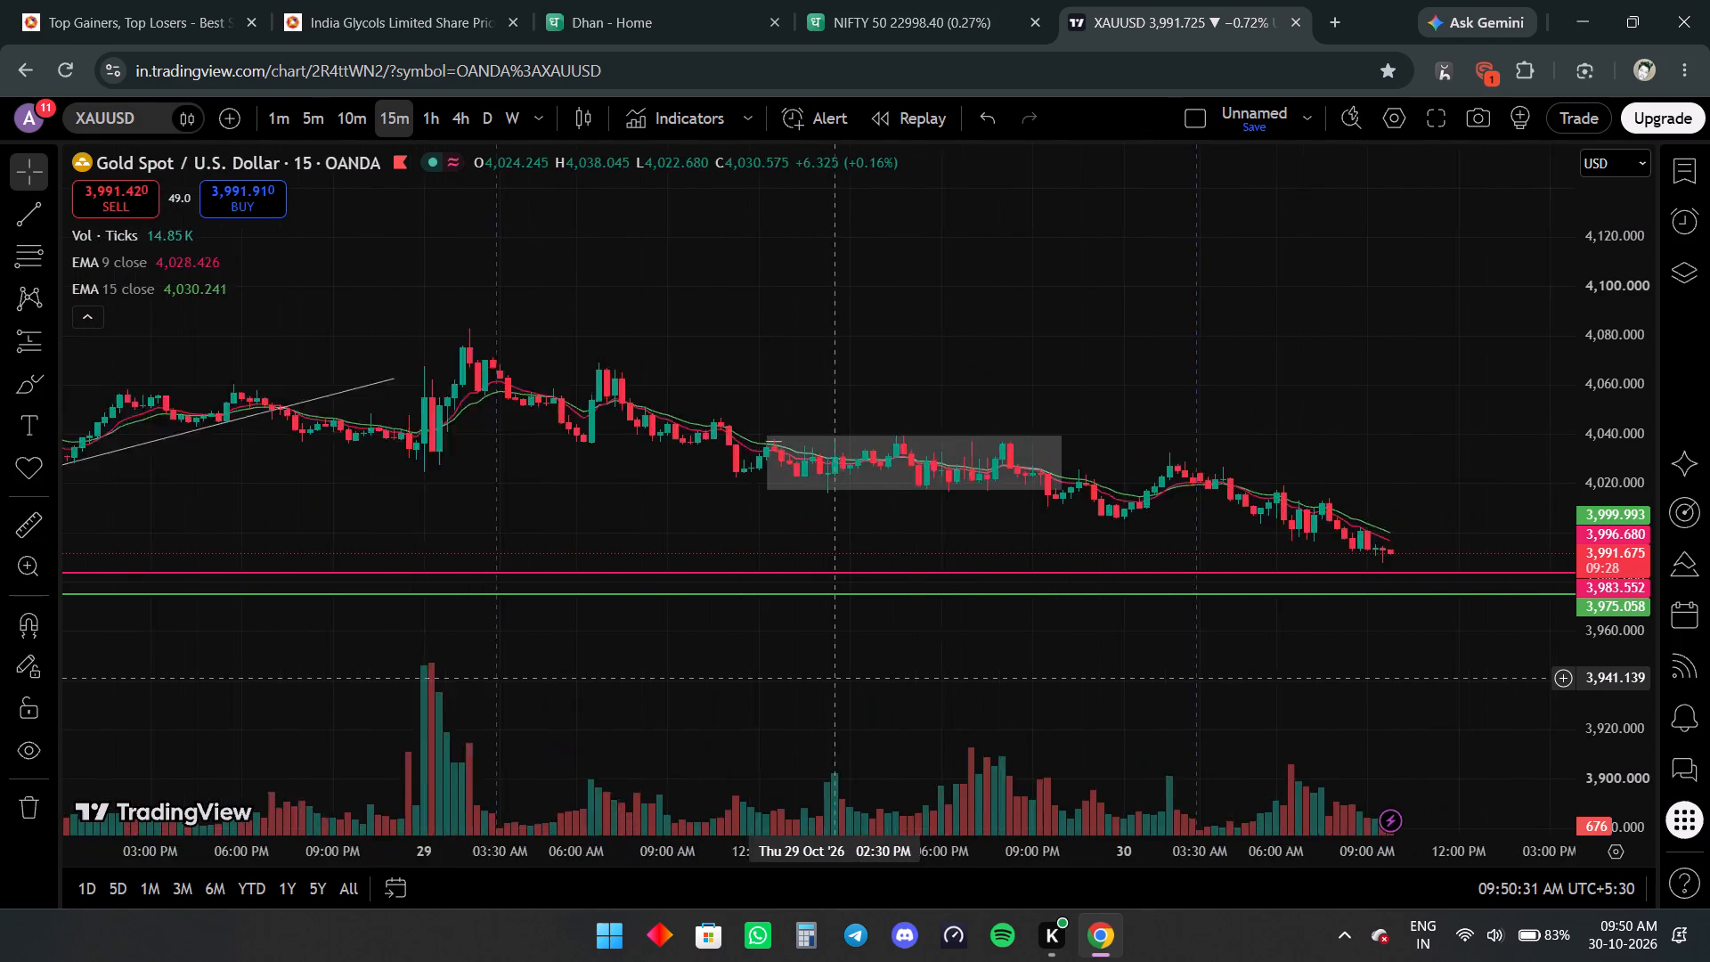
pyautogui.scroll(2, 835, 677)
pyautogui.moveTo(1642, 687); pyautogui.dragTo(1665, 0)
pyautogui.scroll(4, 1459, 328)
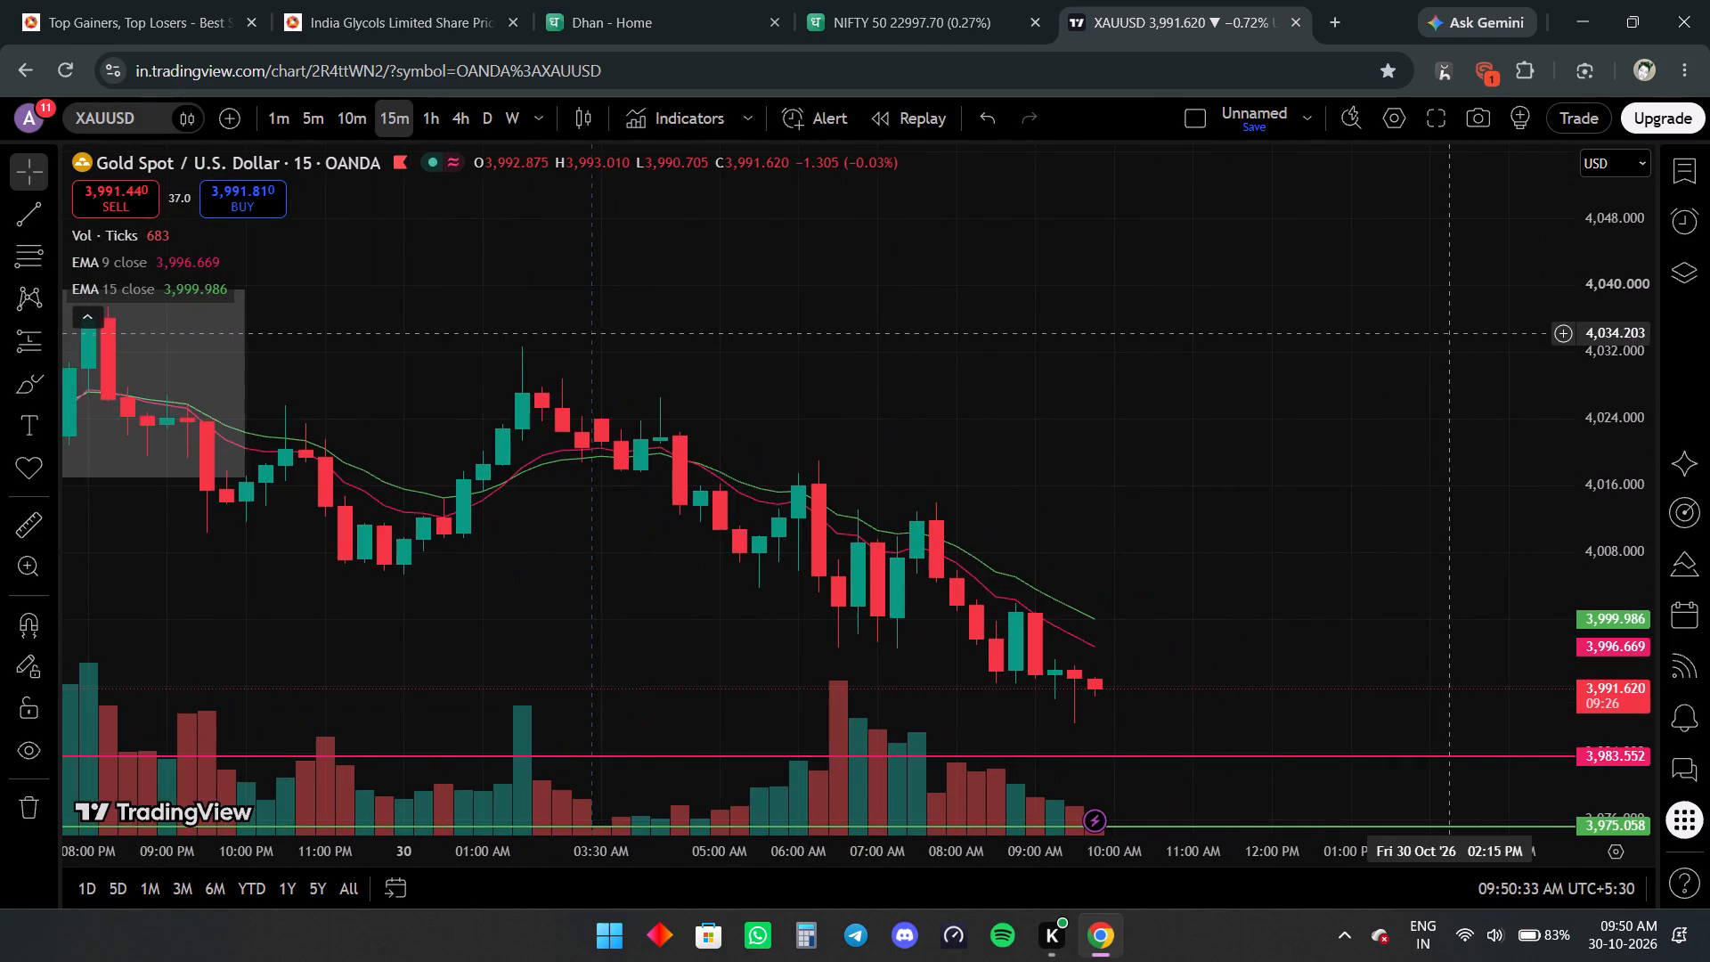
pyautogui.moveTo(1601, 212); pyautogui.dragTo(1640, 543)
pyautogui.scroll(1, 1481, 525)
pyautogui.scroll(-7, 1481, 525)
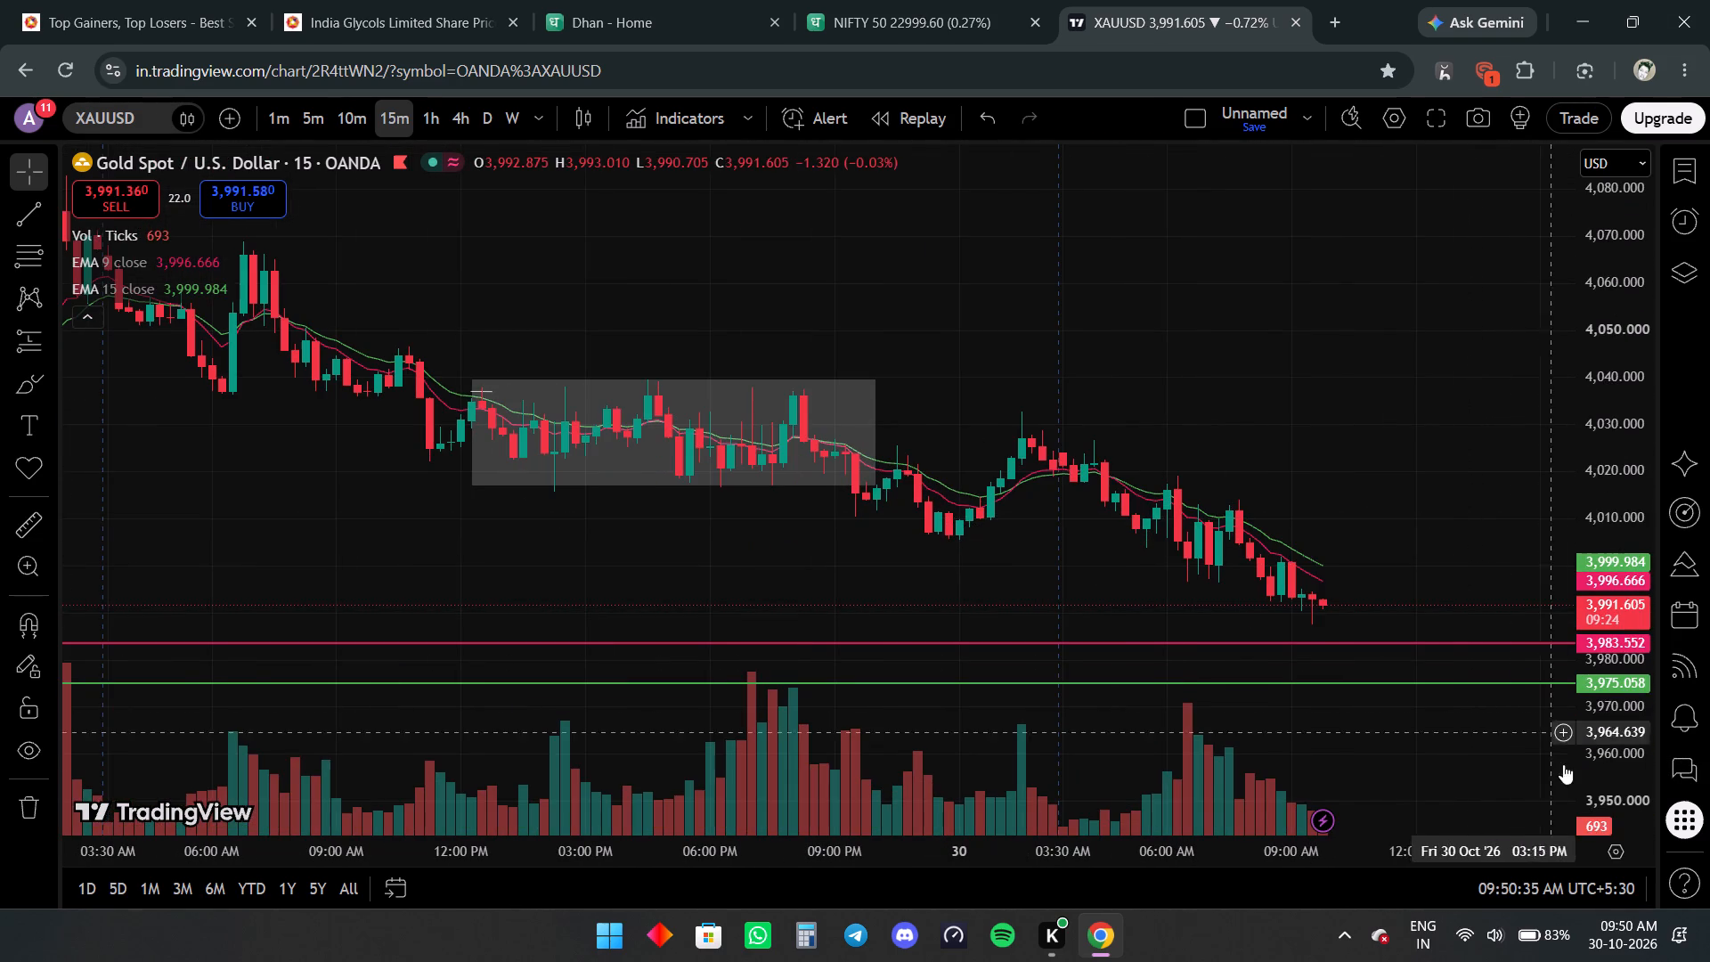
pyautogui.moveTo(1638, 726); pyautogui.dragTo(1629, 518)
pyautogui.moveTo(1531, 489); pyautogui.dragTo(1348, 488)
pyautogui.moveTo(1372, 562); pyautogui.dragTo(1371, 560)
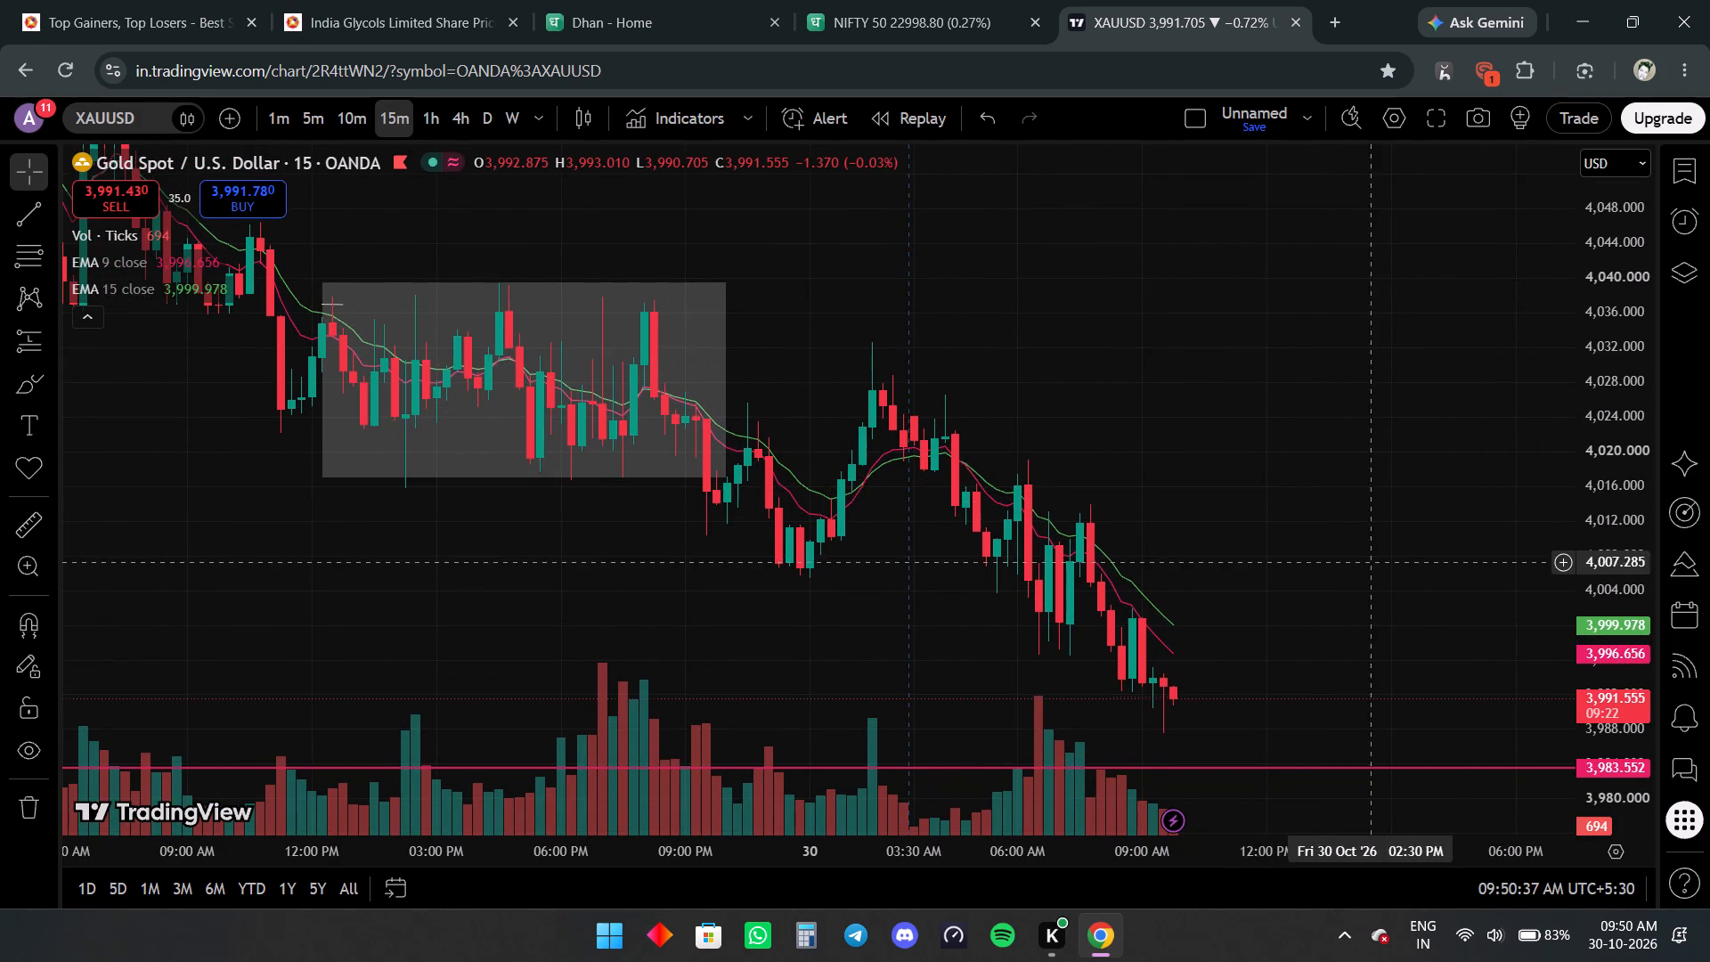
pyautogui.moveTo(1371, 560); pyautogui.dragTo(1294, 538)
pyautogui.moveTo(1386, 602); pyautogui.dragTo(1352, 607)
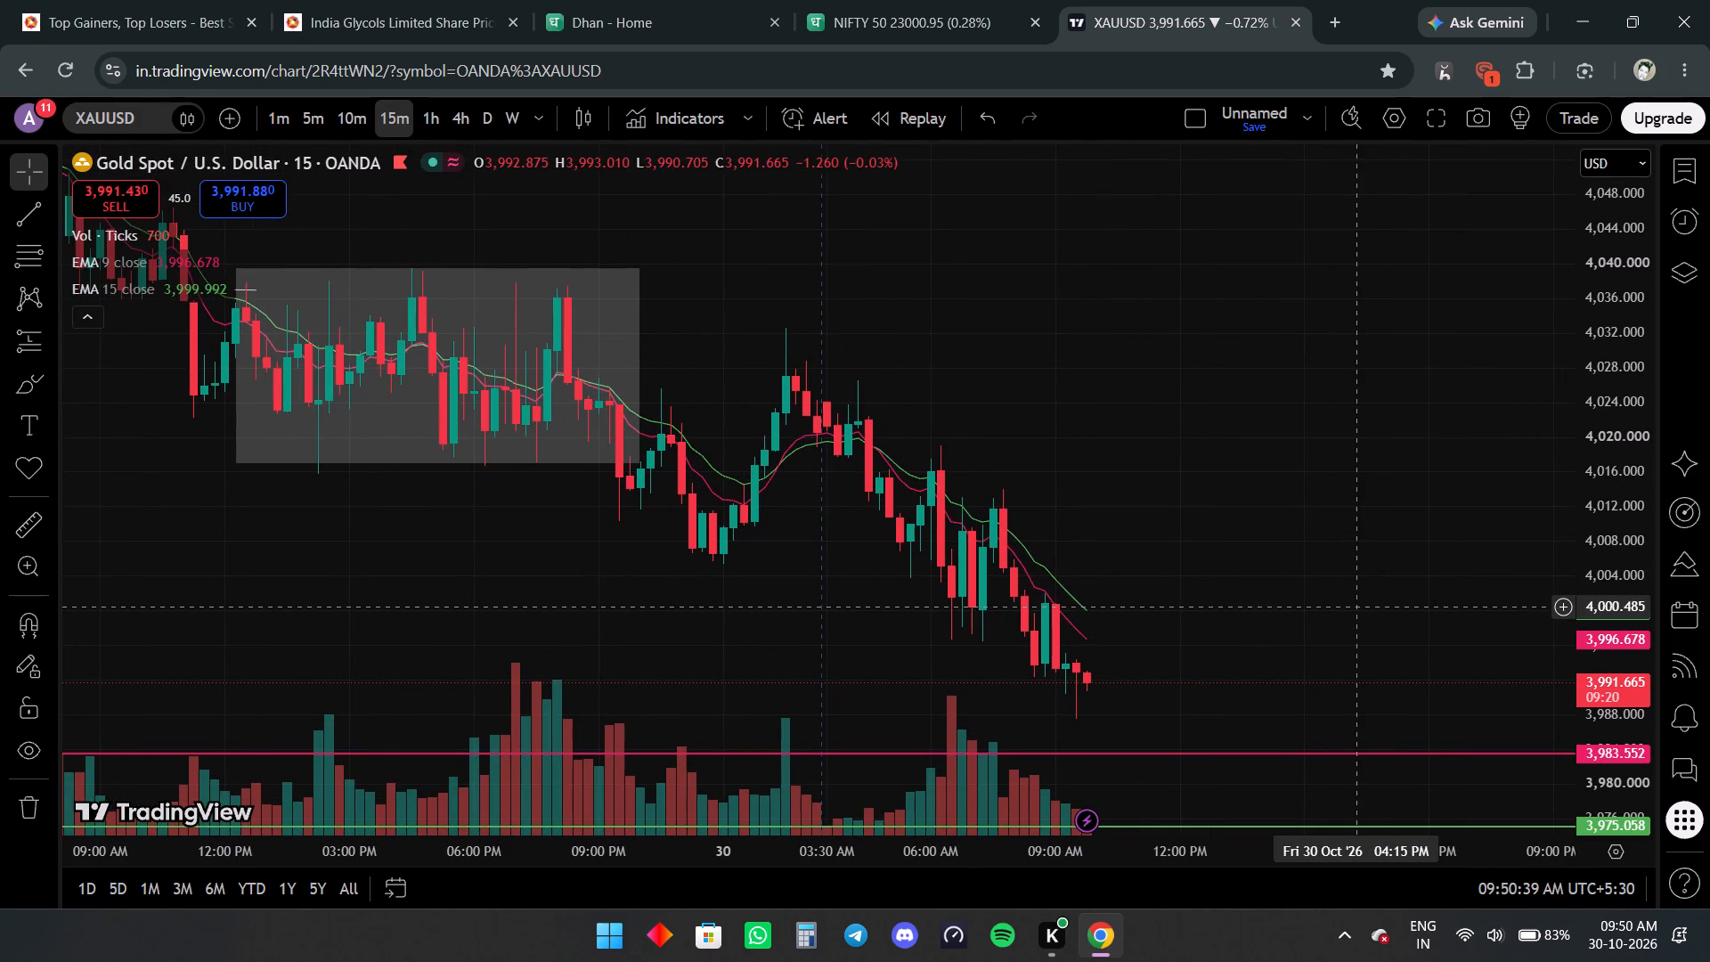
pyautogui.moveTo(1350, 603); pyautogui.dragTo(1263, 560)
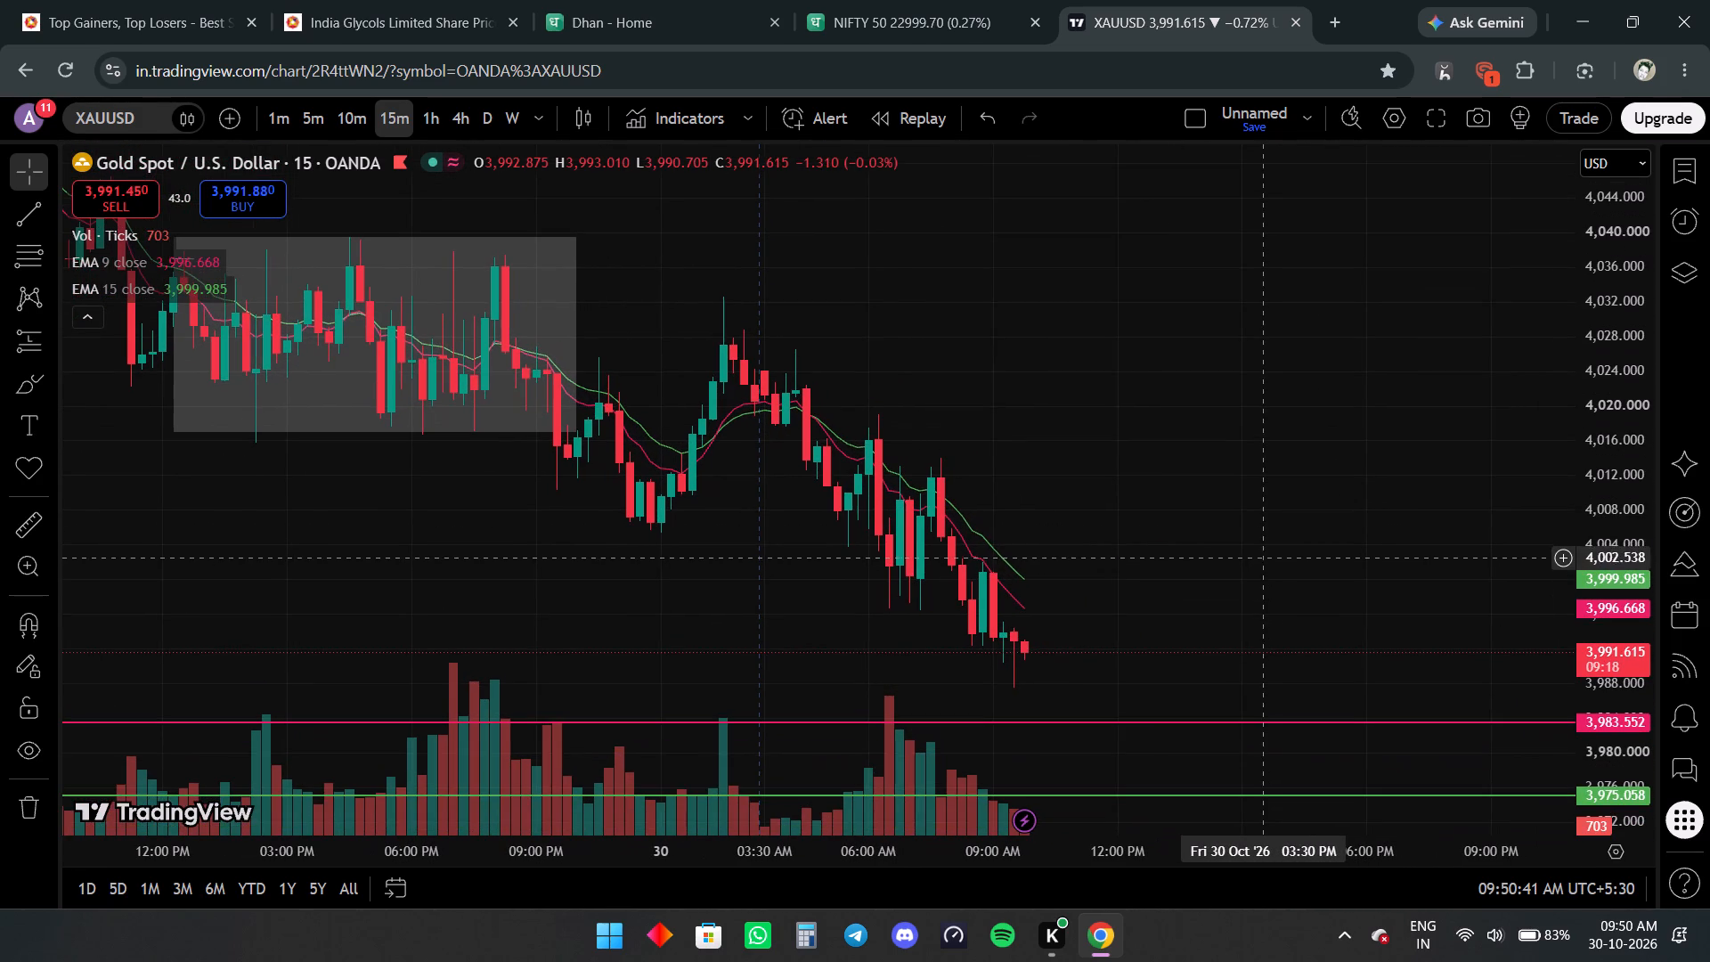
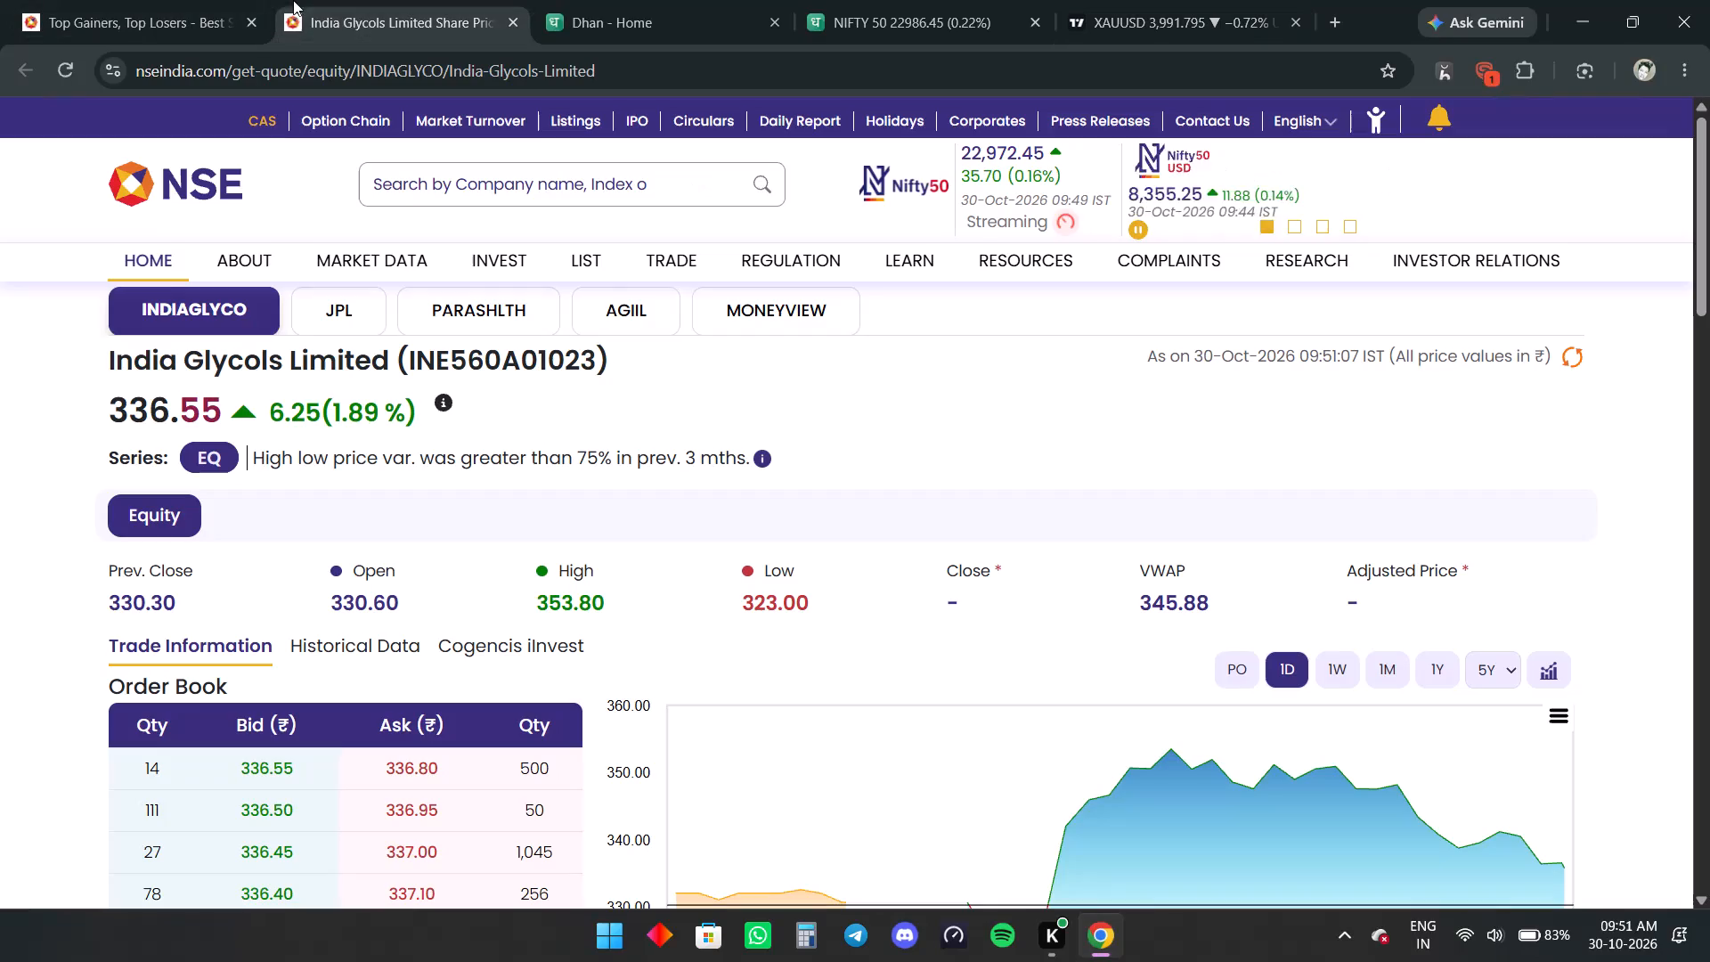
# Close the India Glycols share price page.
pyautogui.click(146, 0)
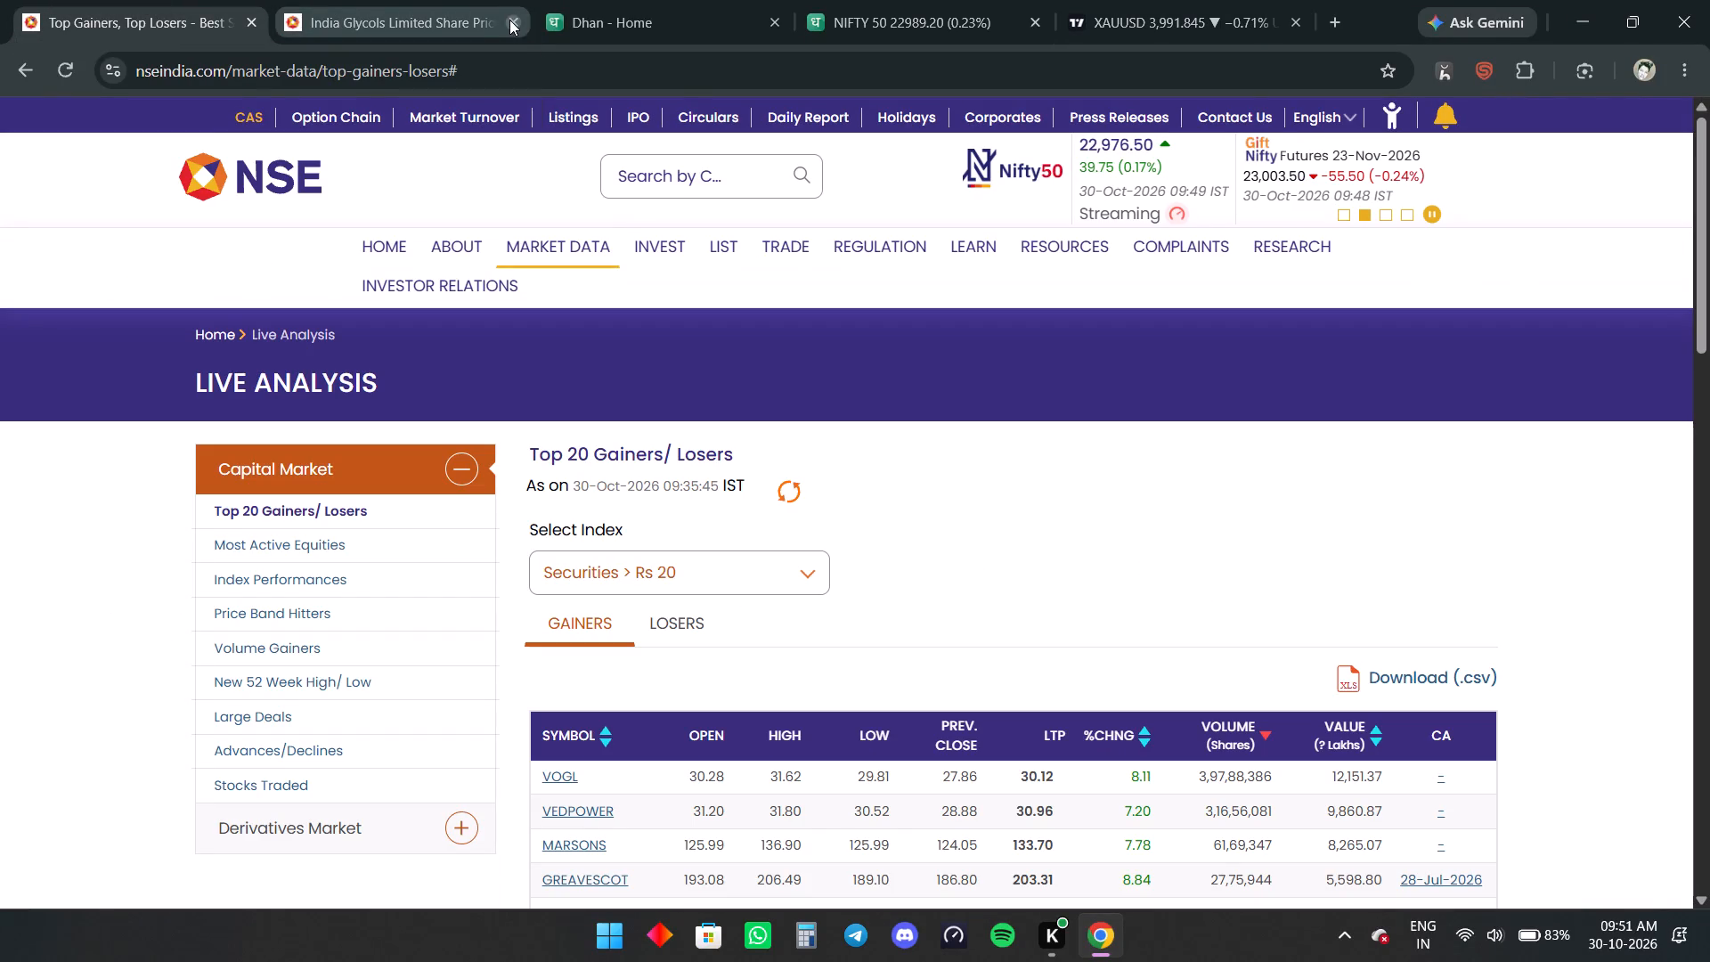
pyautogui.click(509, 20)
# Examine the NIFTY 50 3-minute candles against the EMAs and the open-interest support, max pain and resistance strikes.
pyautogui.click(406, 0)
pyautogui.scroll(11, 774, 486)
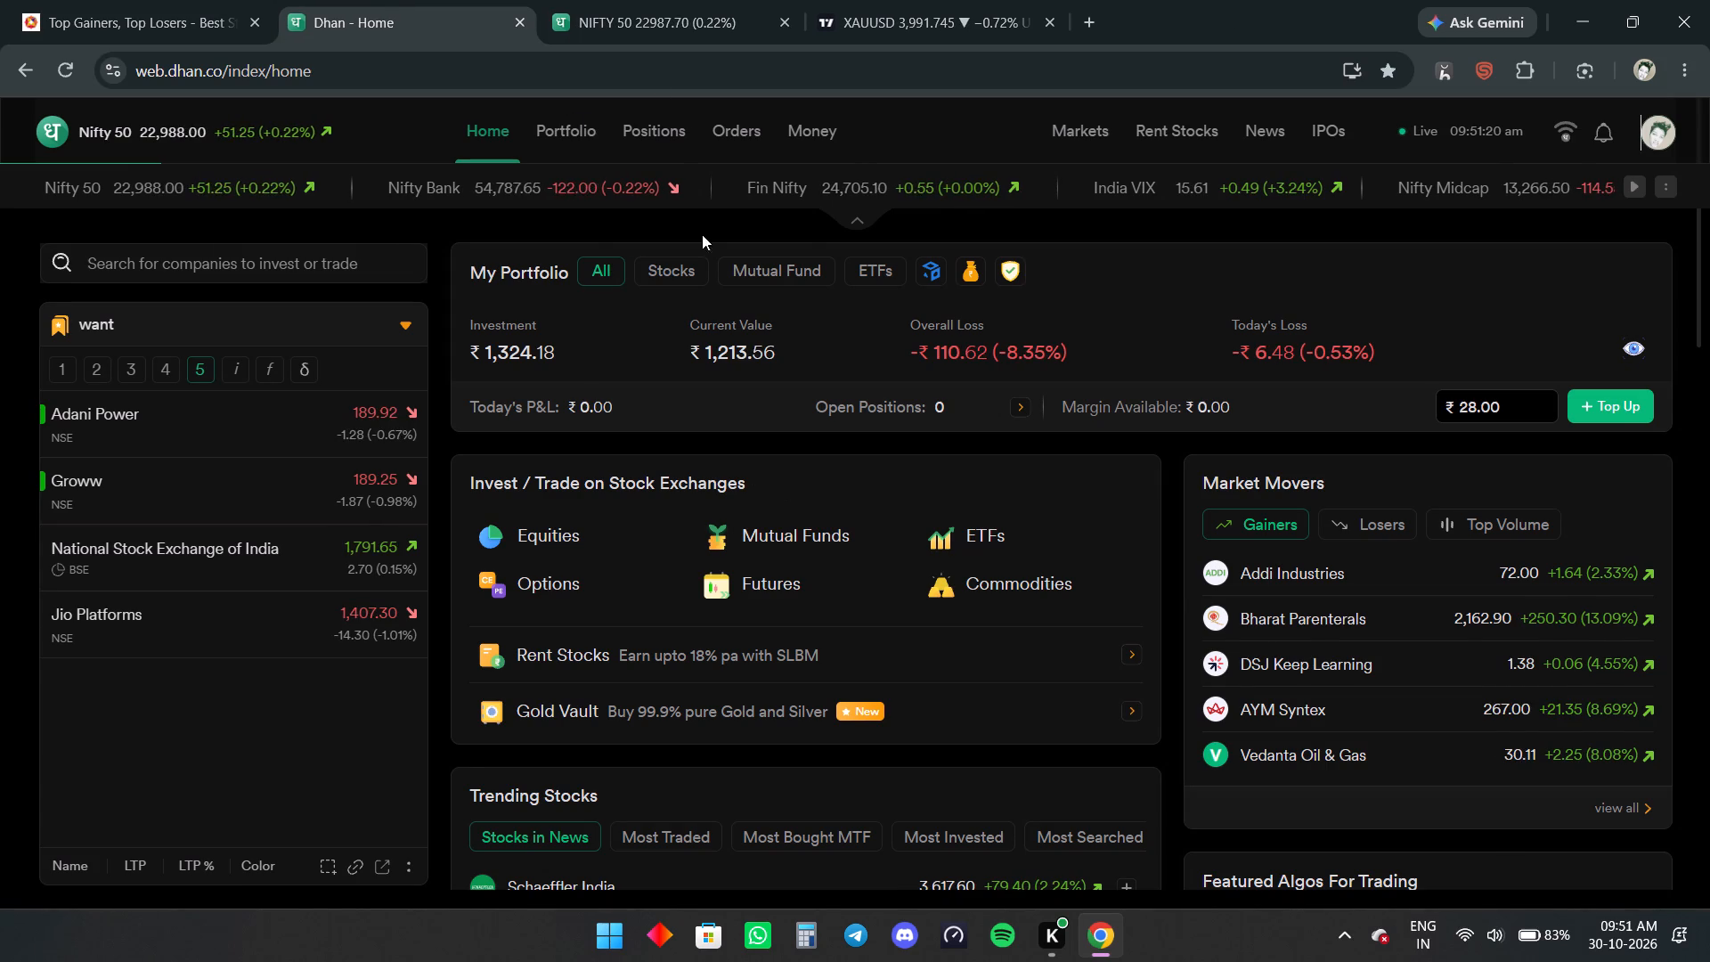
pyautogui.click(625, 0)
pyautogui.moveTo(1004, 428); pyautogui.dragTo(985, 520)
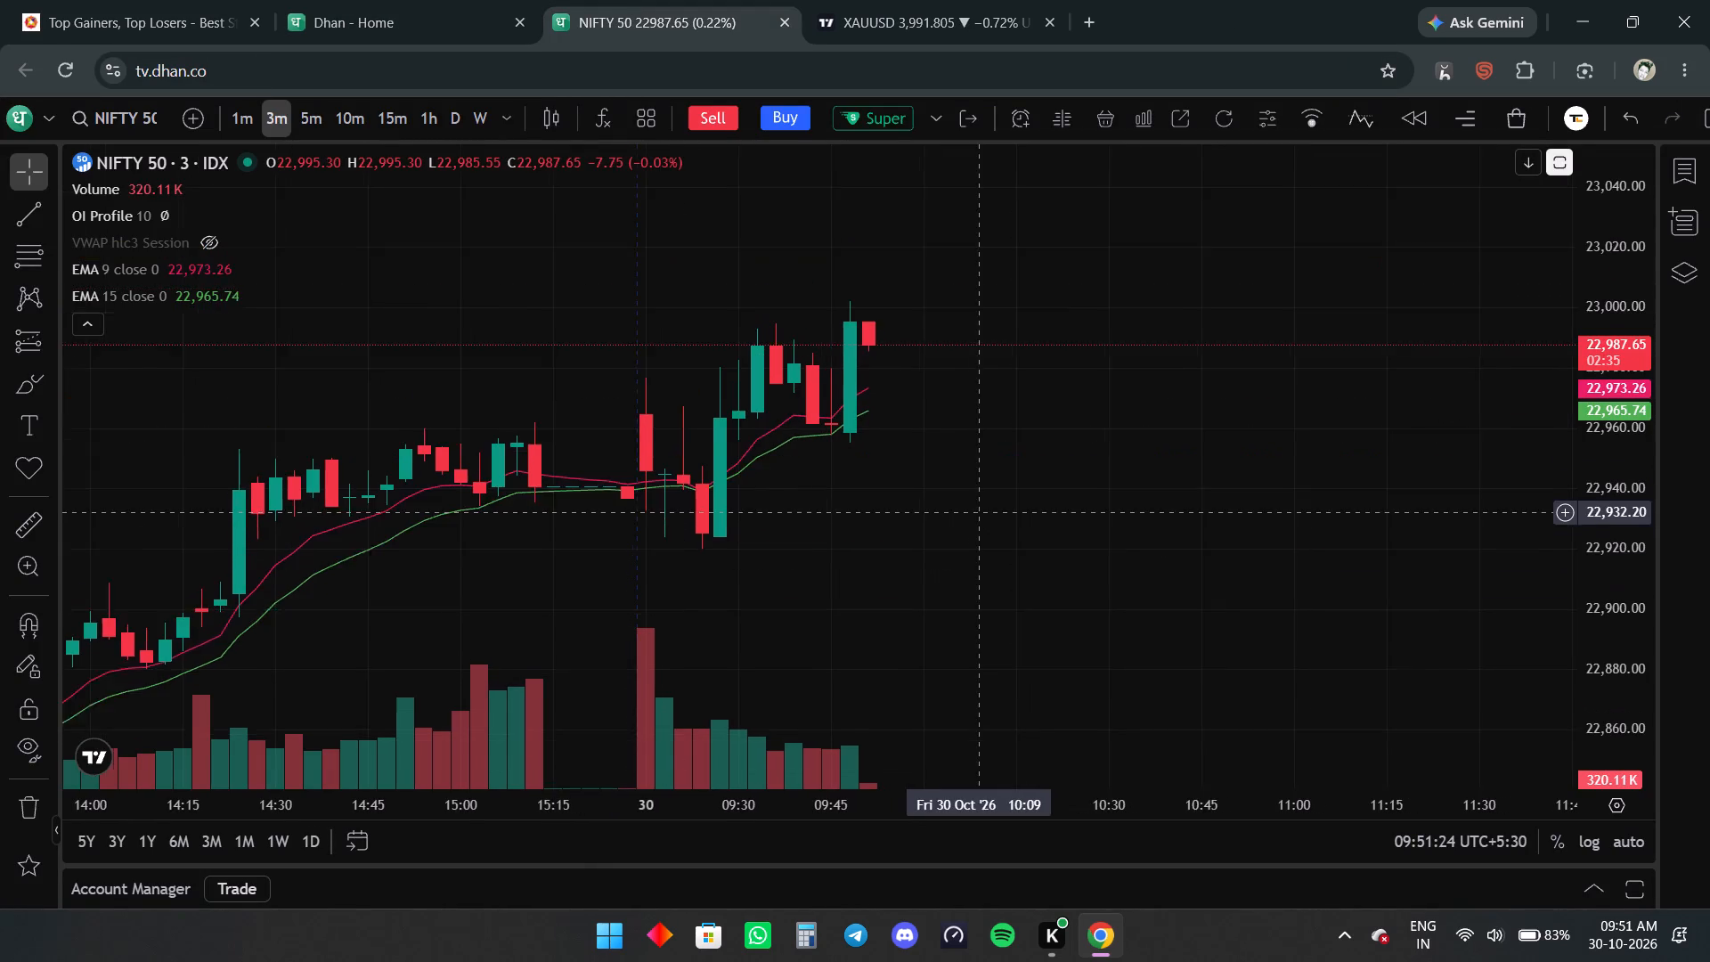
pyautogui.moveTo(985, 520); pyautogui.dragTo(982, 527)
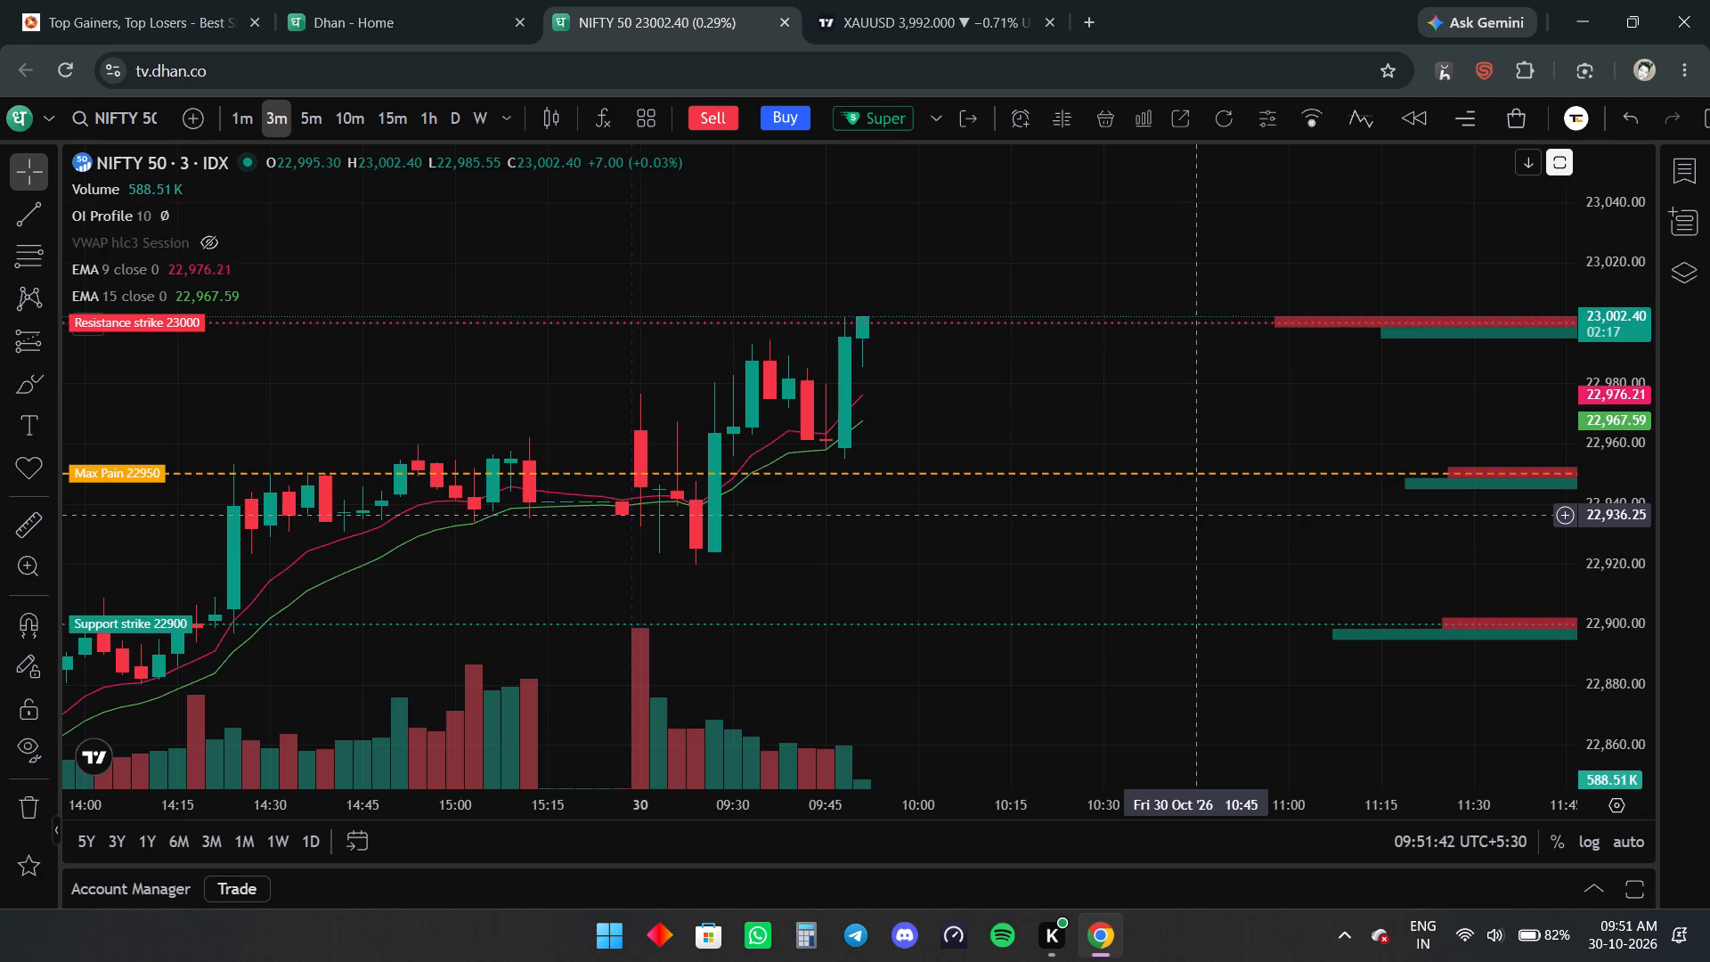
pyautogui.scroll(-4, 1260, 498)
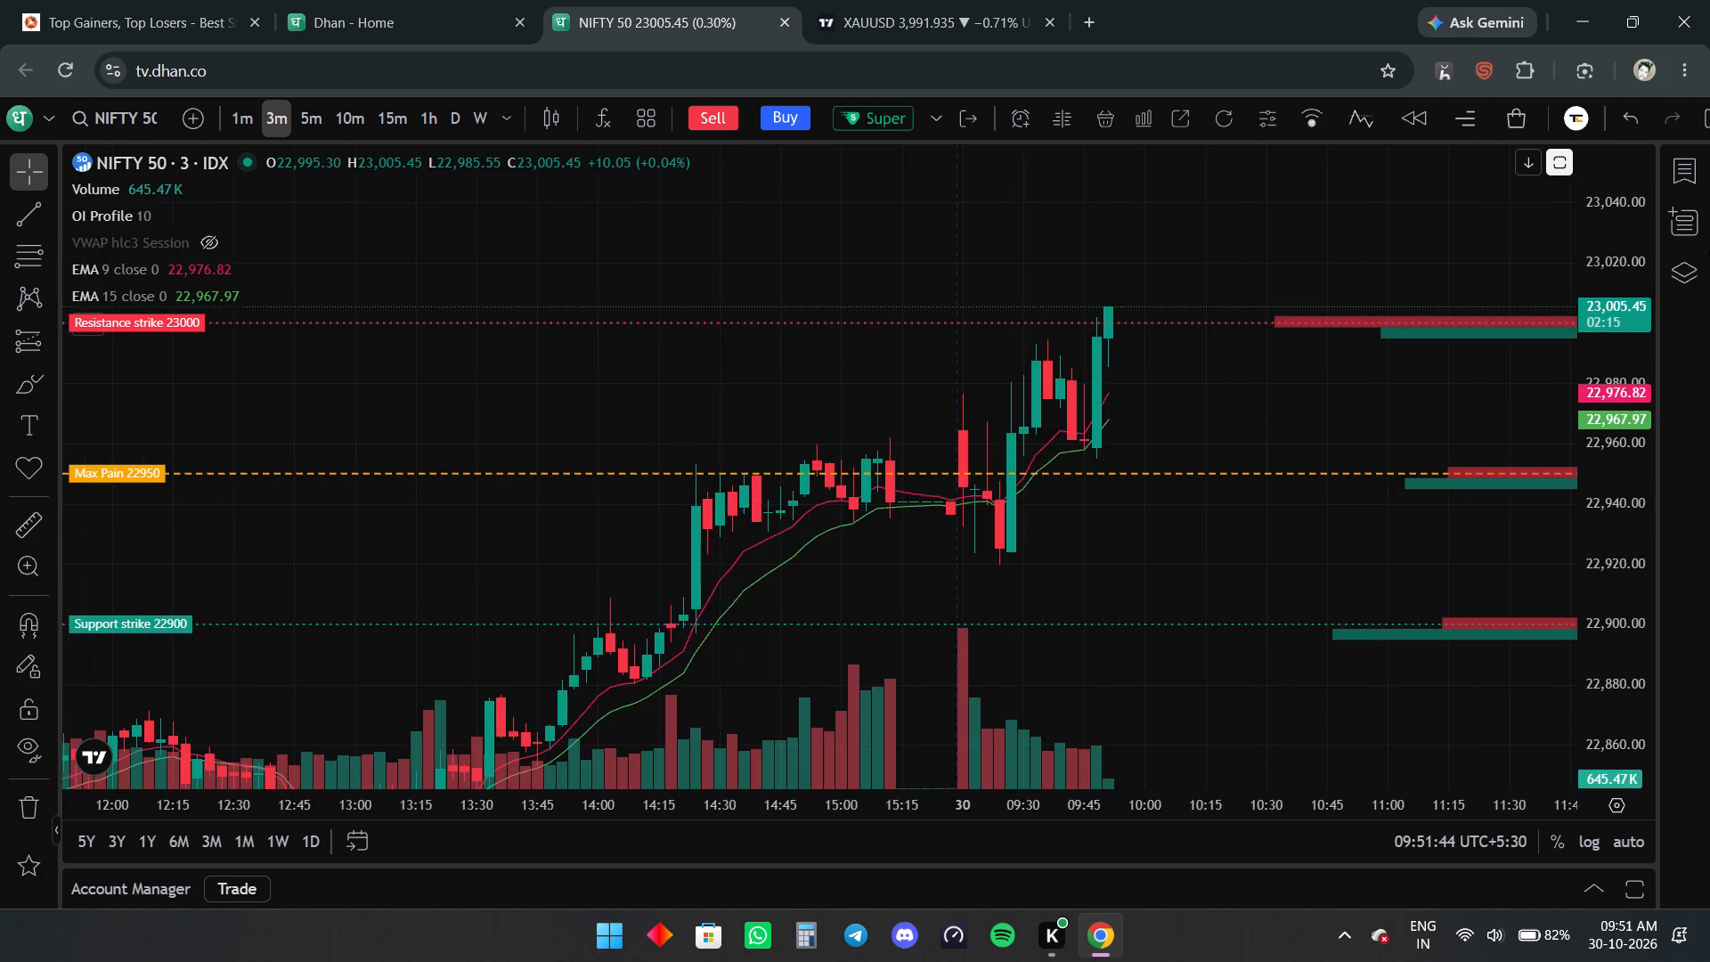
pyautogui.moveTo(1610, 212); pyautogui.dragTo(1559, 443)
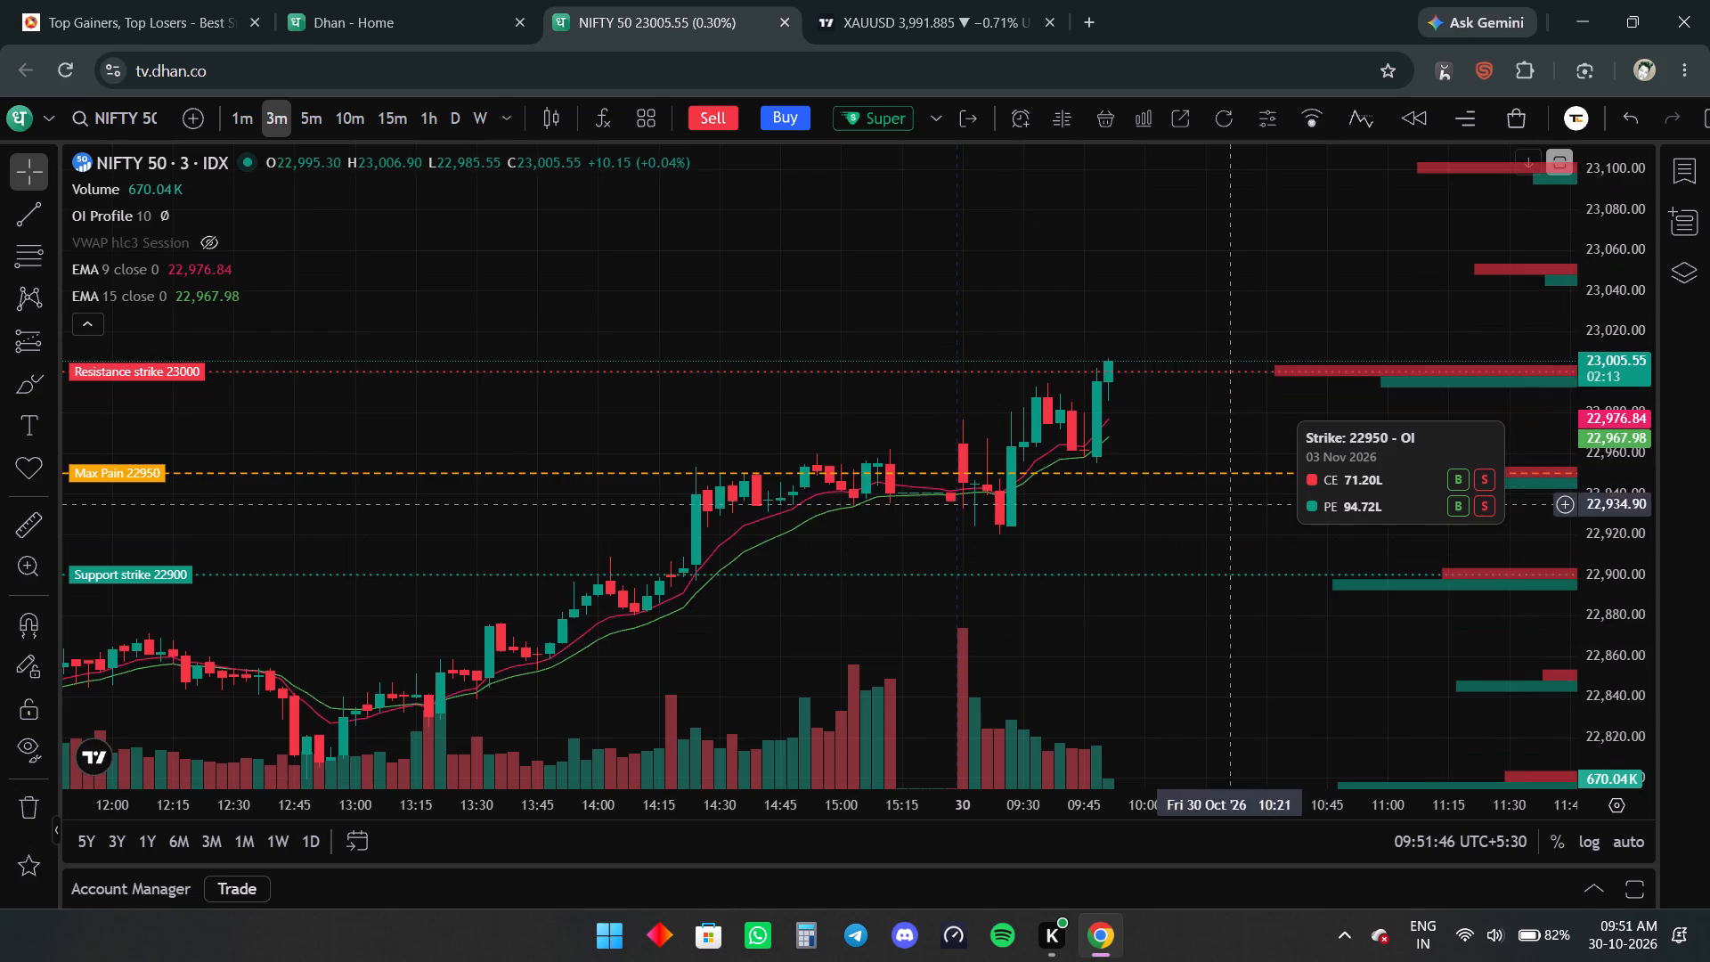
pyautogui.moveTo(1199, 468); pyautogui.dragTo(1035, 478)
pyautogui.scroll(1, 1034, 479)
pyautogui.scroll(-1, 1034, 479)
pyautogui.scroll(2, 1073, 531)
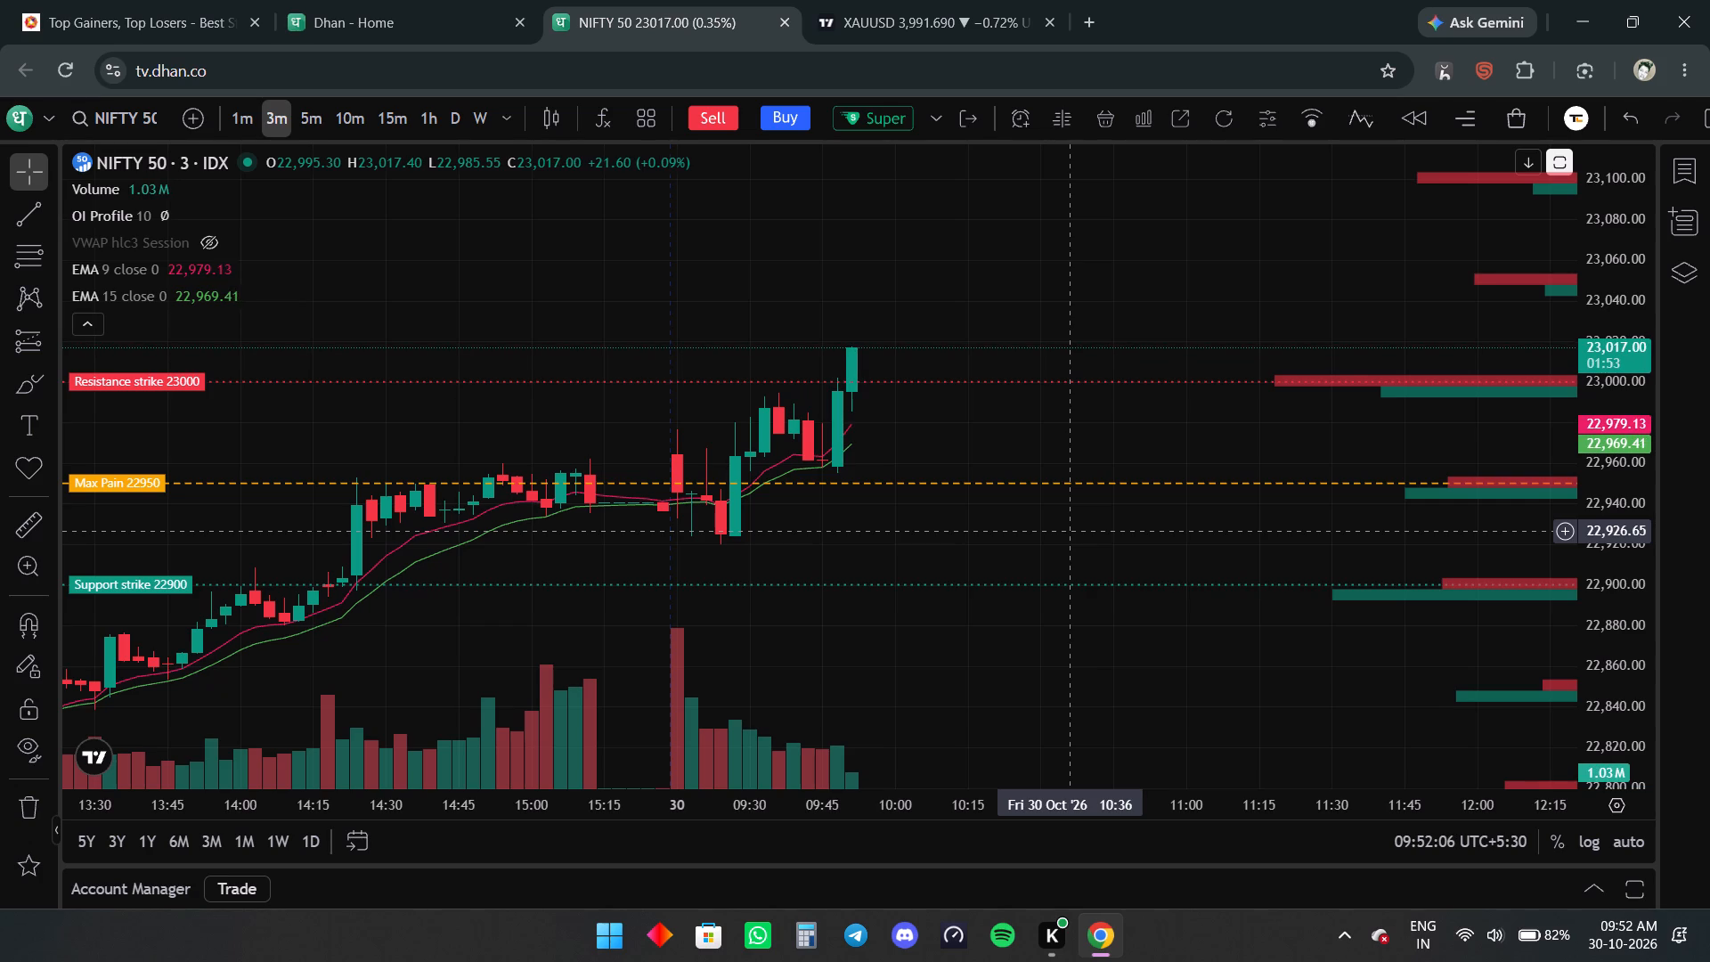
# Set the XAUUSD chart interval to 5 minutes and examine the 30 October decline against the EMAs and marked horizontal levels.
pyautogui.click(78, 0)
pyautogui.click(870, 0)
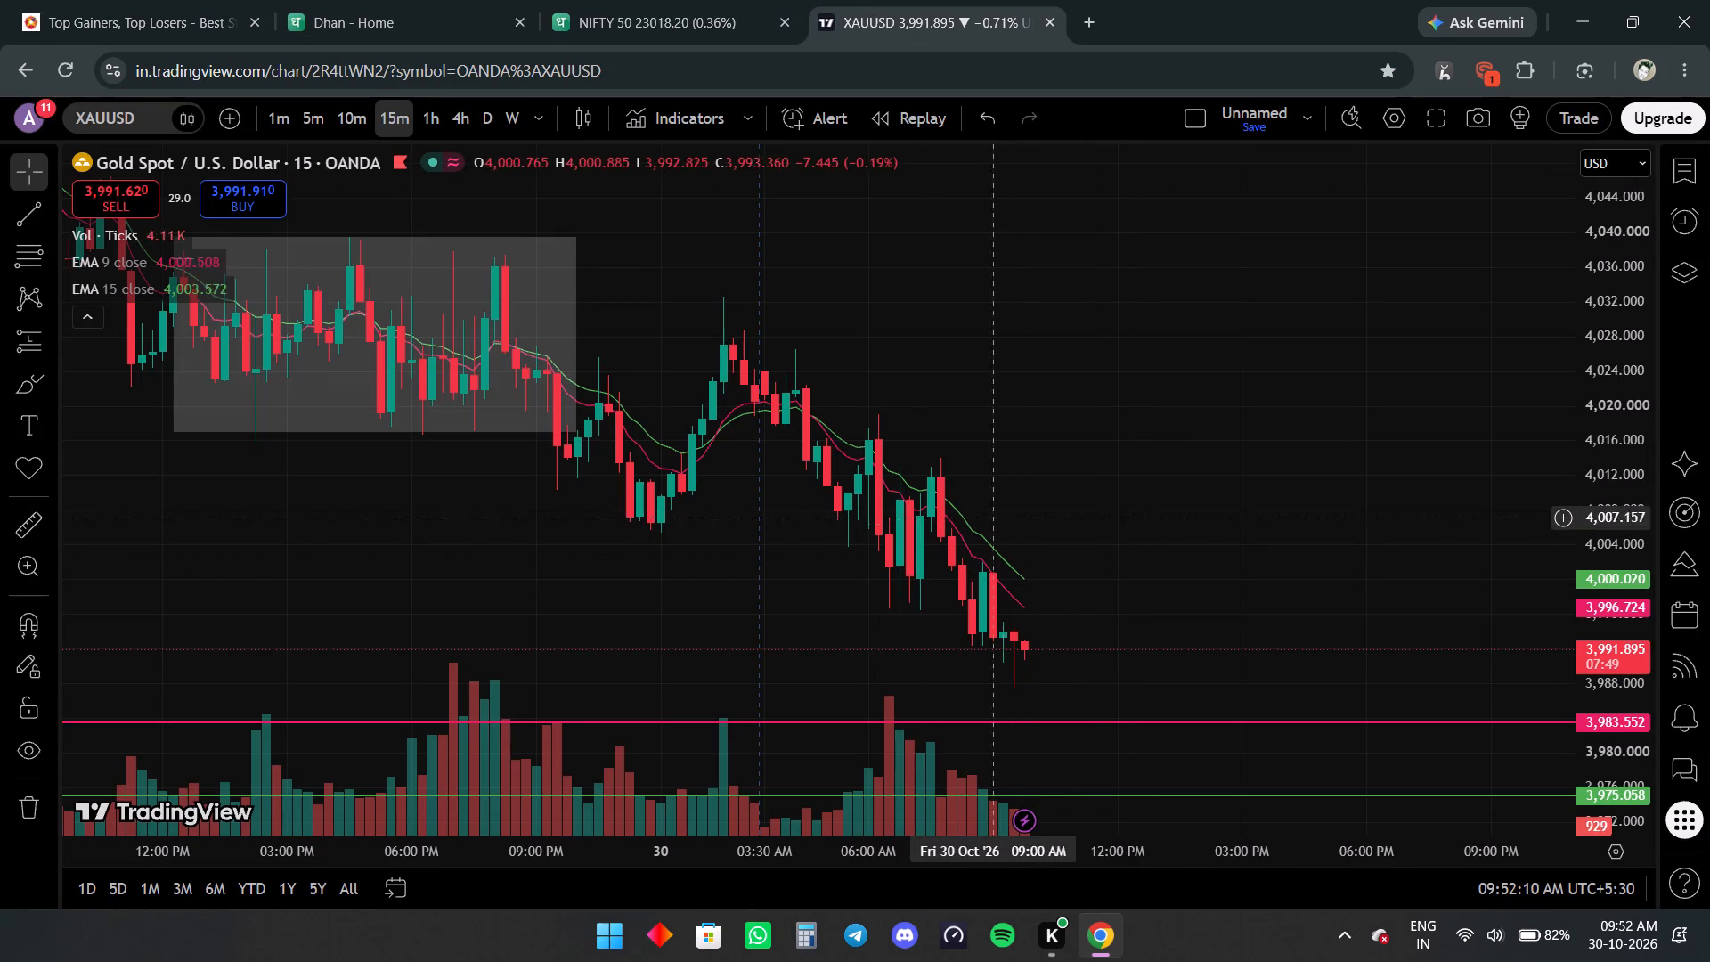
pyautogui.click(327, 132)
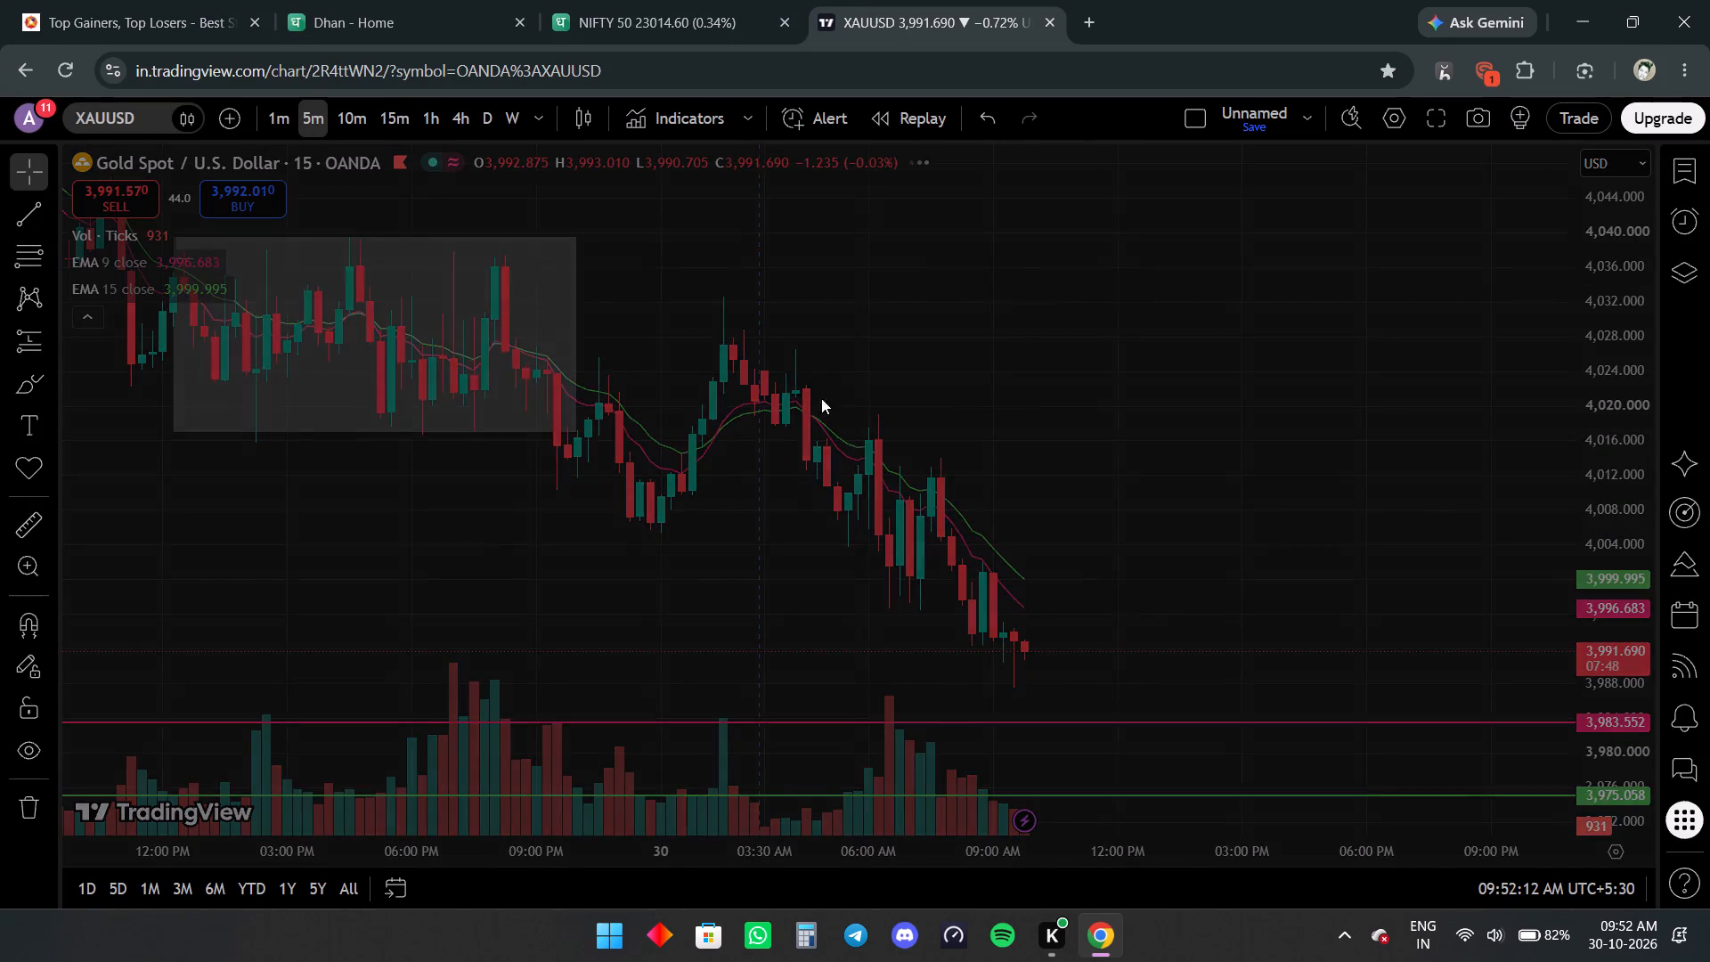
pyautogui.moveTo(1616, 700); pyautogui.dragTo(1625, 610)
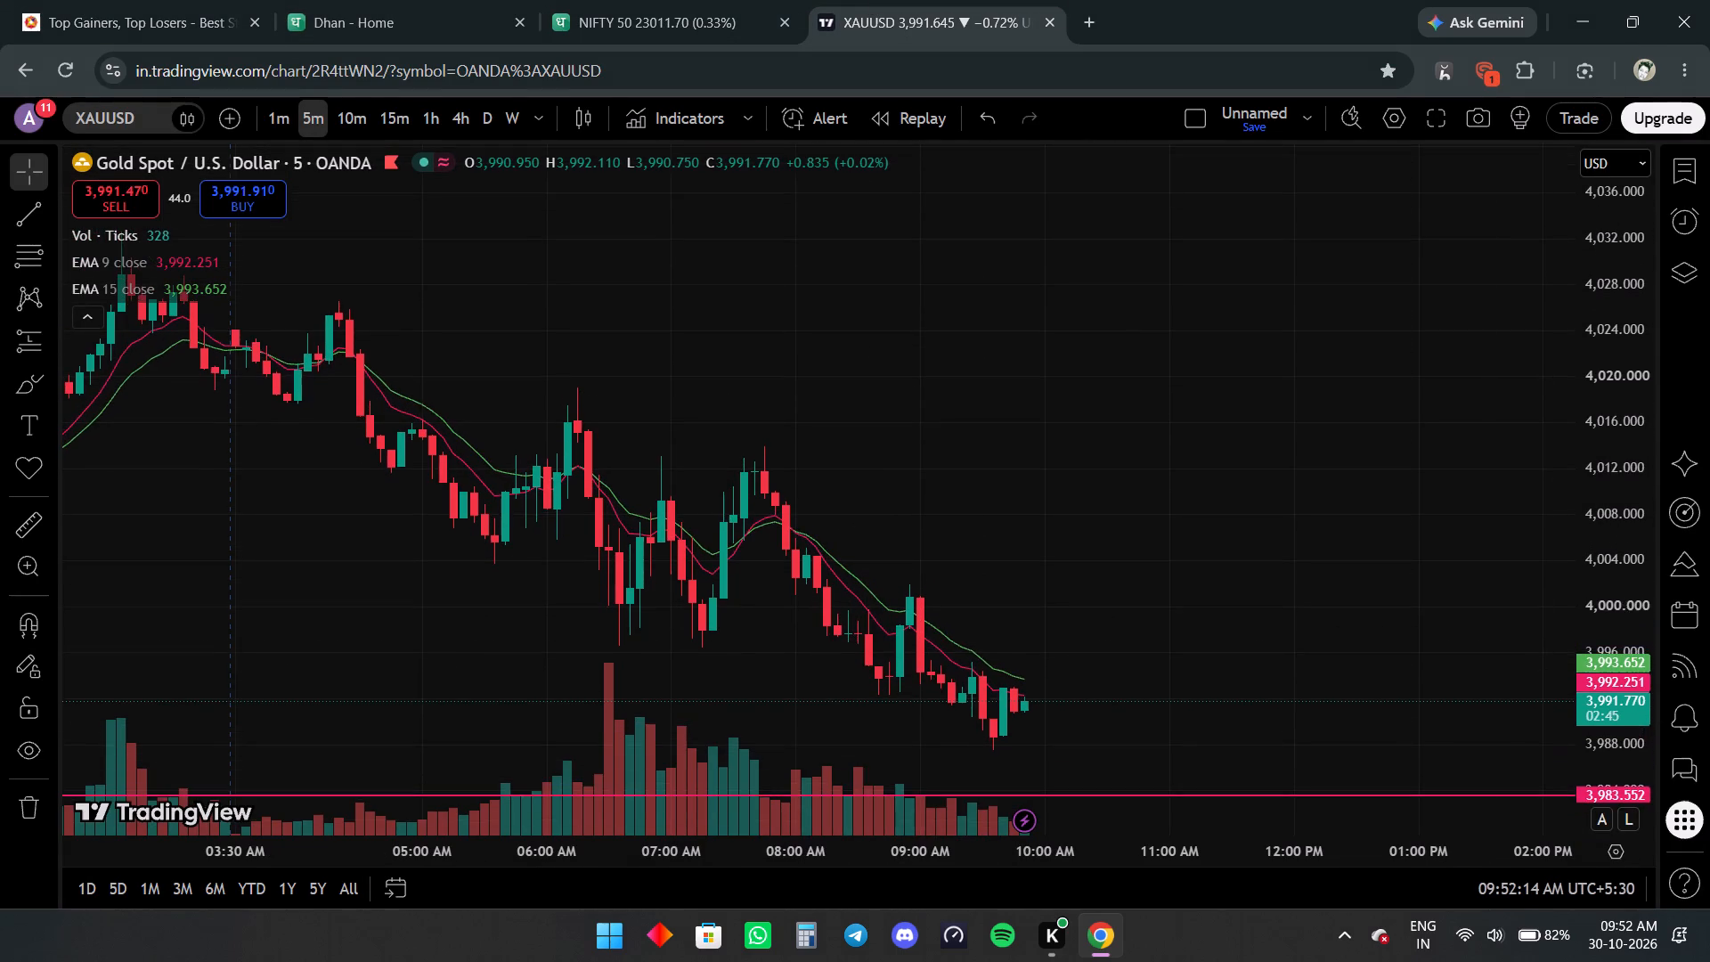
pyautogui.moveTo(1398, 646); pyautogui.dragTo(1321, 528)
pyautogui.scroll(2, 1330, 547)
pyautogui.moveTo(1282, 530); pyautogui.dragTo(1372, 536)
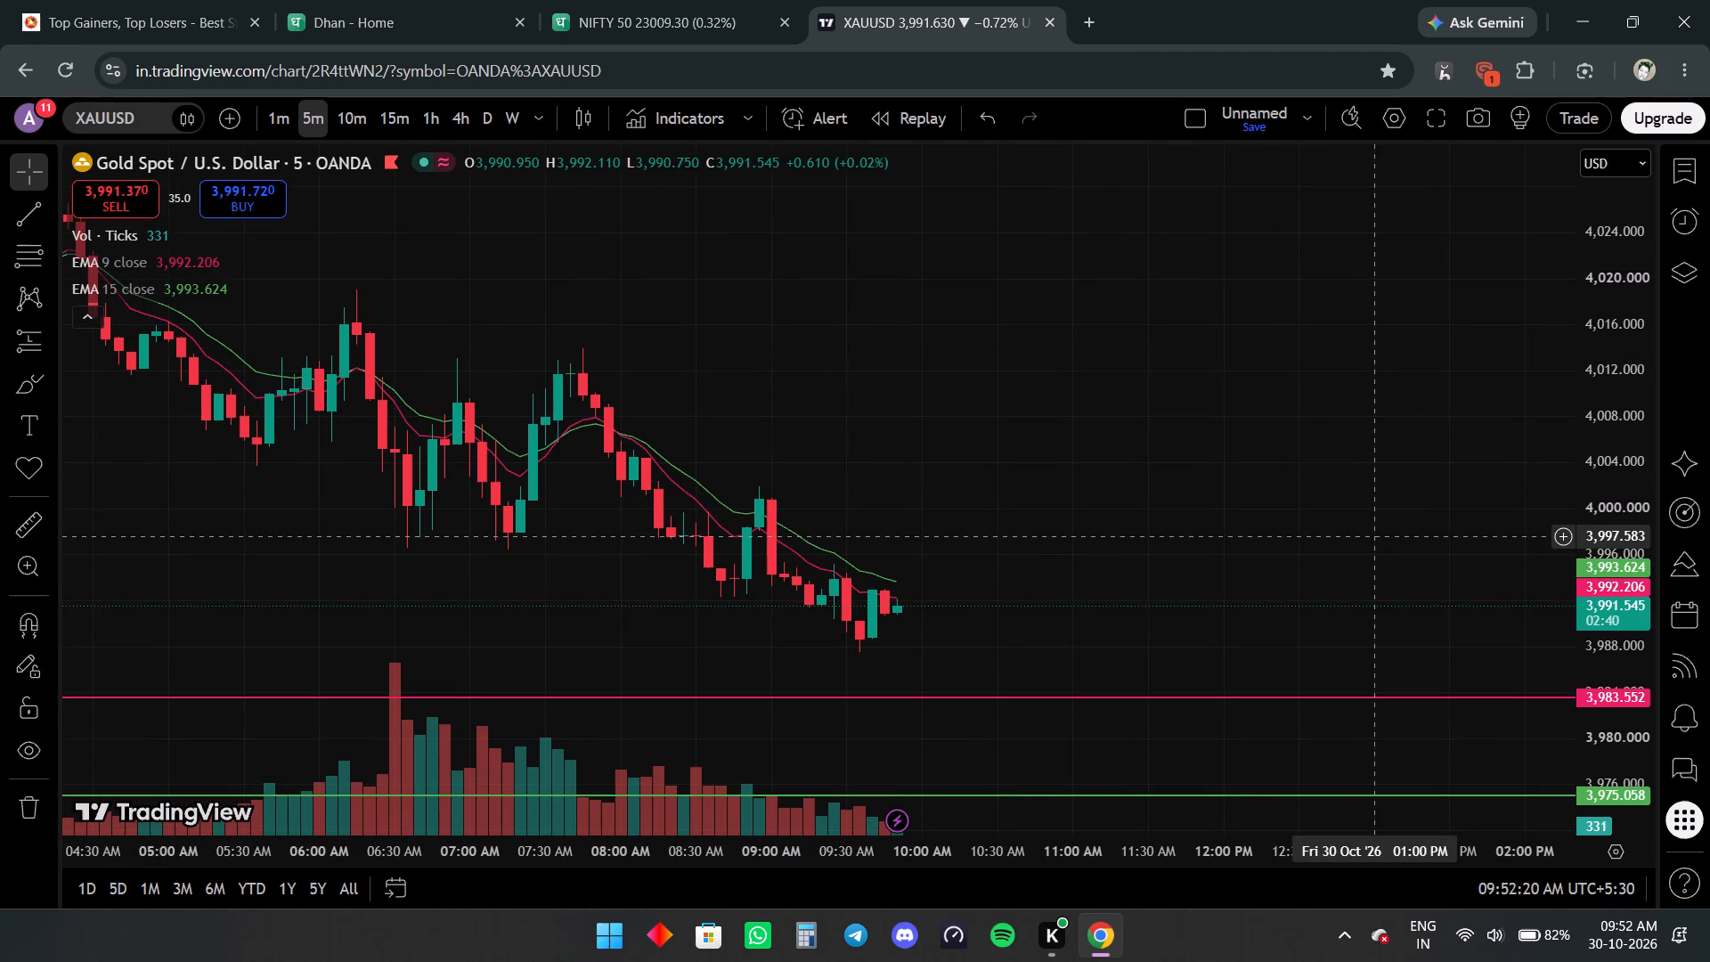
pyautogui.scroll(-3, 932, 424)
pyautogui.scroll(1, 932, 425)
pyautogui.scroll(-1, 932, 425)
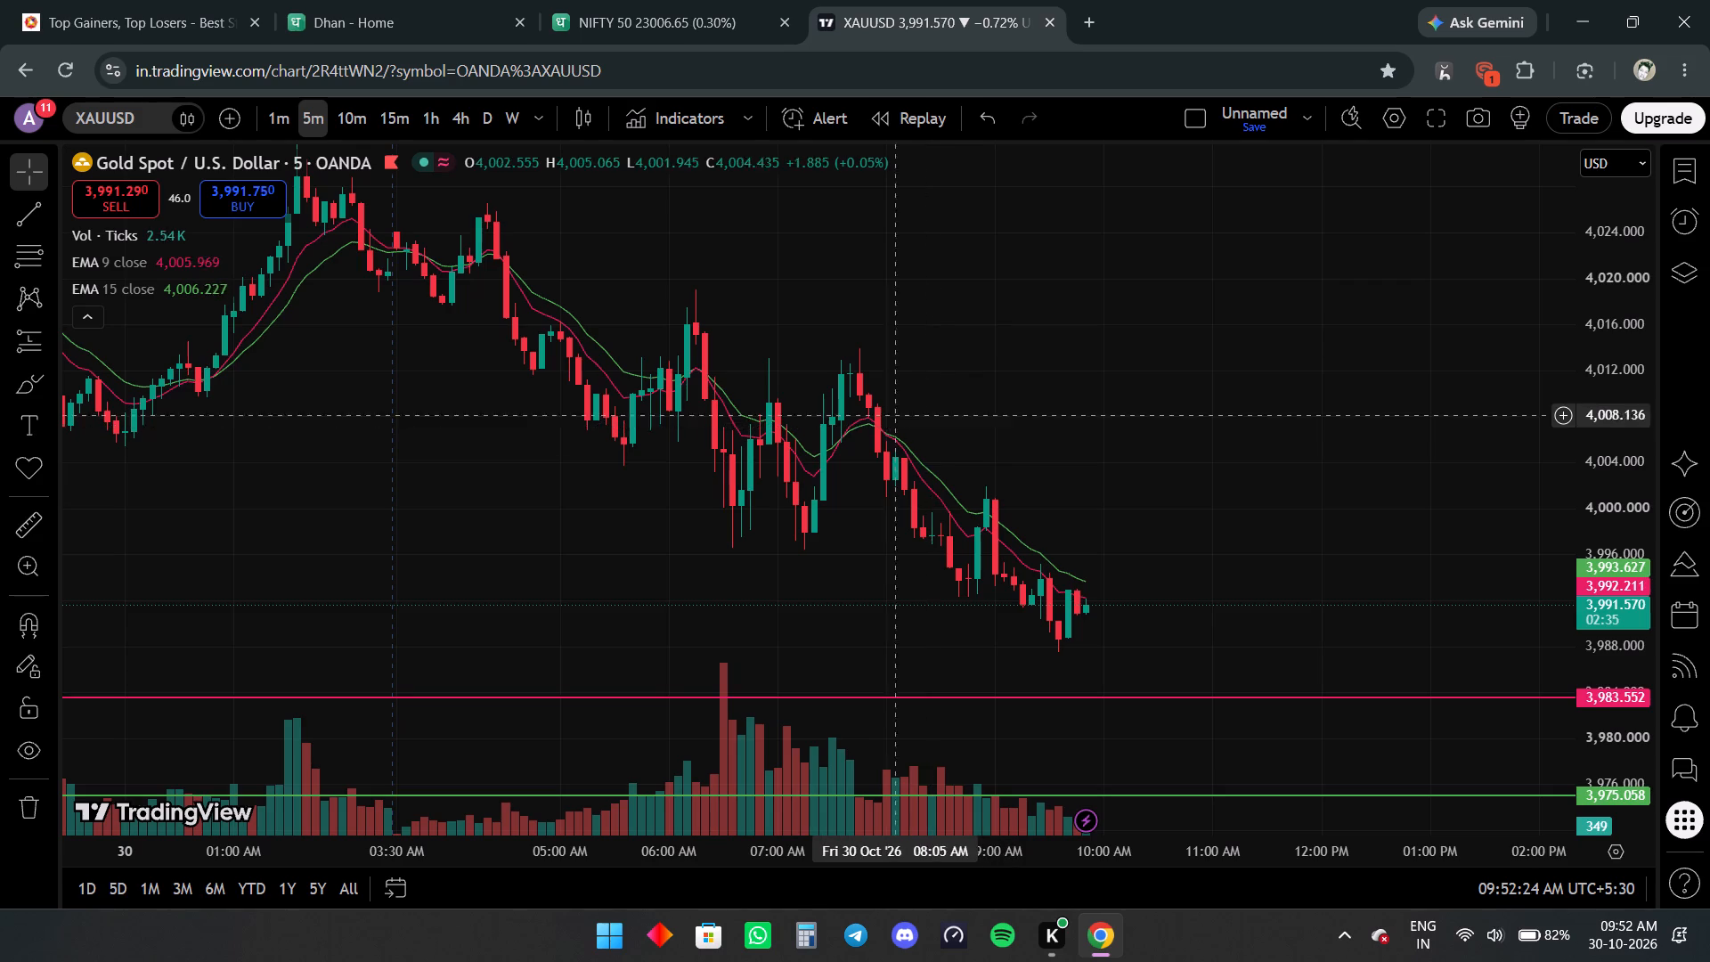
# Draw a descending trend line over the XAUUSD 5-minute highs, from about 4,033 at 01:30 AM to about 3,995 at 12:55 PM on 30 October.
pyautogui.moveTo(883, 379); pyautogui.dragTo(1001, 516)
pyautogui.click(1, 211)
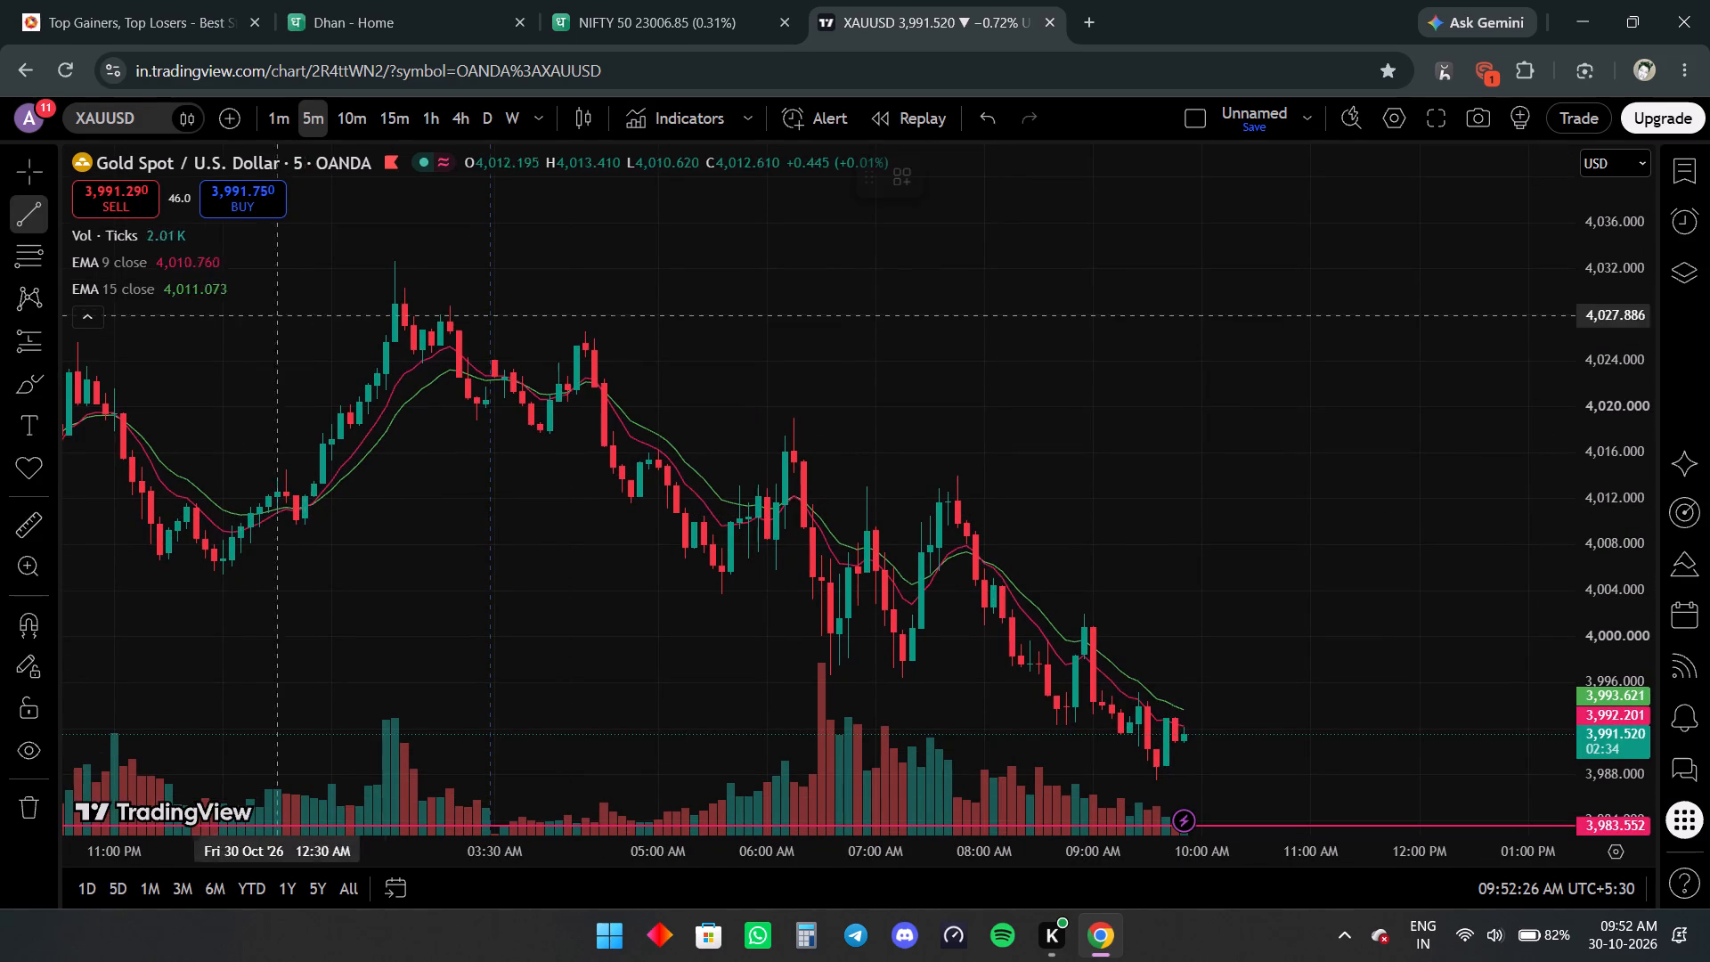
pyautogui.click(388, 256)
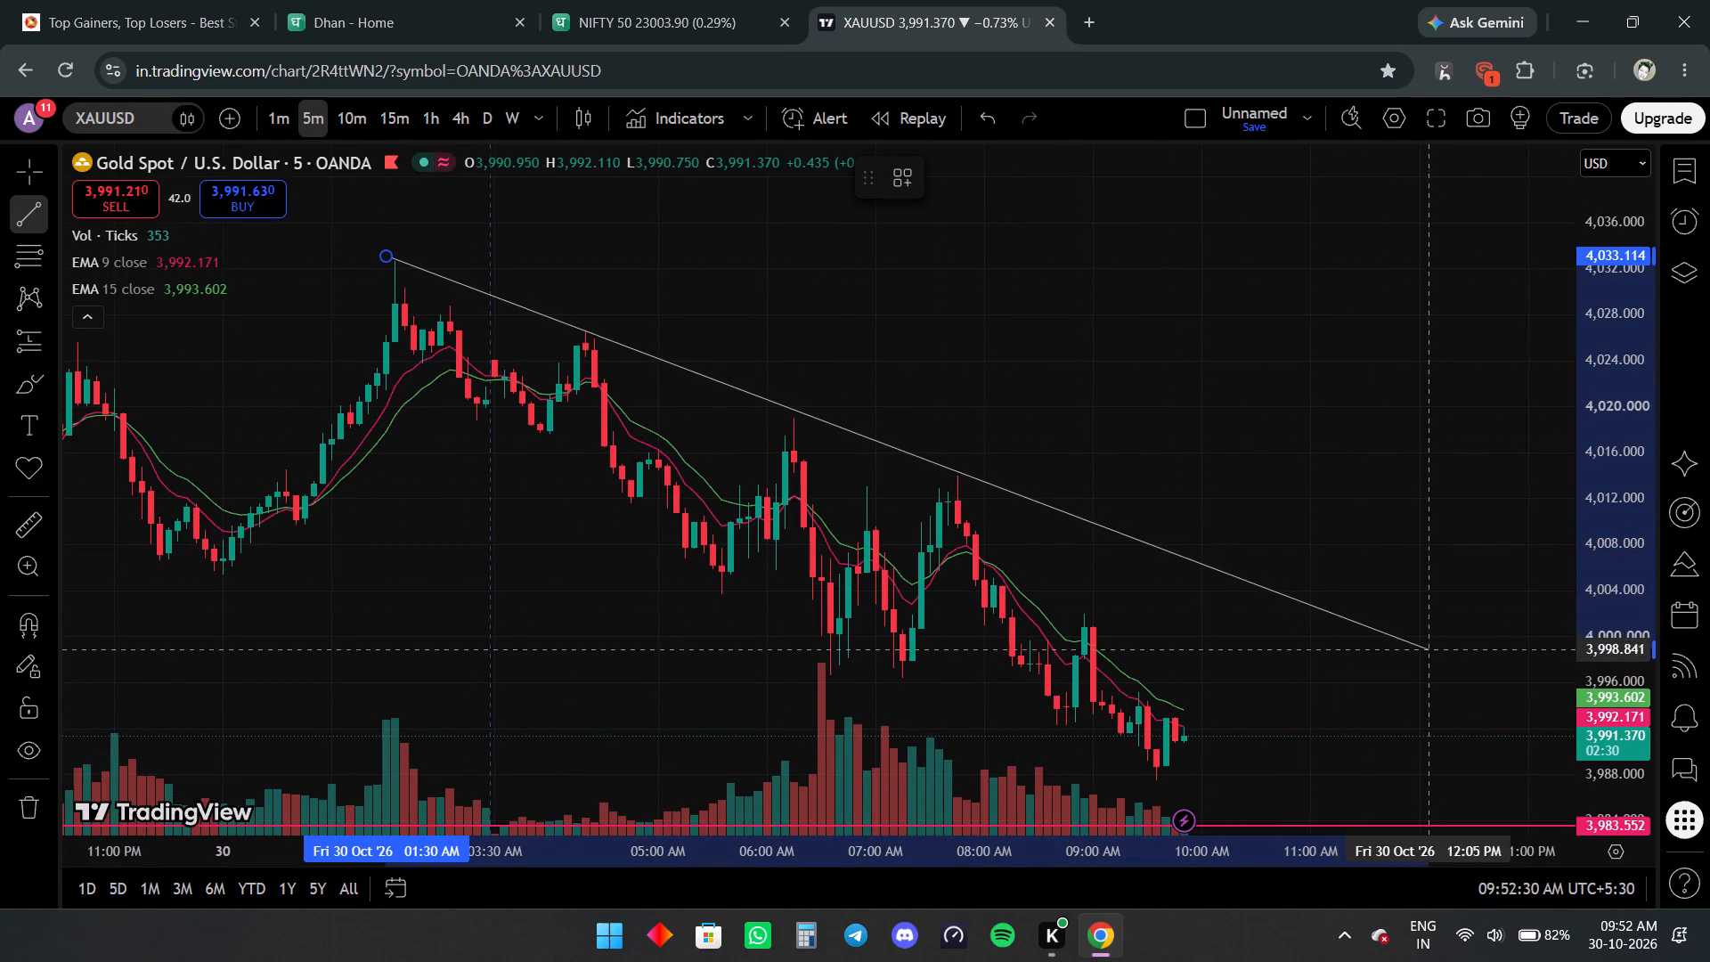
pyautogui.click(1523, 689)
# Examine the XAUUSD 5-minute candles between the descending trend line and the marked horizontal levels, comparing them with the 9 and 15 EMAs.
pyautogui.scroll(6, 1044, 598)
pyautogui.moveTo(1014, 634); pyautogui.dragTo(1197, 443)
pyautogui.scroll(-4, 1138, 545)
pyautogui.scroll(1, 1138, 545)
pyautogui.scroll(-3, 1138, 545)
pyautogui.moveTo(1621, 481); pyautogui.dragTo(1660, 319)
pyautogui.scroll(7, 1190, 557)
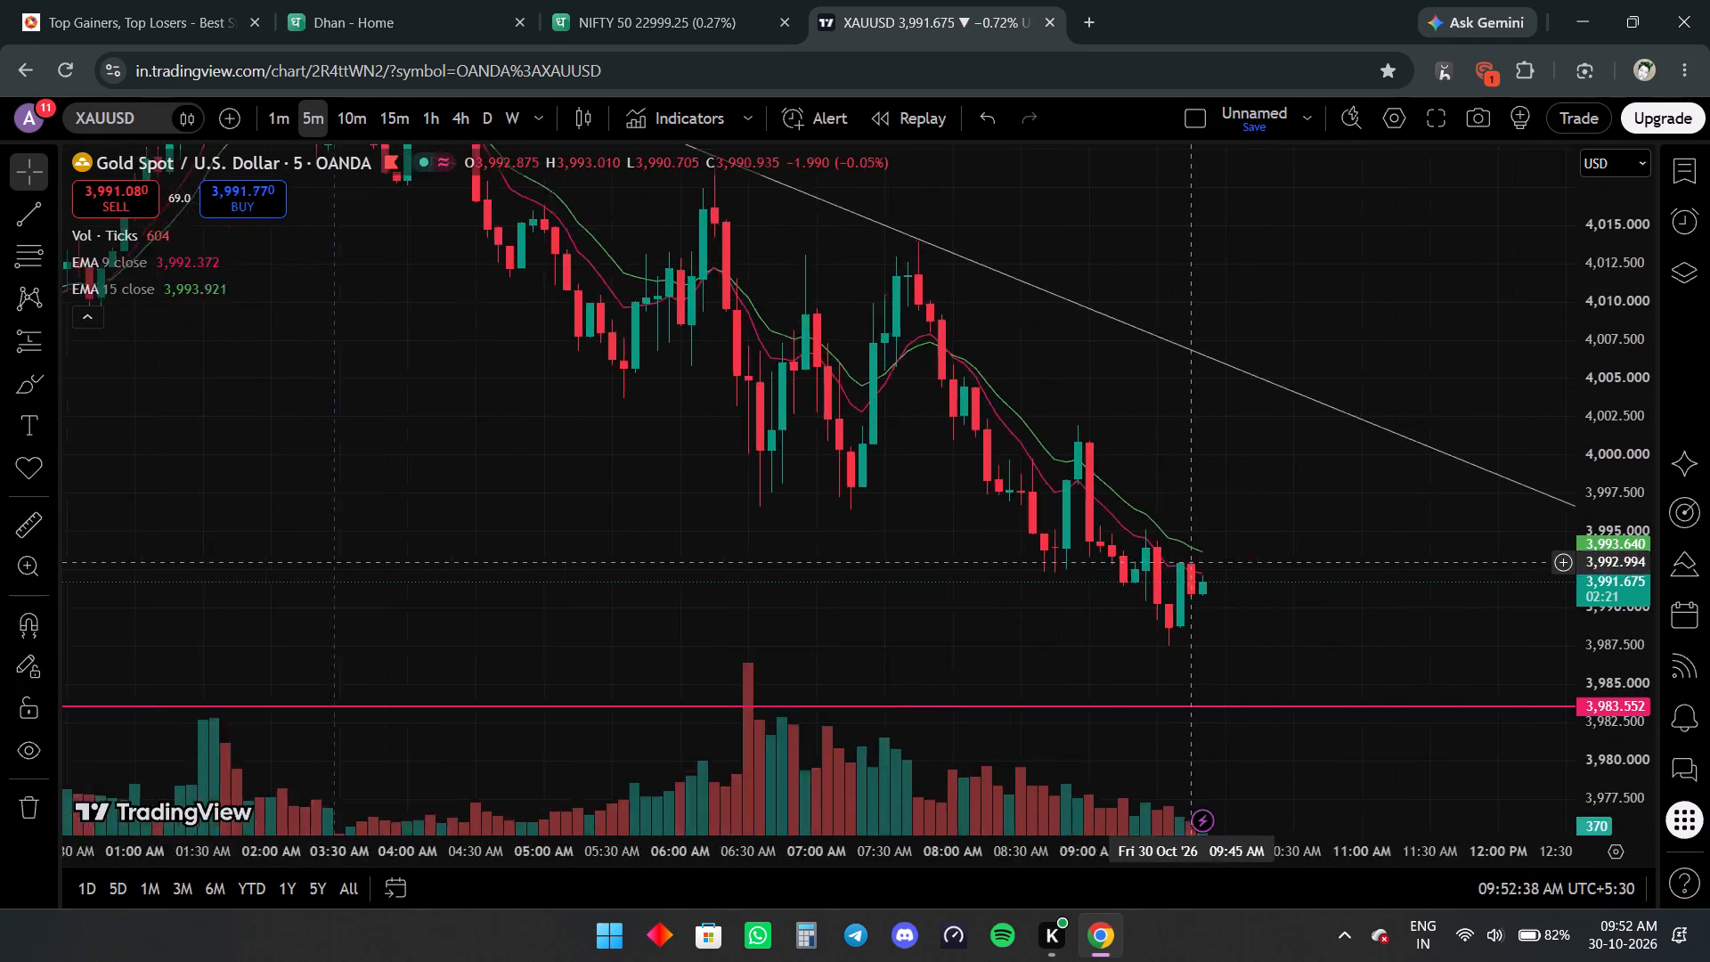
pyautogui.moveTo(1651, 242); pyautogui.dragTo(1613, 570)
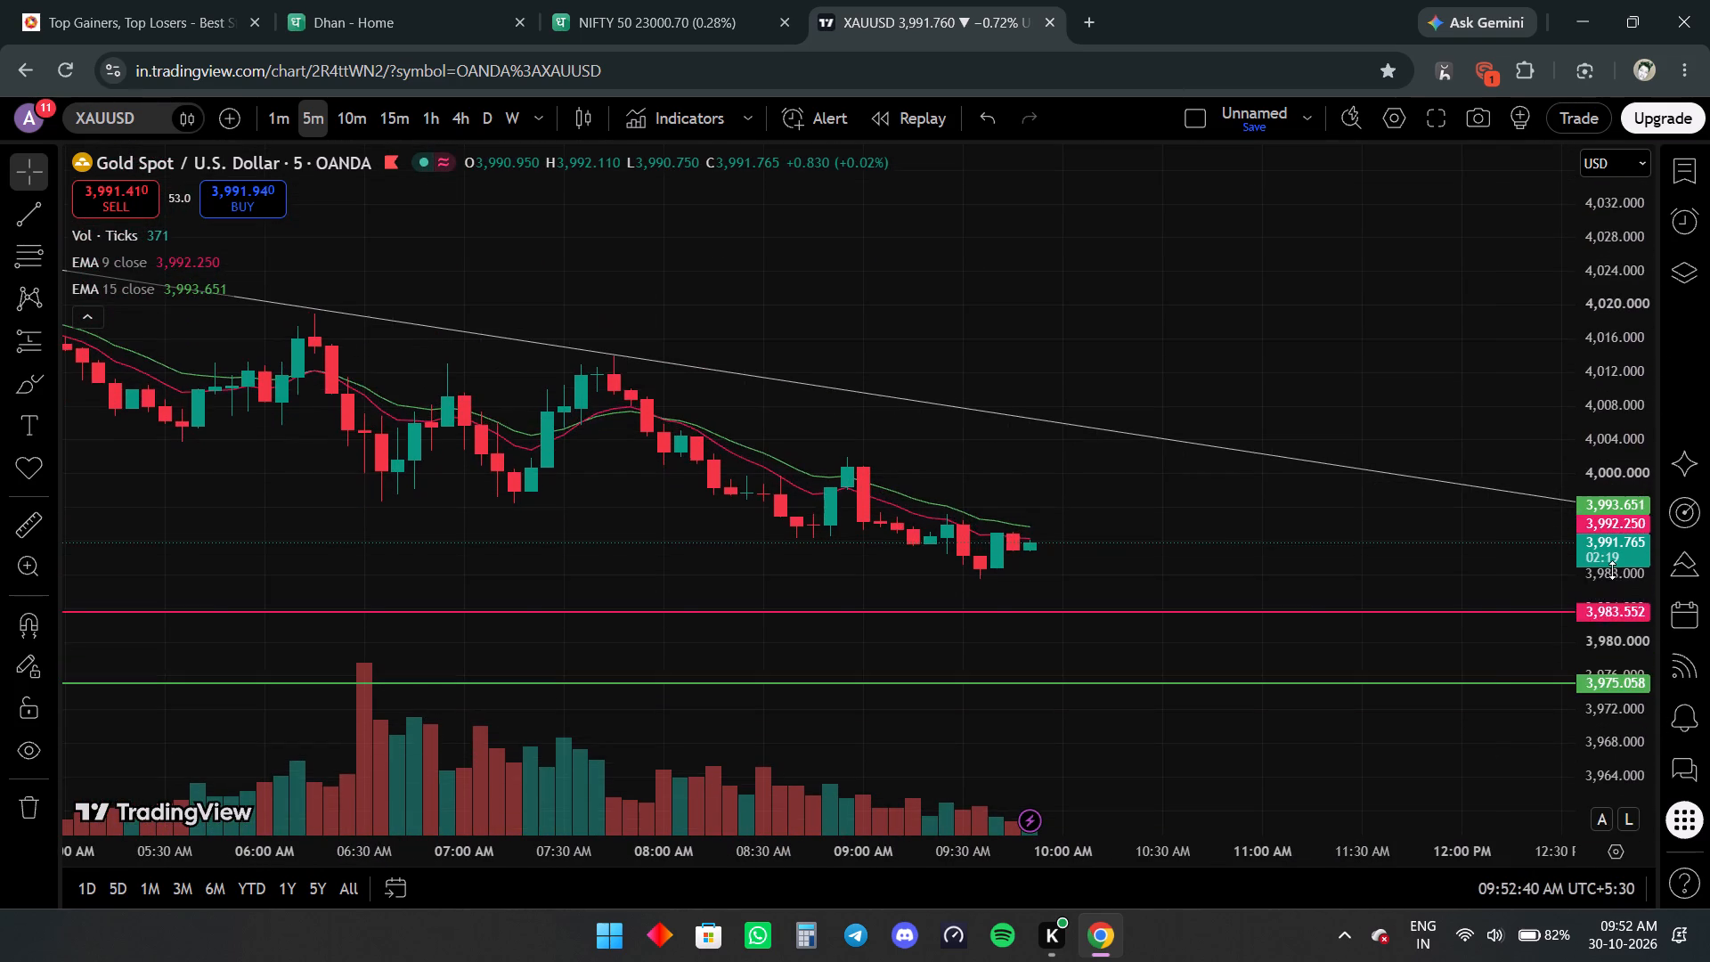
pyautogui.scroll(-7, 1208, 676)
pyautogui.moveTo(1382, 567); pyautogui.dragTo(1168, 620)
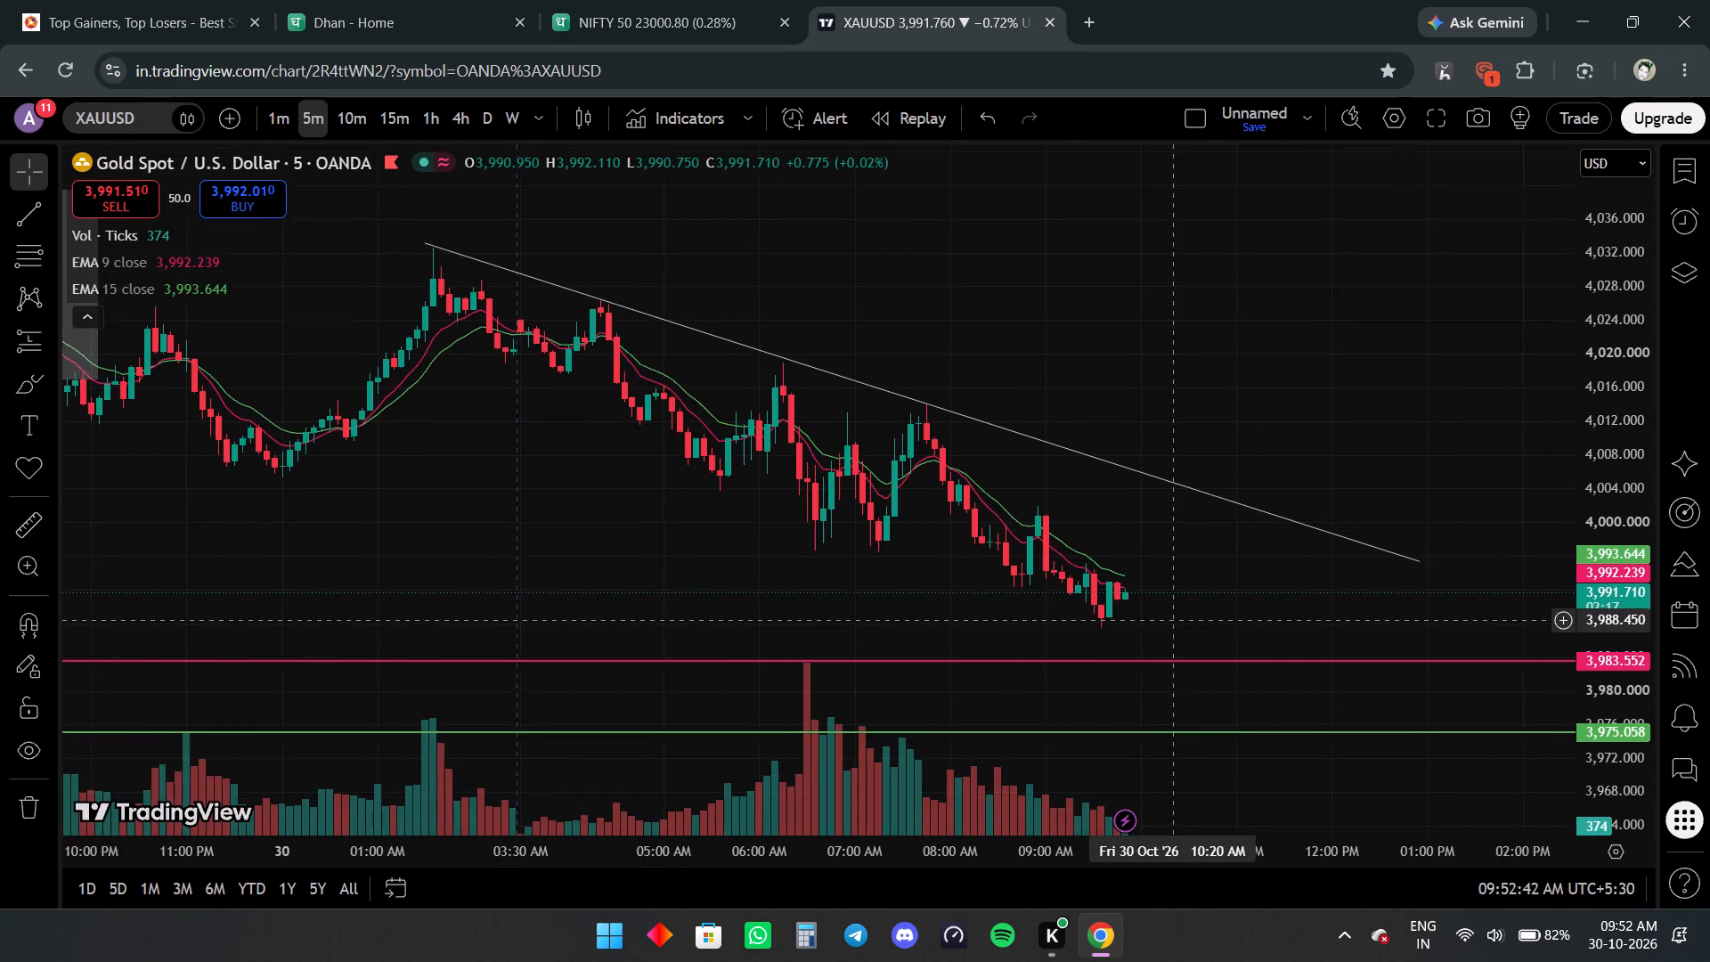
pyautogui.moveTo(1168, 620); pyautogui.dragTo(1142, 624)
pyautogui.moveTo(1632, 634); pyautogui.dragTo(1644, 550)
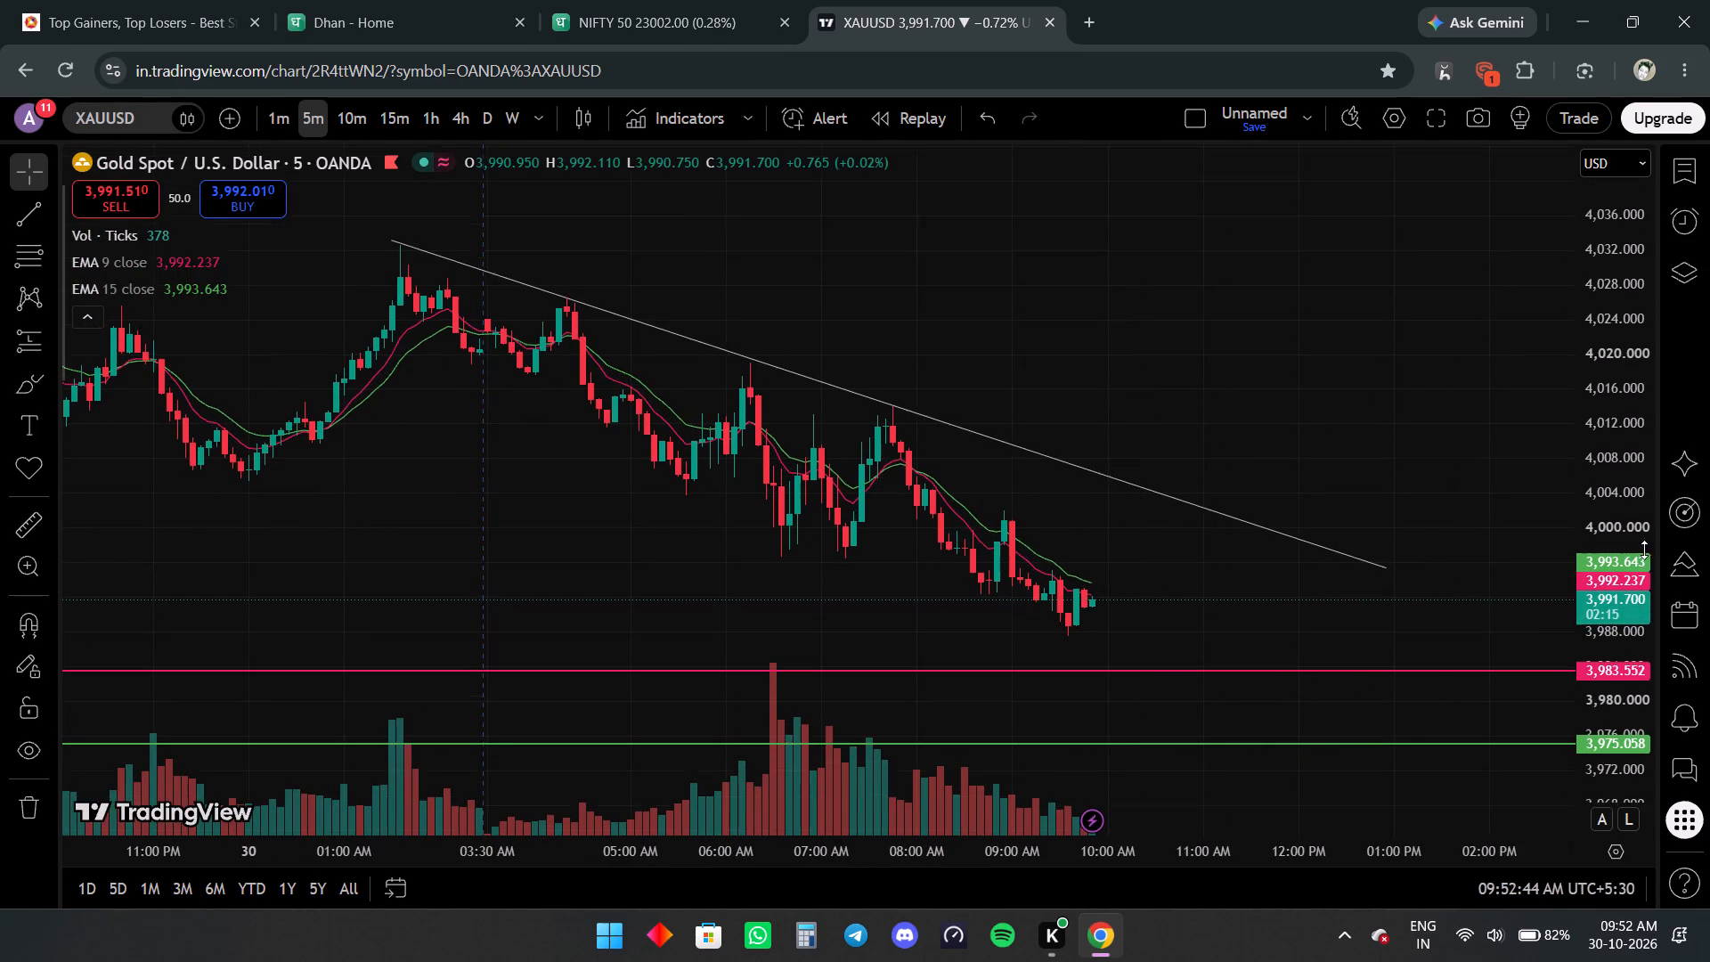
pyautogui.moveTo(1644, 550); pyautogui.dragTo(1644, 522)
pyautogui.scroll(2, 1186, 659)
pyautogui.moveTo(1077, 608); pyautogui.dragTo(1082, 607)
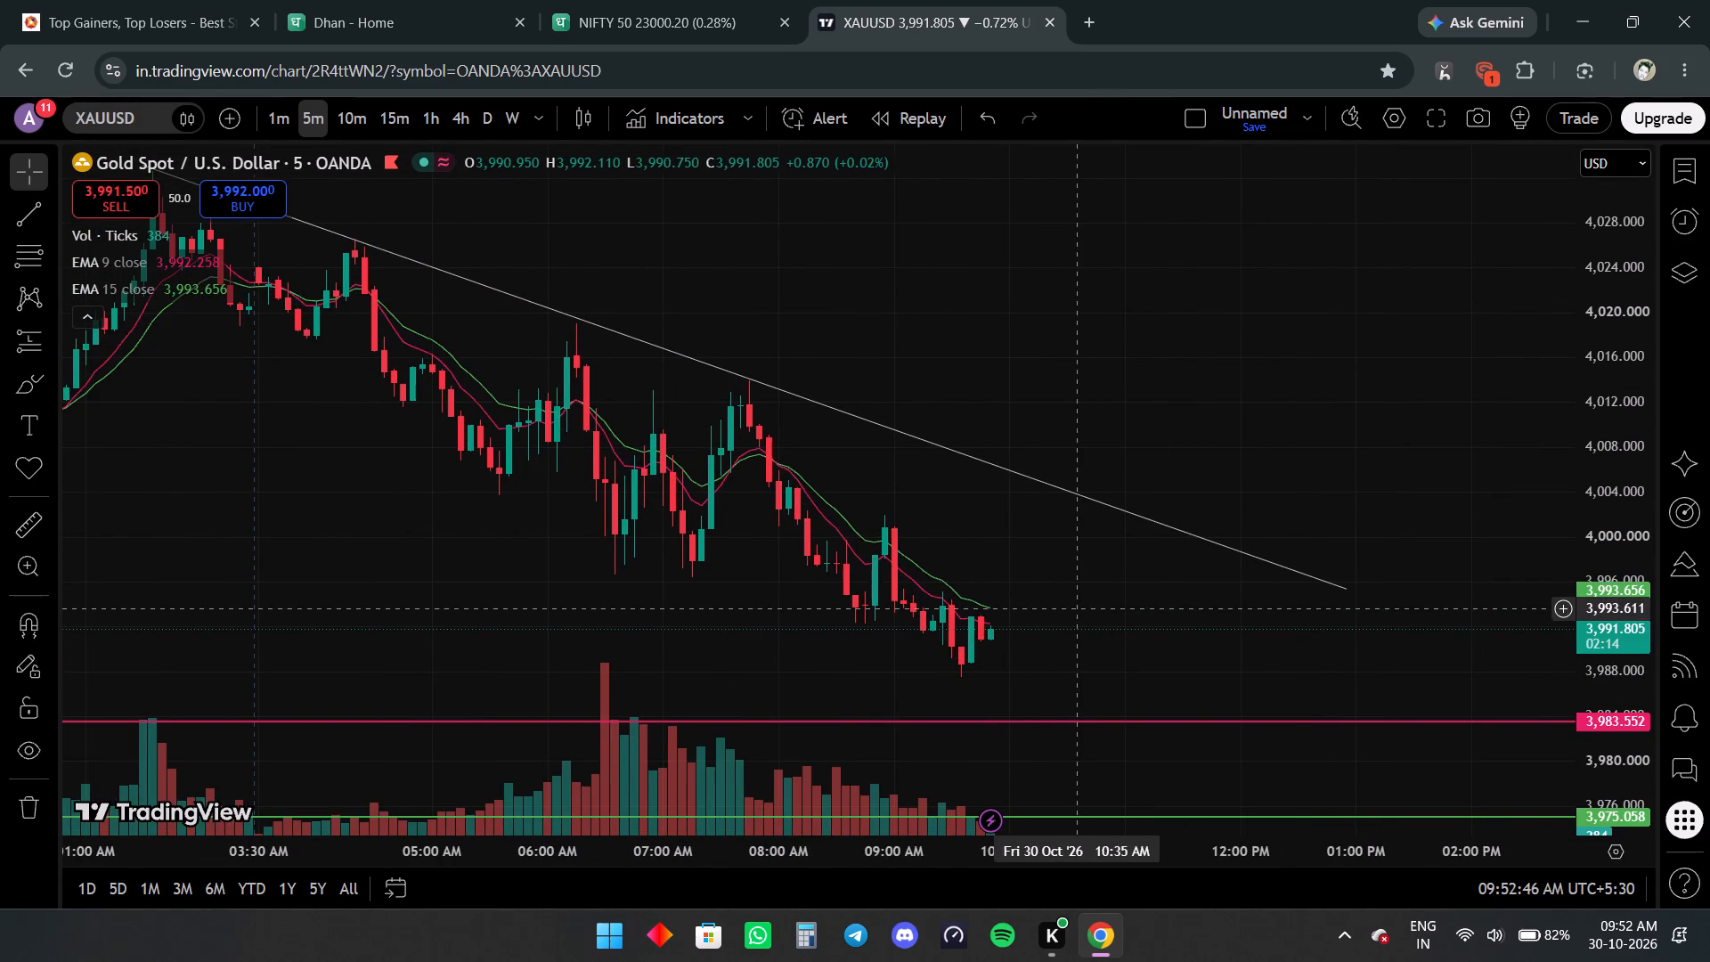
pyautogui.moveTo(1082, 607); pyautogui.dragTo(1100, 616)
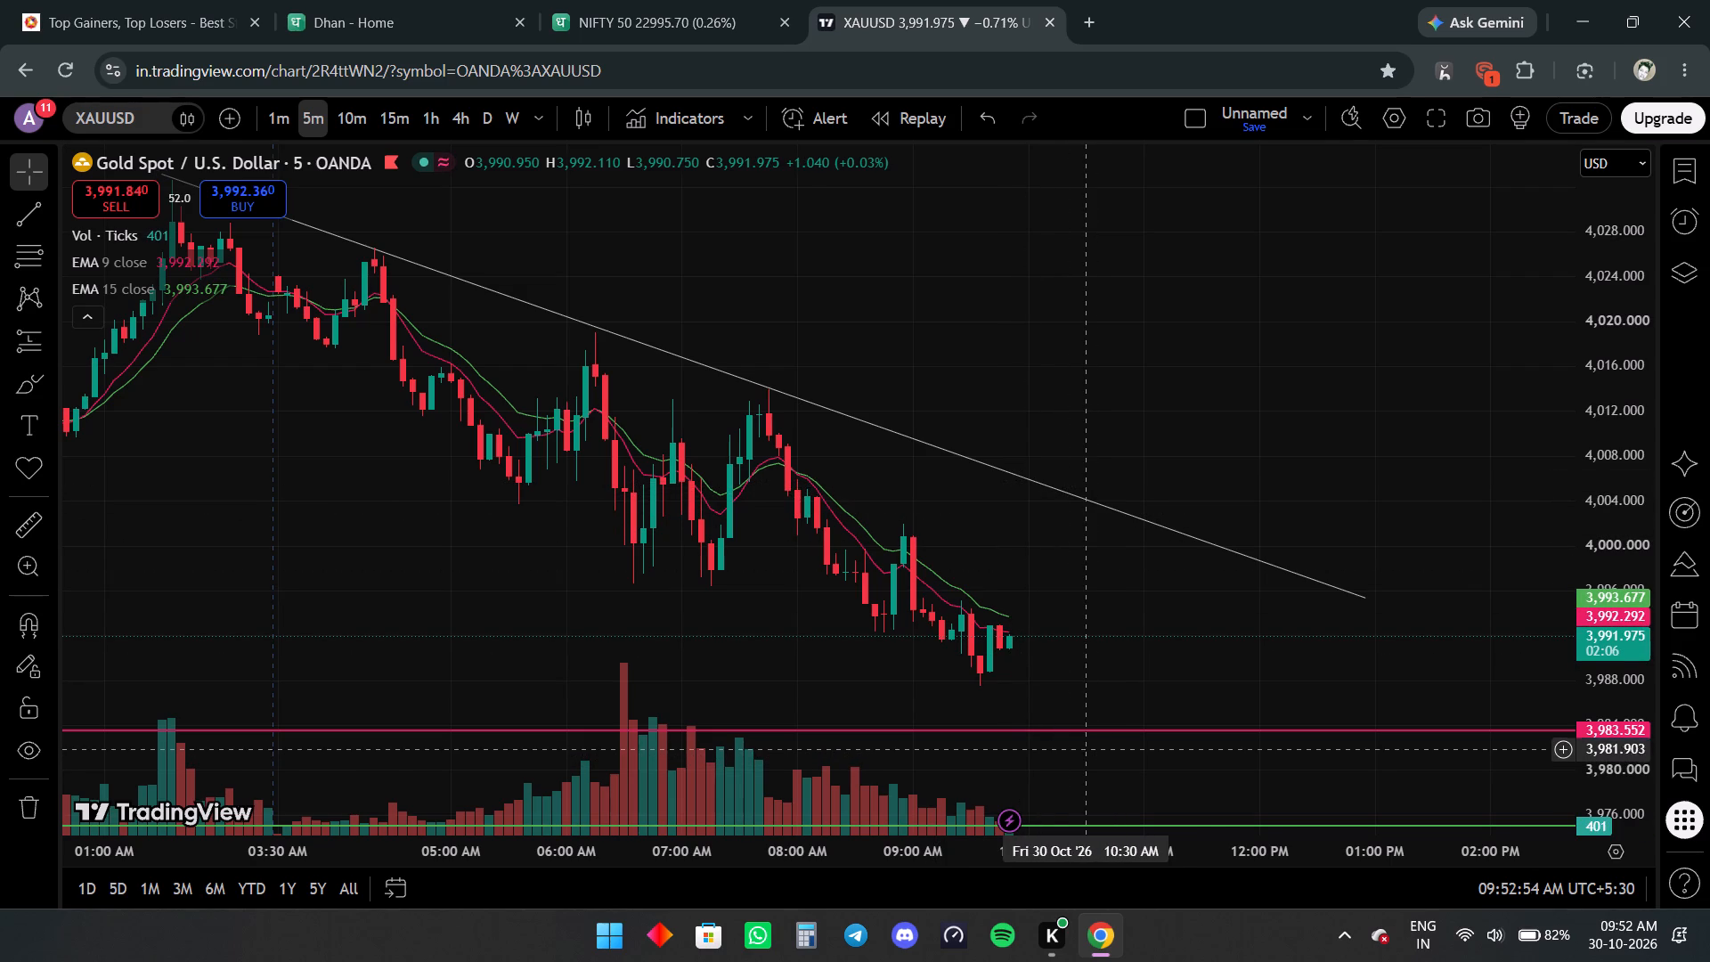
# Glance at the NIFTY 50 chart, and view XAUUSD at a 15-minute interval to examine its candles beneath the descending trend line.
pyautogui.click(670, 0)
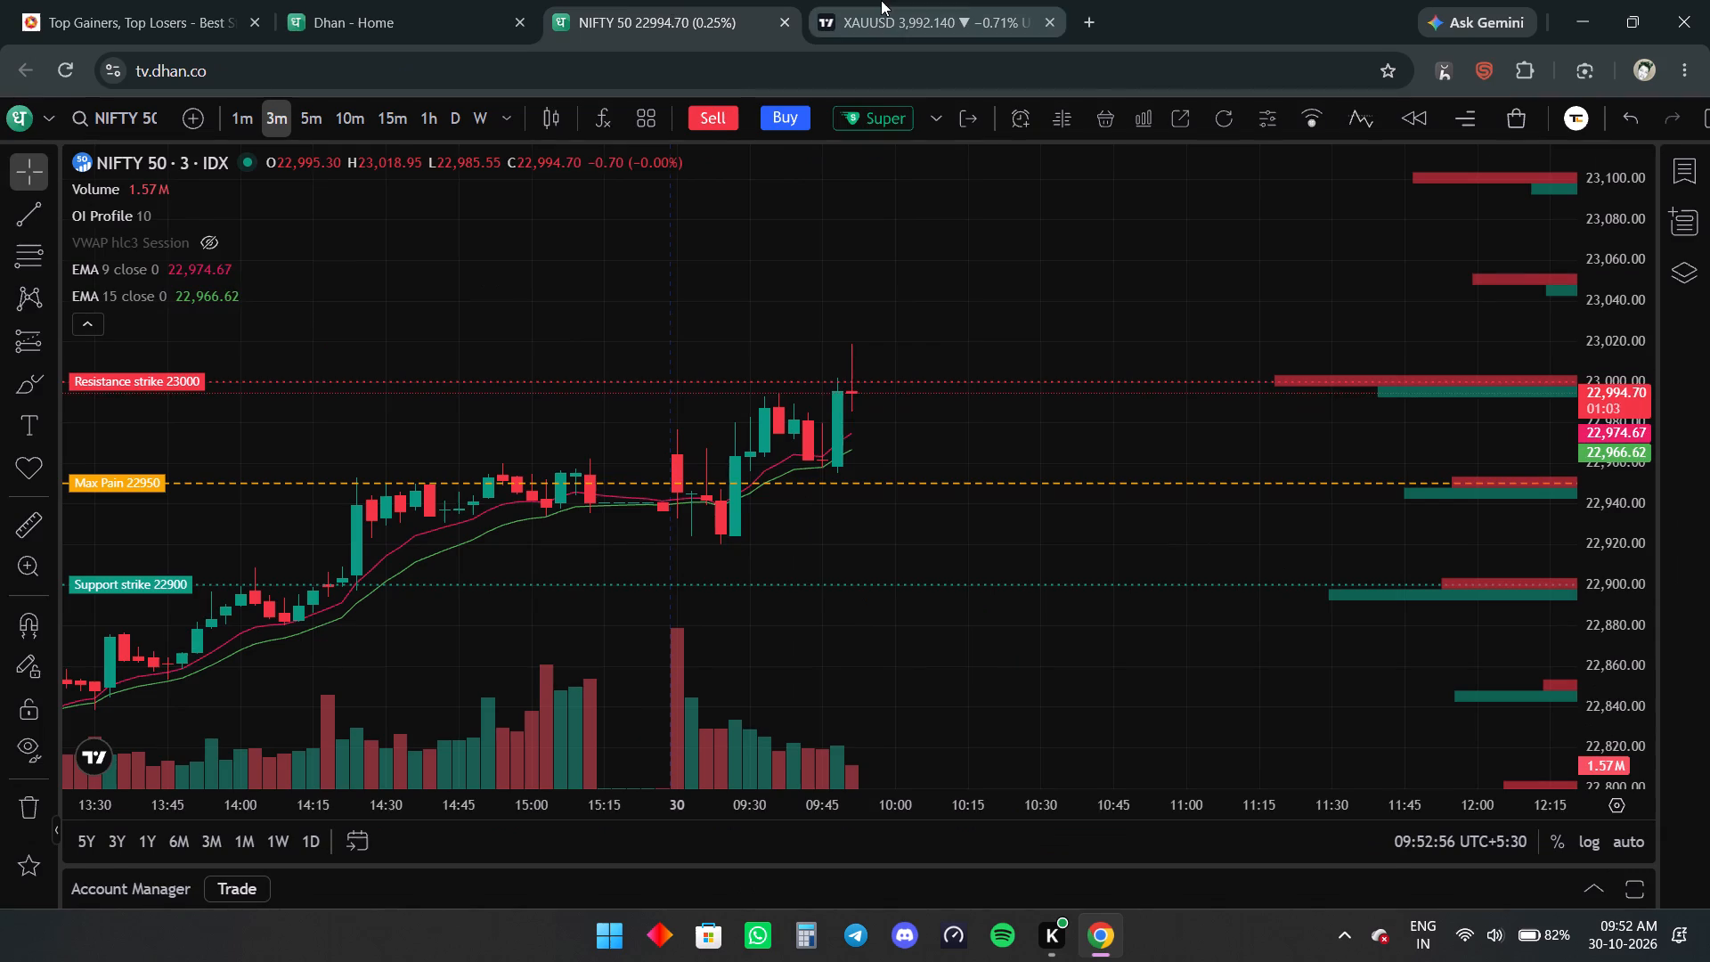
pyautogui.click(881, 0)
pyautogui.click(403, 126)
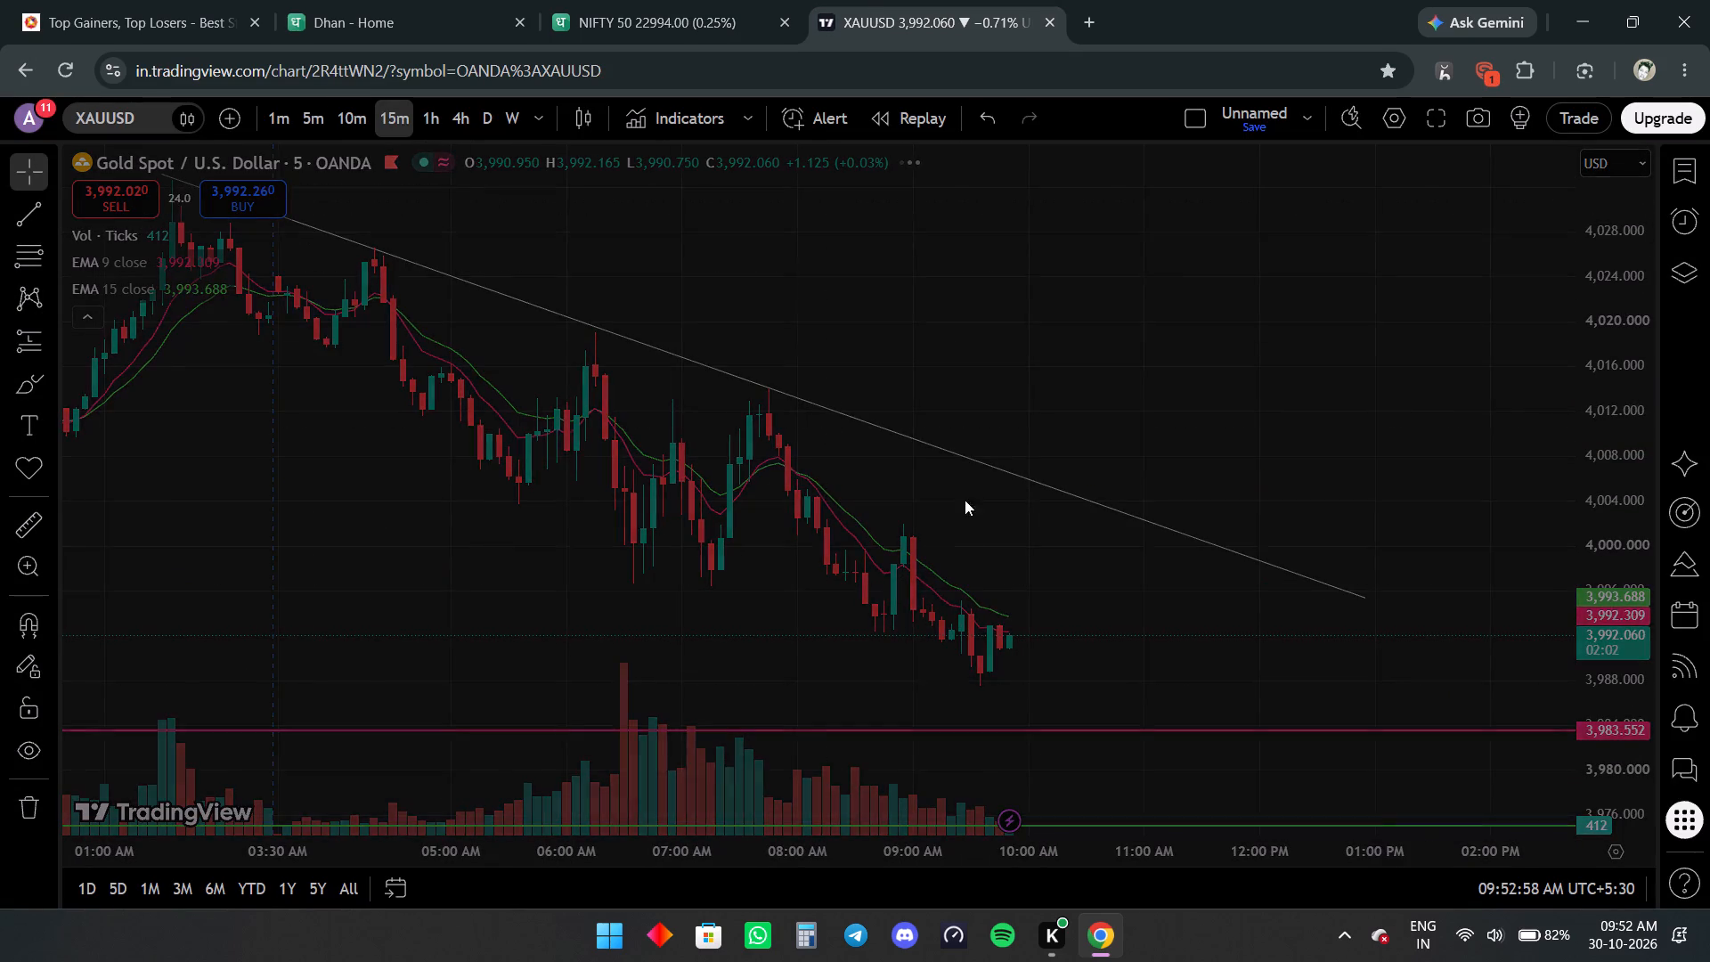
pyautogui.moveTo(1620, 233); pyautogui.dragTo(1669, 583)
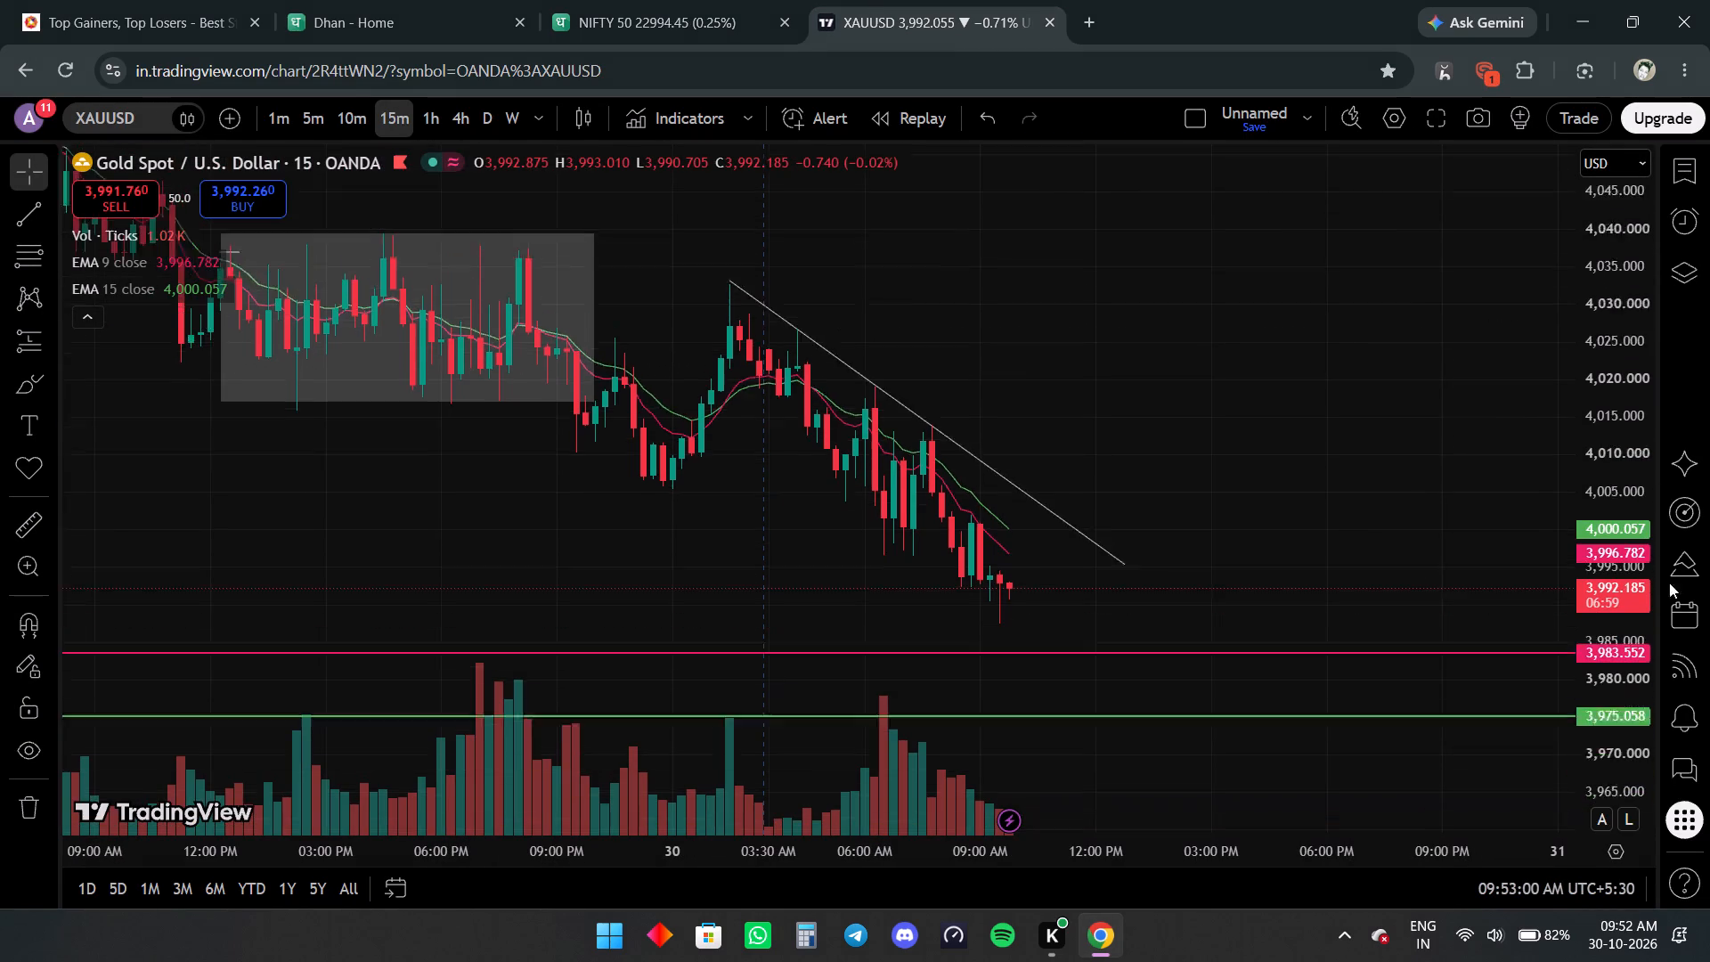
pyautogui.moveTo(1669, 583); pyautogui.dragTo(1685, 705)
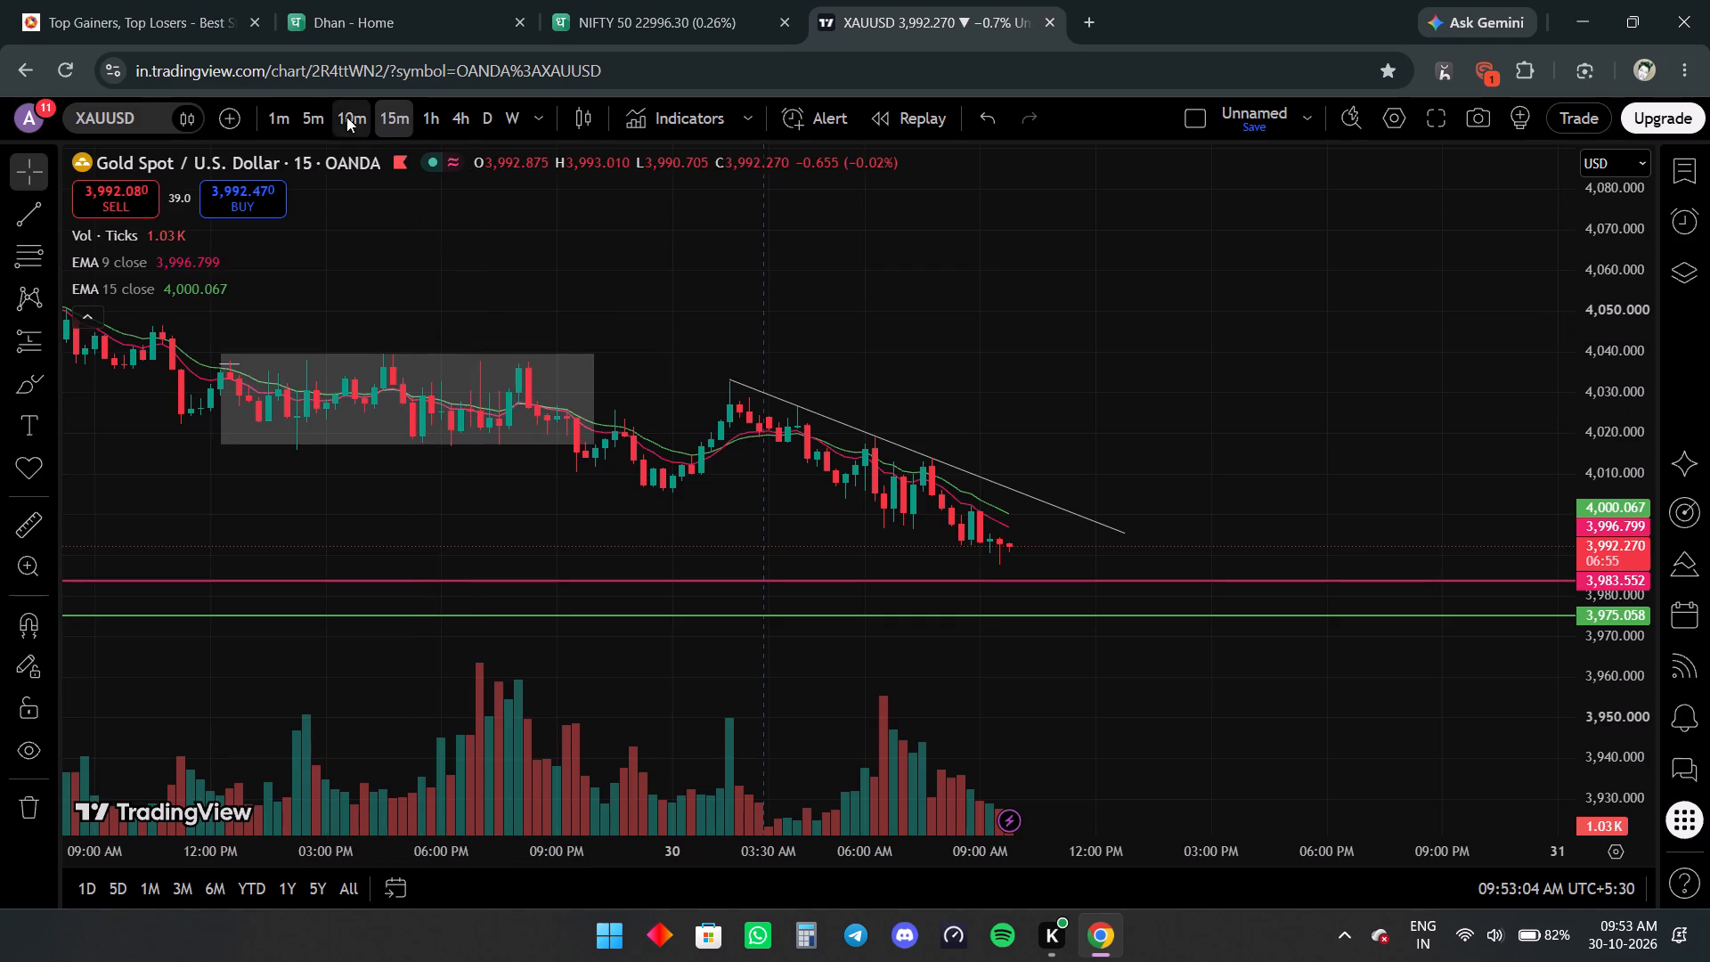
# Set the XAUUSD chart interval to 5 minutes and examine the latest candles against the trend line and EMAs.
pyautogui.click(320, 118)
pyautogui.moveTo(1590, 703); pyautogui.dragTo(1546, 126)
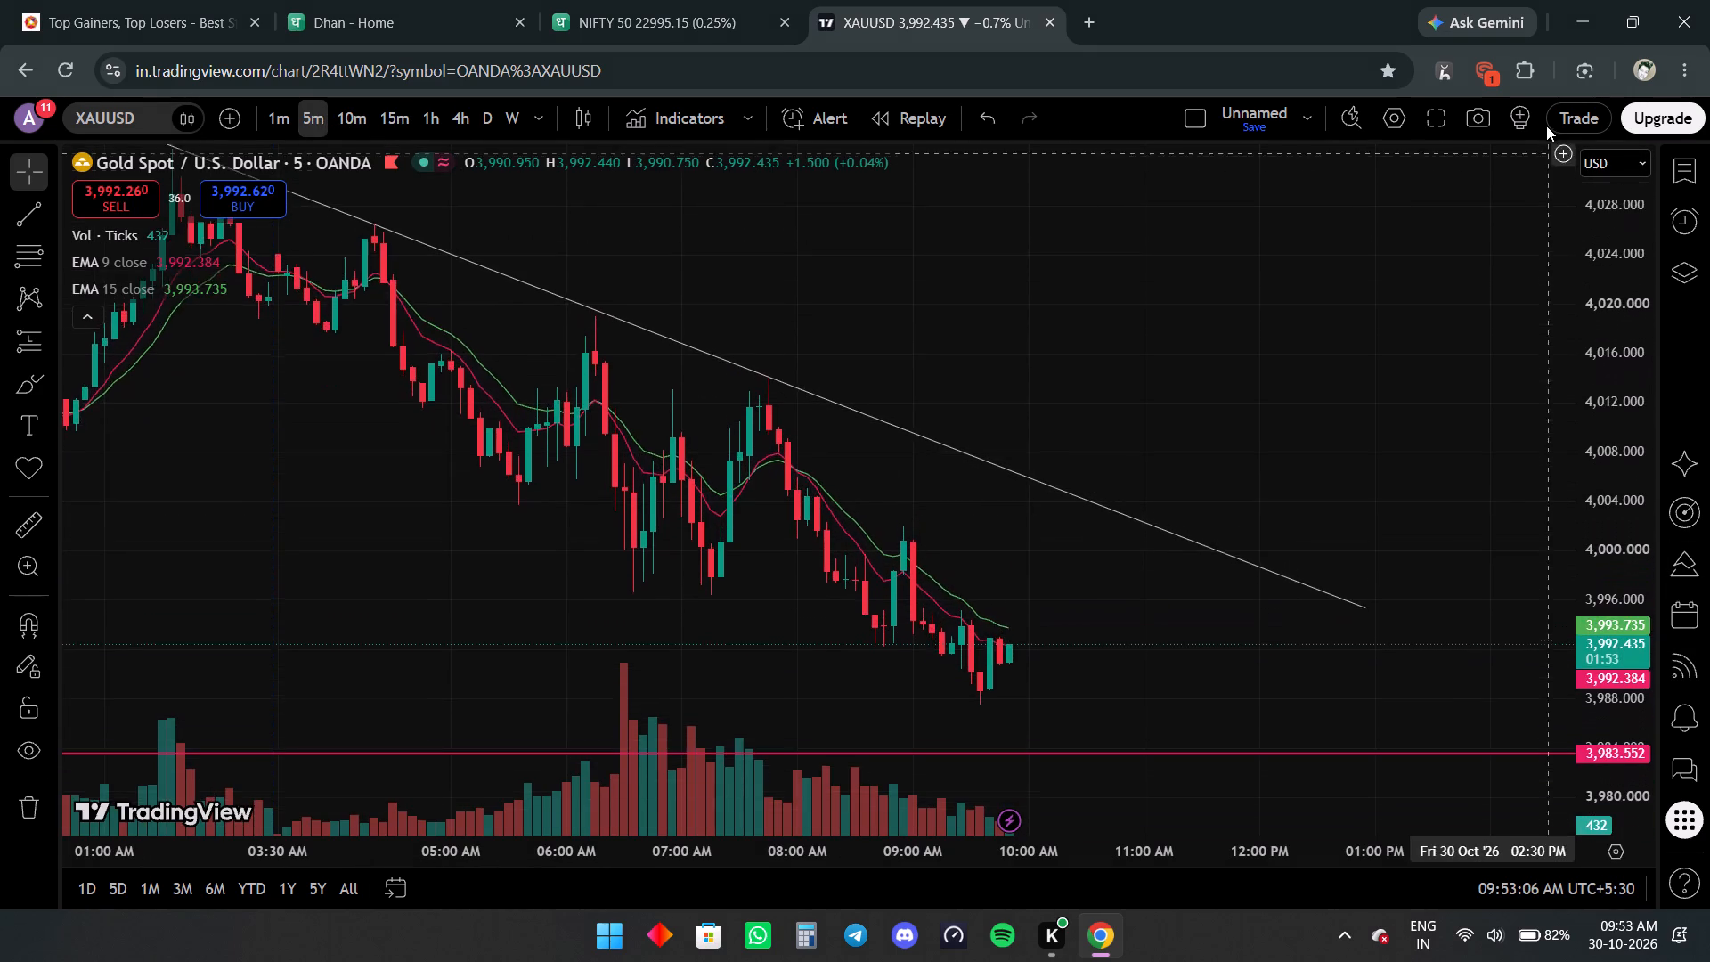
pyautogui.moveTo(1546, 126); pyautogui.dragTo(1545, 125)
pyautogui.scroll(5, 1487, 334)
pyautogui.moveTo(1145, 270); pyautogui.dragTo(1503, 309)
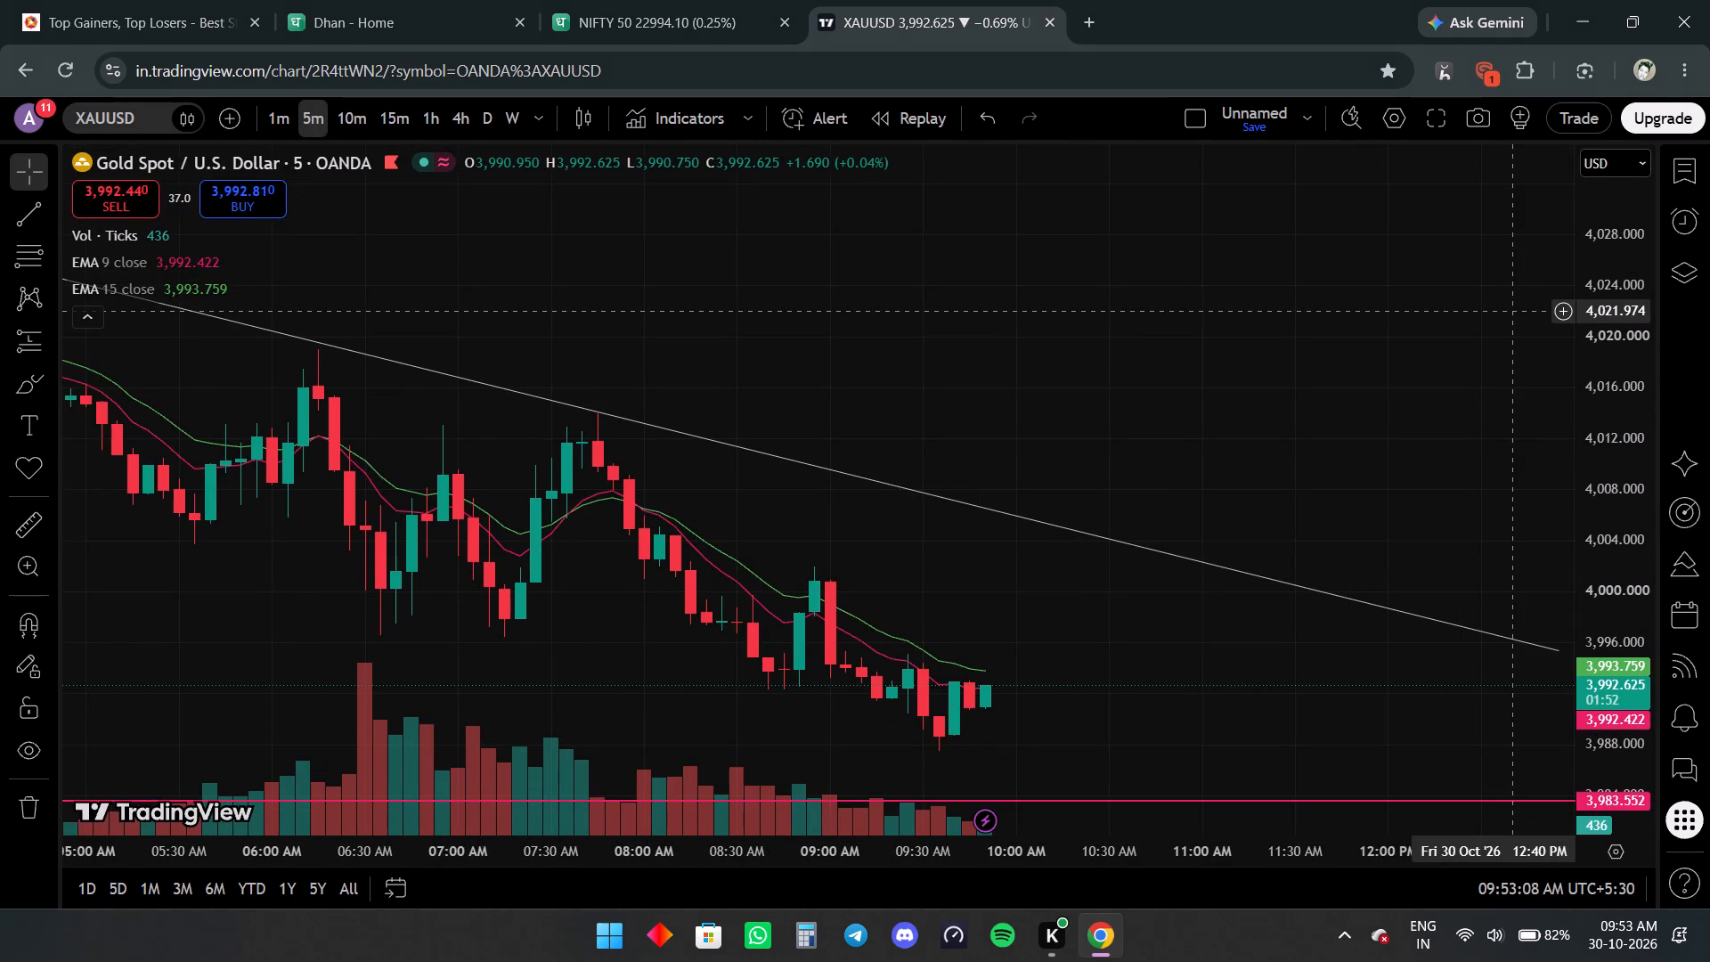
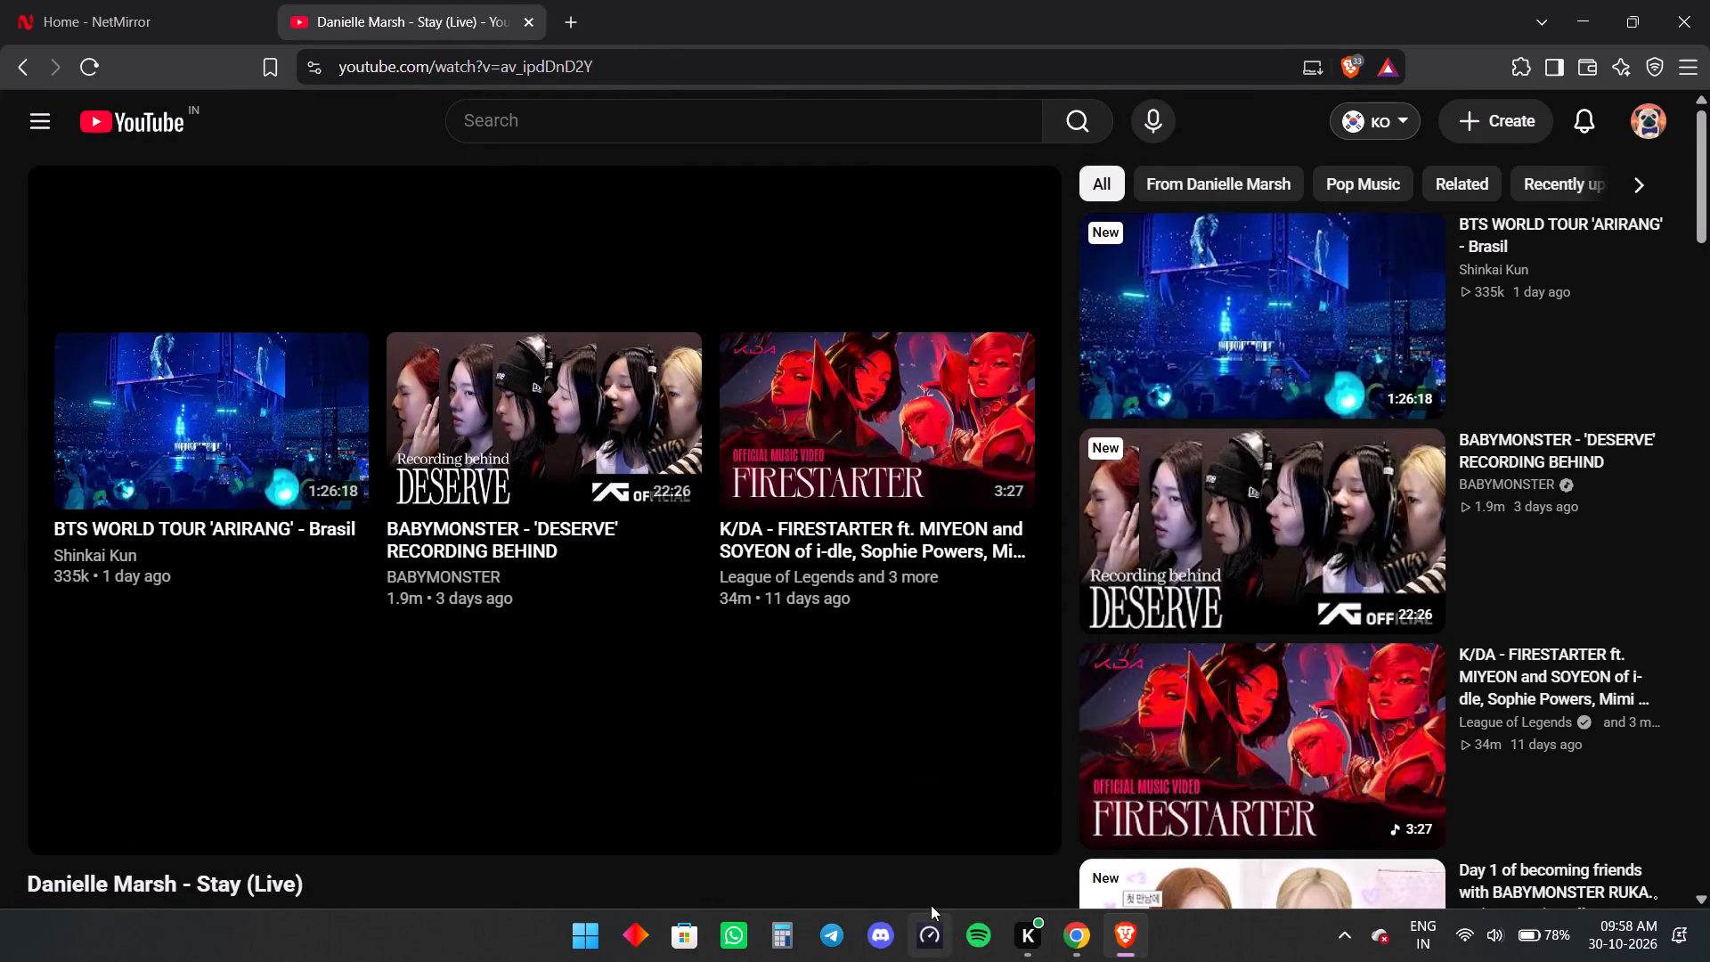
# Browse the YouTube home feed and watch the short 'OMG! JISOO ADDICTED Teaser'.
pyautogui.click(753, 832)
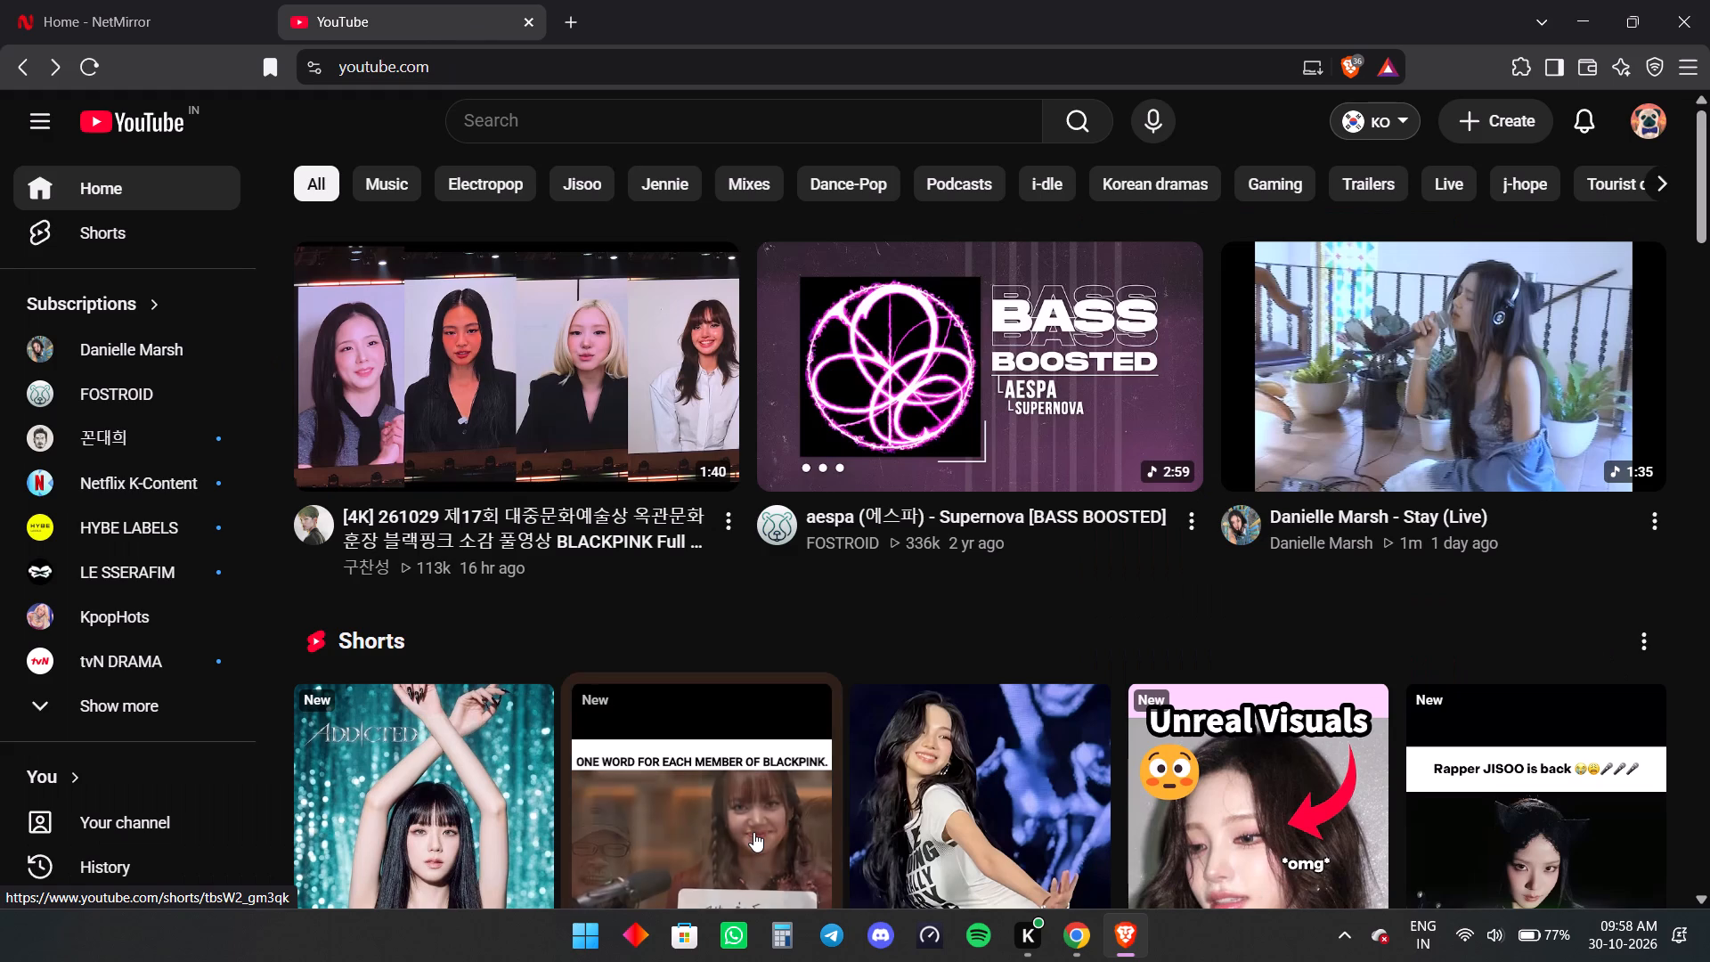
pyautogui.scroll(1, 785, 909)
pyautogui.scroll(-4, 785, 909)
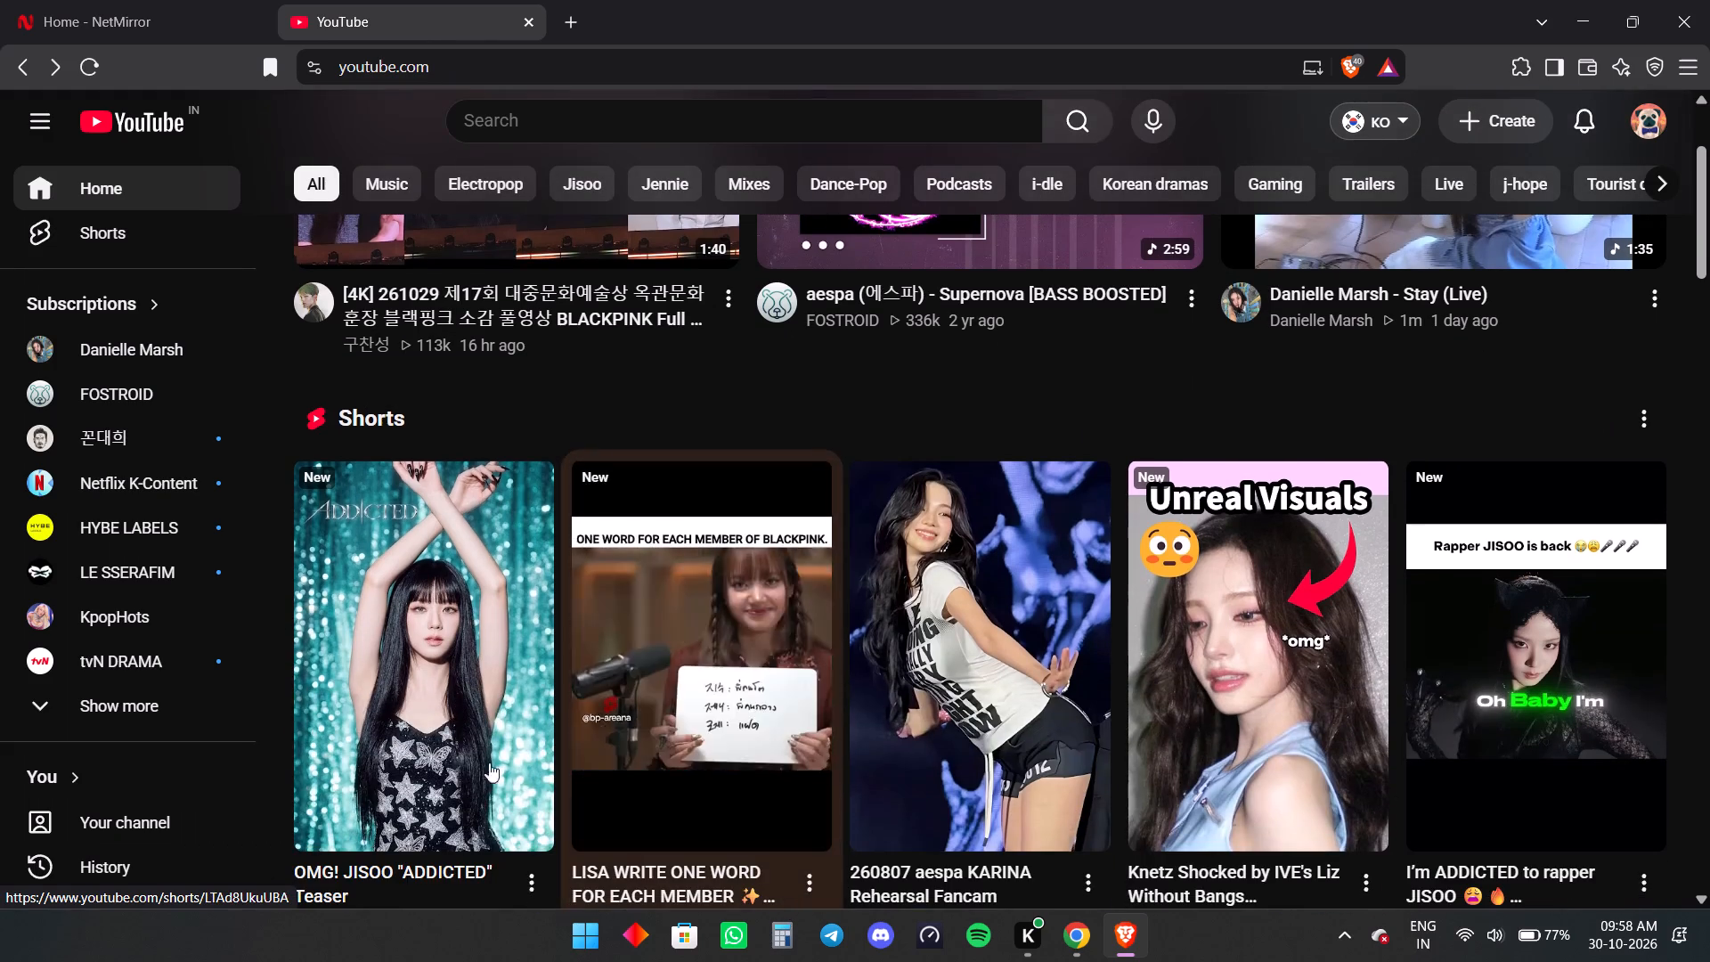
pyautogui.click(405, 691)
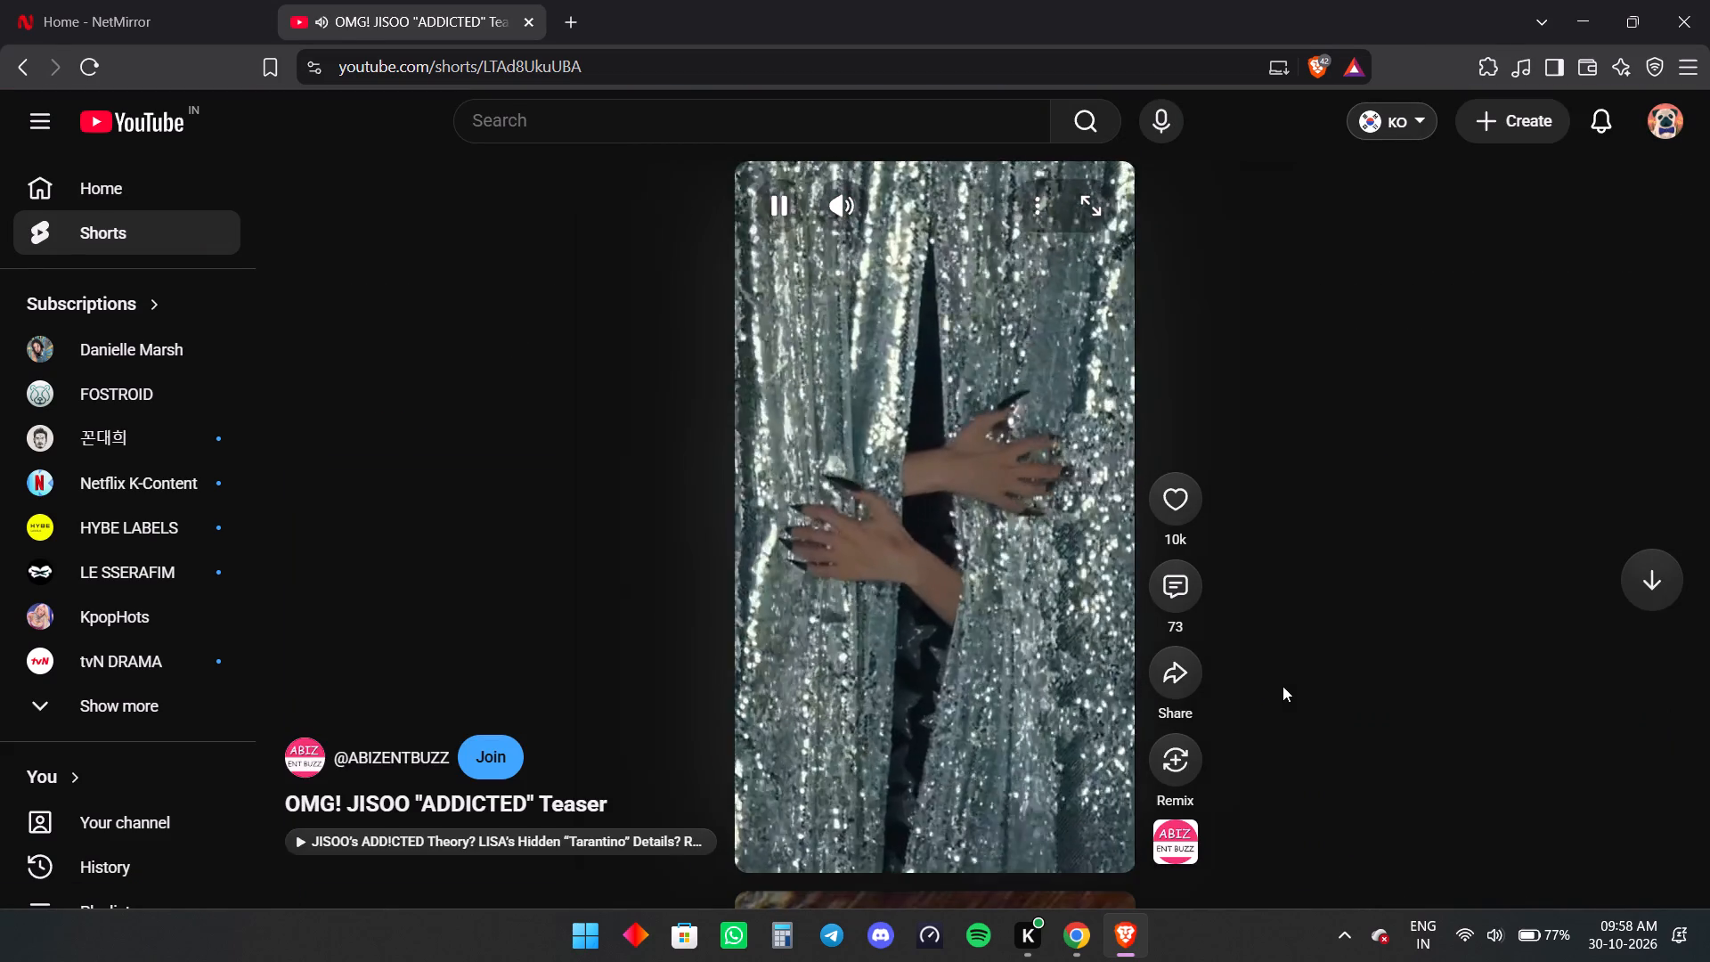
pyautogui.click(1283, 686)
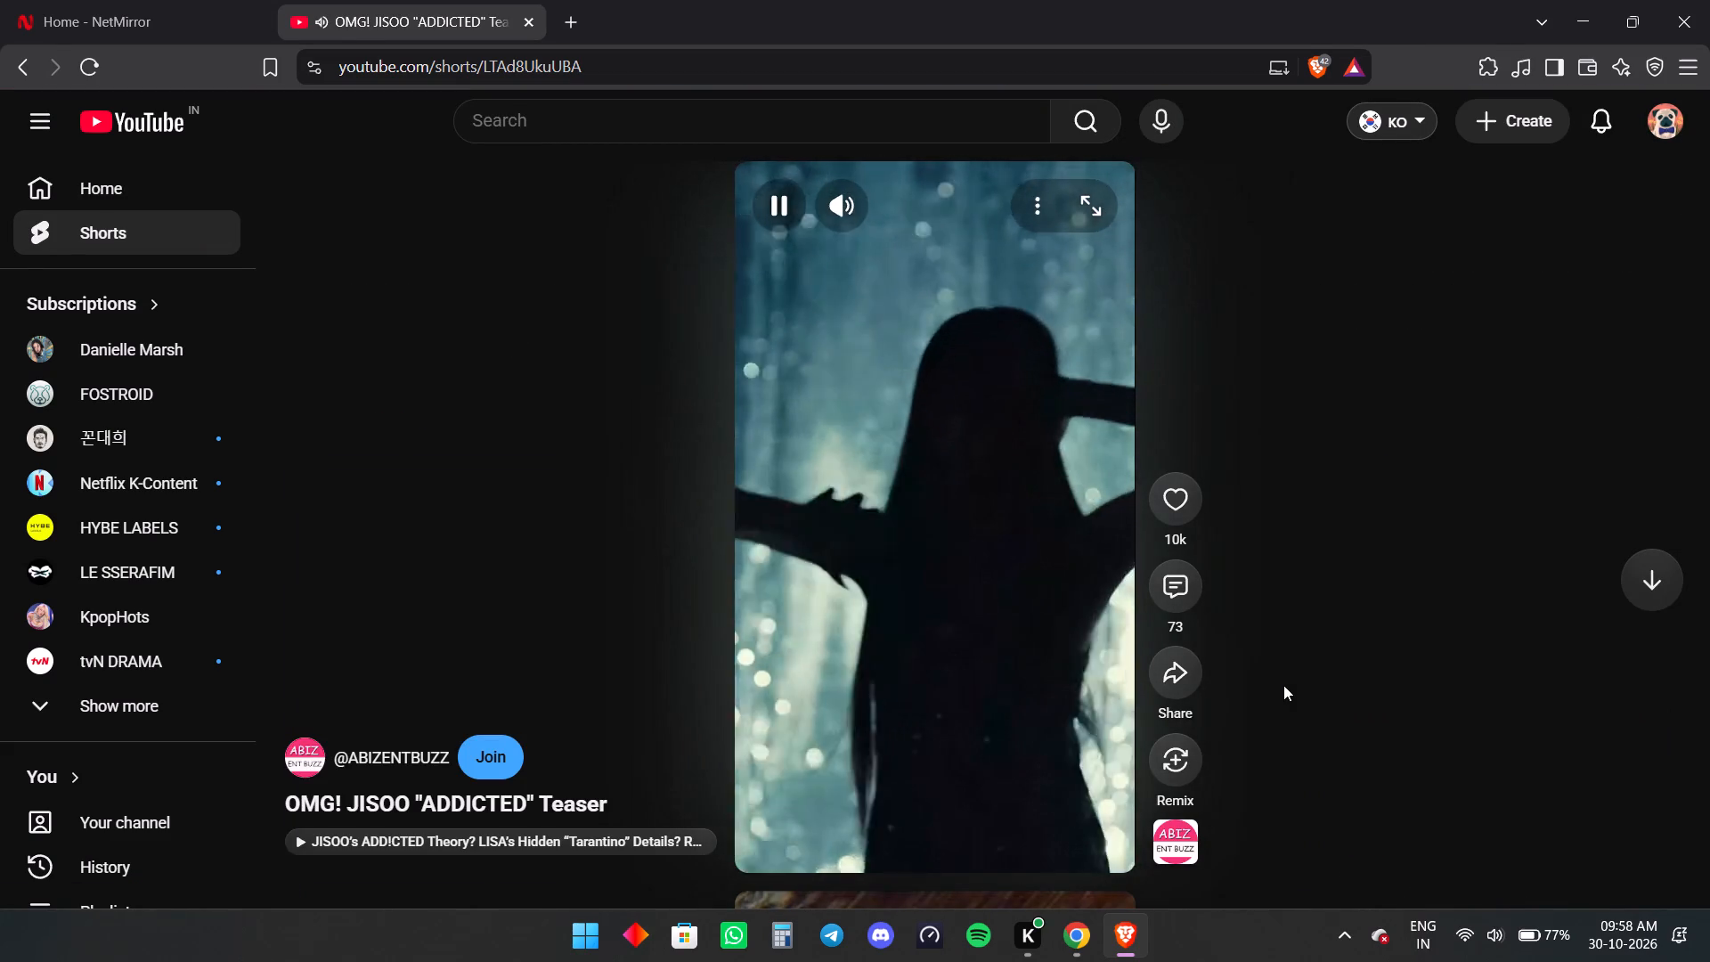
pyautogui.scroll(10, 1282, 682)
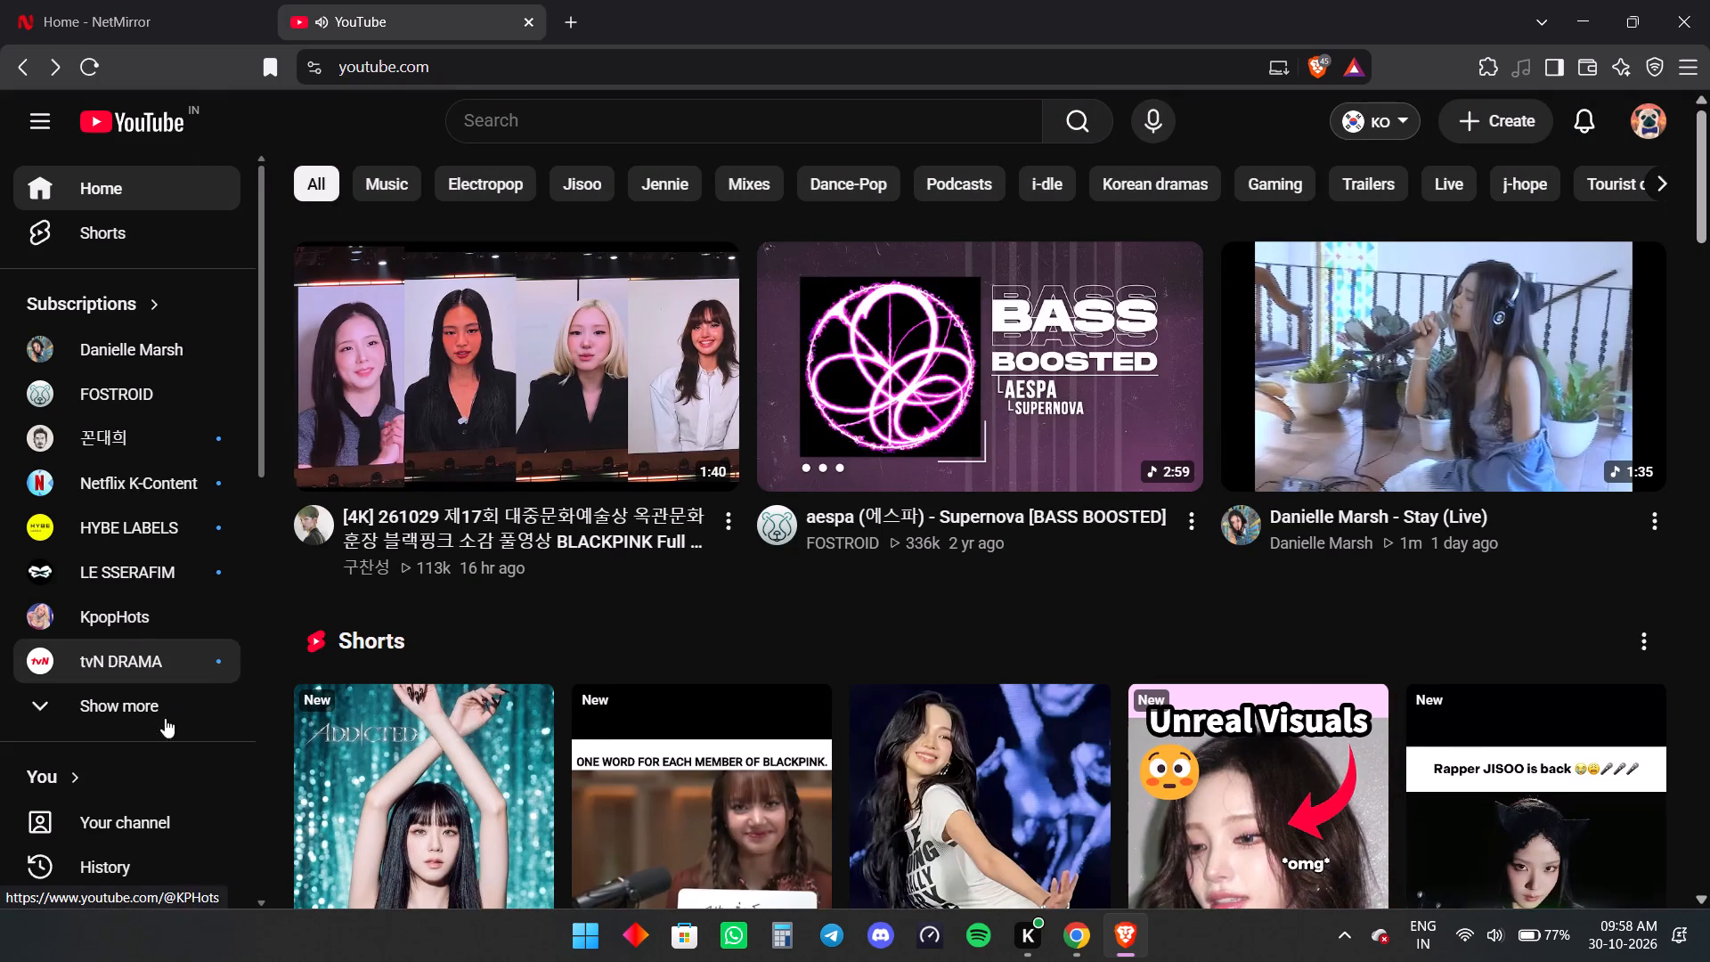
pyautogui.click(151, 861)
# Switch to Chrome's XAUUSD 5-minute chart and examine the latest candles between the descending trend line and the 3,983.552 level.
pyautogui.click(1063, 925)
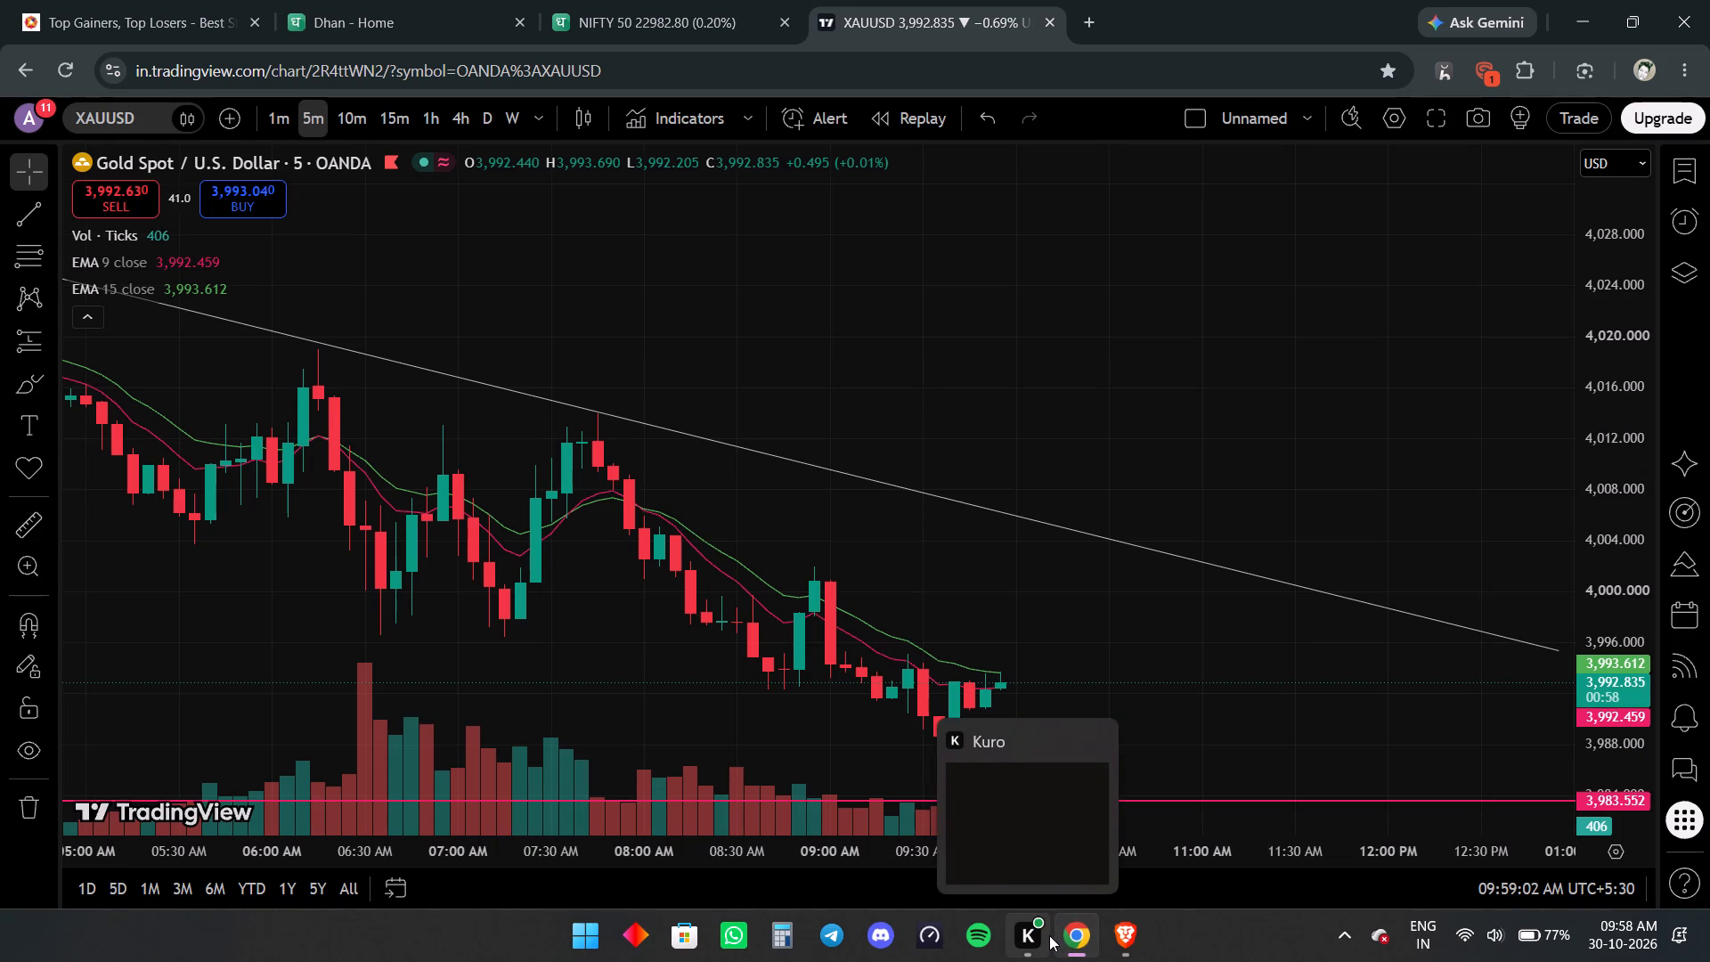
pyautogui.moveTo(1050, 353); pyautogui.dragTo(1095, 271)
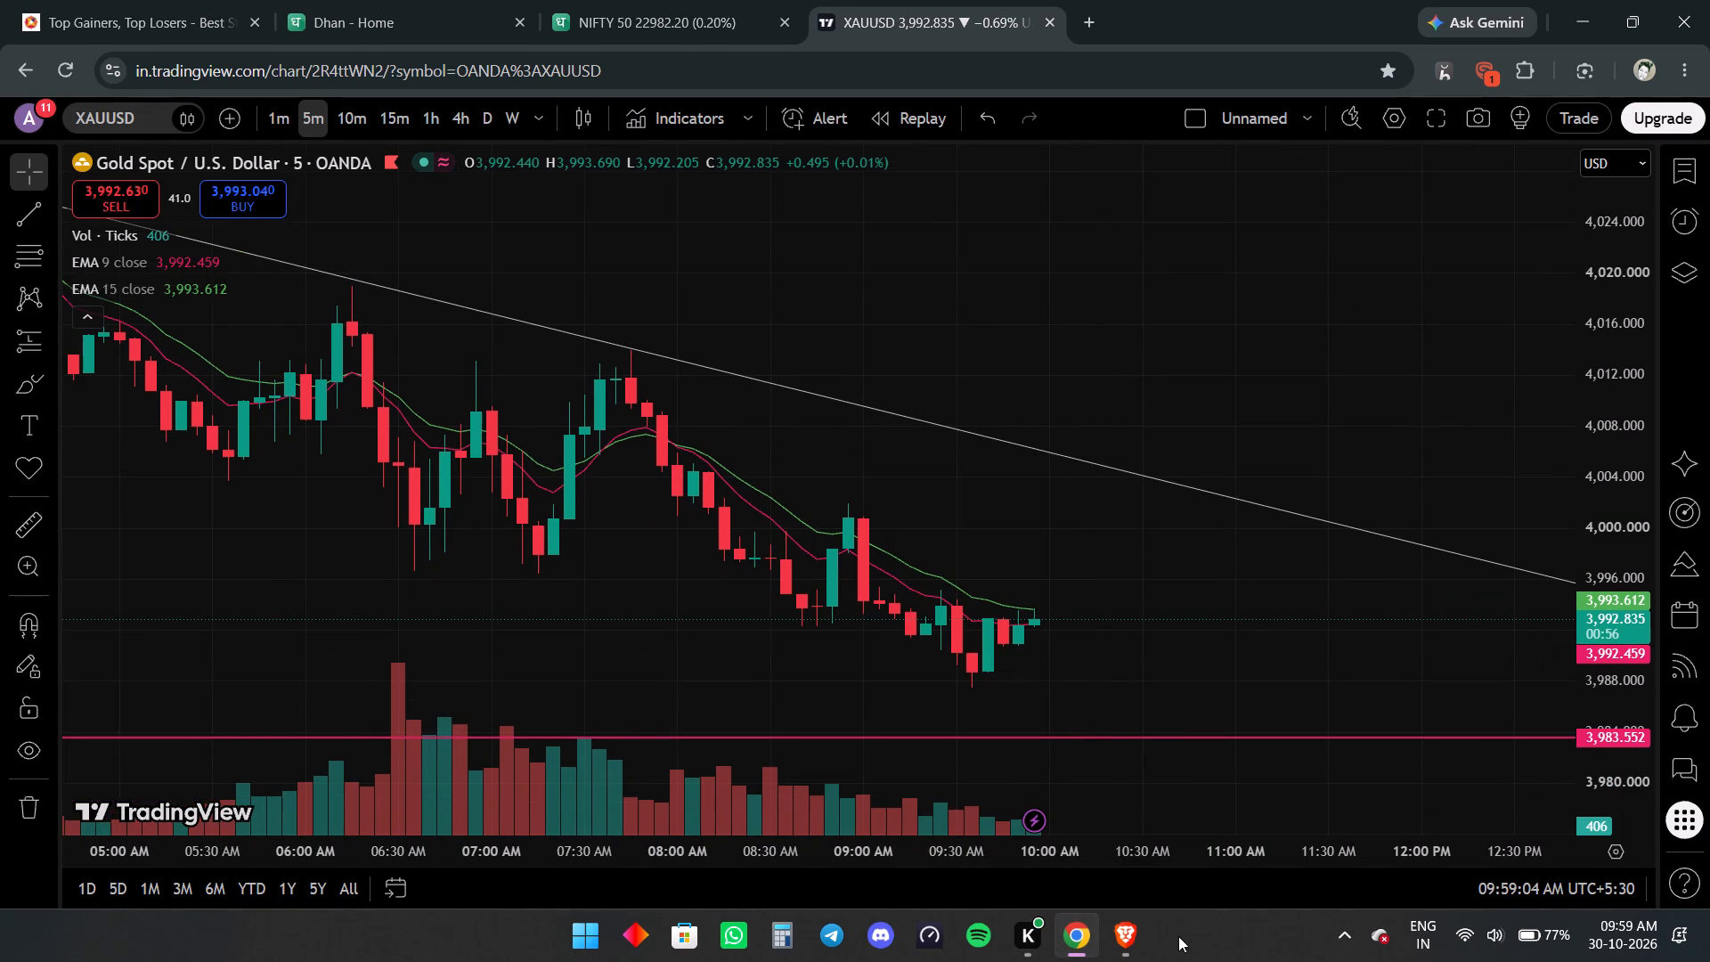